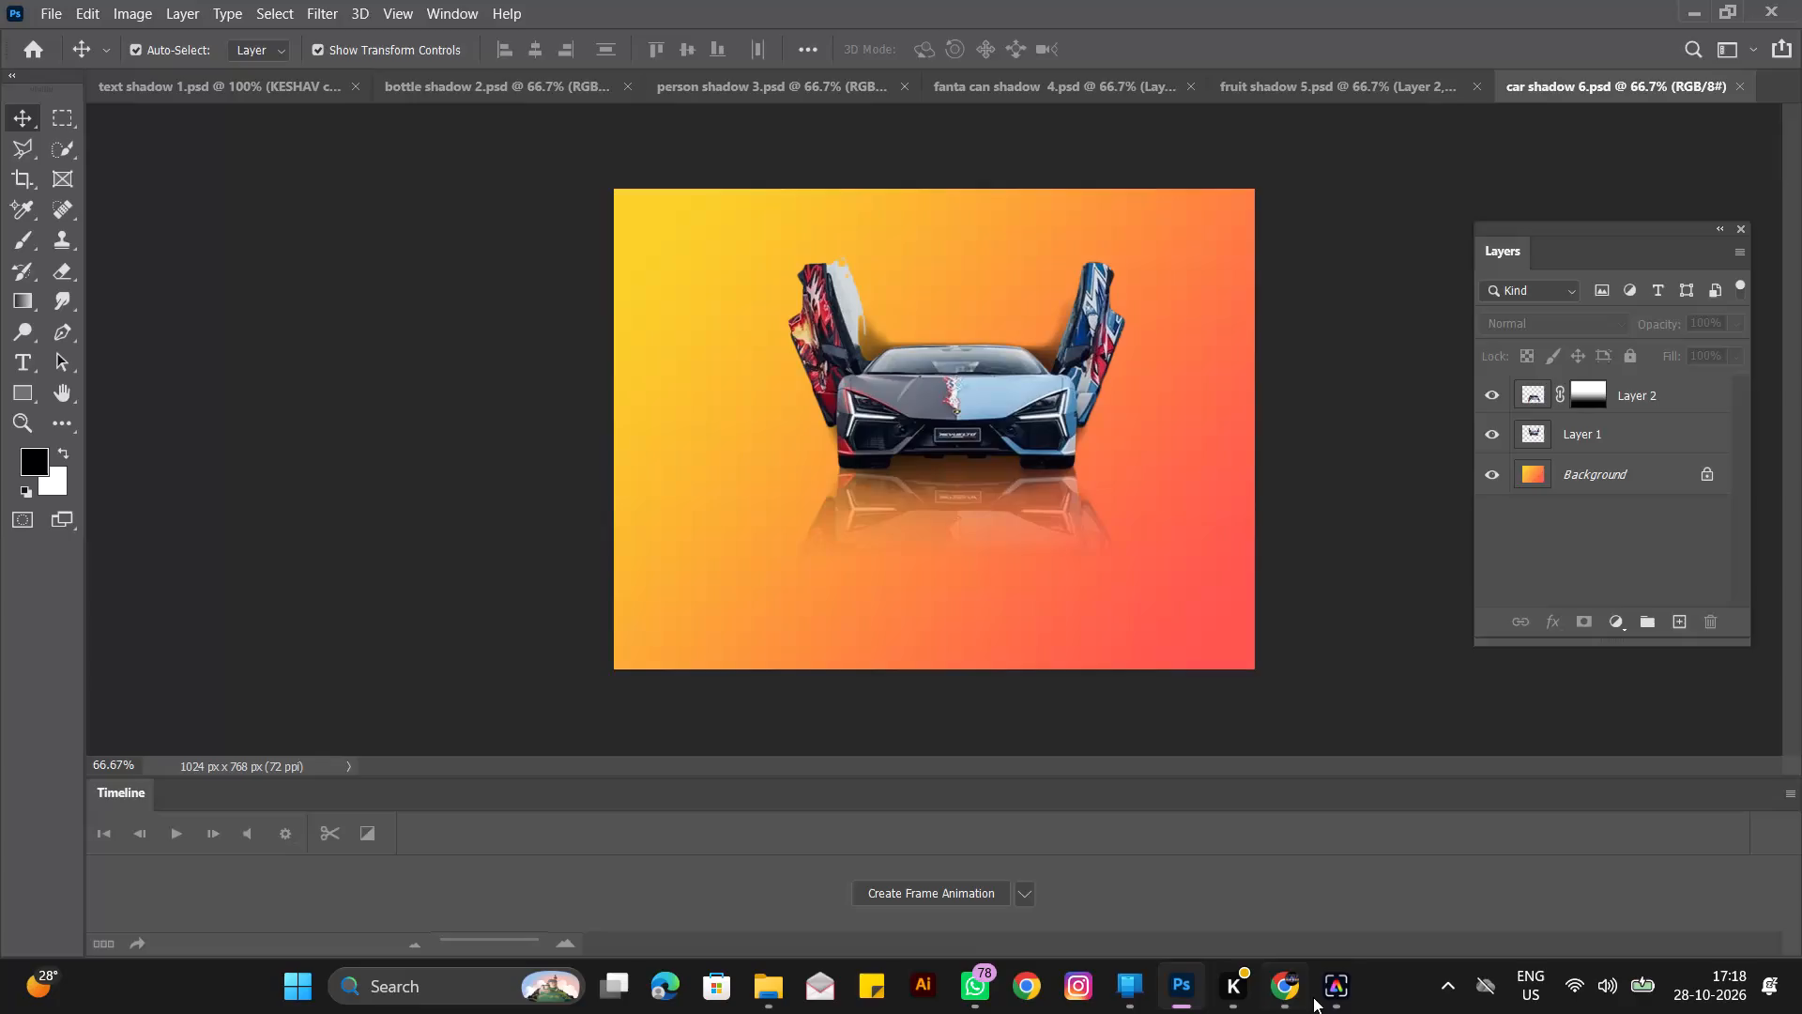
# Switch to Chrome and search Google Images for a barn photo.
pyautogui.click(1289, 985)
pyautogui.moveTo(404, 60); pyautogui.dragTo(396, 62)
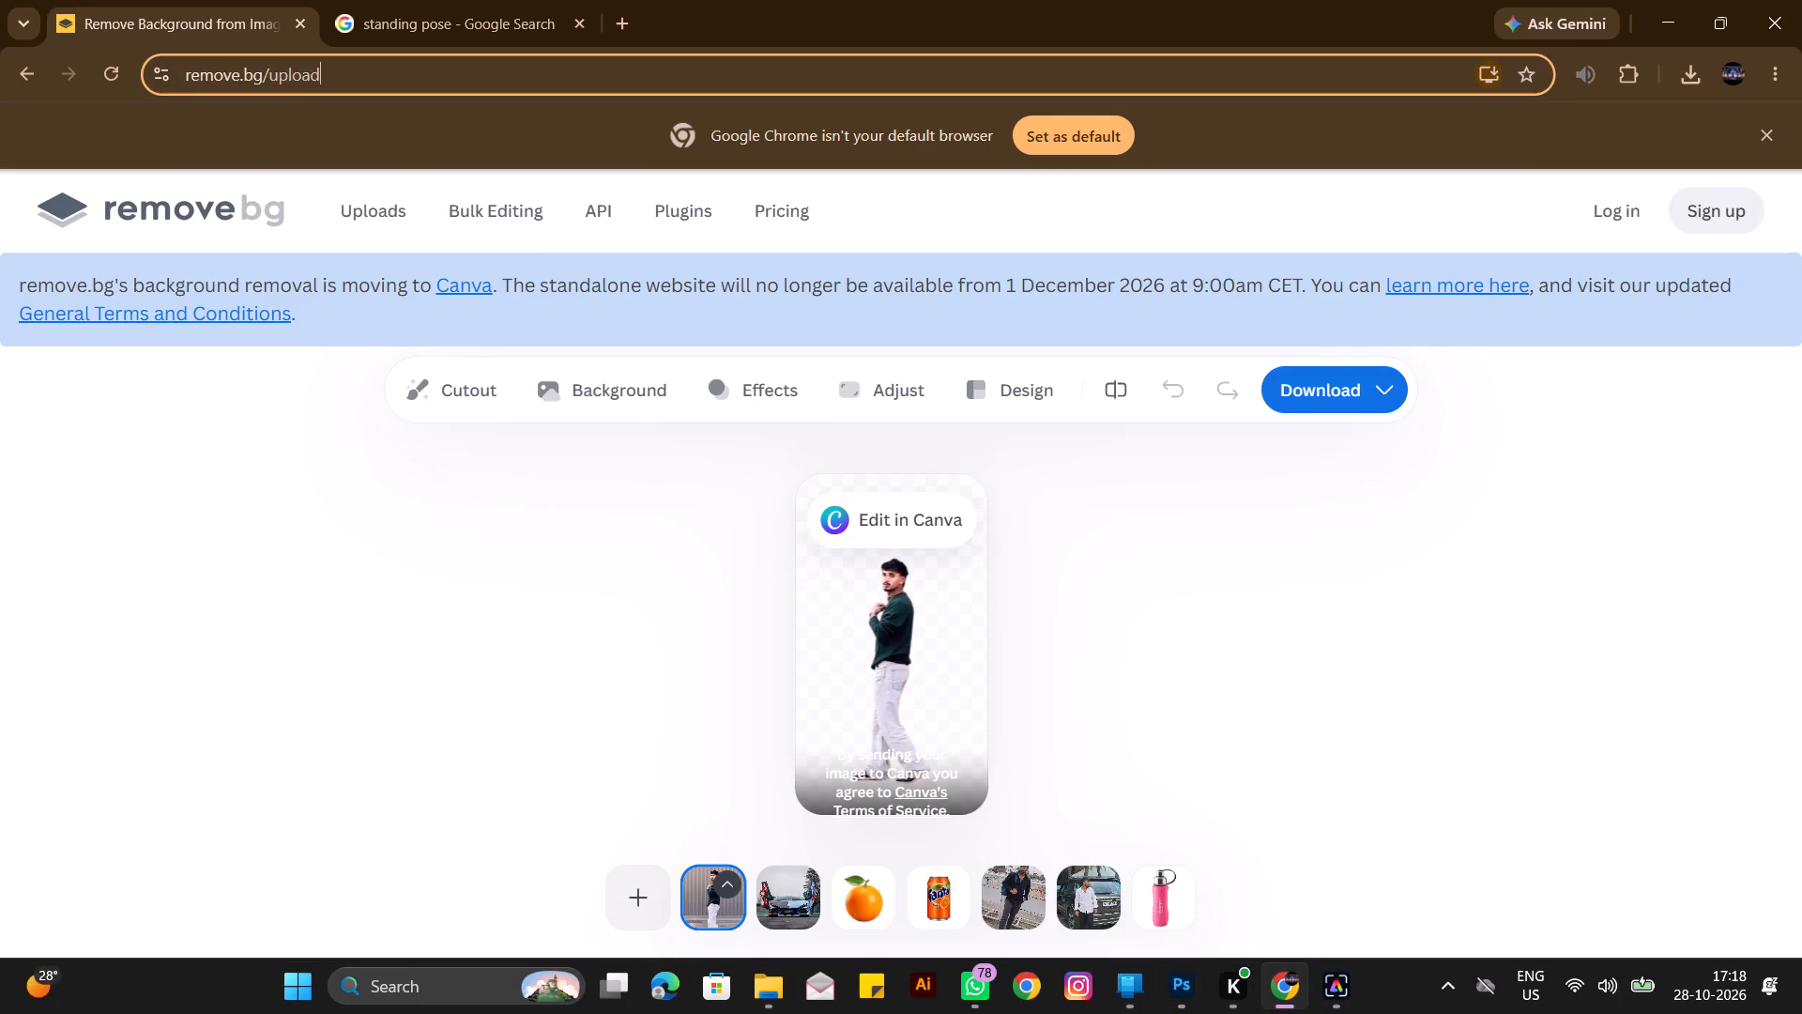
pyautogui.moveTo(396, 62); pyautogui.dragTo(10, 86)
pyautogui.write('barn')
pyautogui.press('space')
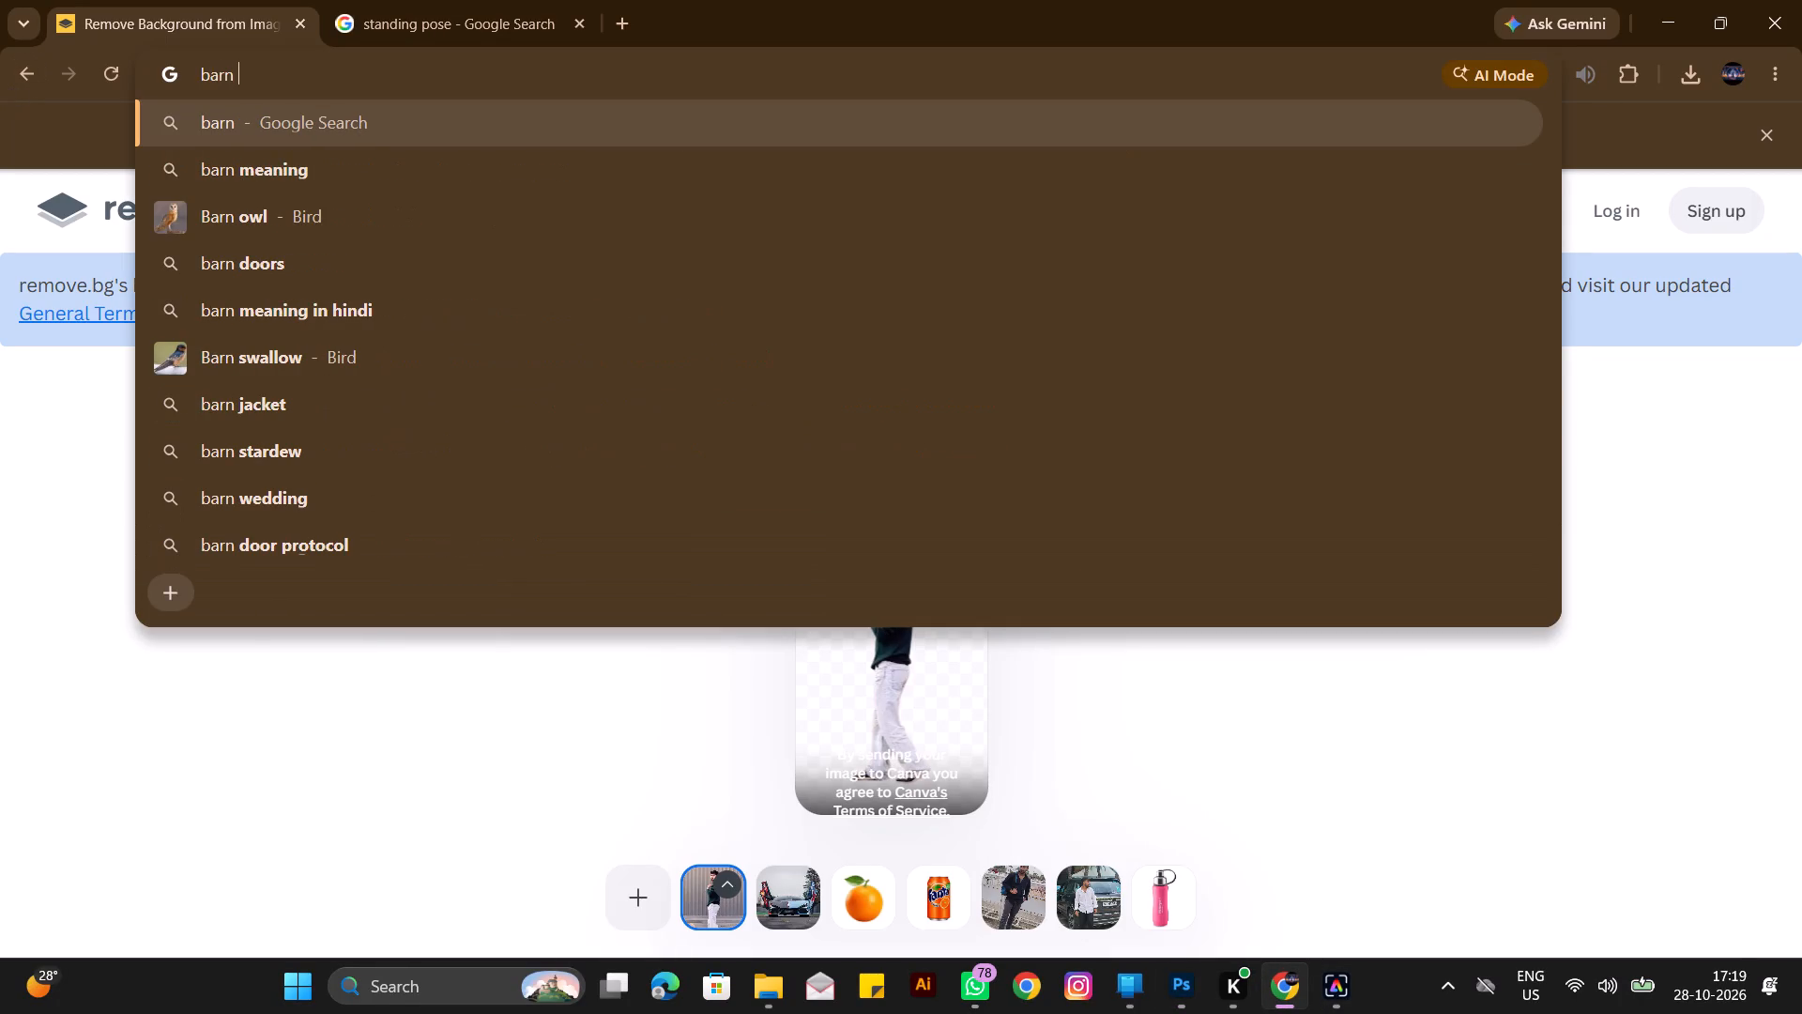
pyautogui.write('phyoti')
pyautogui.press('BackSpace')
pyautogui.press('o')
pyautogui.press('Return')
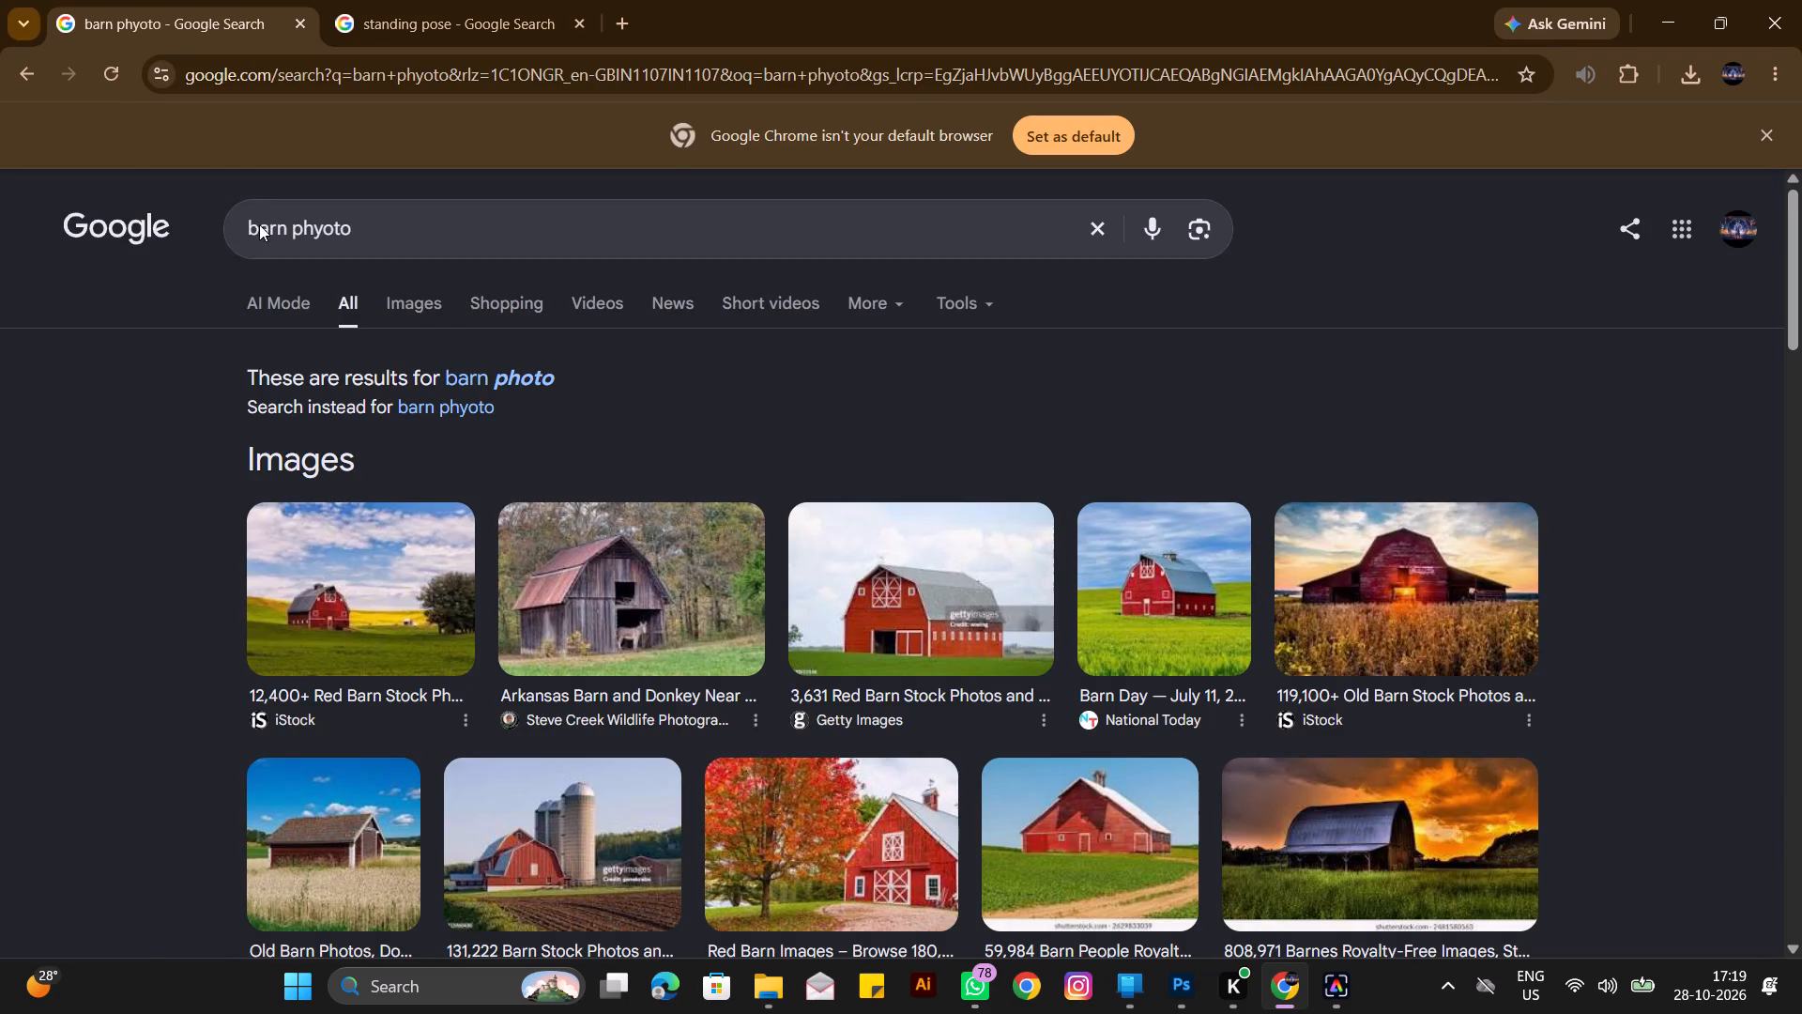
pyautogui.click(425, 310)
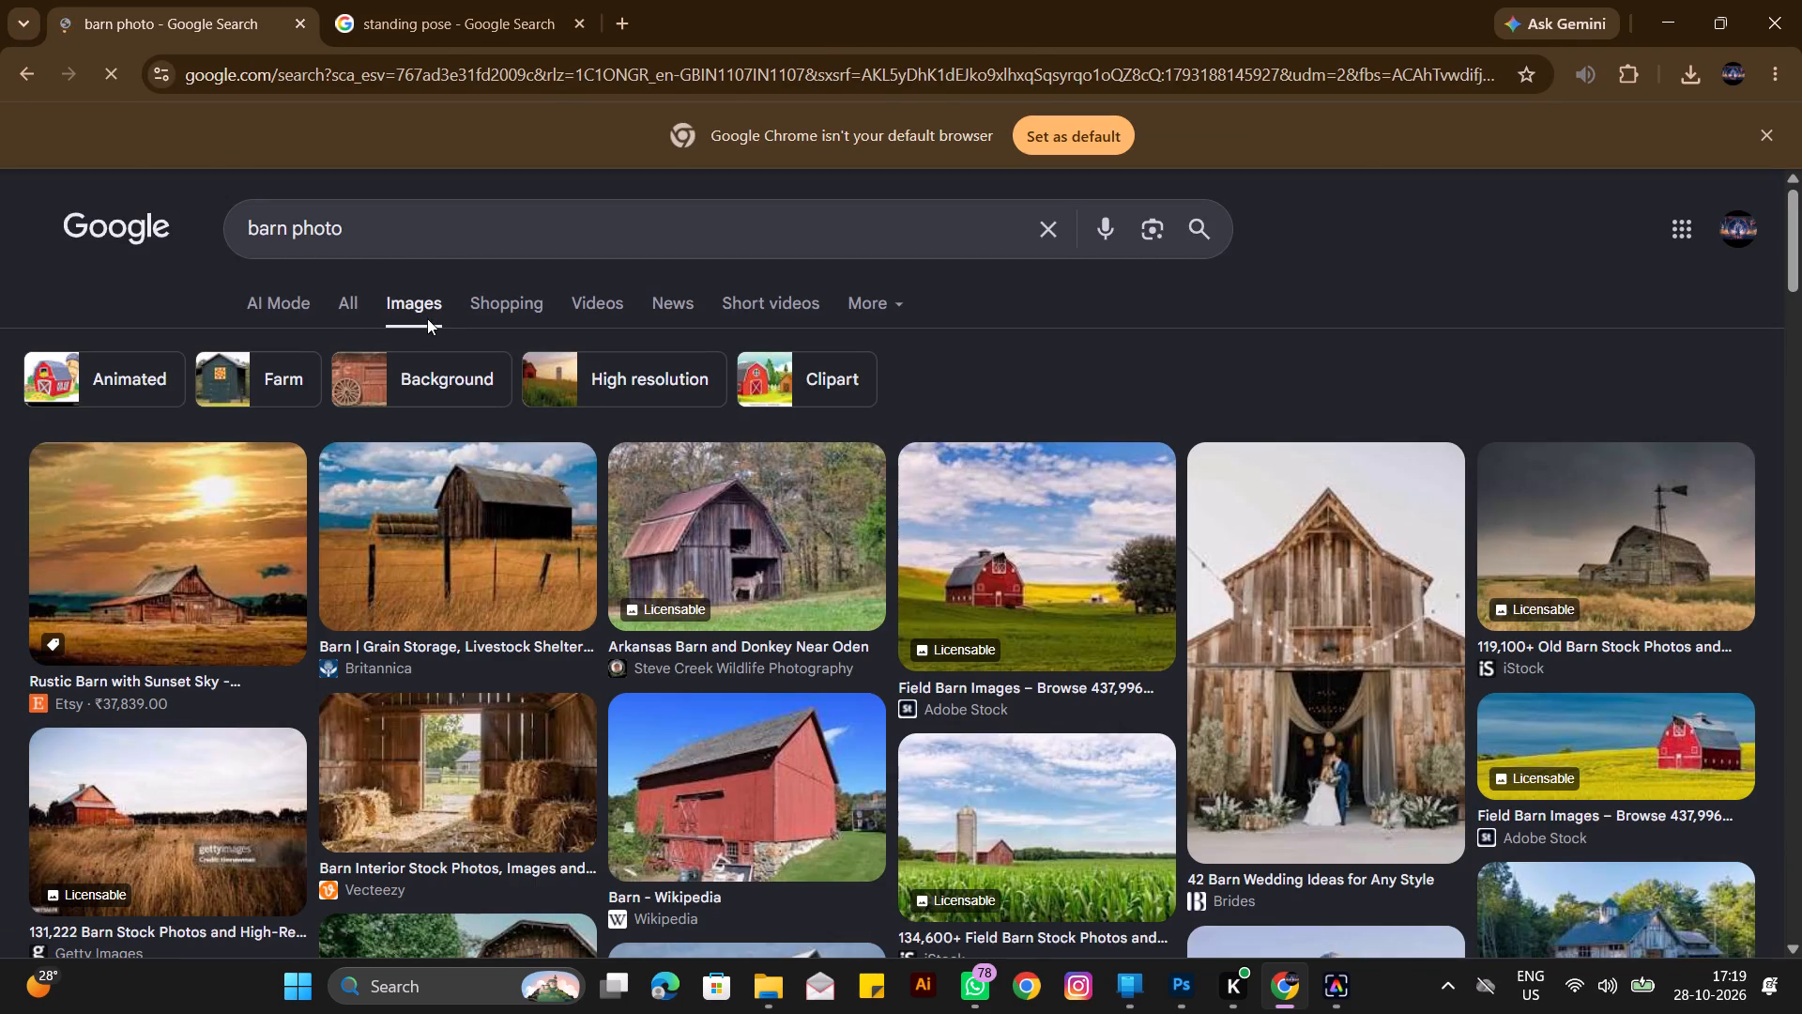
# Browse the barn image results for a suitable photo of a barn in an open field.
pyautogui.scroll(-4, 492, 551)
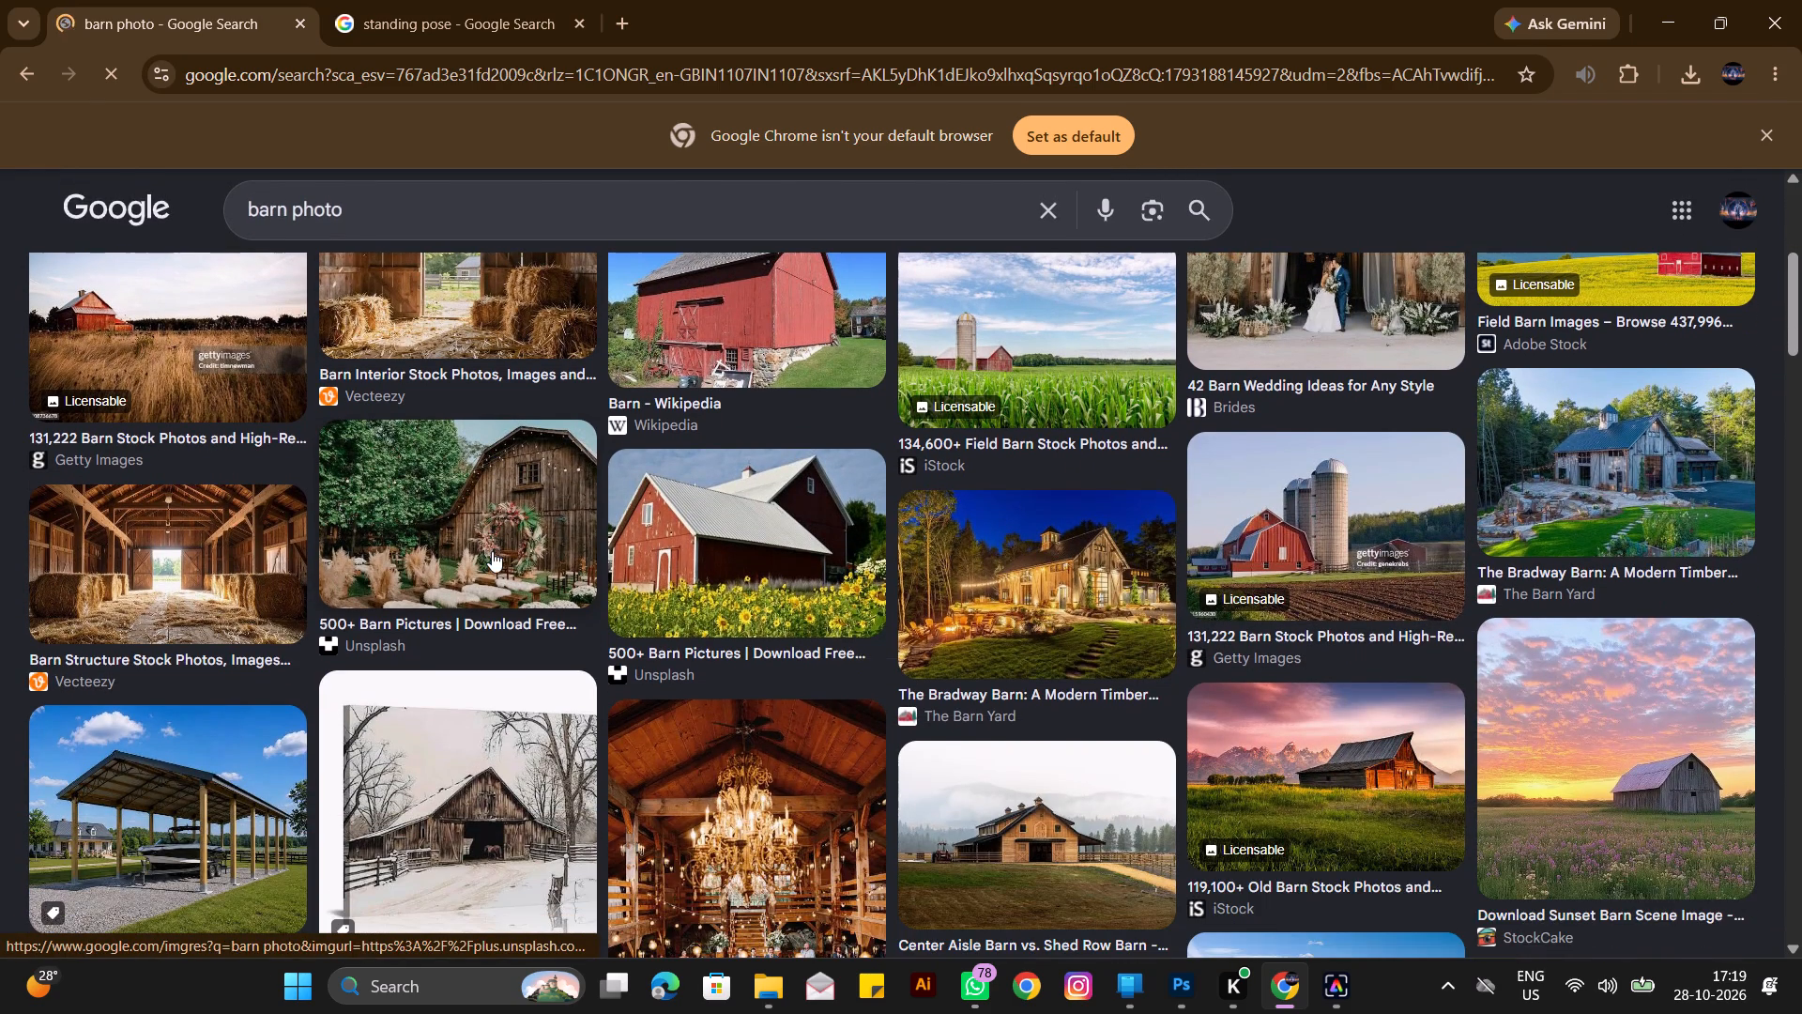
pyautogui.scroll(-1, 492, 551)
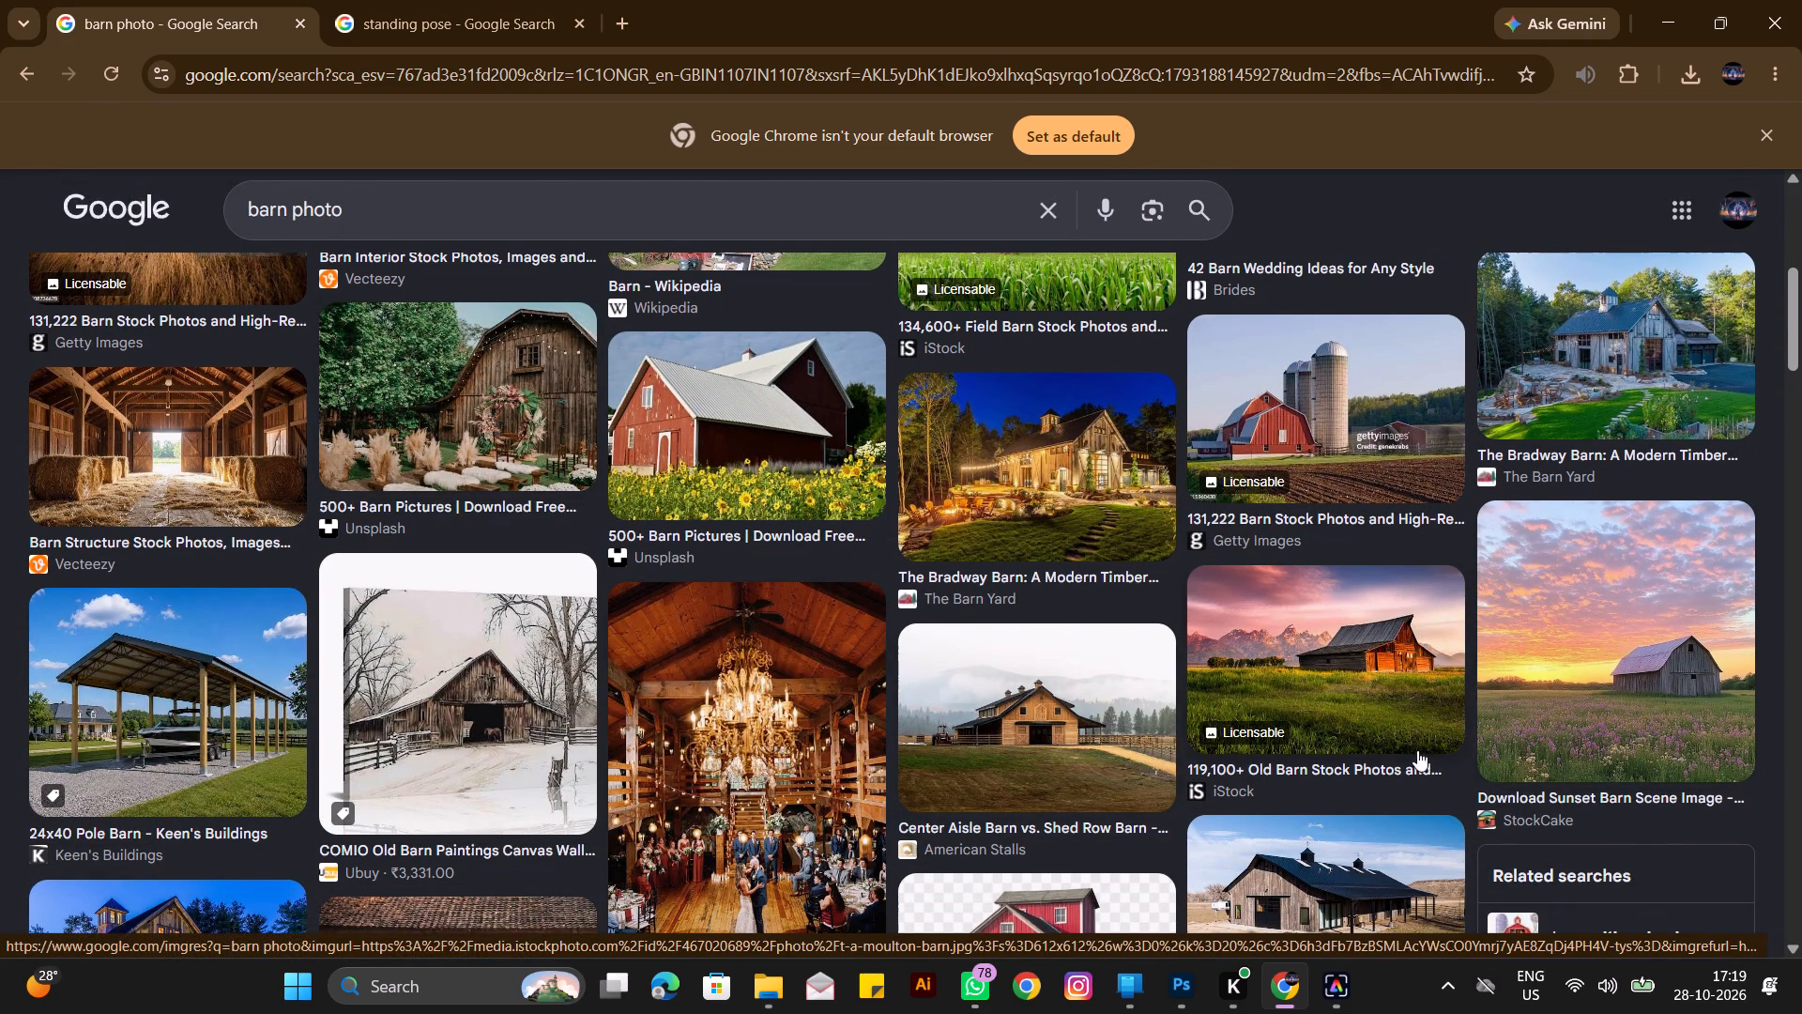
pyautogui.scroll(-1, 1245, 672)
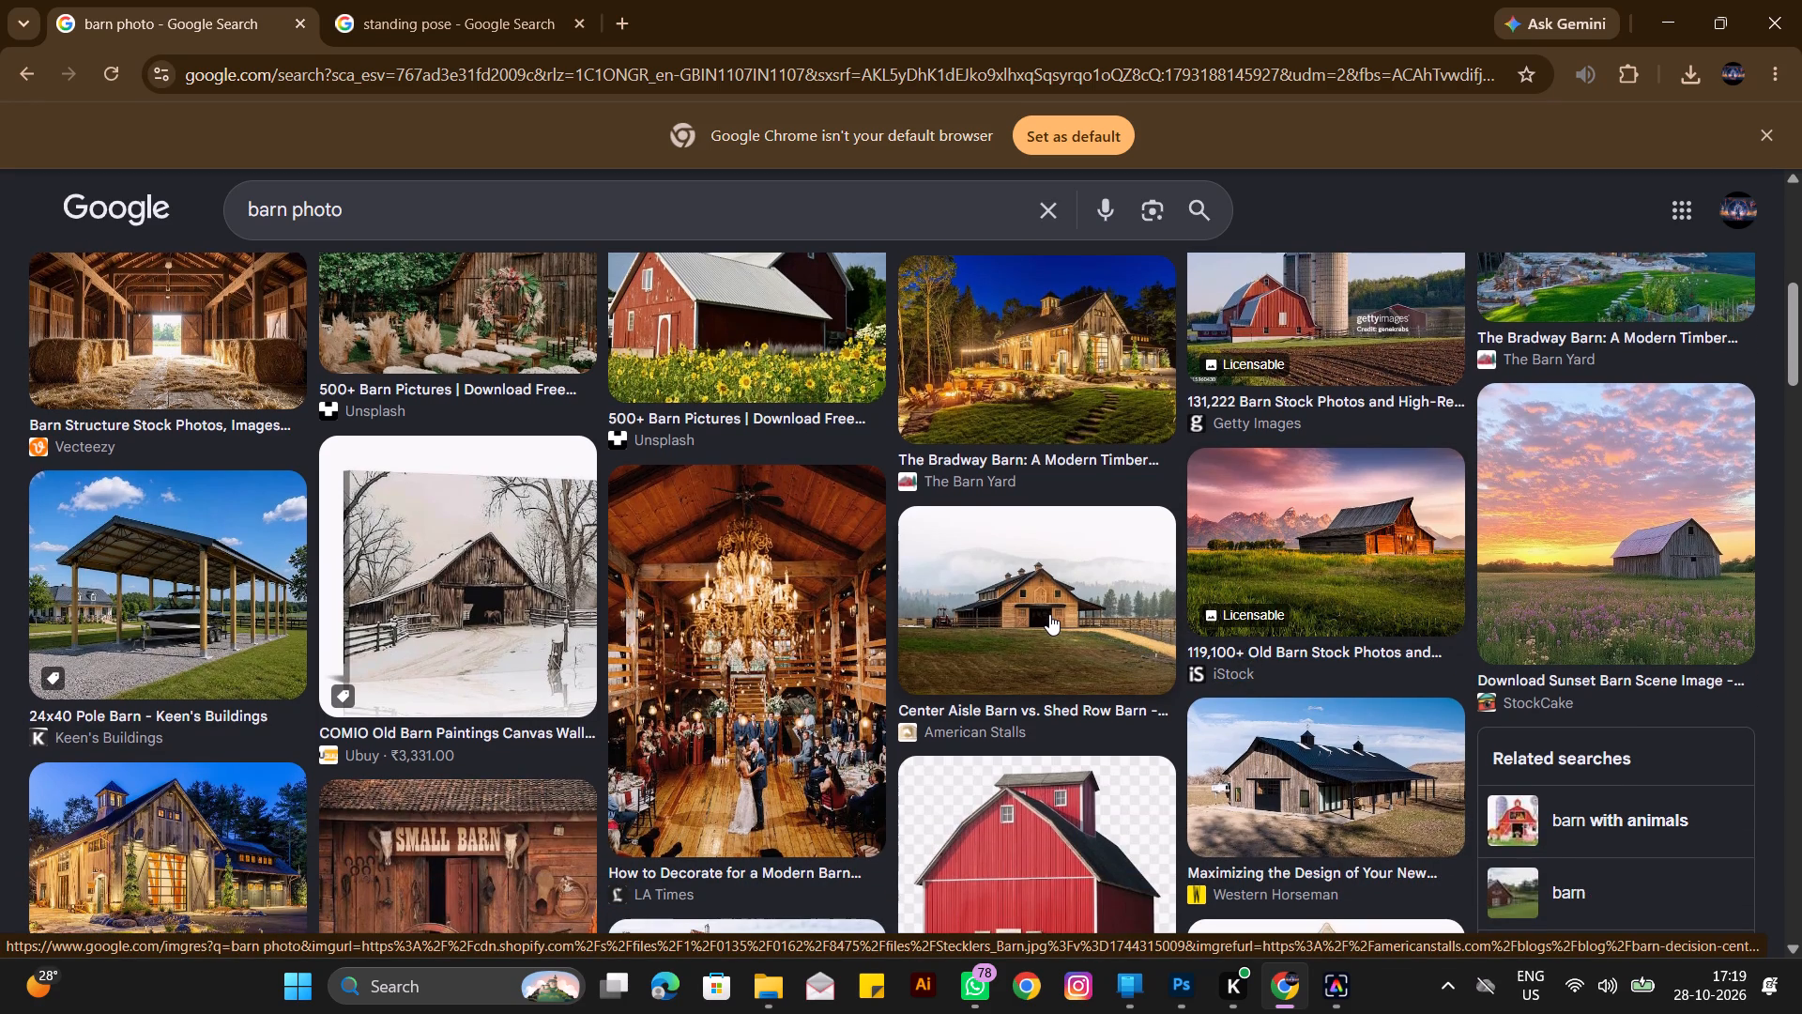
pyautogui.scroll(-4, 930, 615)
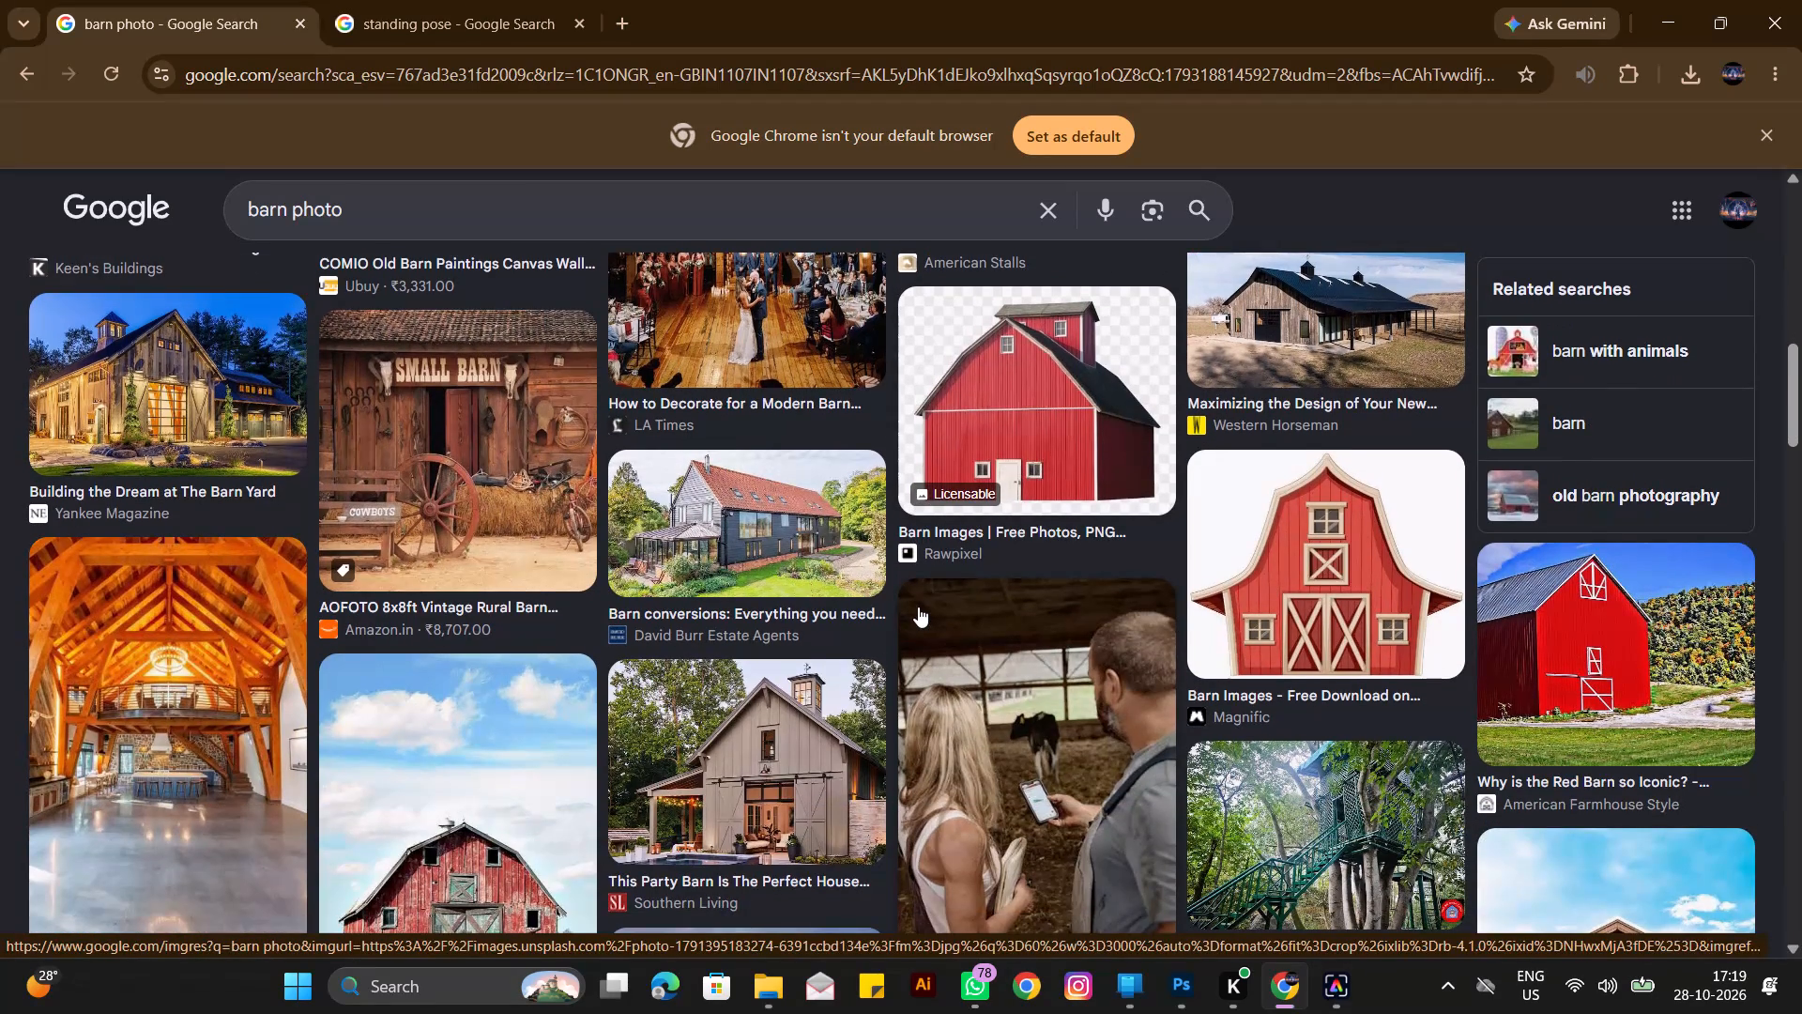
pyautogui.scroll(-5, 918, 607)
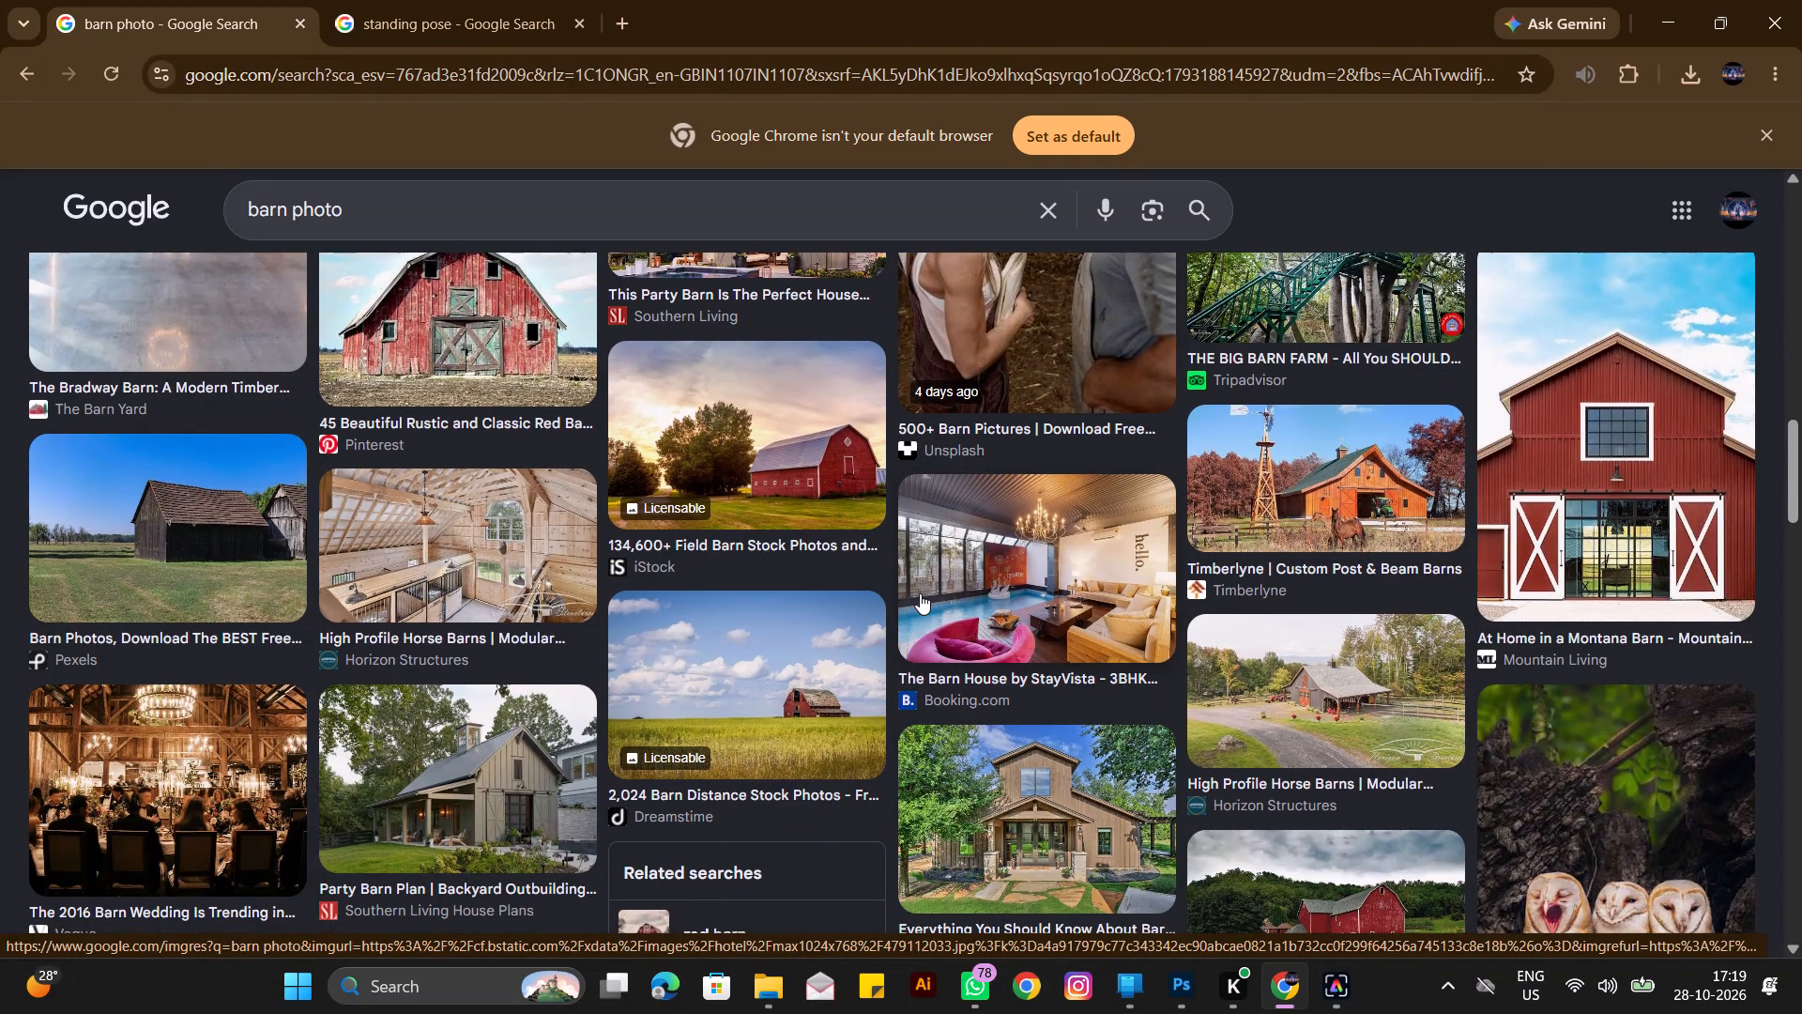
pyautogui.scroll(-3, 920, 593)
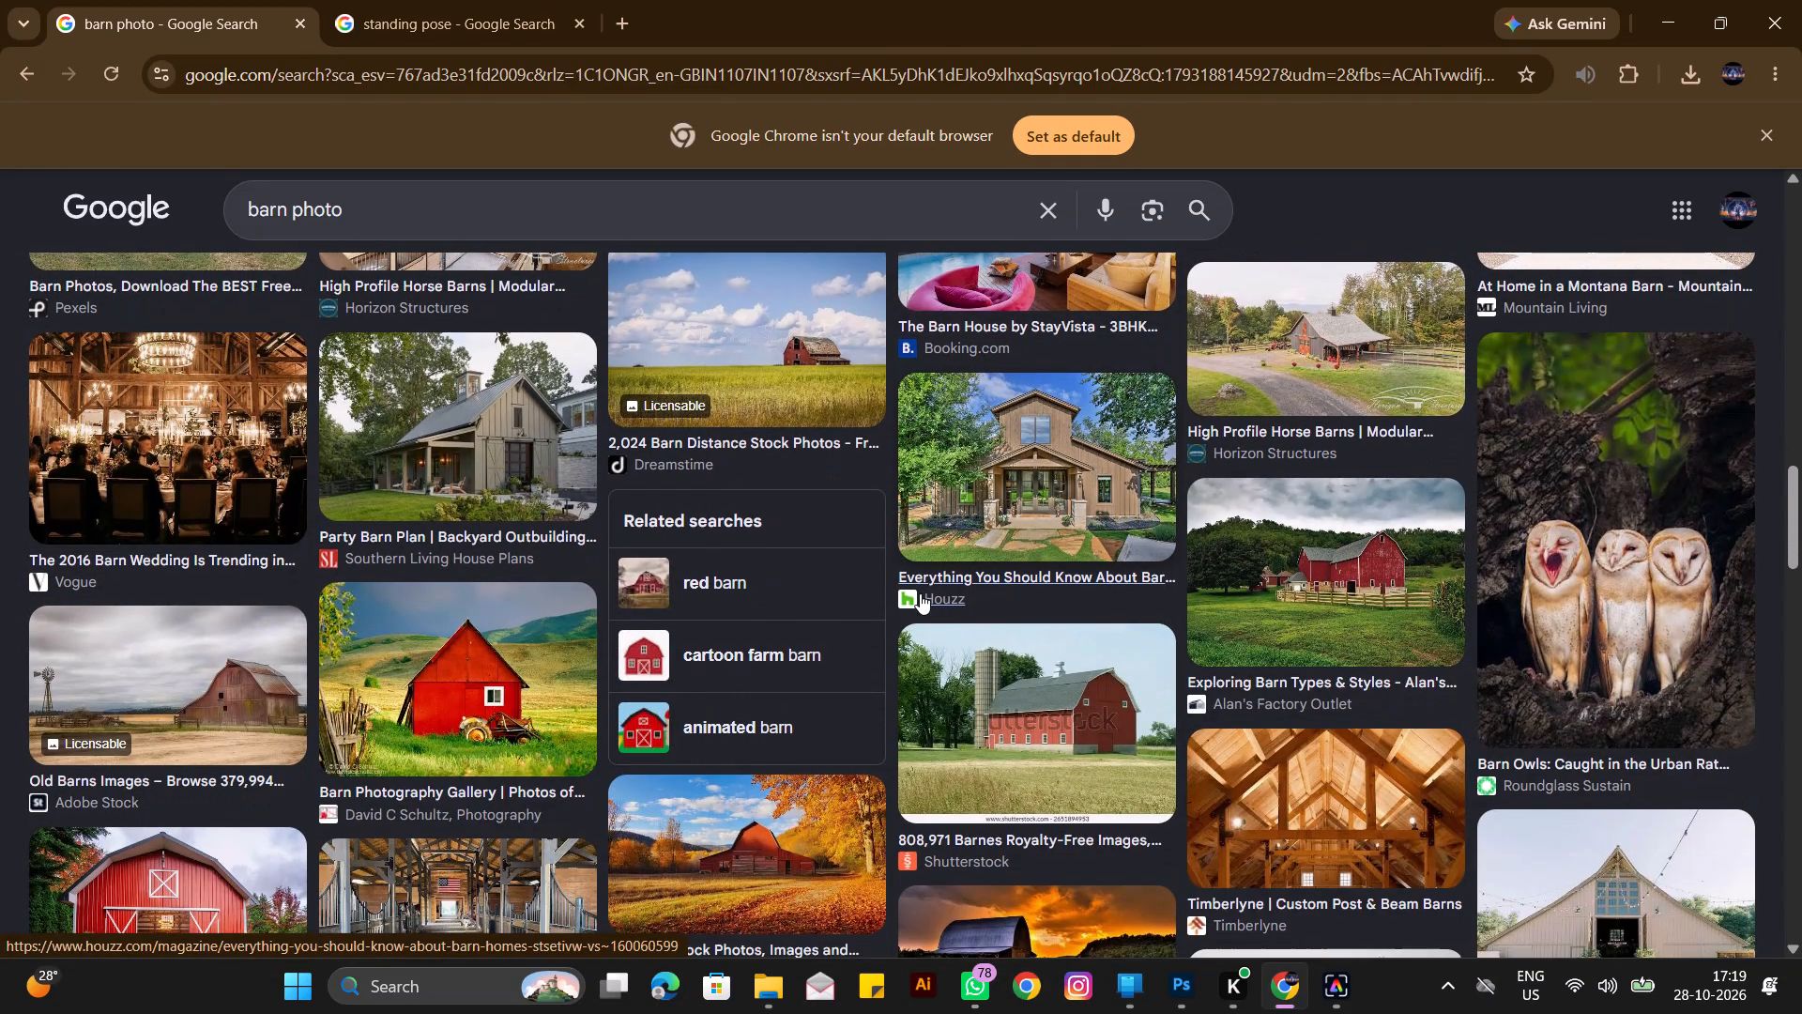
pyautogui.scroll(-1, 1374, 568)
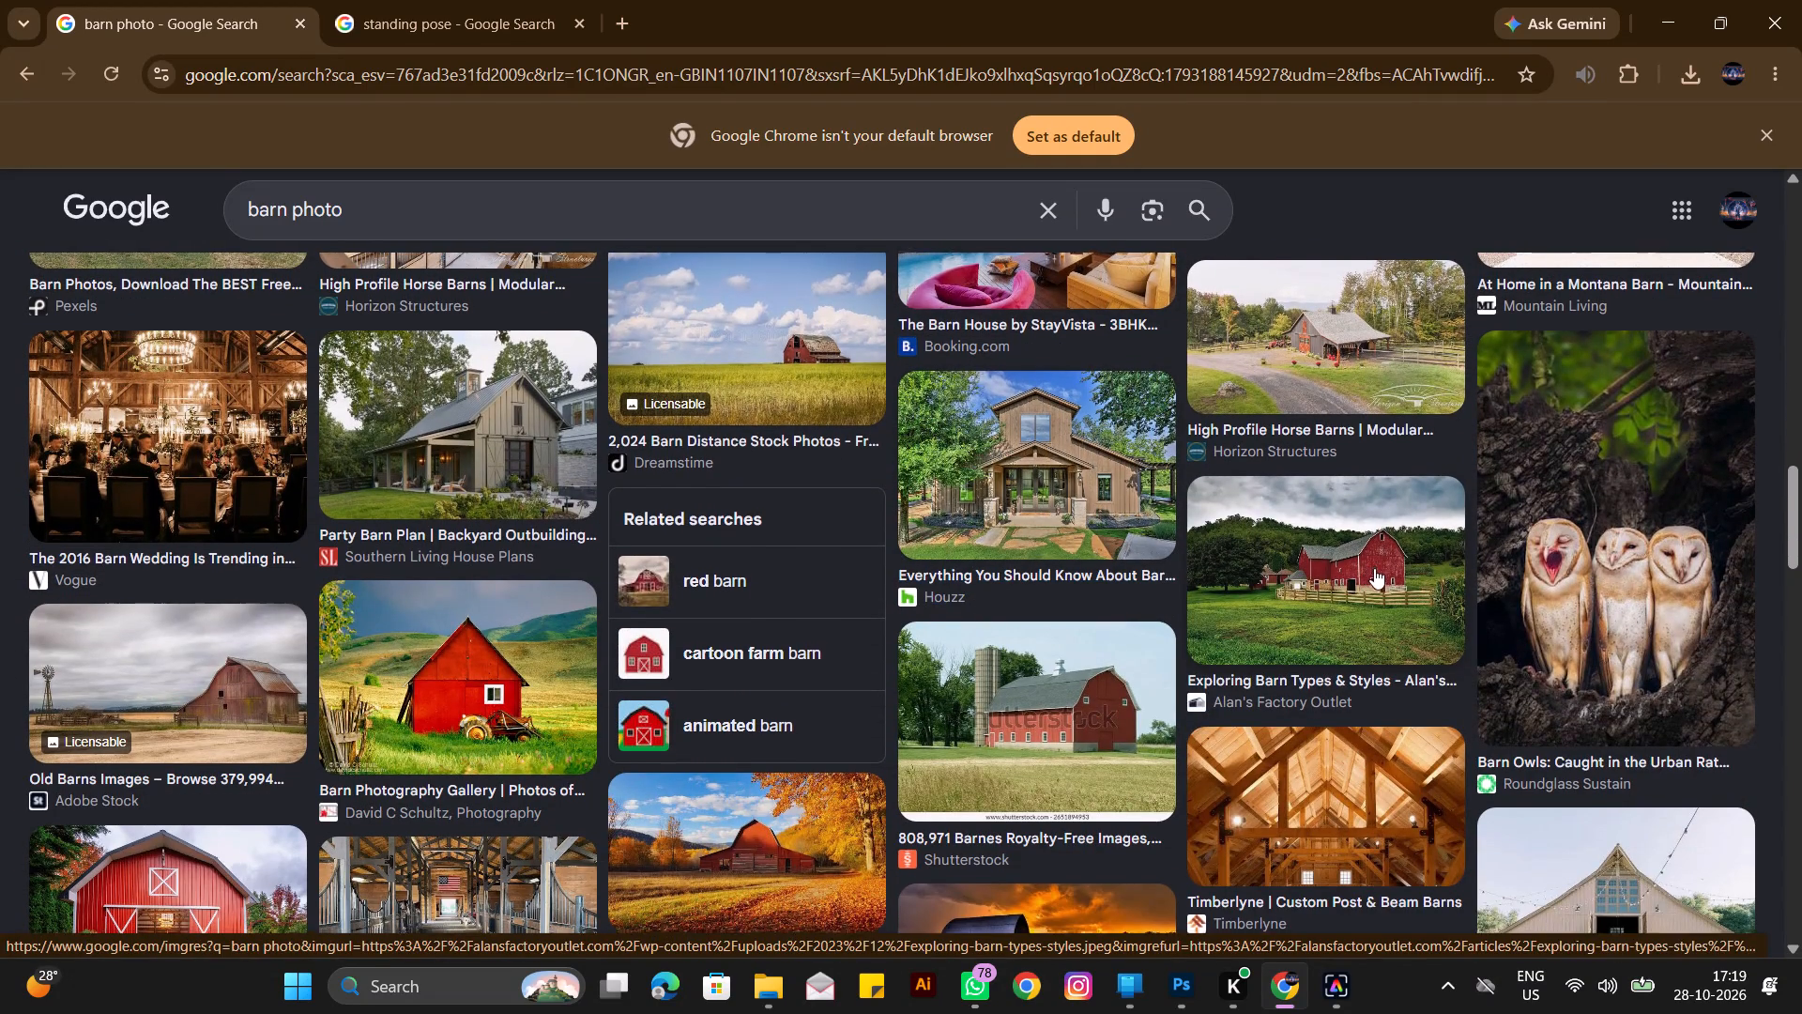
pyautogui.scroll(-3, 1374, 568)
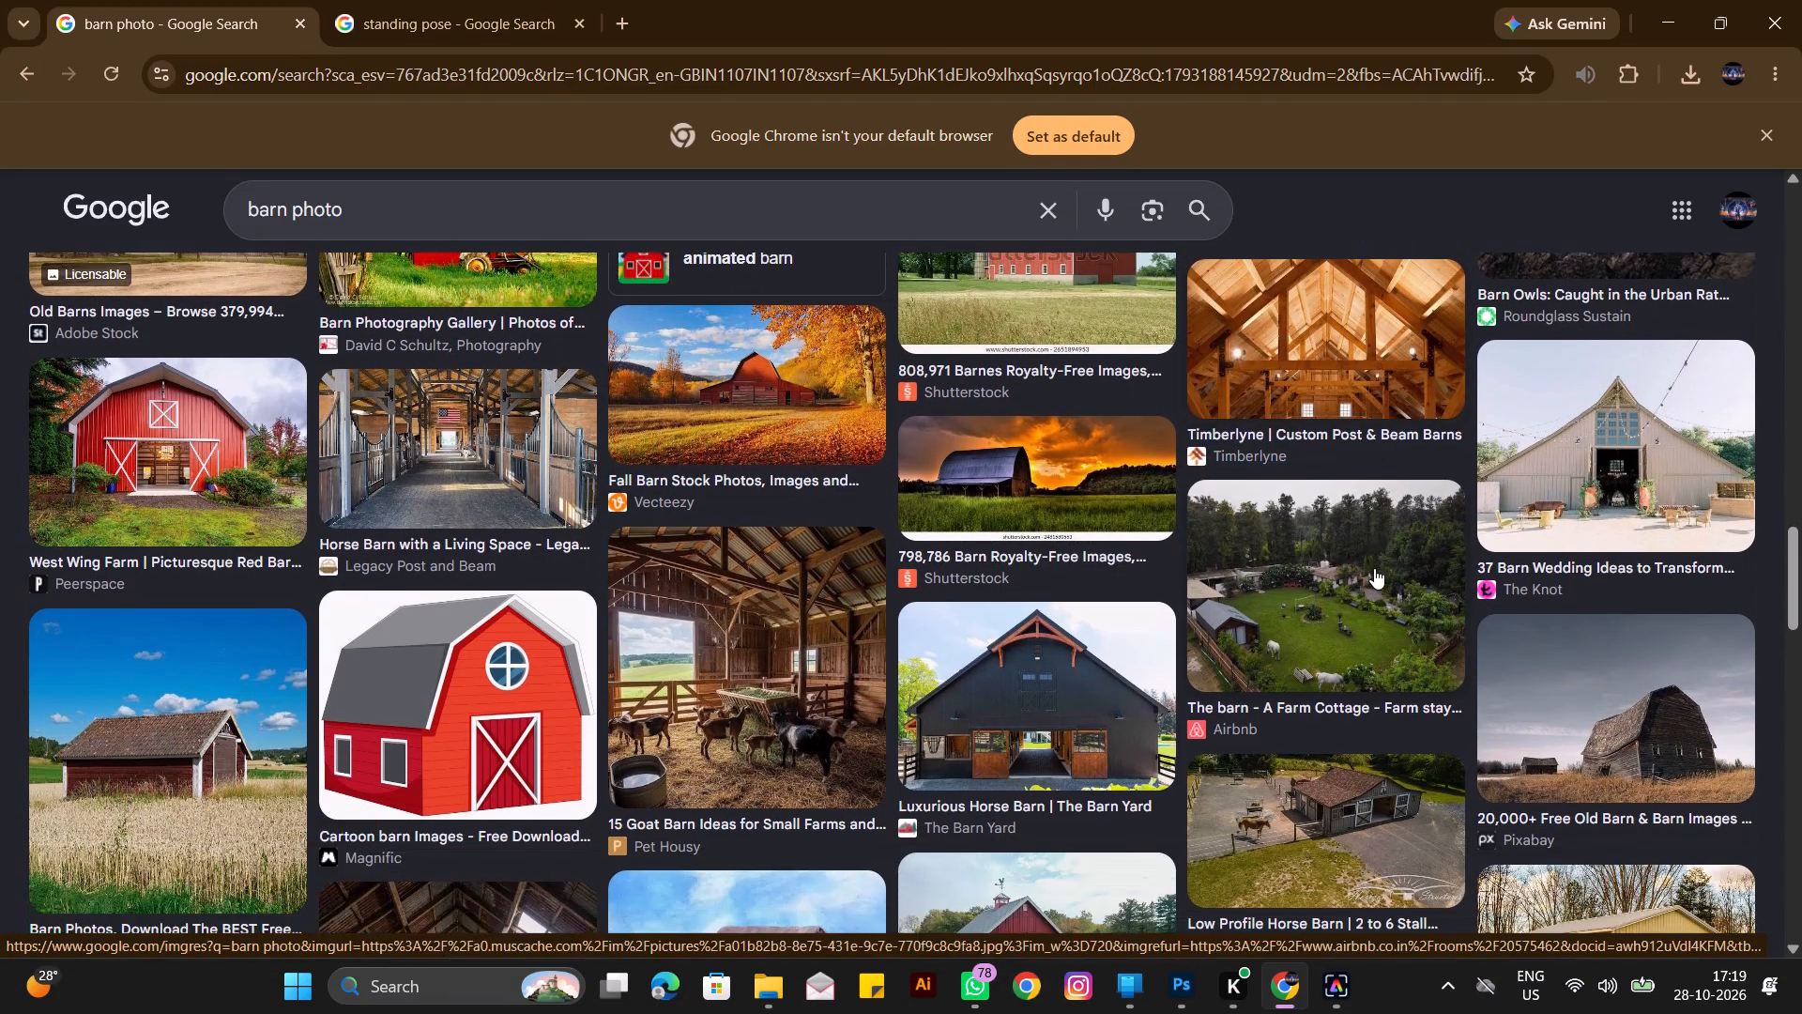
pyautogui.scroll(-3, 1374, 568)
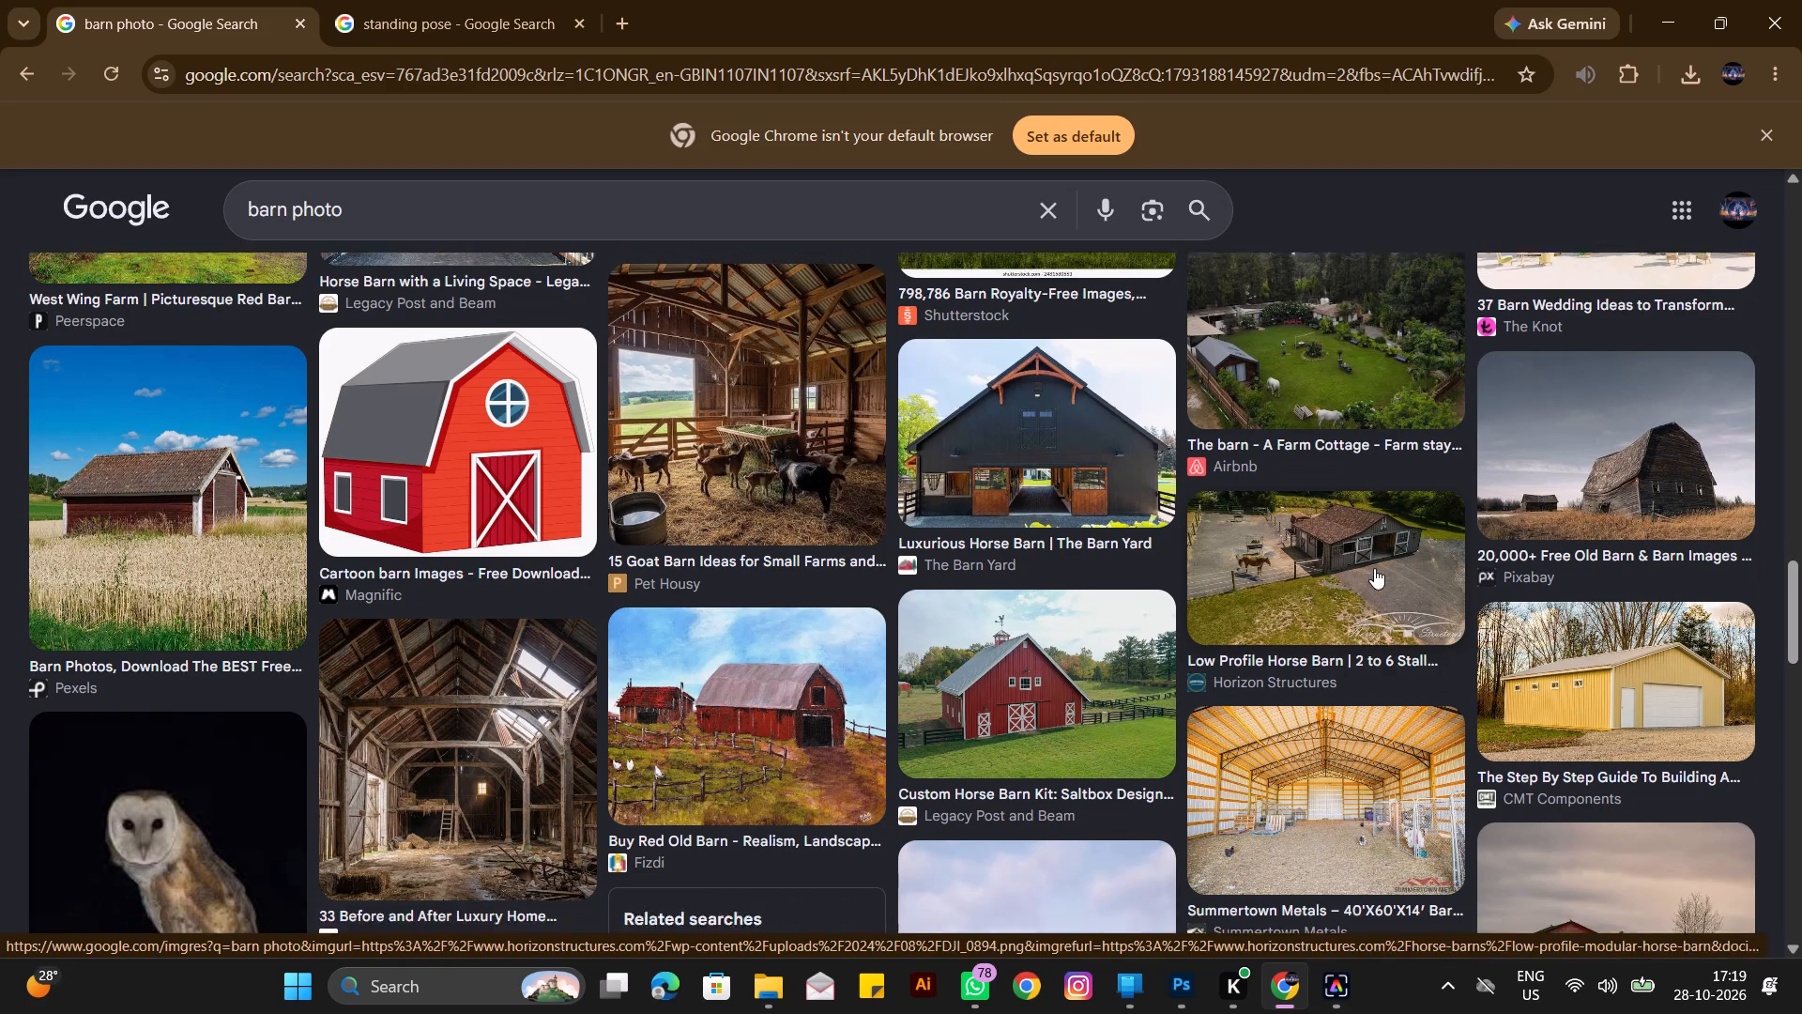
pyautogui.scroll(-1, 1374, 568)
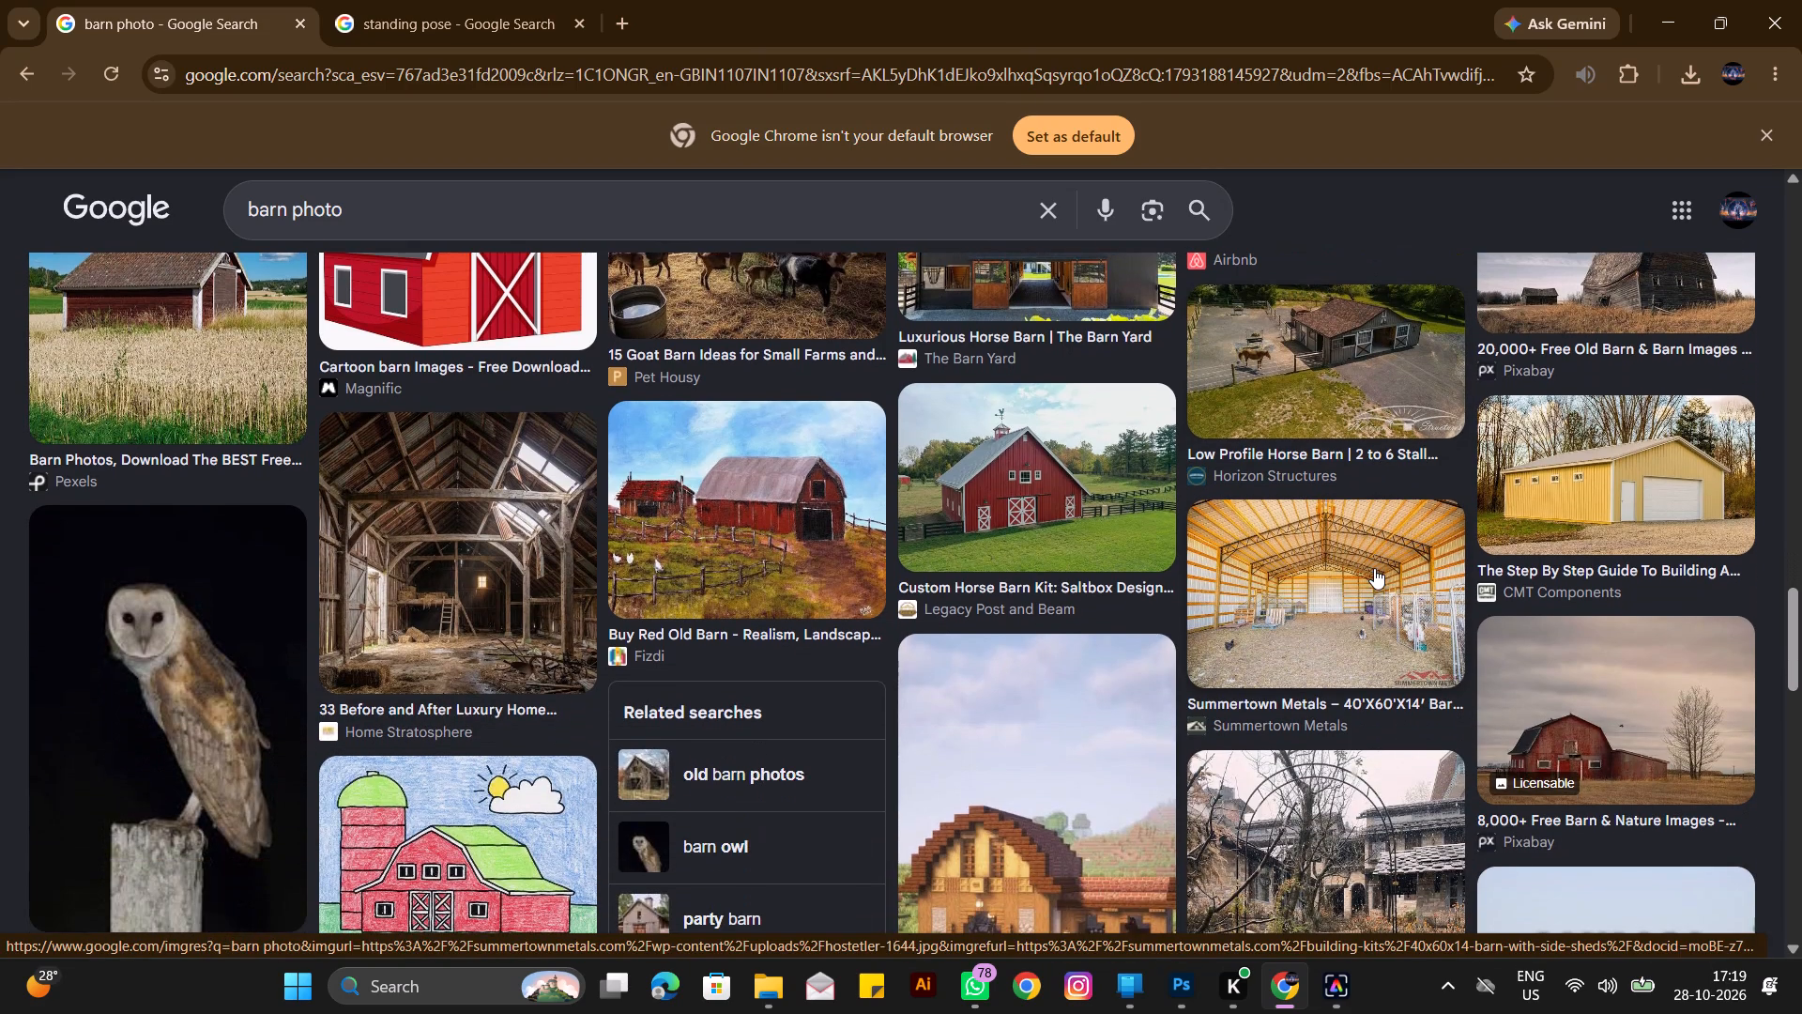
pyautogui.scroll(-5, 1374, 567)
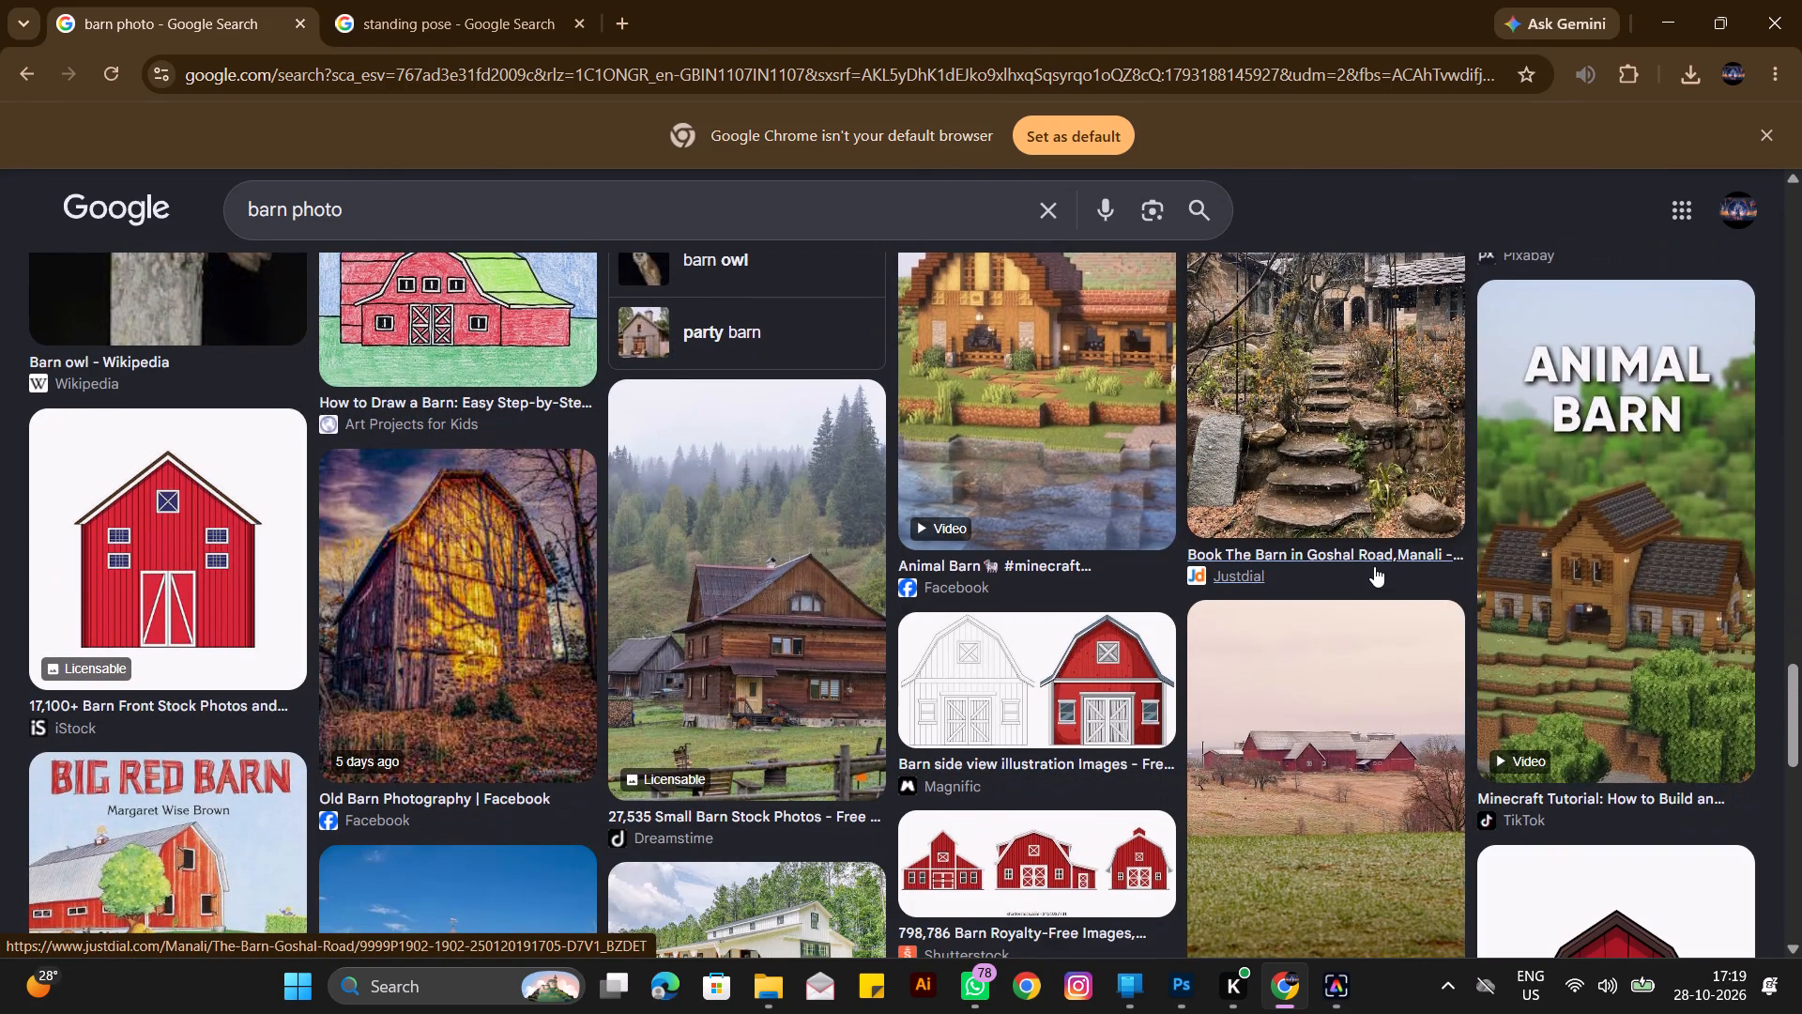
pyautogui.scroll(-7, 1359, 553)
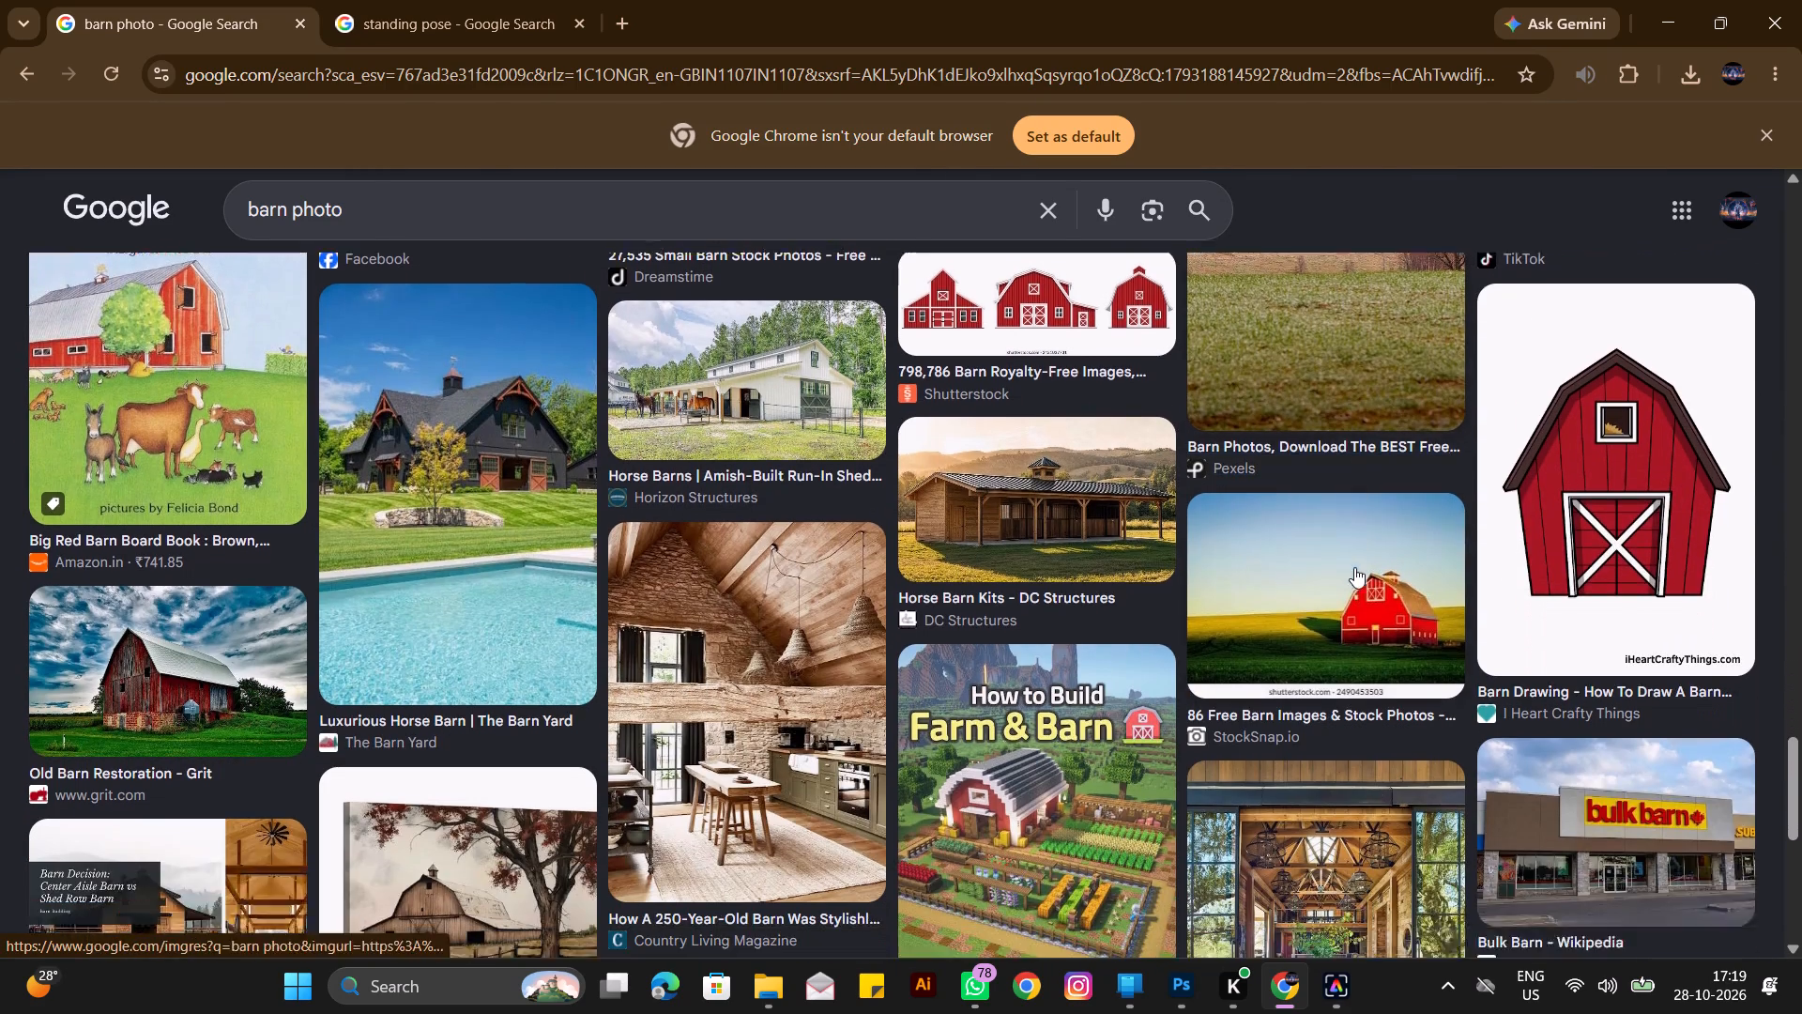
pyautogui.scroll(-4, 1354, 567)
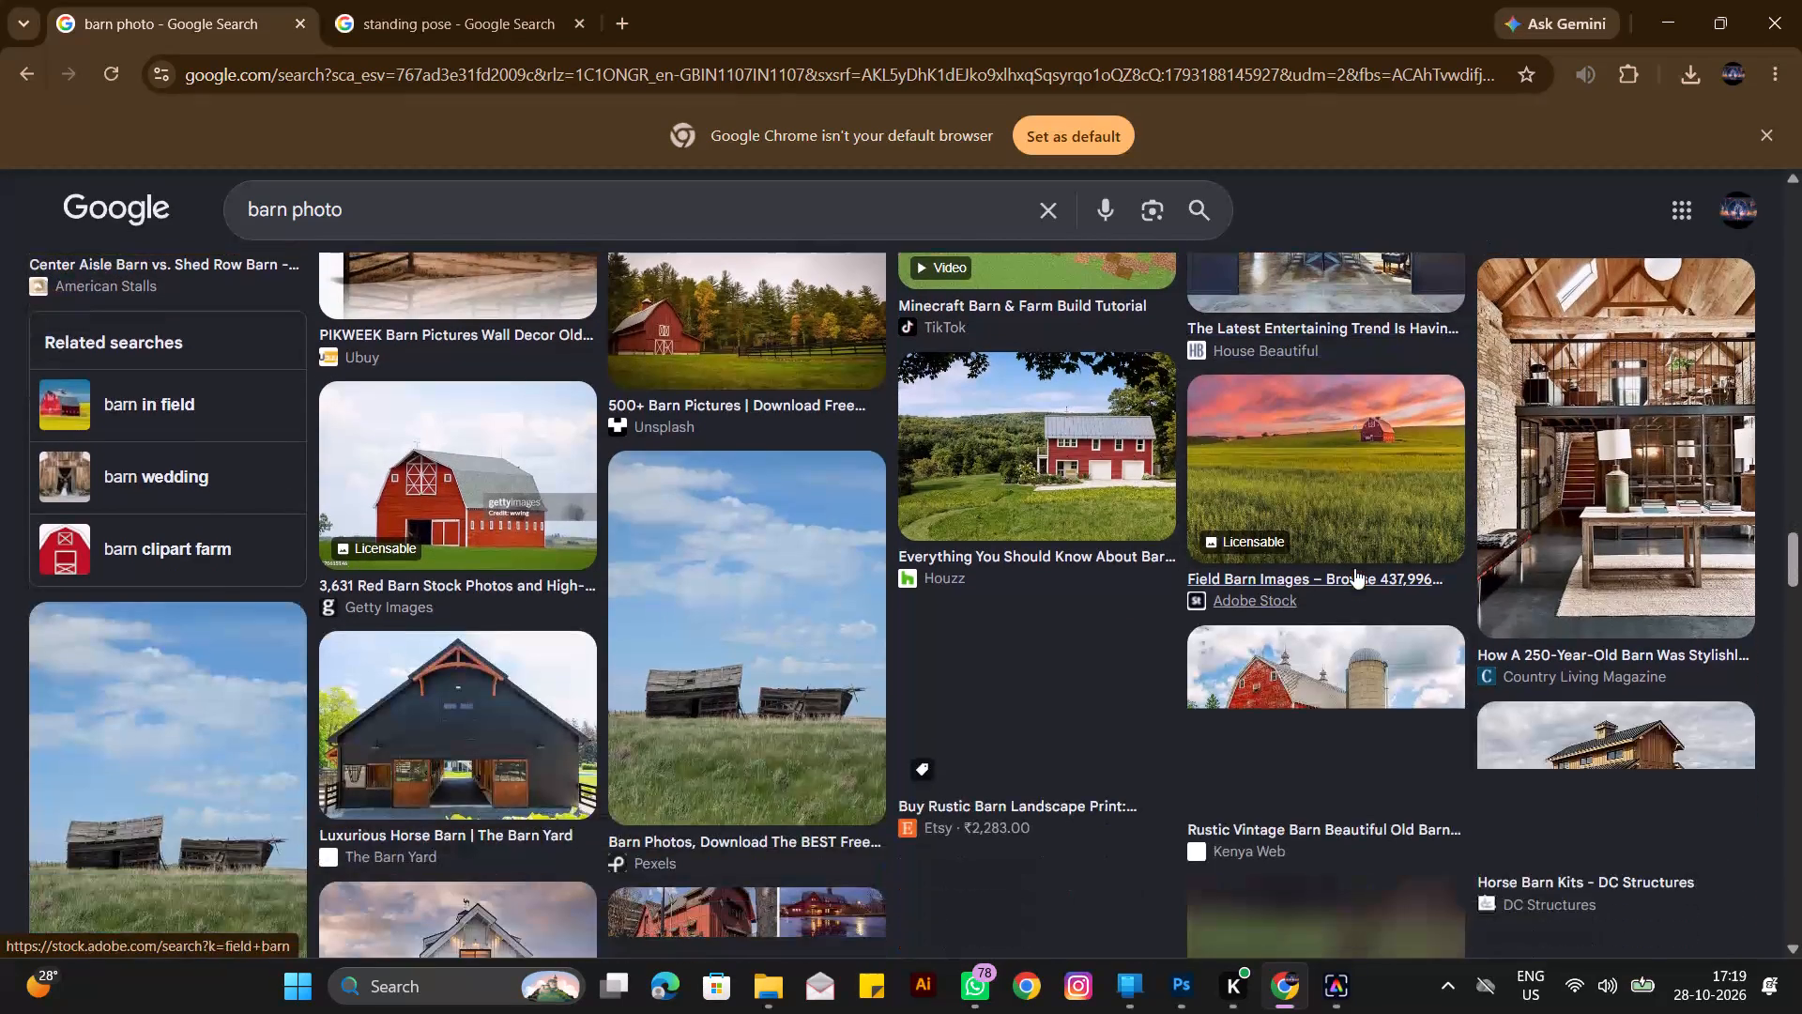
pyautogui.scroll(5, 1214, 529)
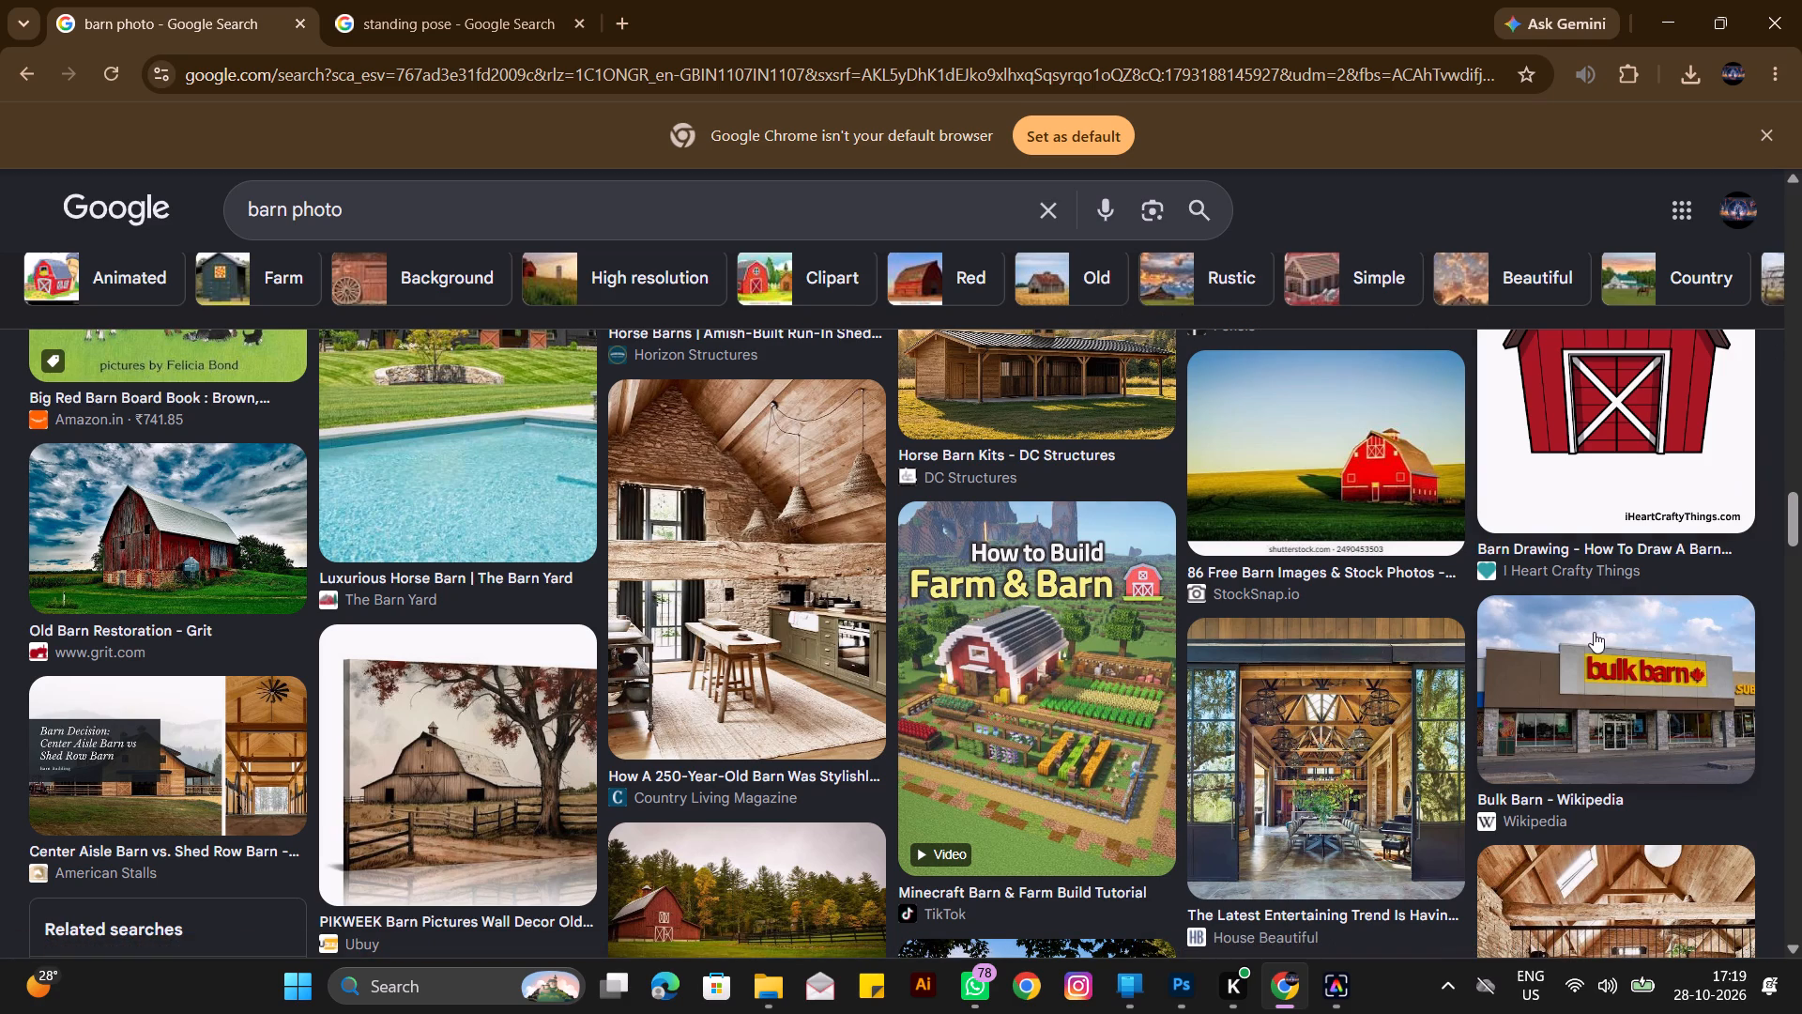
pyautogui.scroll(7, 1429, 662)
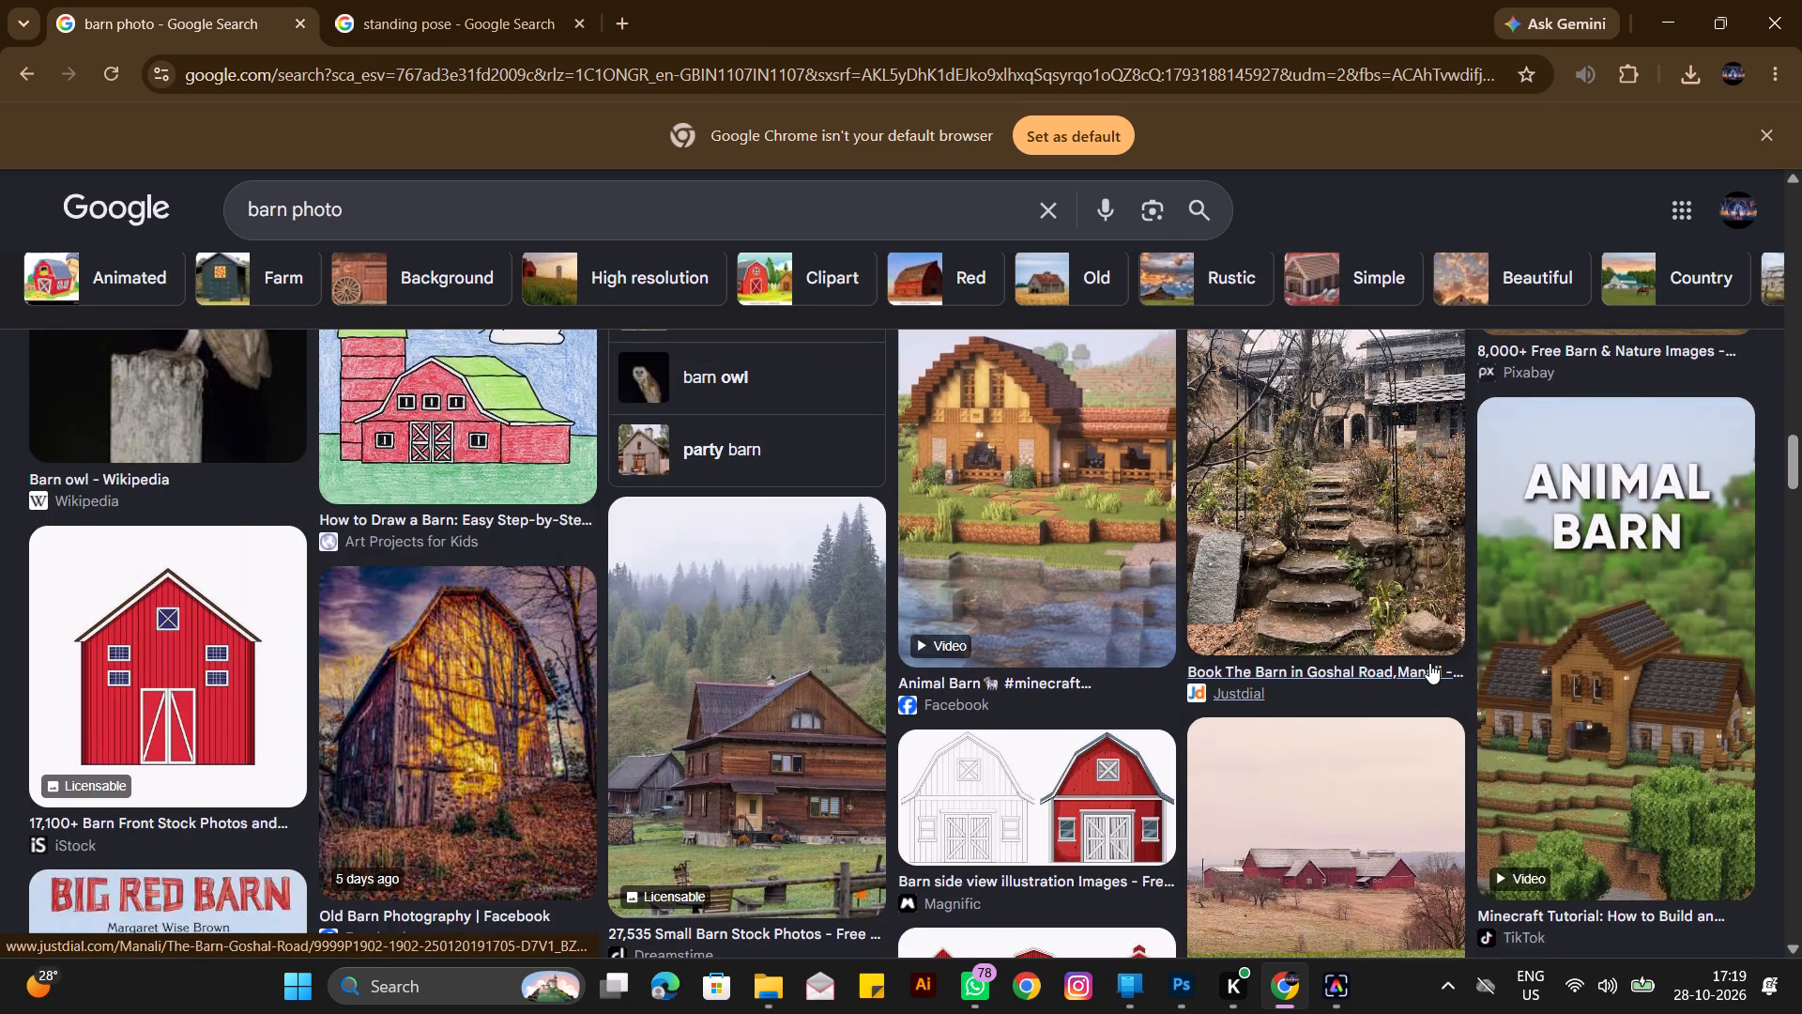
# Look through the barn image results and preview the StockCake sunset barn picture with wildflowers.
pyautogui.scroll(11, 1429, 663)
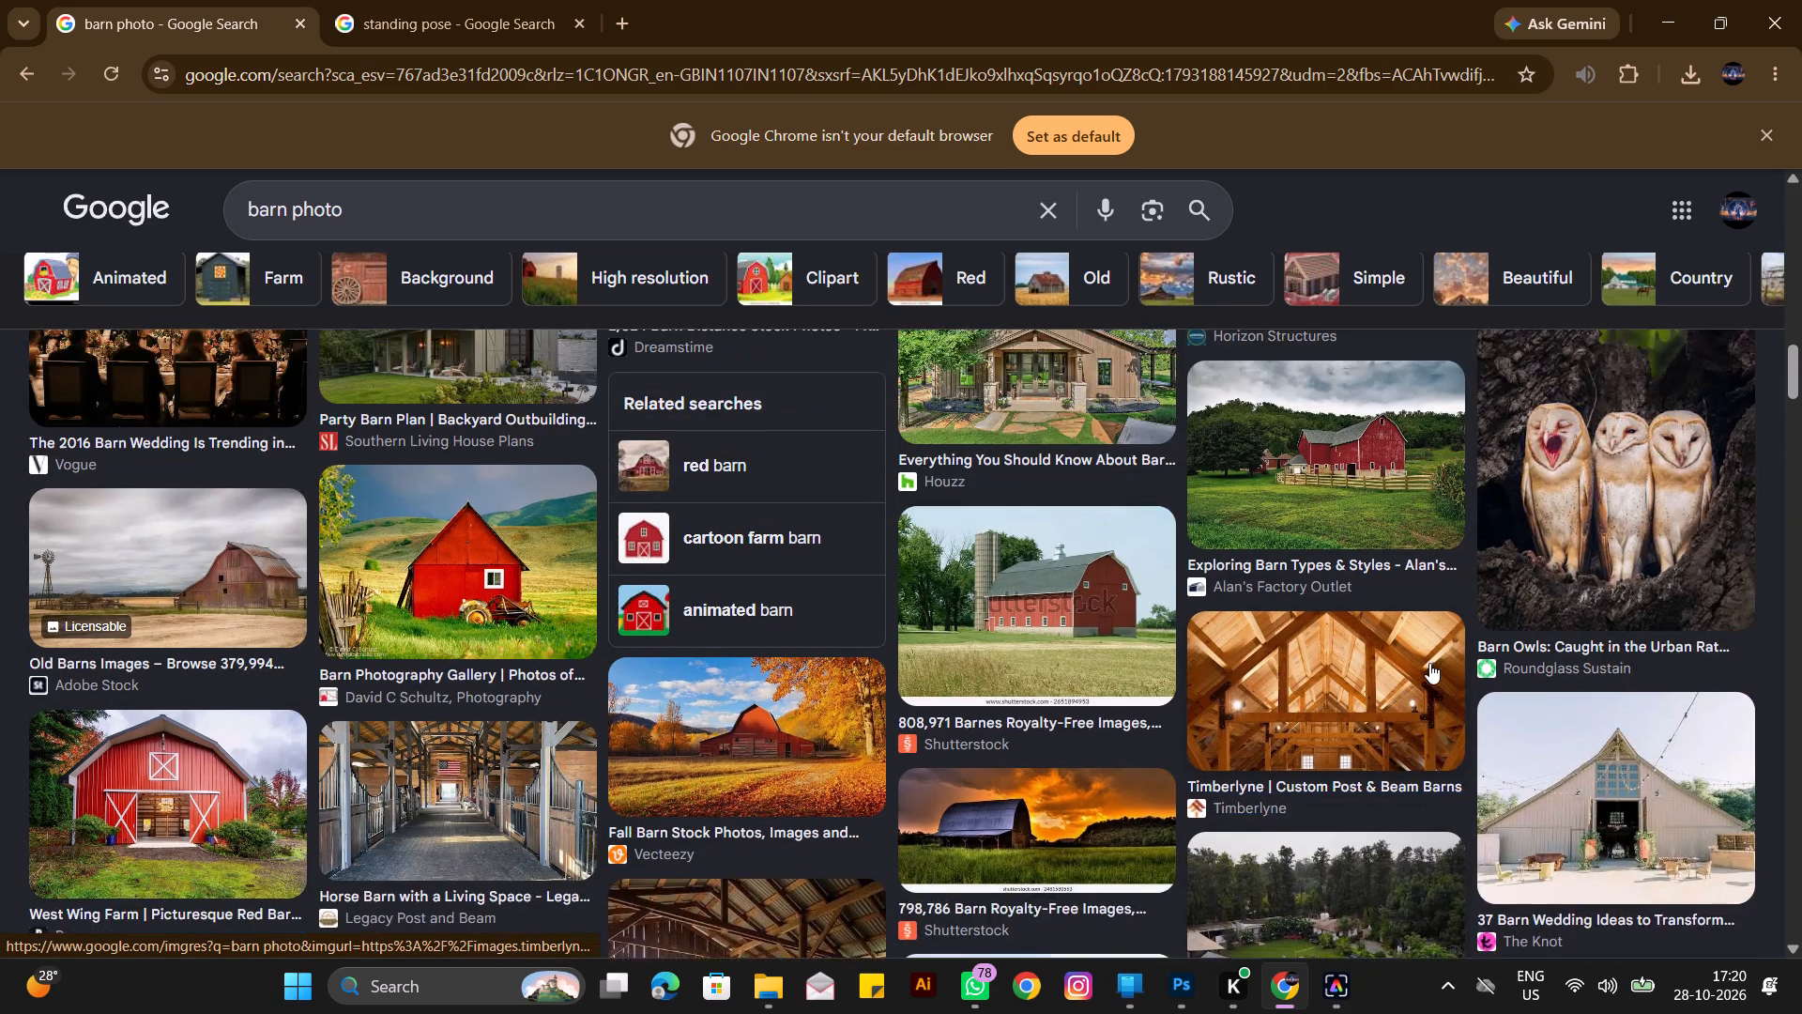
pyautogui.scroll(19, 1429, 663)
pyautogui.scroll(-3, 1429, 665)
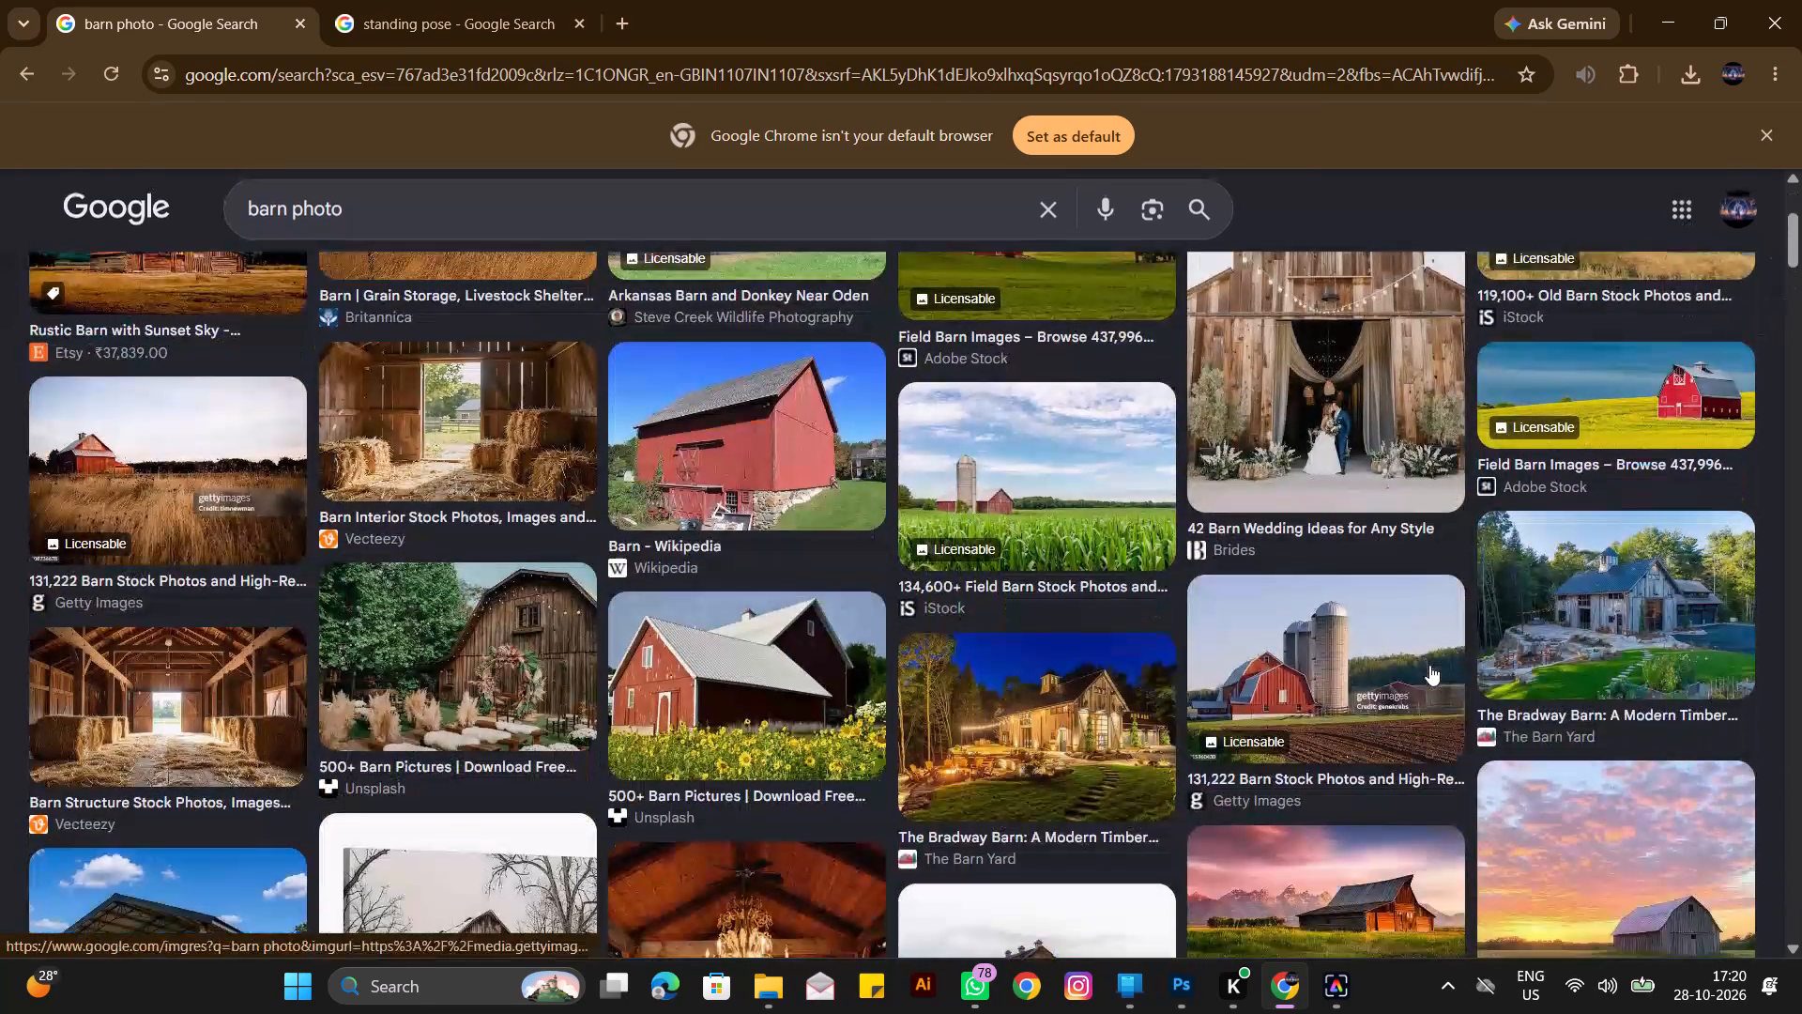
pyautogui.scroll(1, 1605, 643)
pyautogui.scroll(-4, 1605, 643)
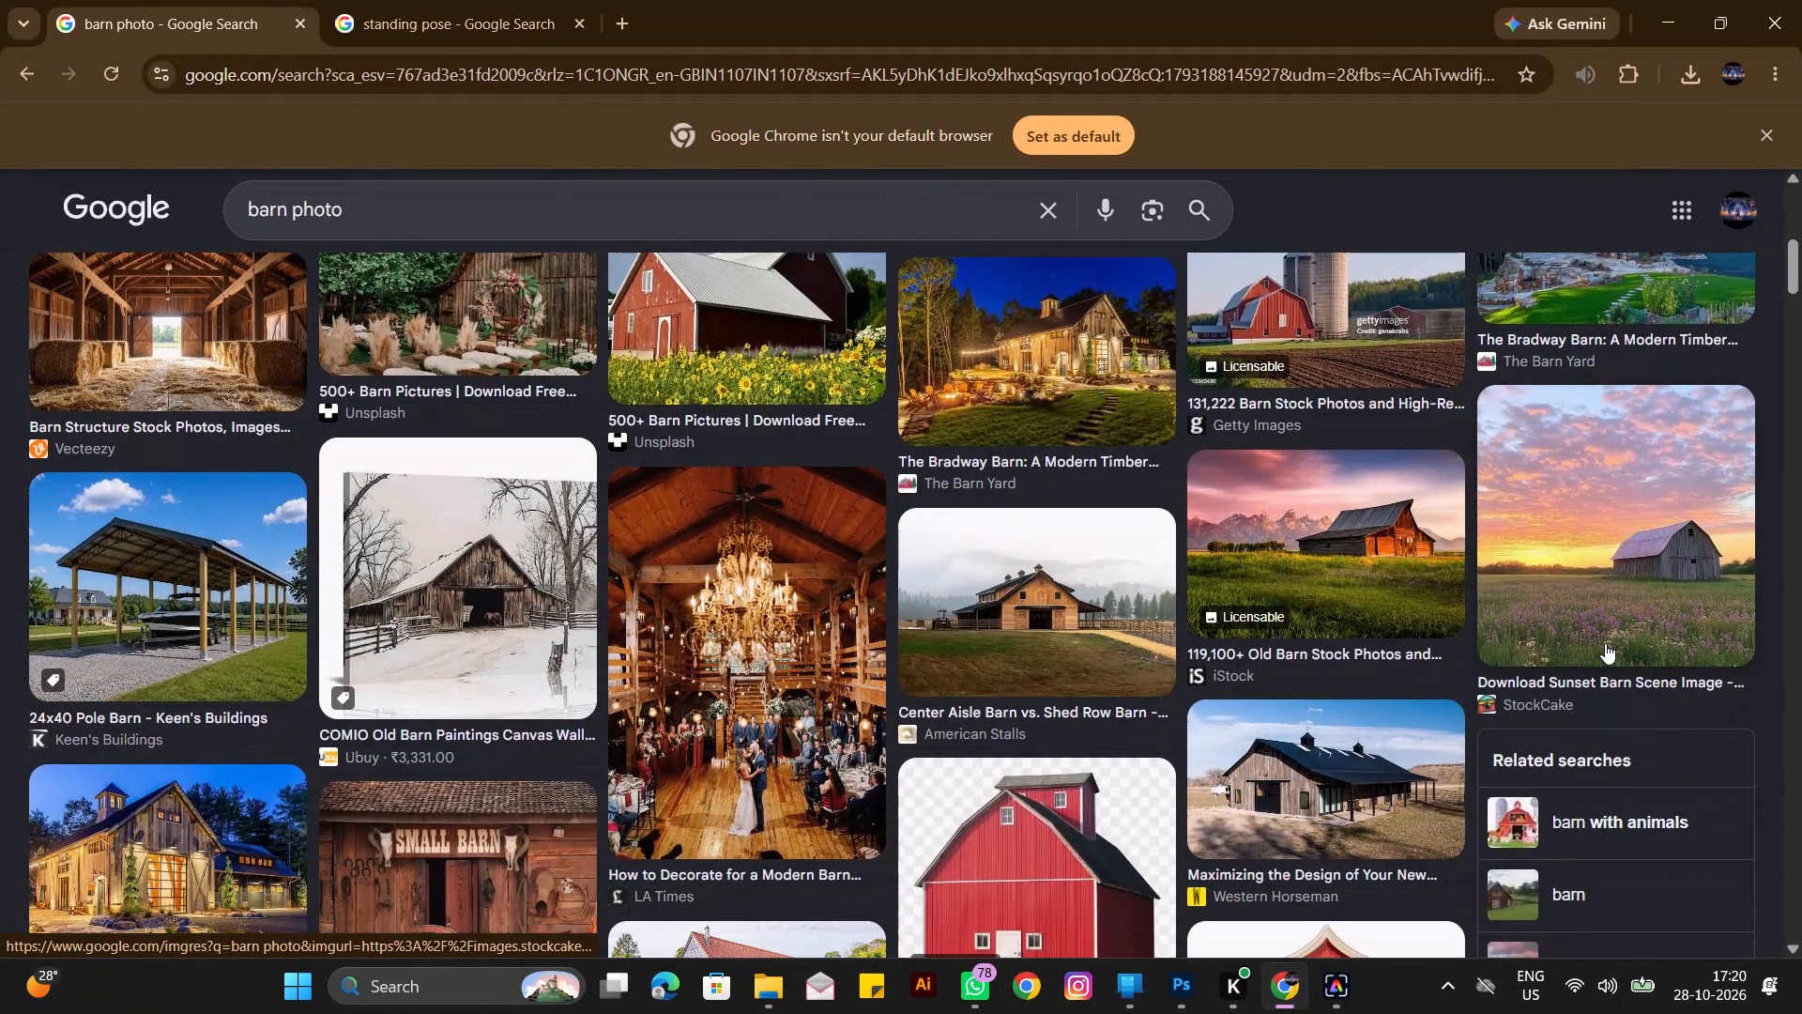
pyautogui.click(1607, 587)
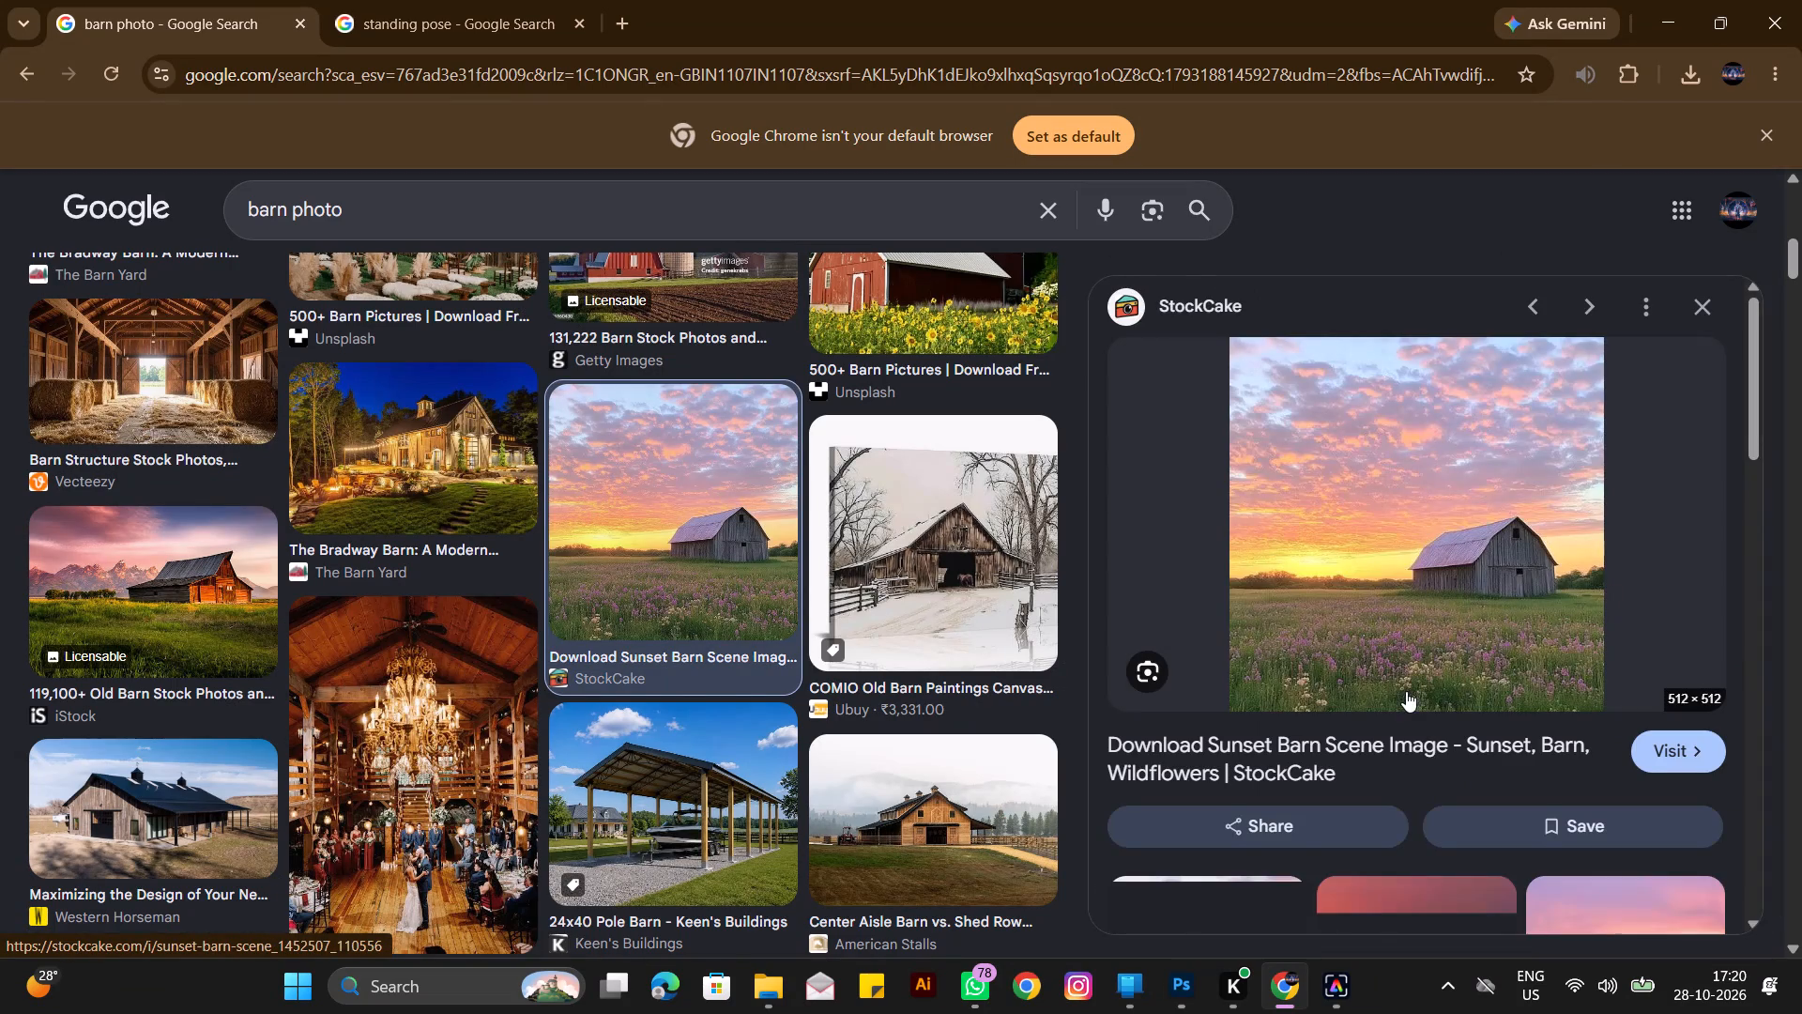
# Find the rural Iowa barn and cornfield photo among the related images and save it to Downloads under the suggested name.
pyautogui.scroll(-5, 1406, 691)
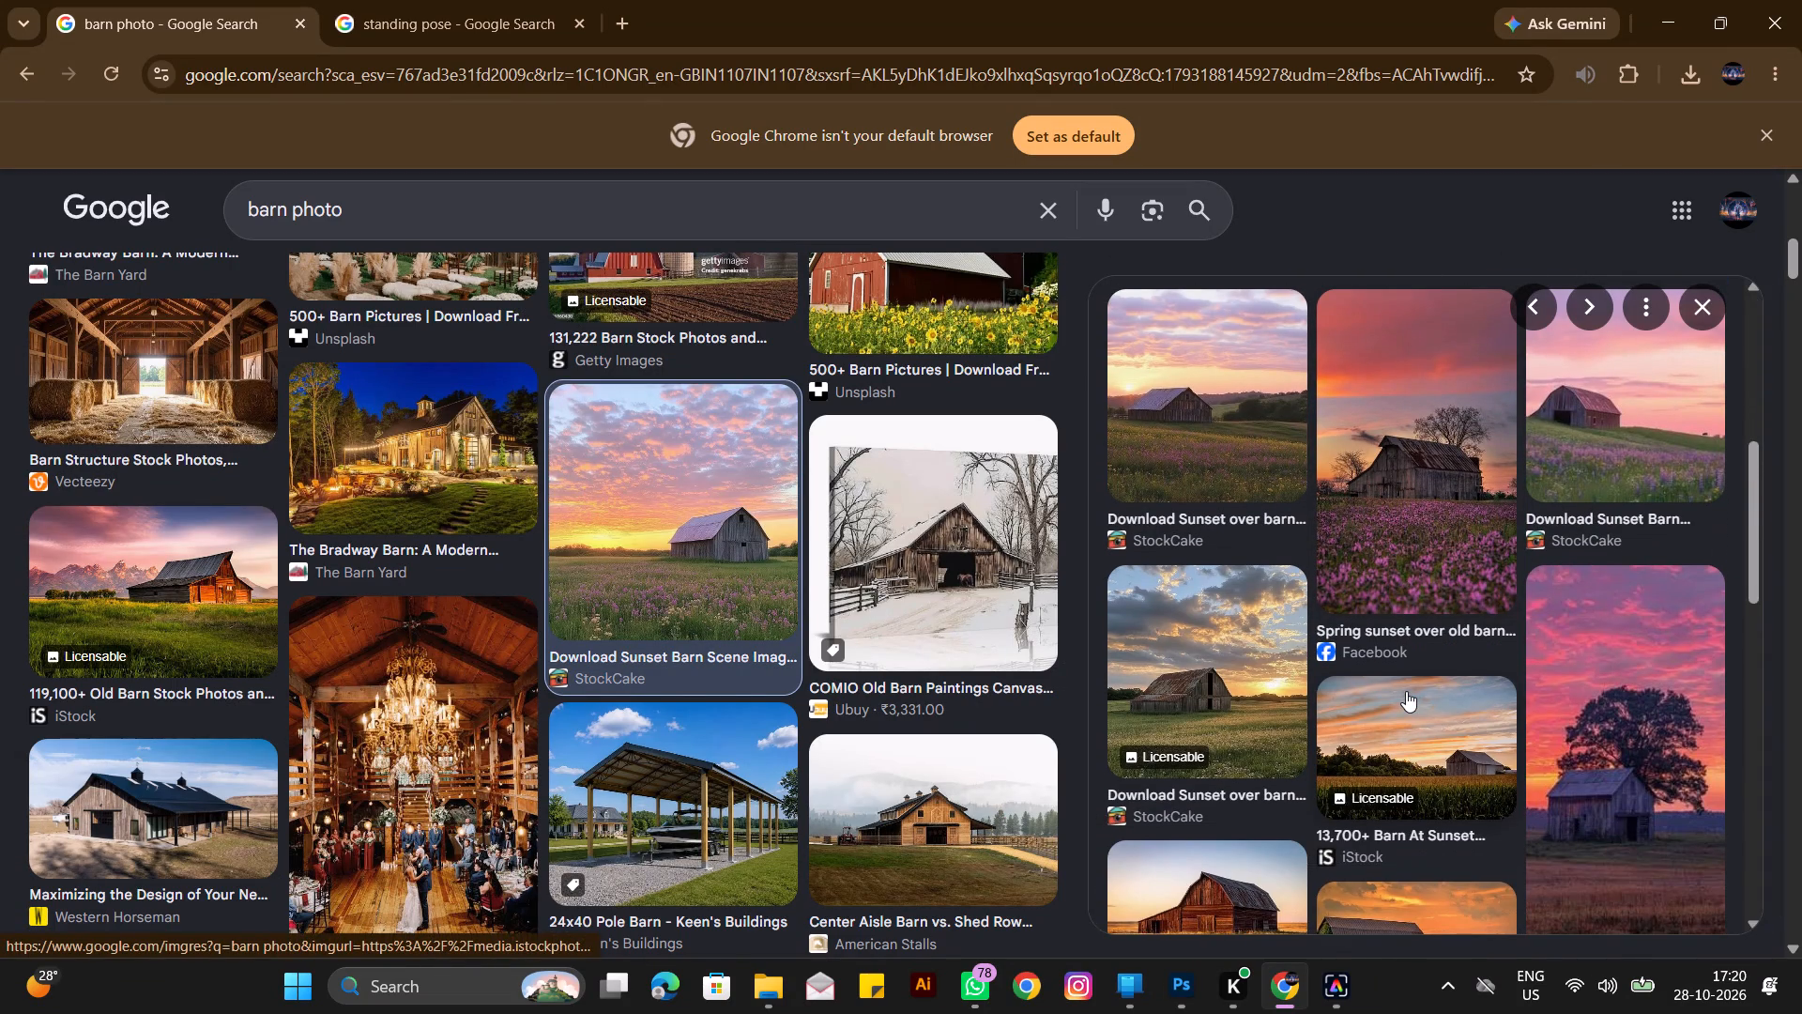
pyautogui.scroll(-4, 1406, 691)
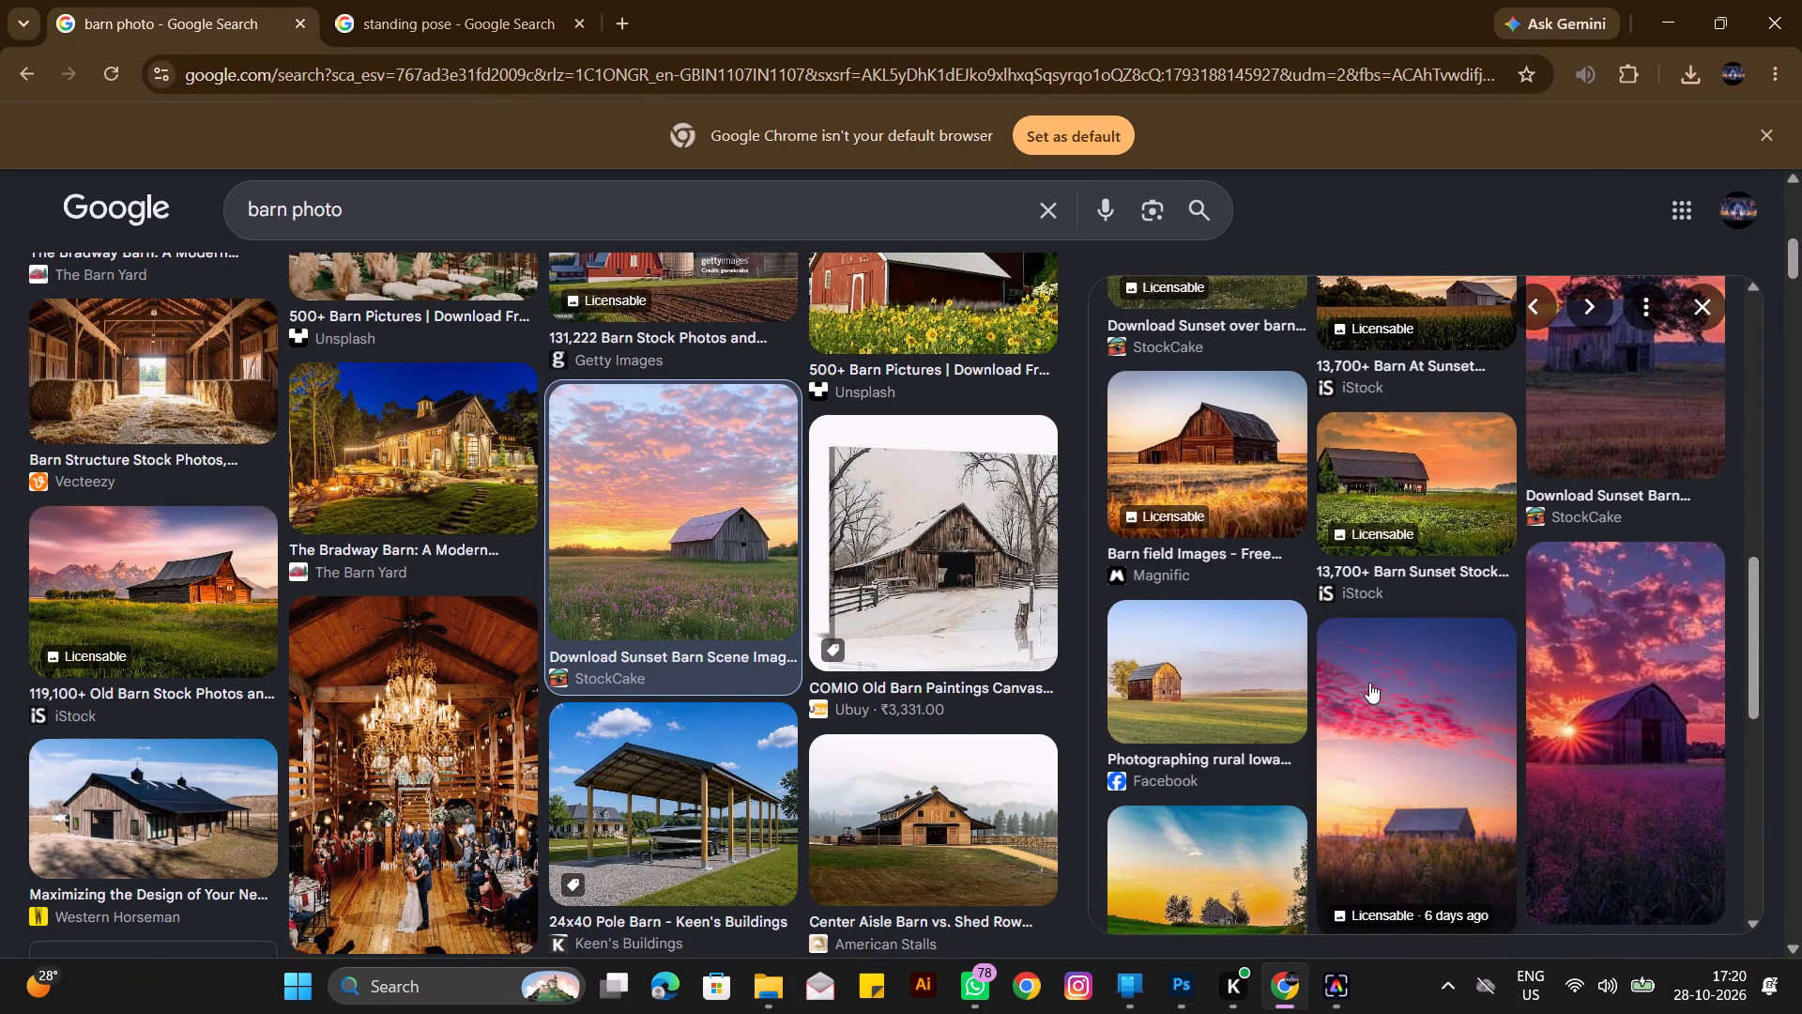
pyautogui.click(1208, 672)
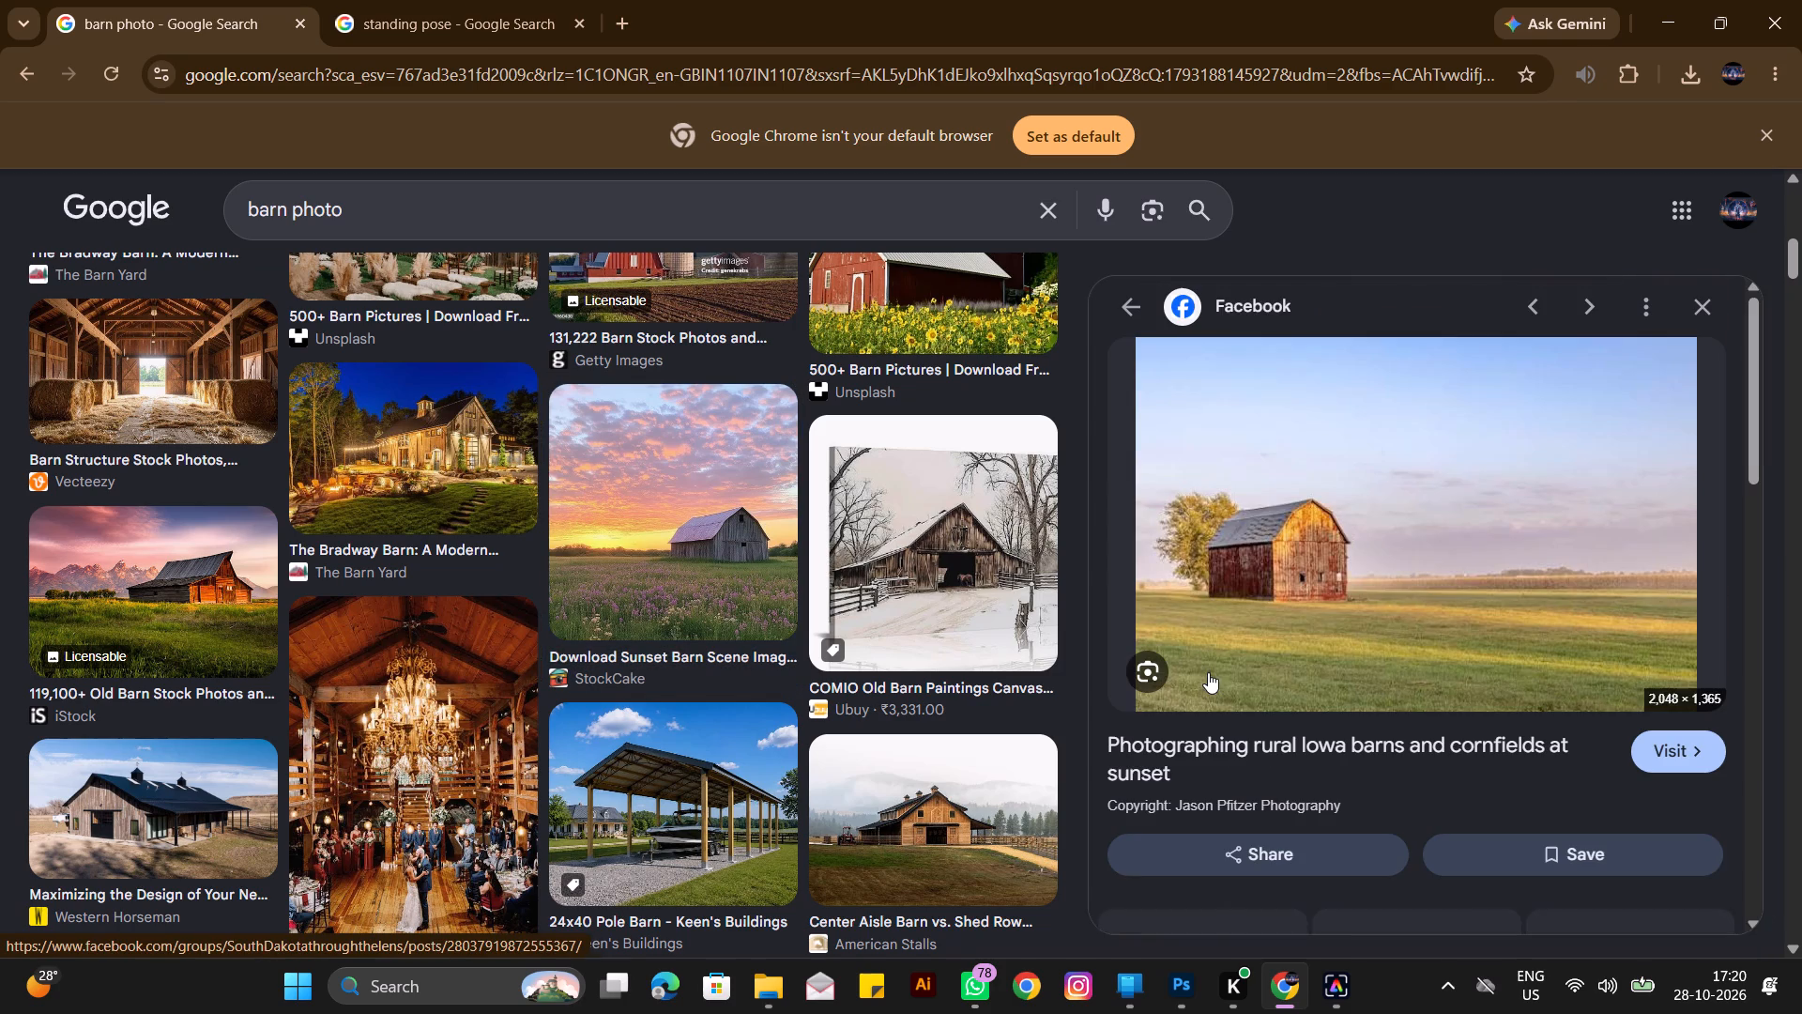
pyautogui.rightClick(1324, 576)
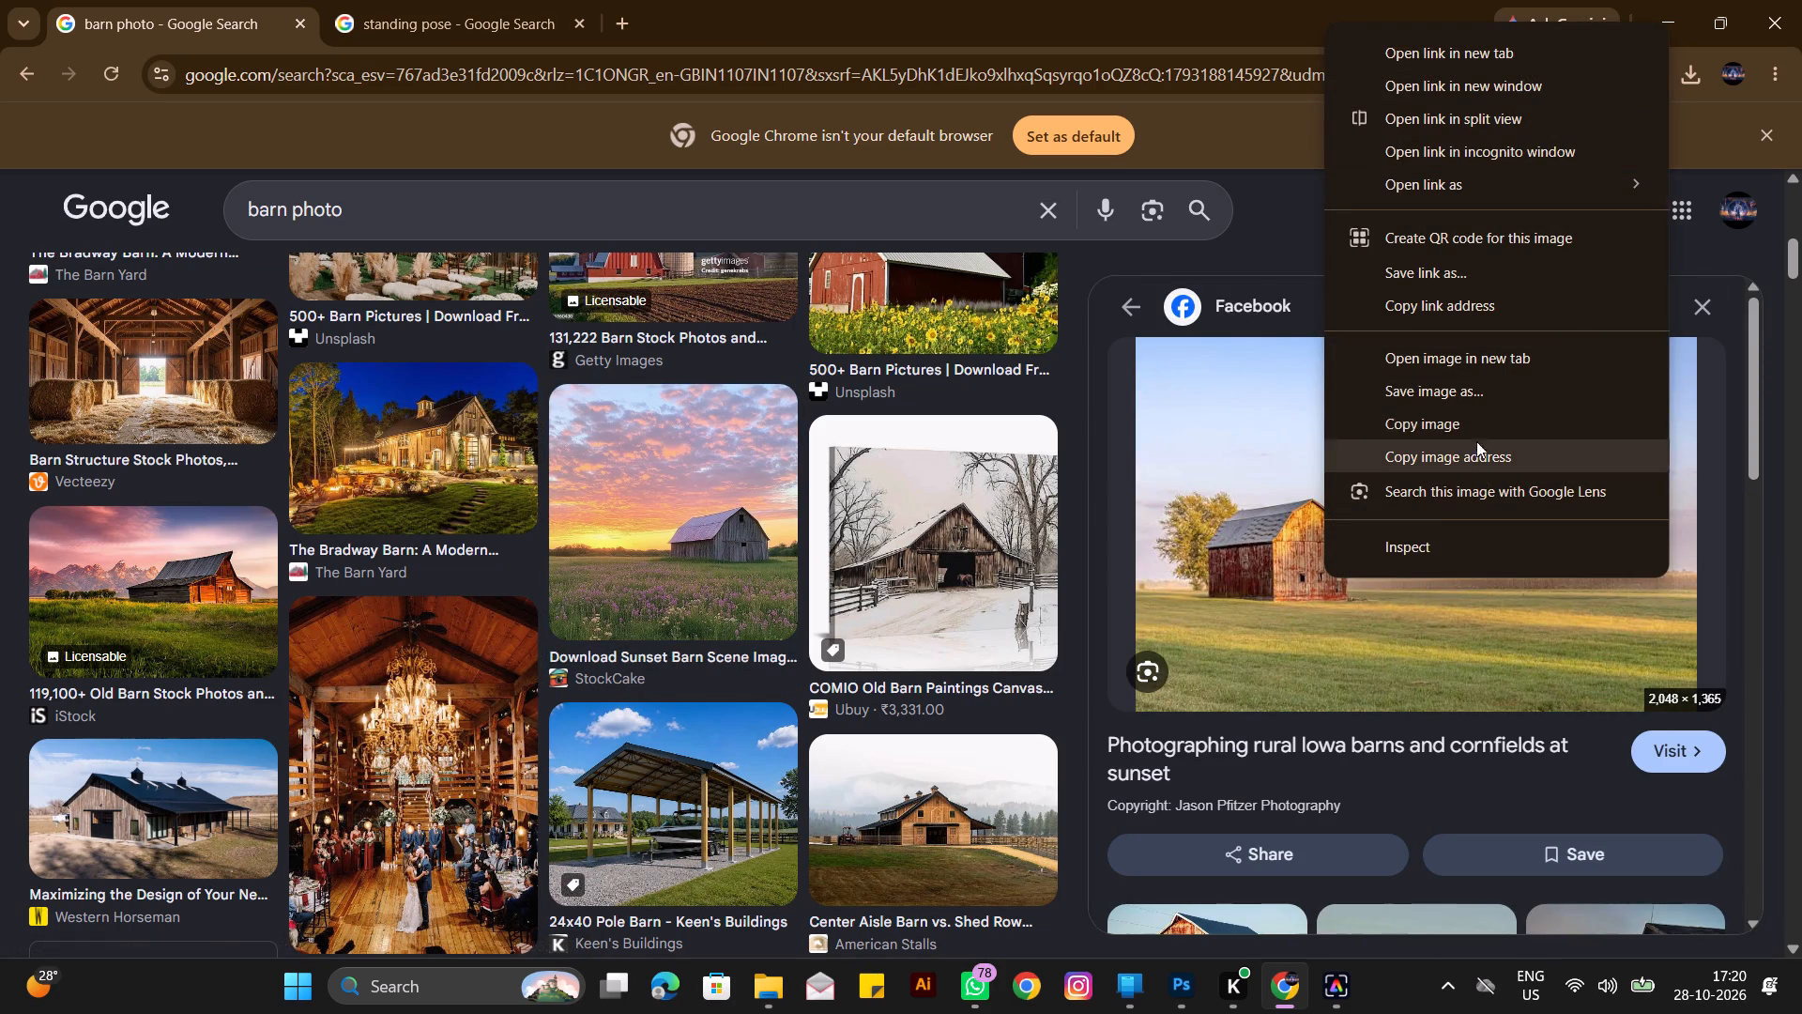
pyautogui.click(1462, 395)
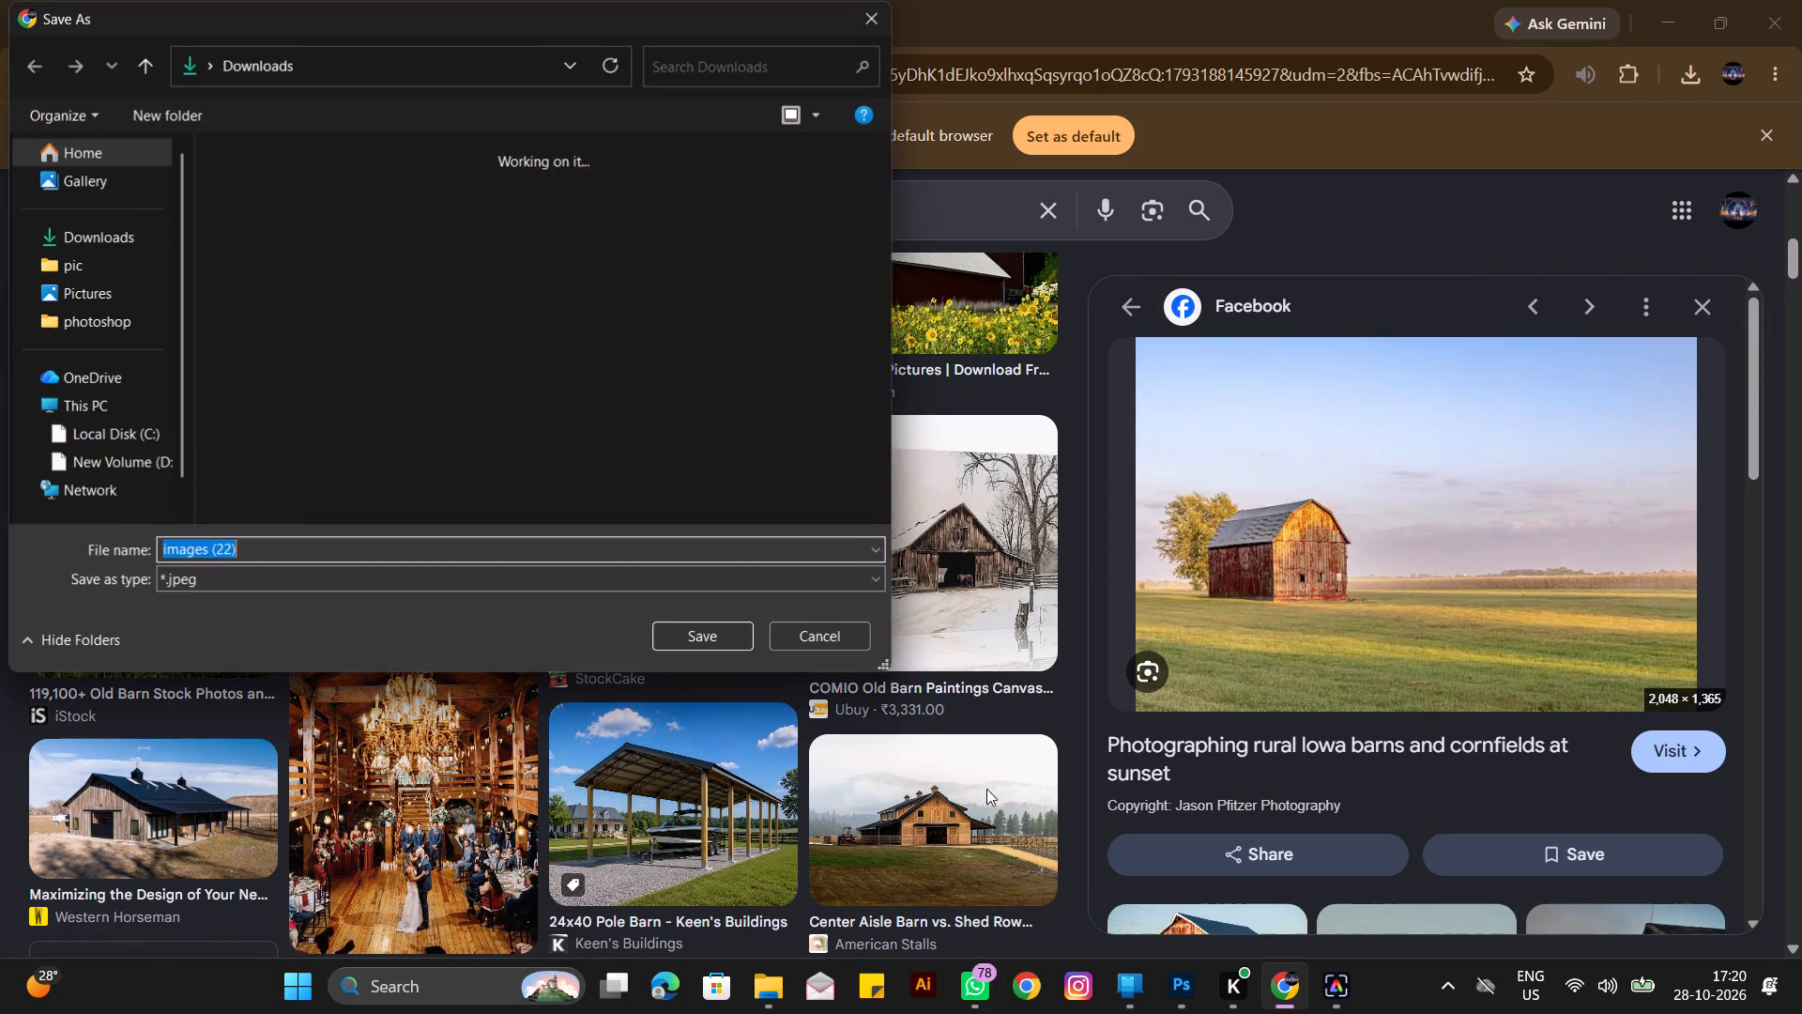
pyautogui.click(718, 638)
# Switch to Photoshop and bring up the Open dialog for choosing an image file from Downloads.
pyautogui.click(1681, 10)
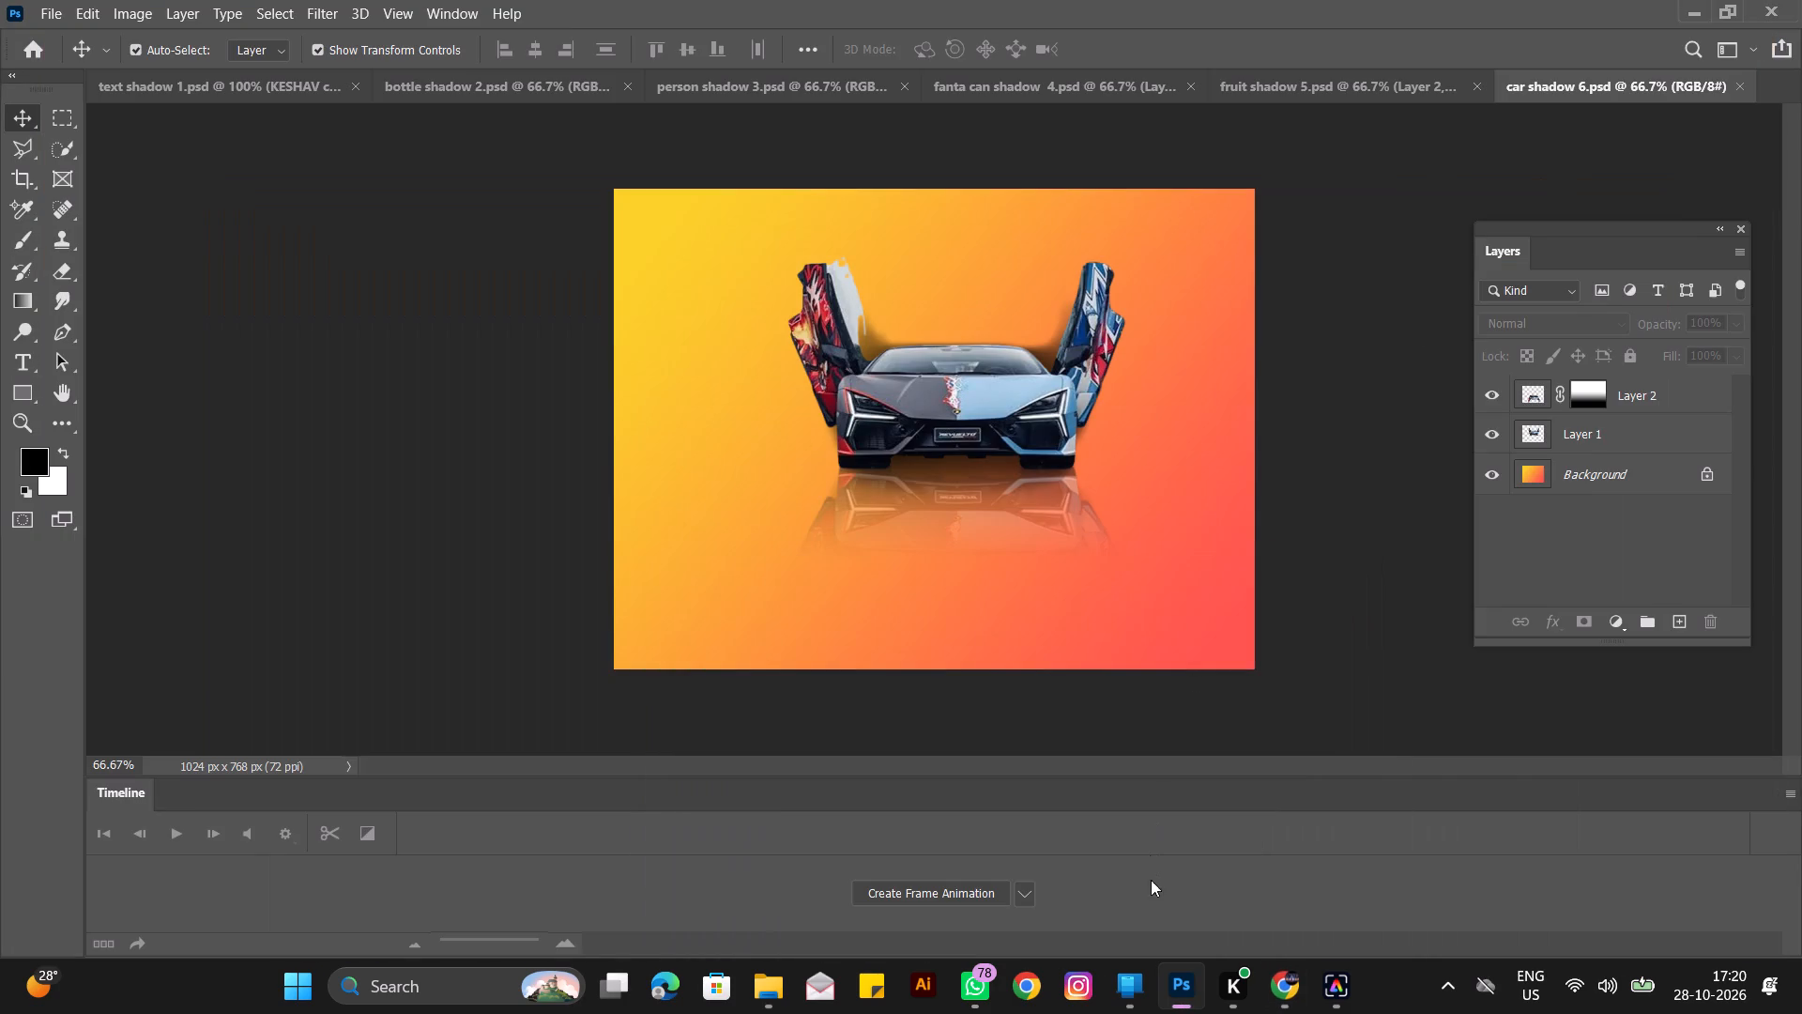
pyautogui.click(31, 15)
pyautogui.click(43, 12)
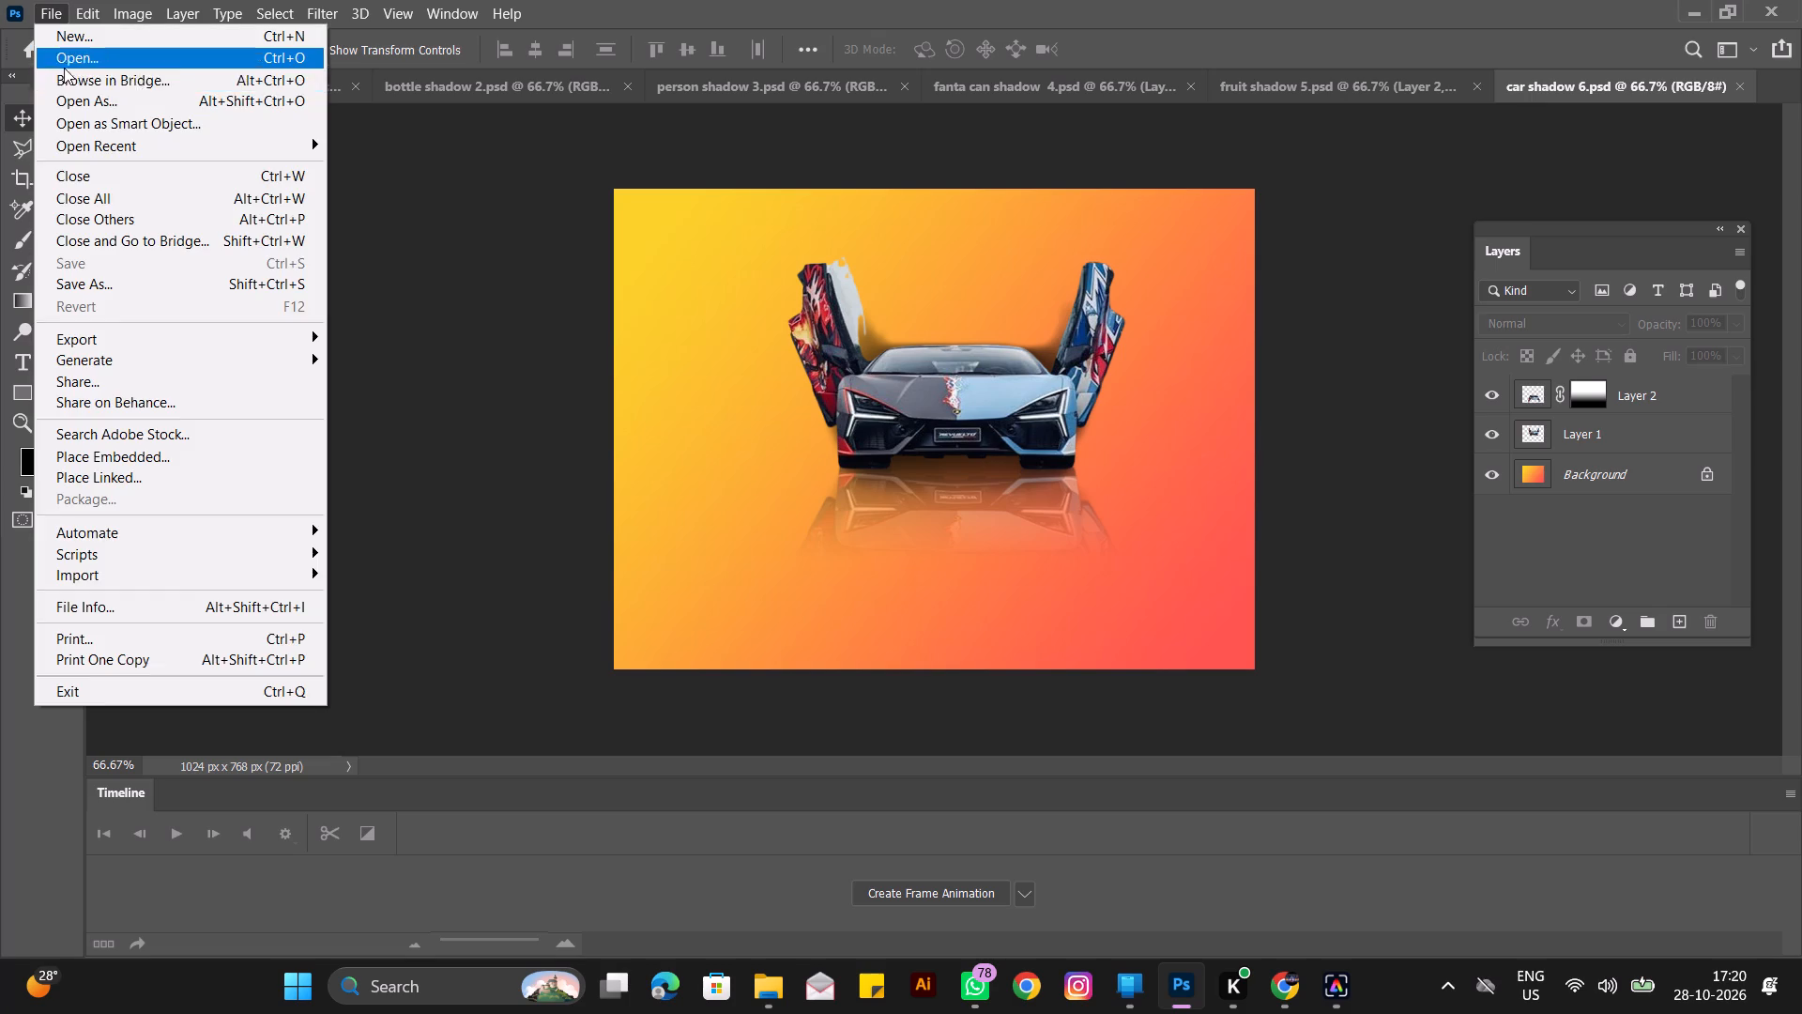
pyautogui.click(80, 53)
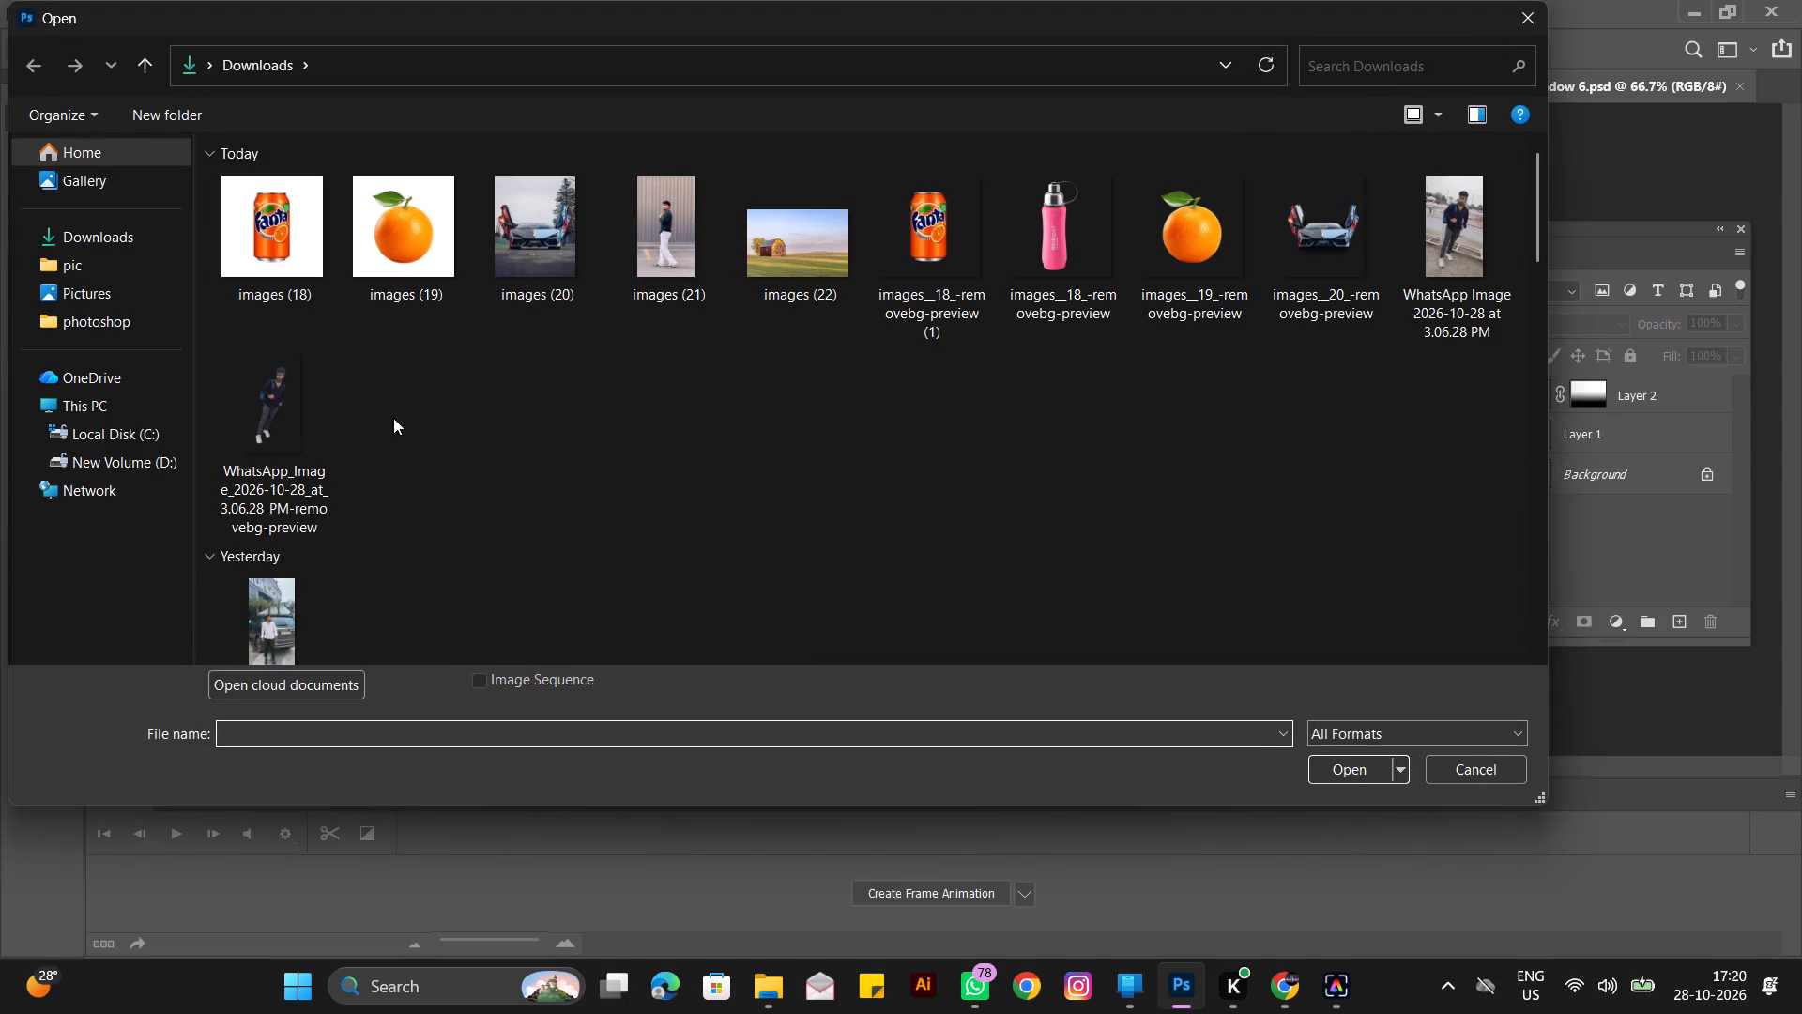
# In Photoshop, open the image file images (22) from the Downloads folder.
pyautogui.click(47, 239)
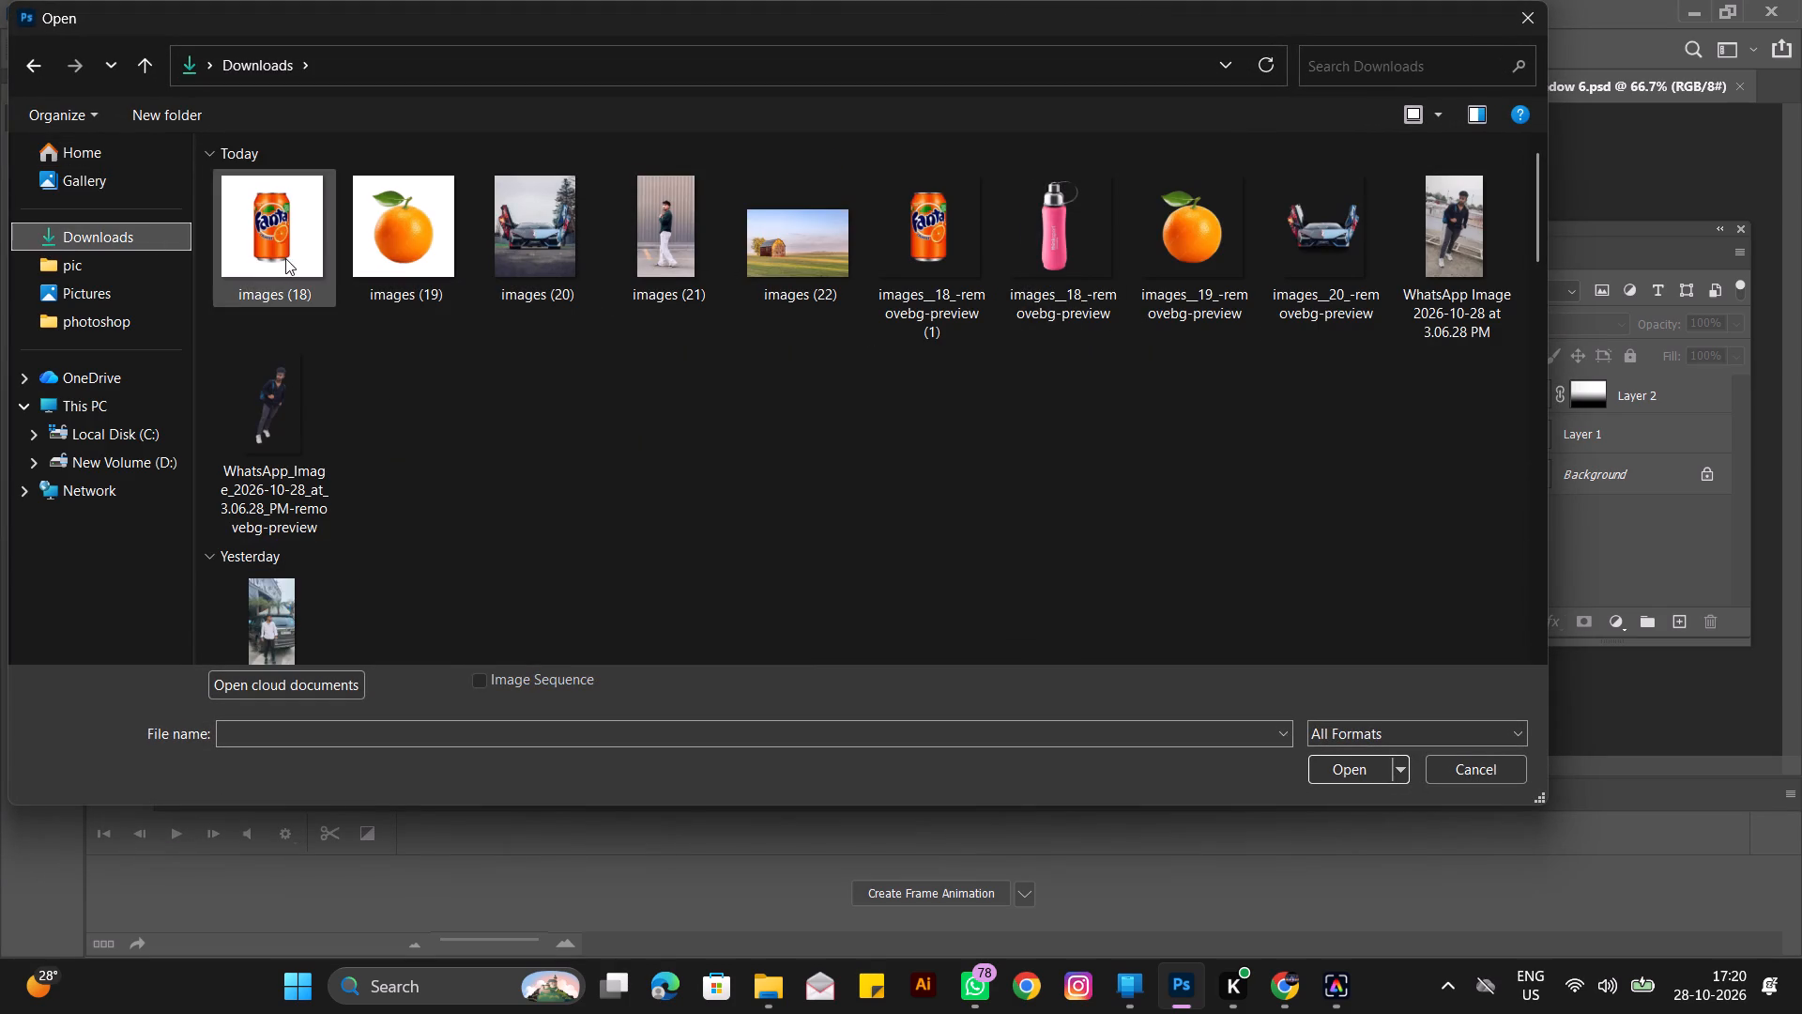
pyautogui.click(797, 238)
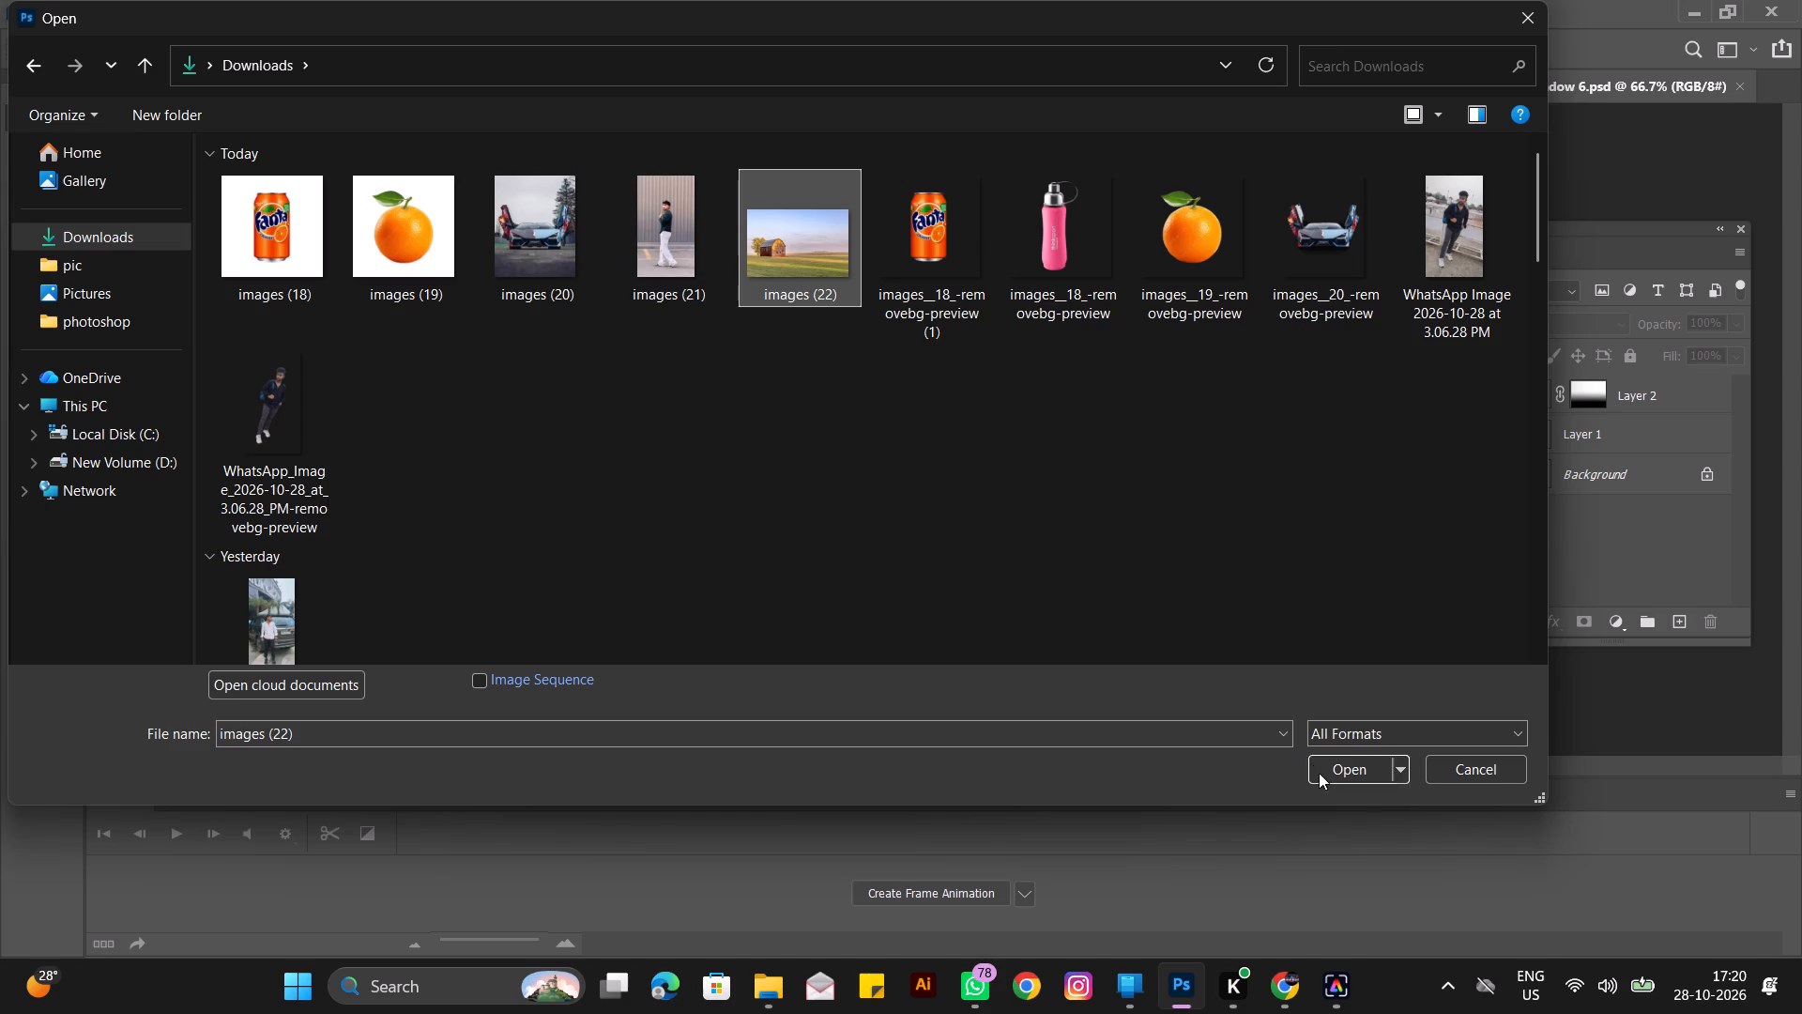
pyautogui.click(1354, 777)
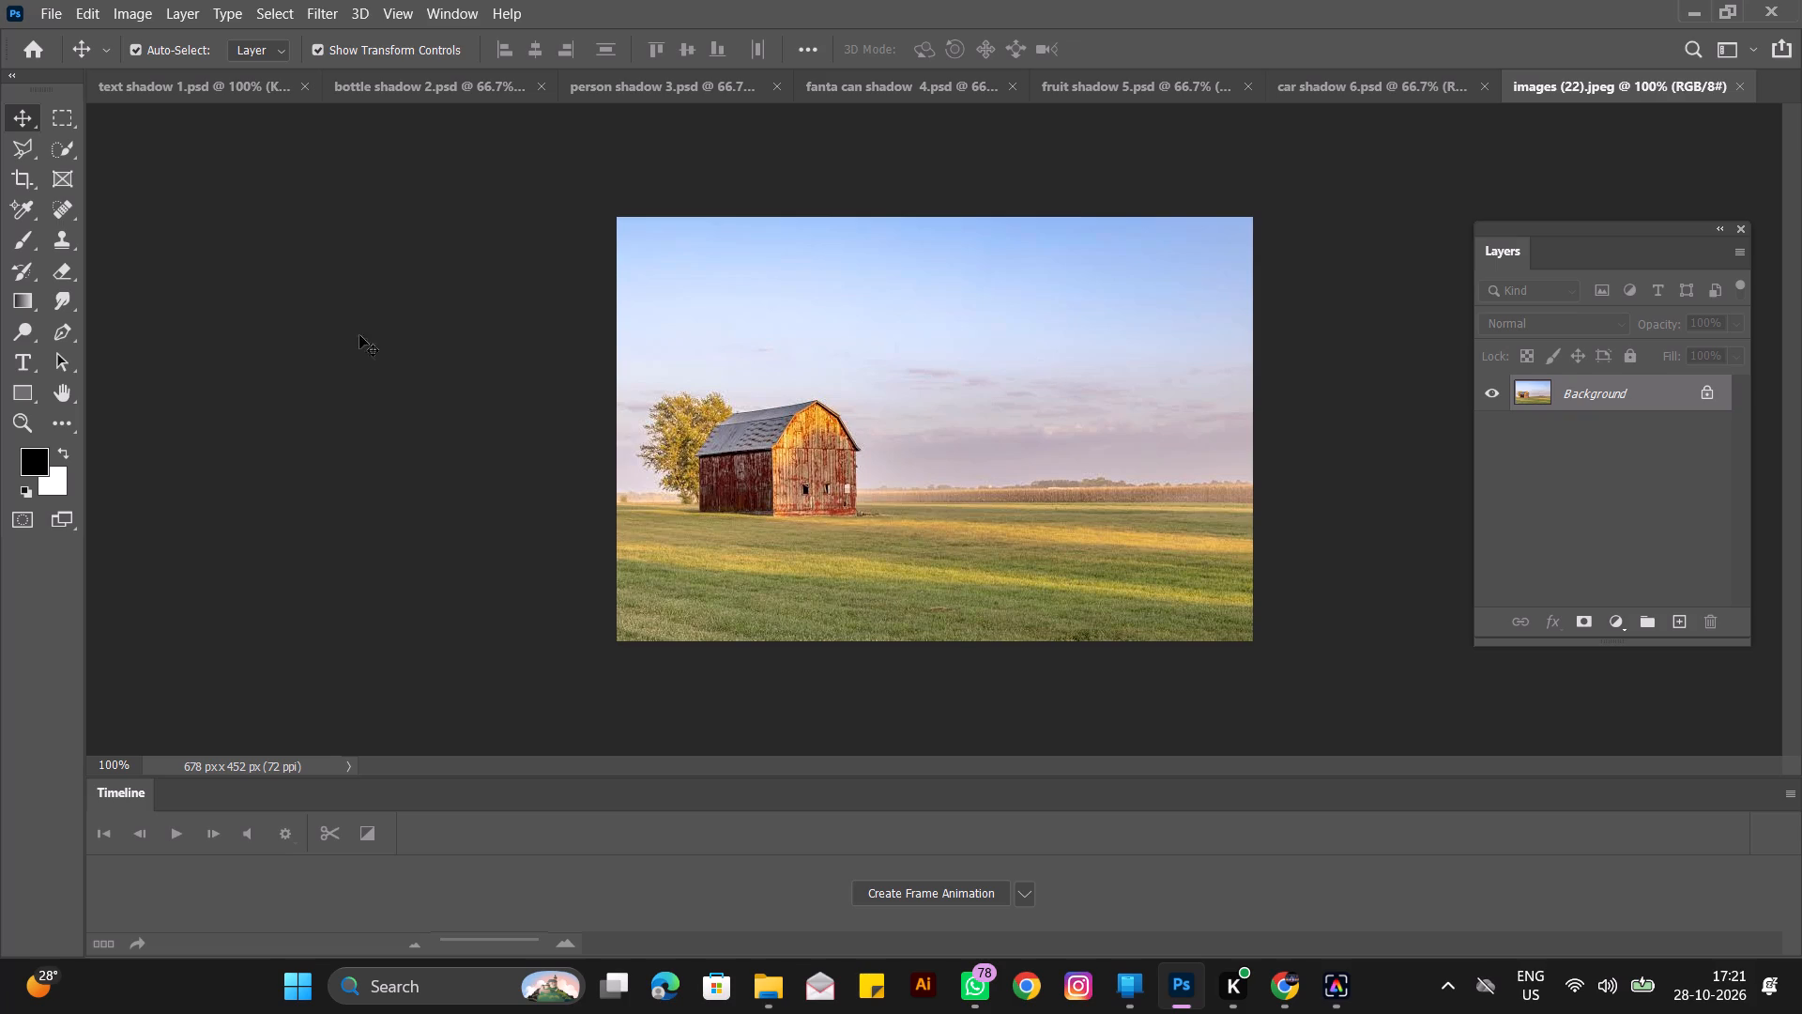
# Marquee-select the photo's full width from the grass just below the barn up to the top edge, and copy it.
pyautogui.click(66, 122)
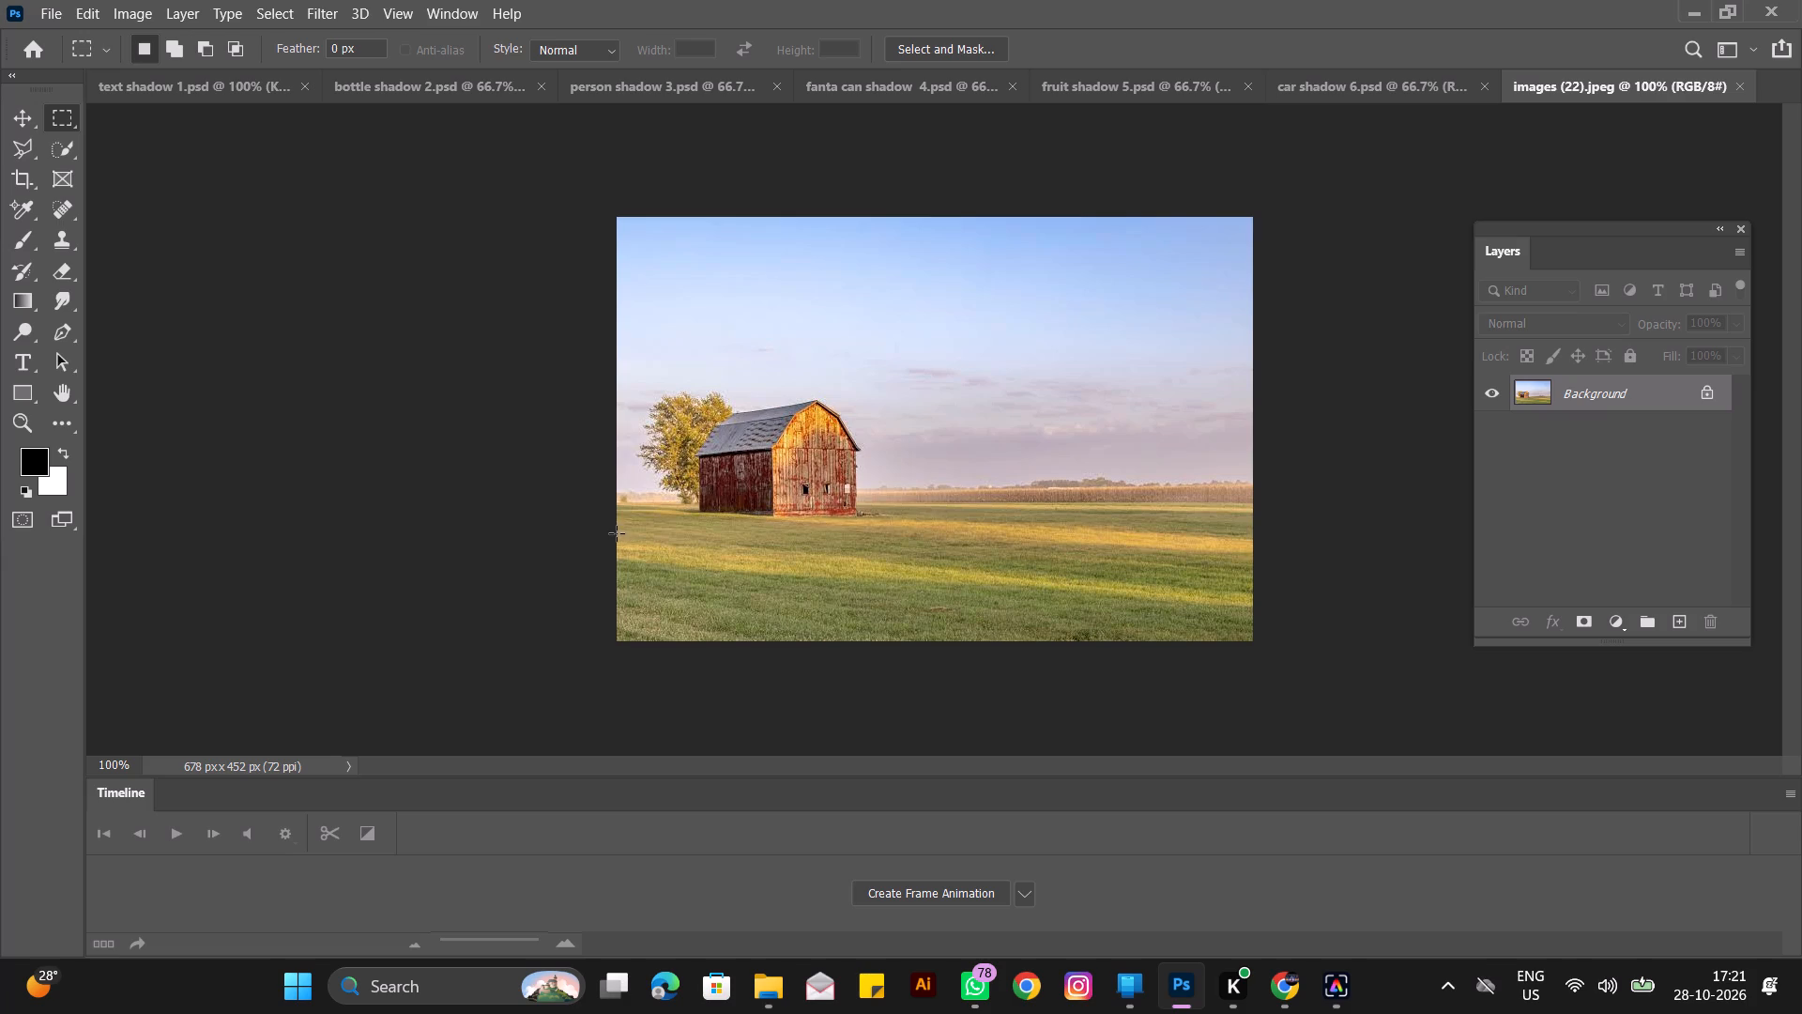
pyautogui.moveTo(617, 533); pyautogui.dragTo(1245, 321)
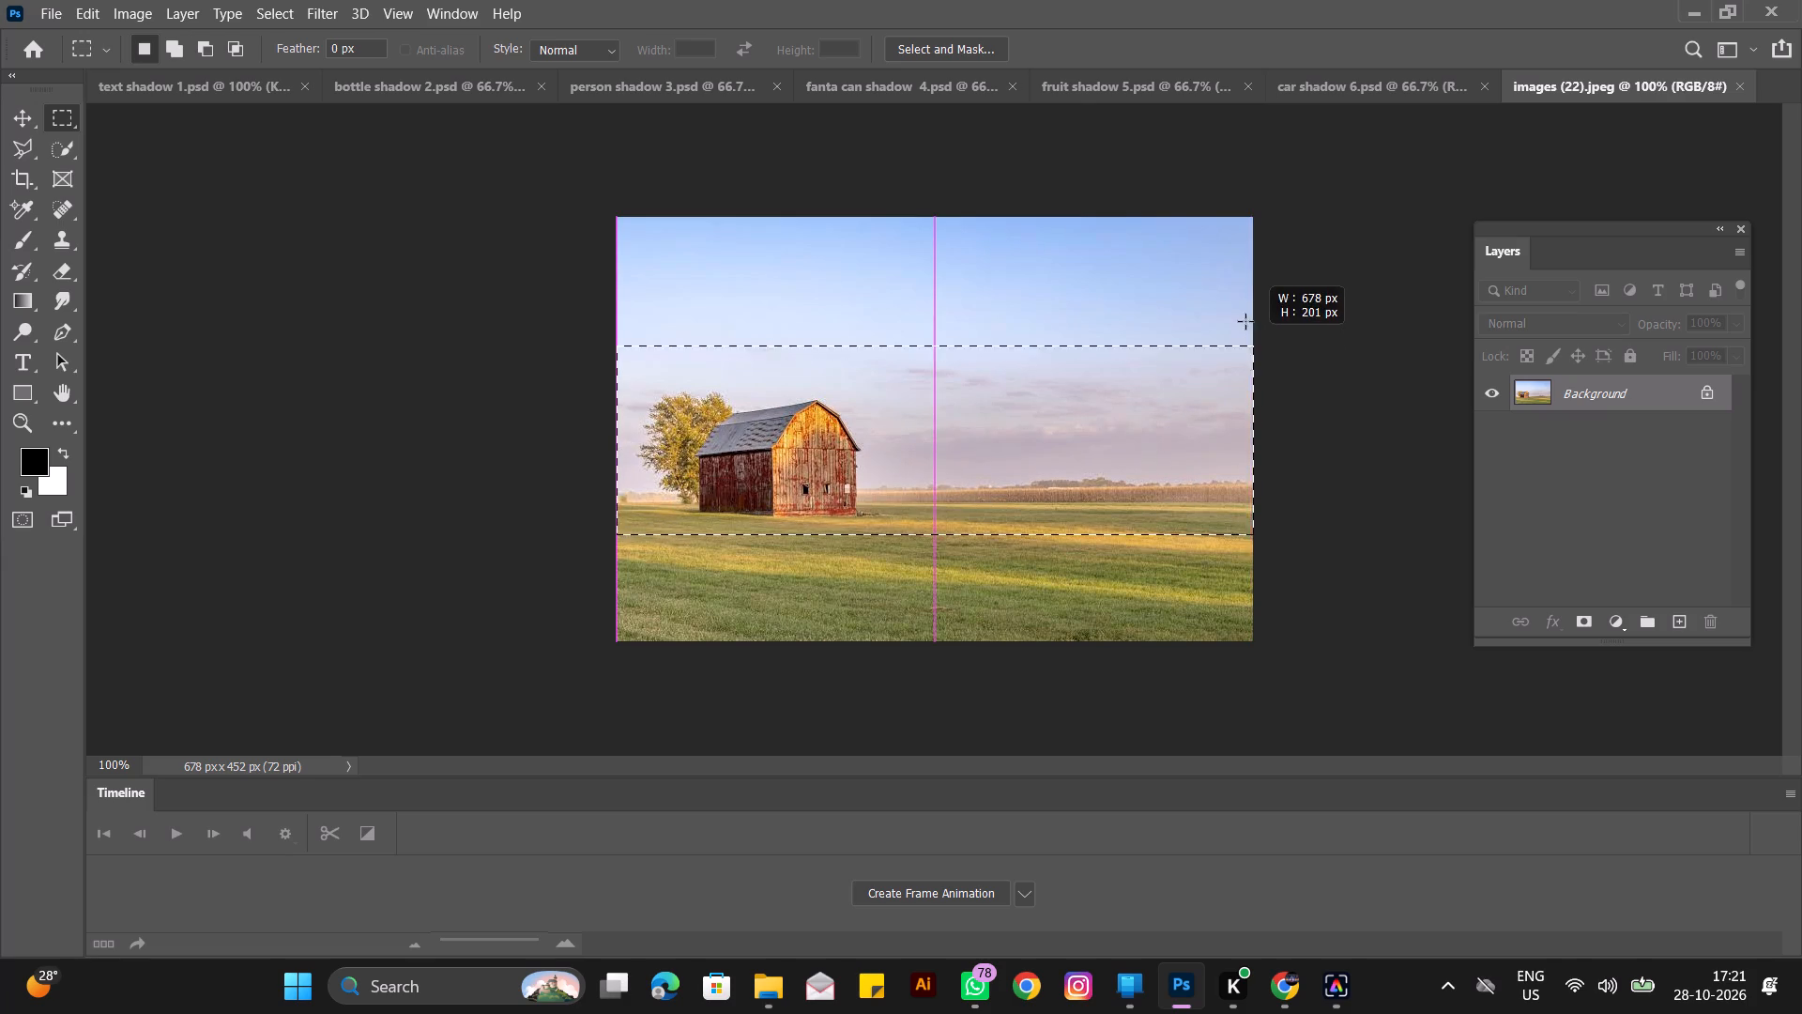
pyautogui.moveTo(1245, 321); pyautogui.dragTo(1239, 299)
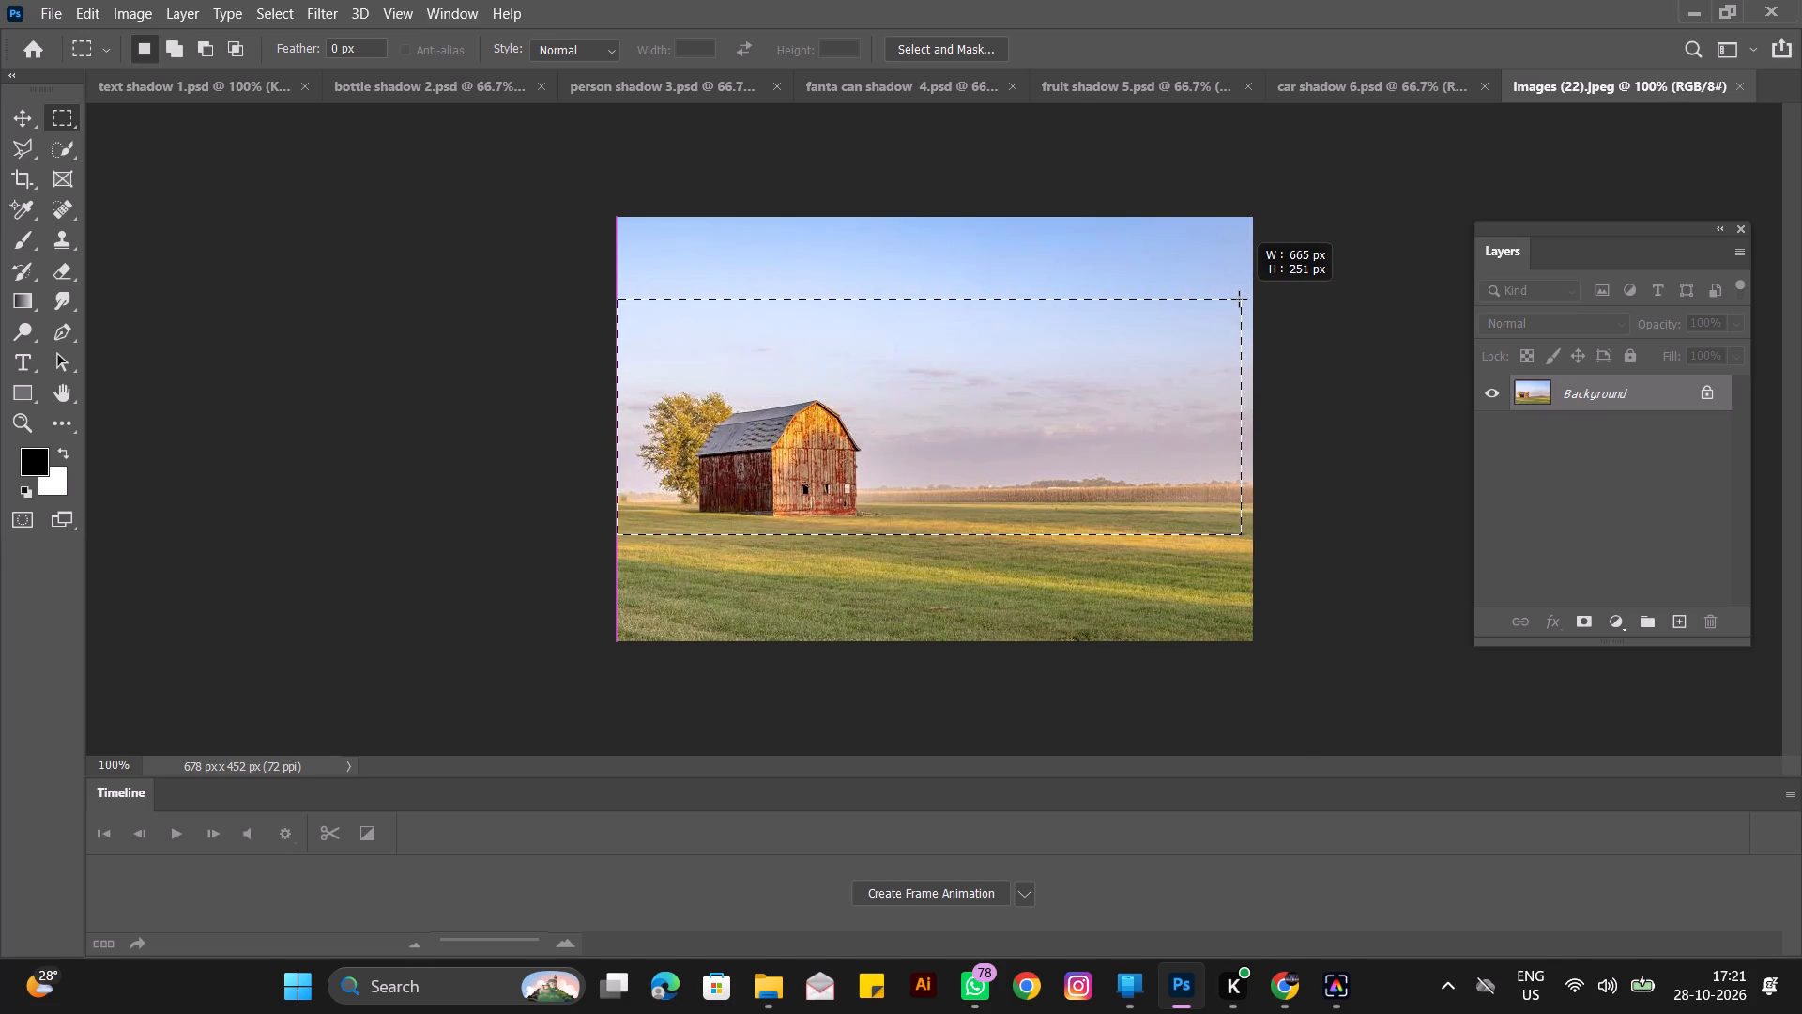
pyautogui.moveTo(1239, 299); pyautogui.dragTo(1275, 170)
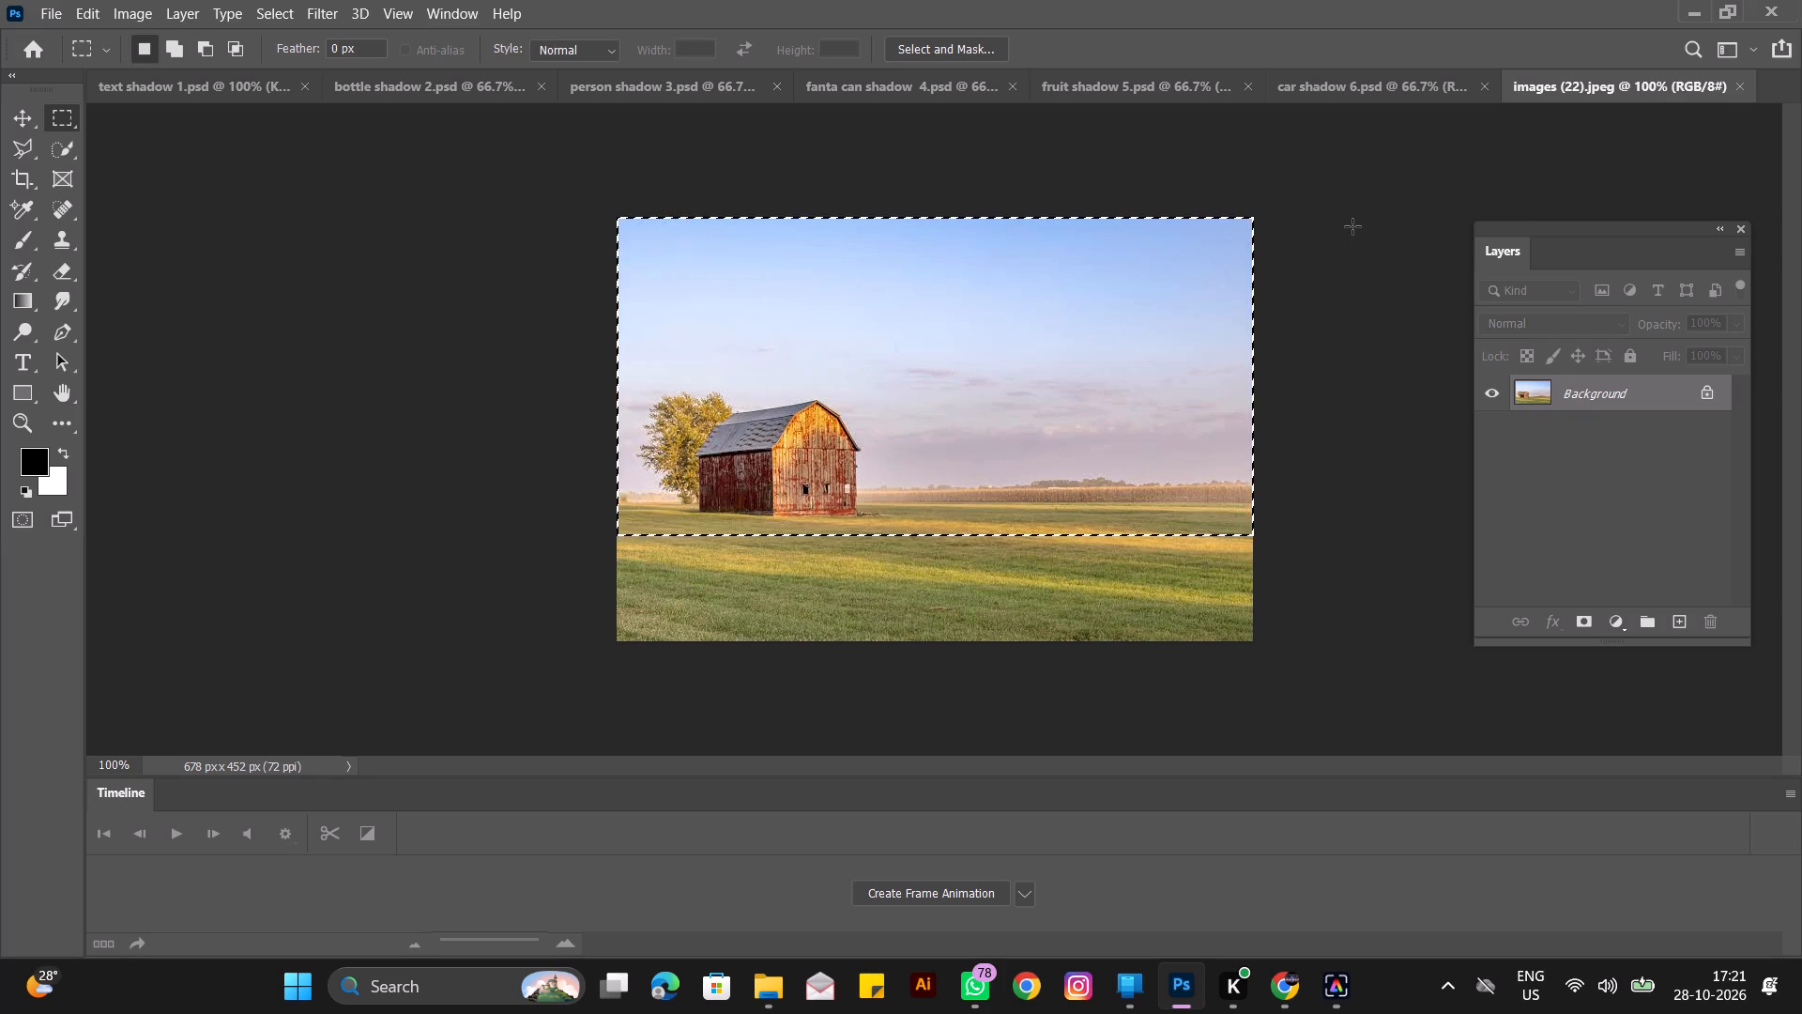
pyautogui.click(90, 18)
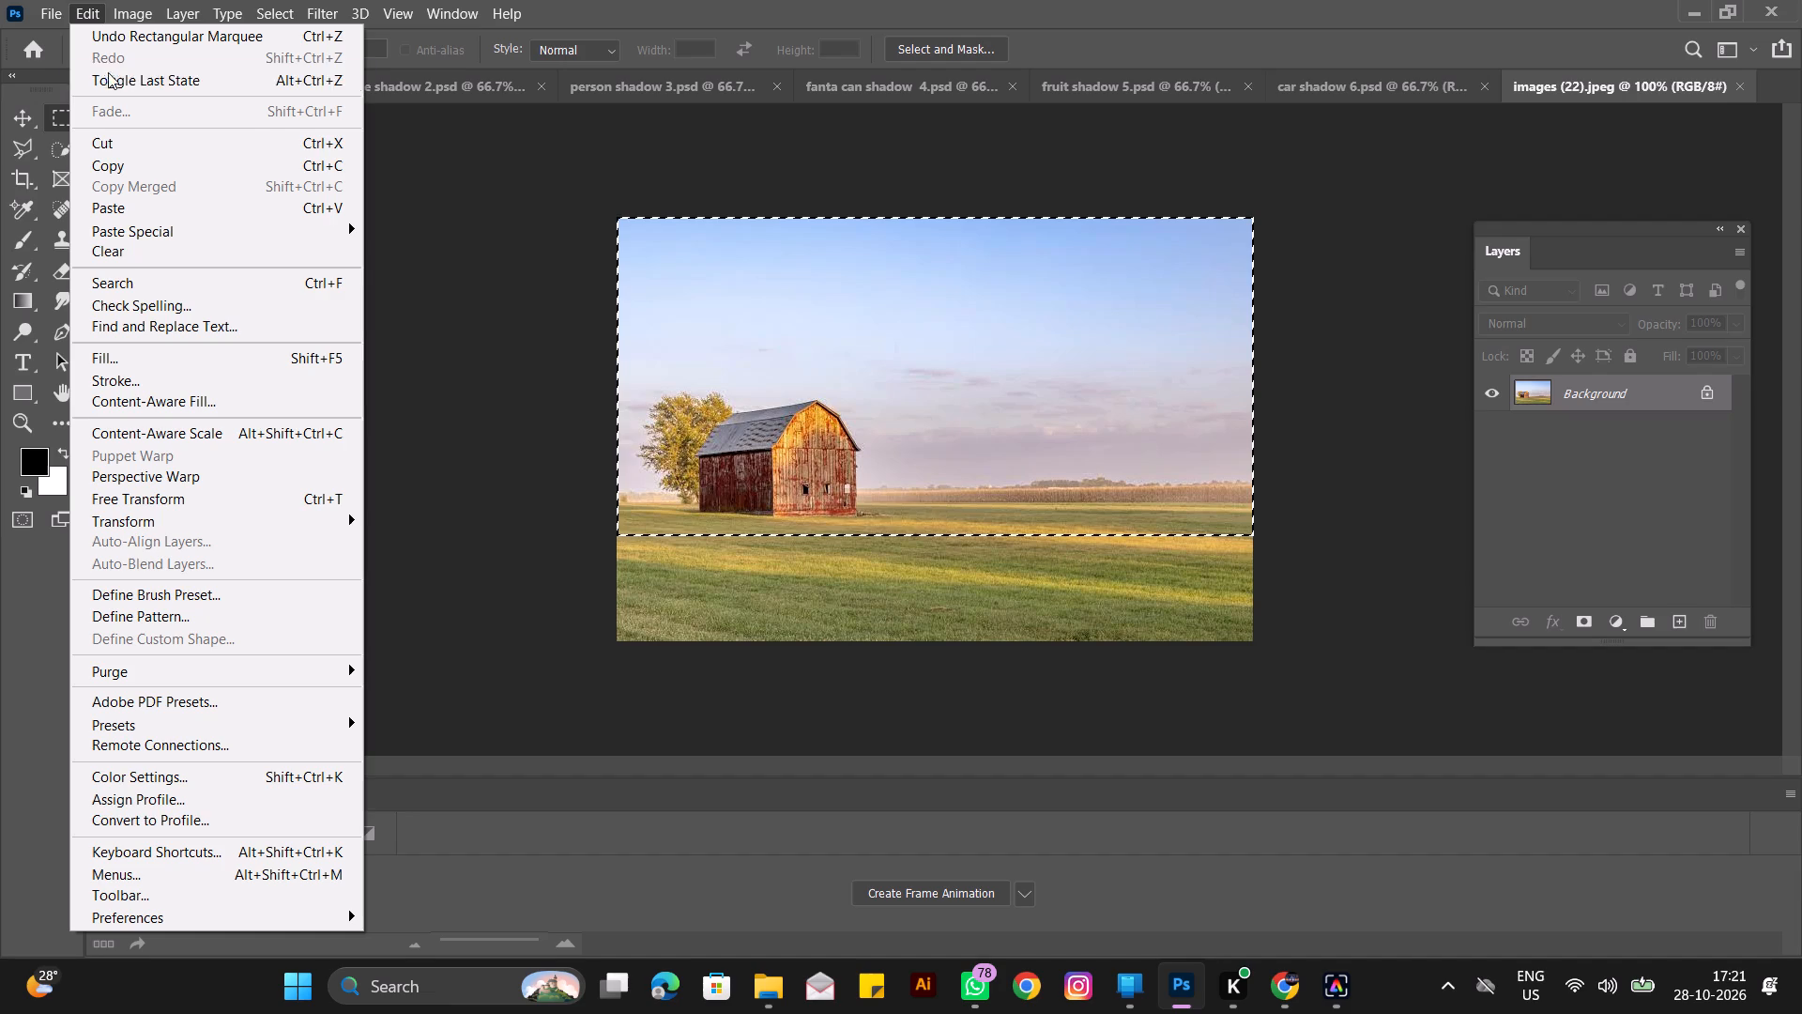
pyautogui.click(120, 169)
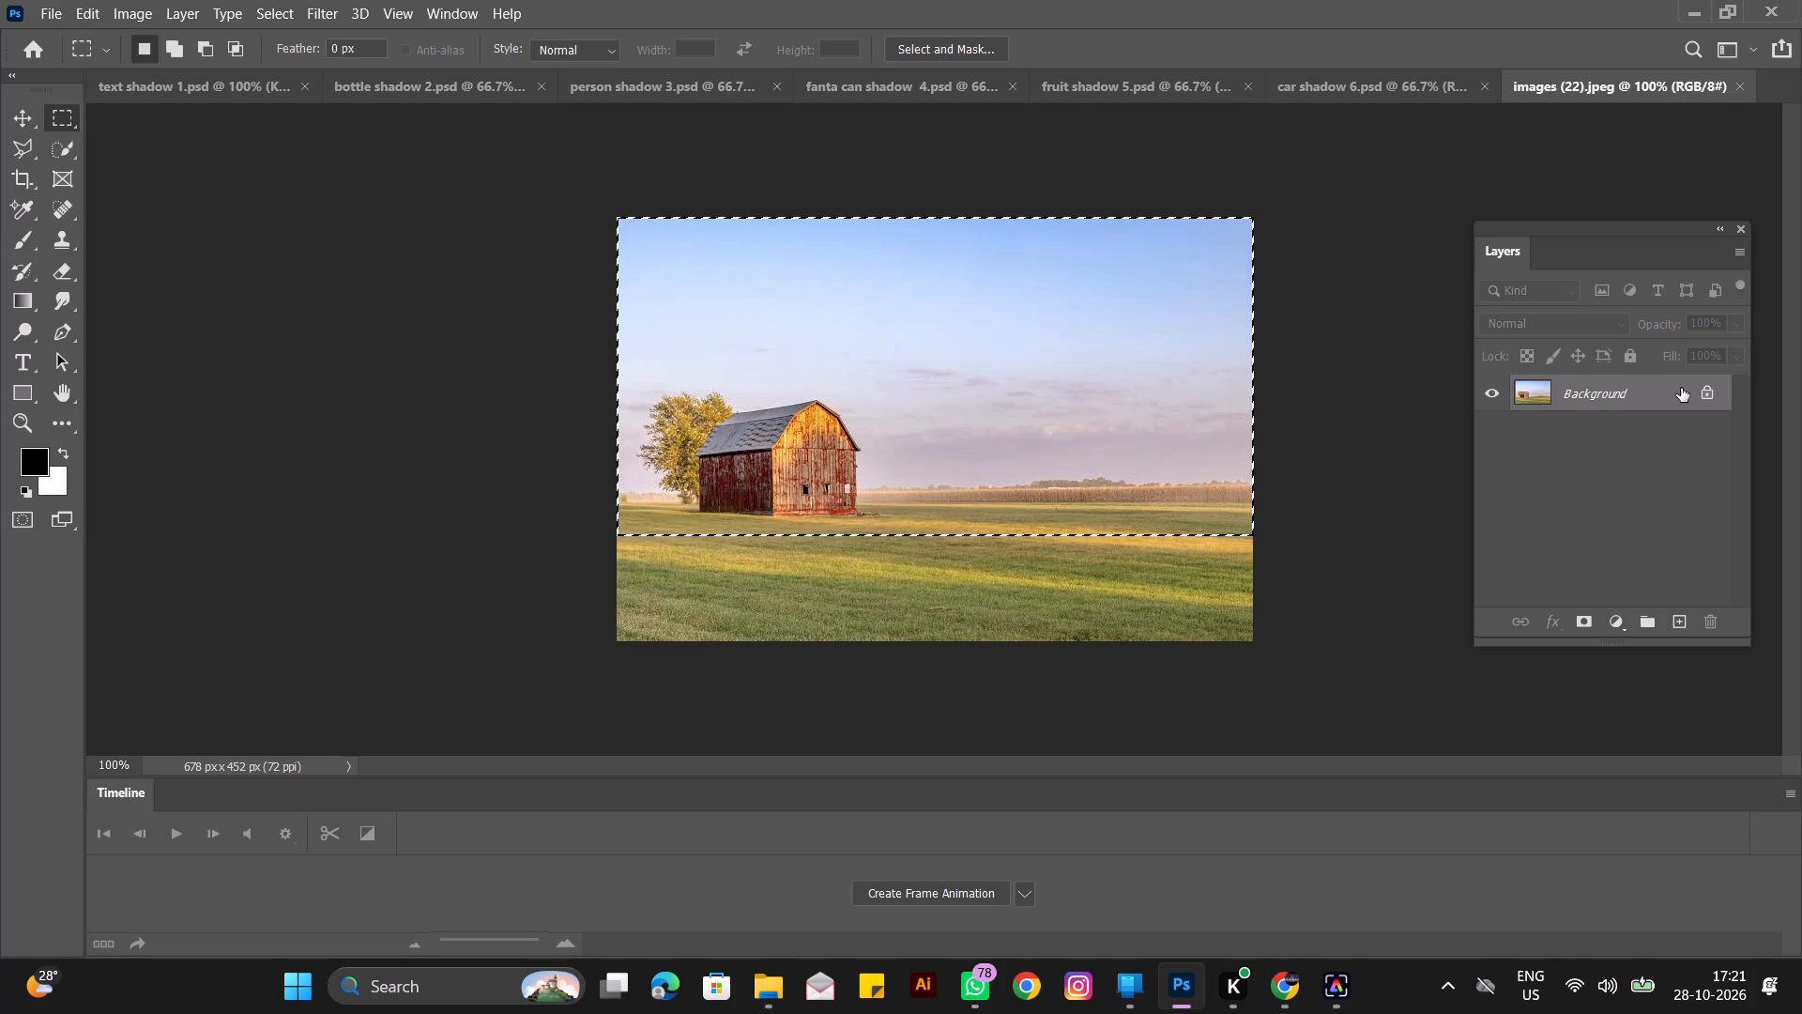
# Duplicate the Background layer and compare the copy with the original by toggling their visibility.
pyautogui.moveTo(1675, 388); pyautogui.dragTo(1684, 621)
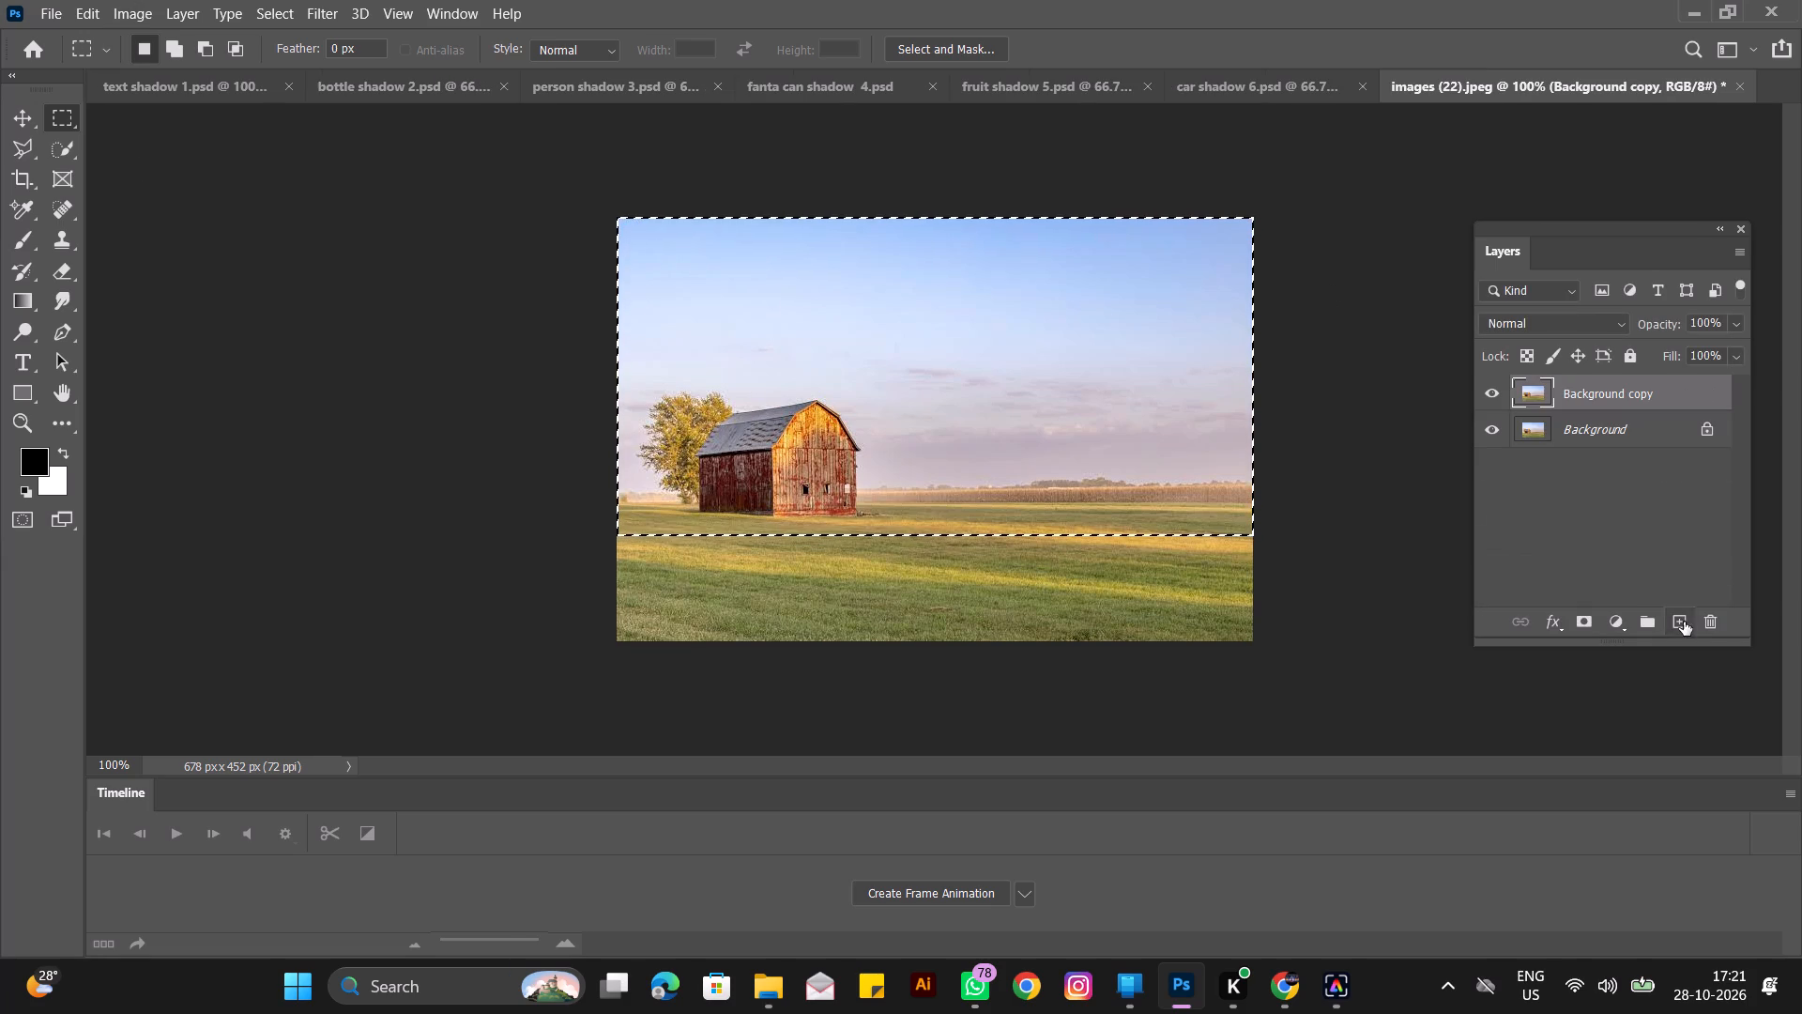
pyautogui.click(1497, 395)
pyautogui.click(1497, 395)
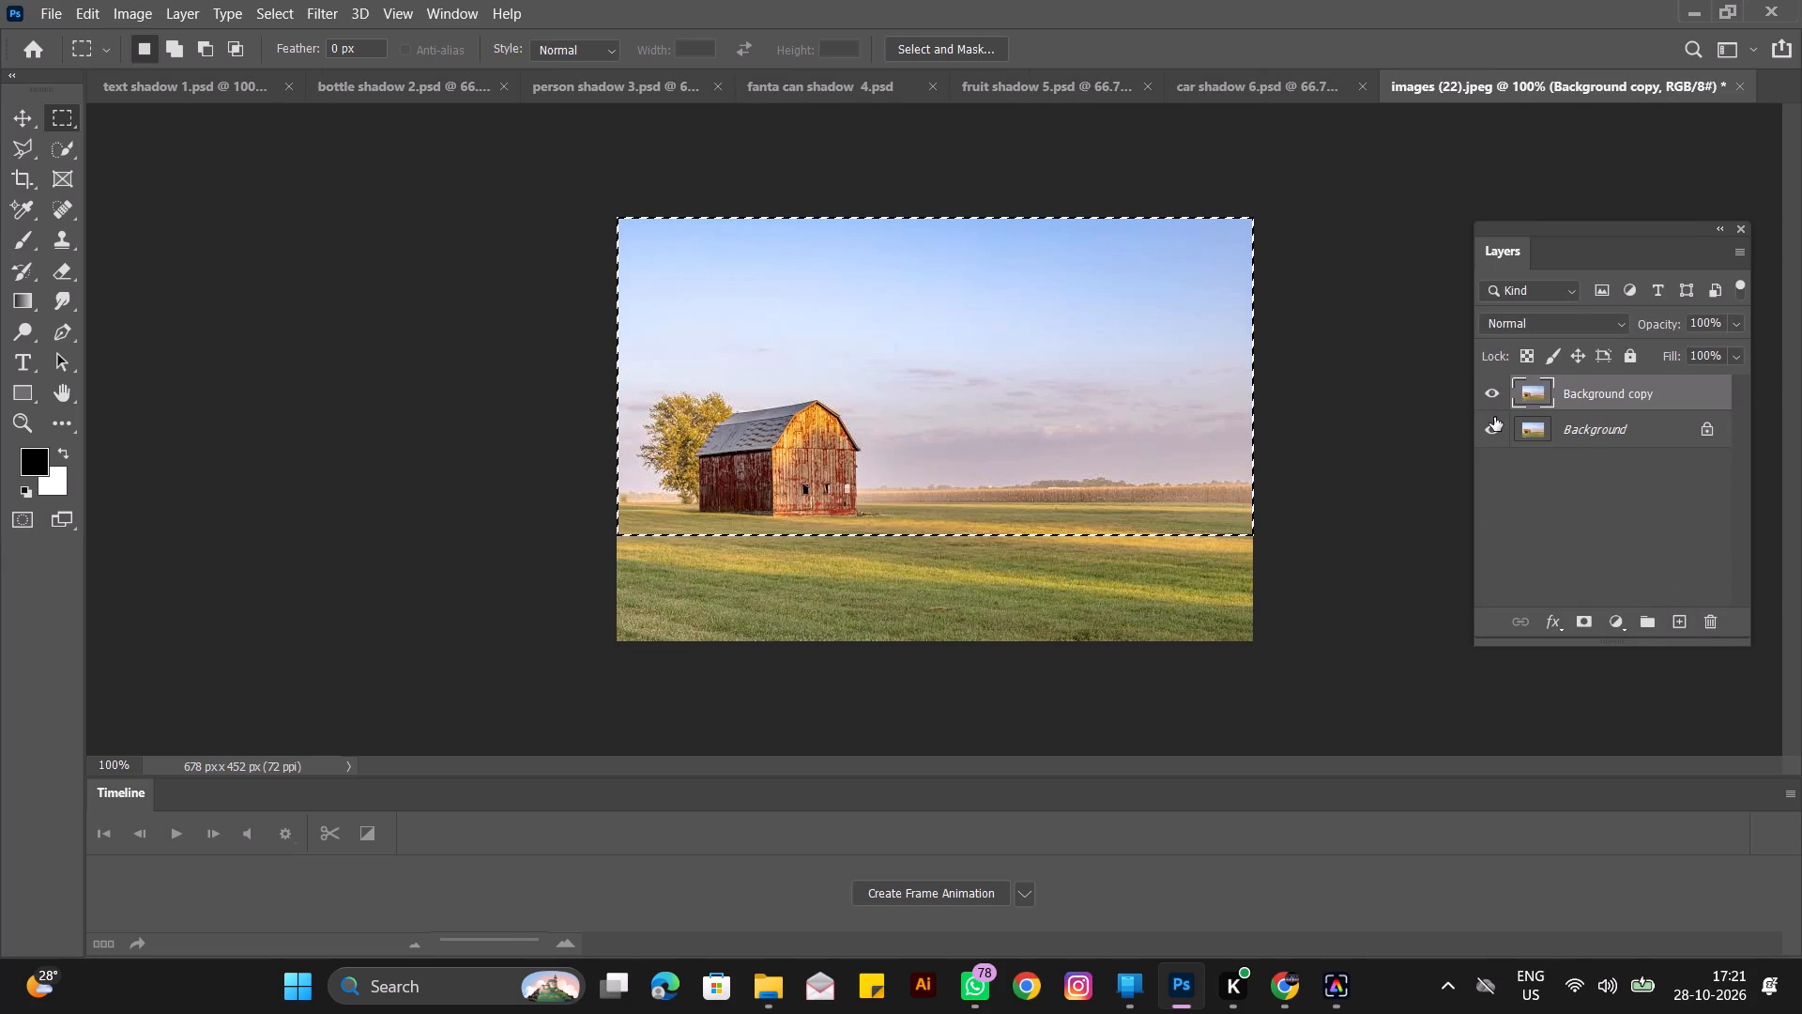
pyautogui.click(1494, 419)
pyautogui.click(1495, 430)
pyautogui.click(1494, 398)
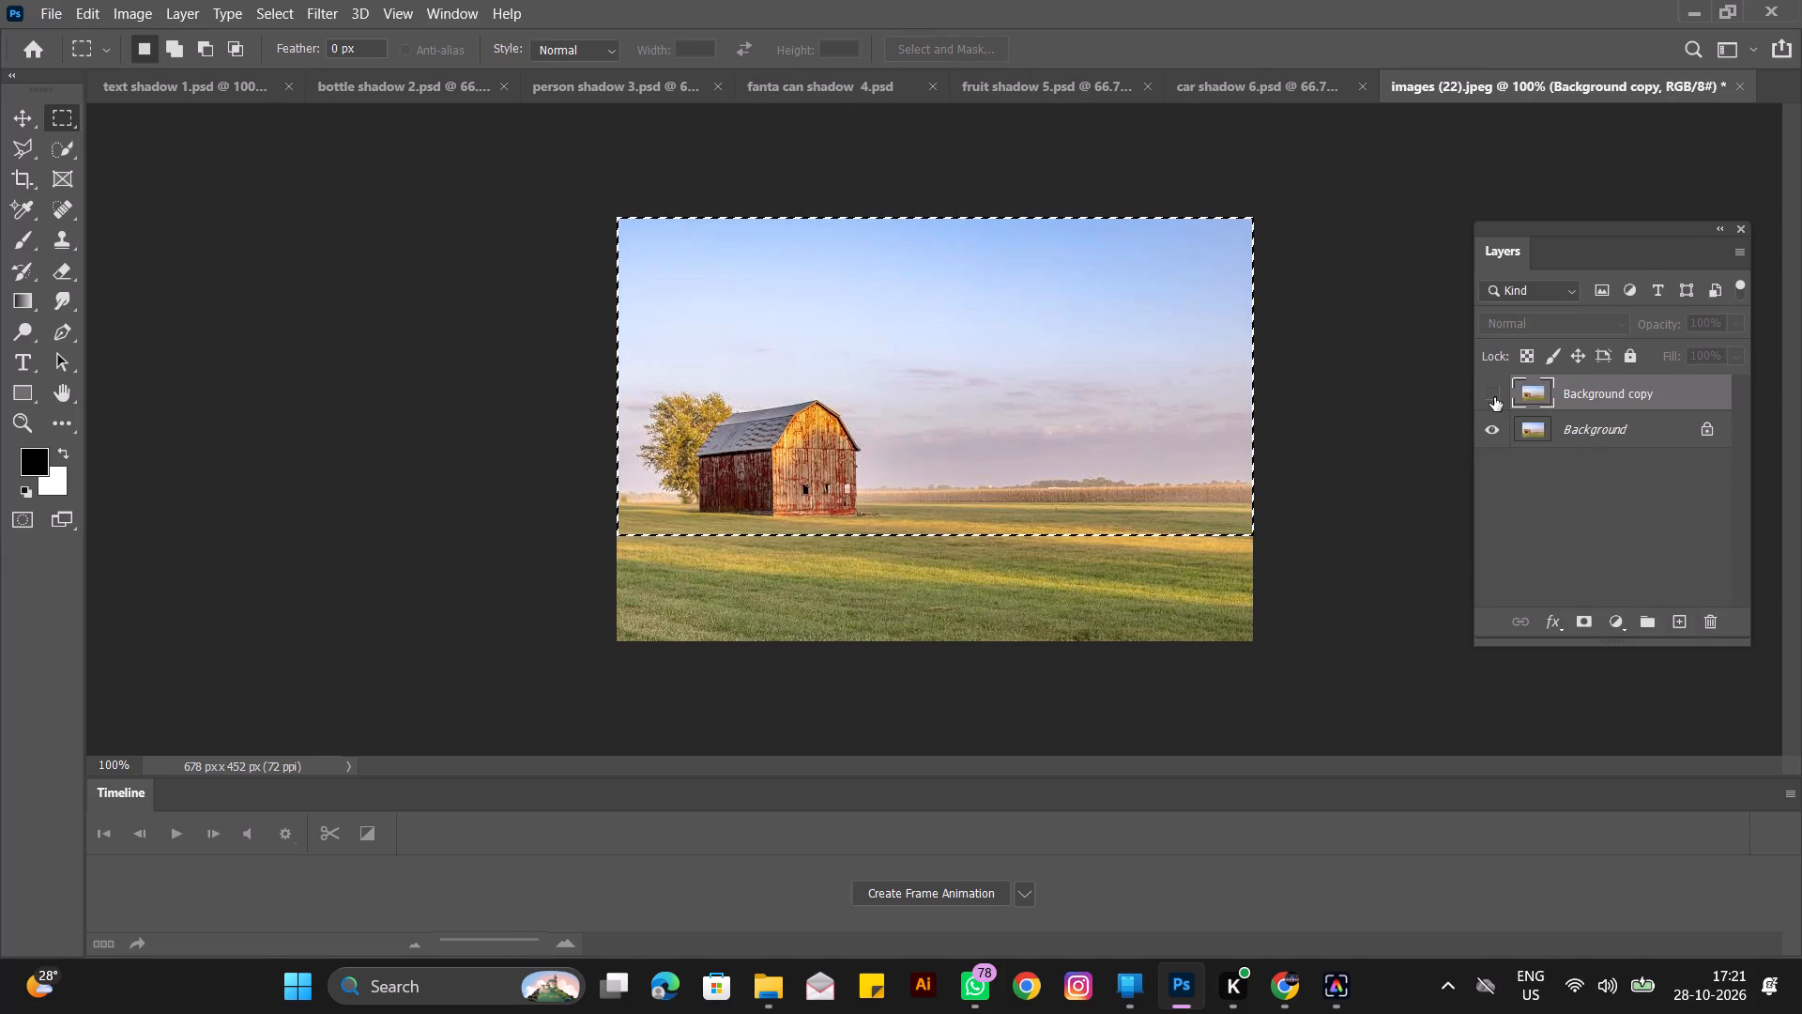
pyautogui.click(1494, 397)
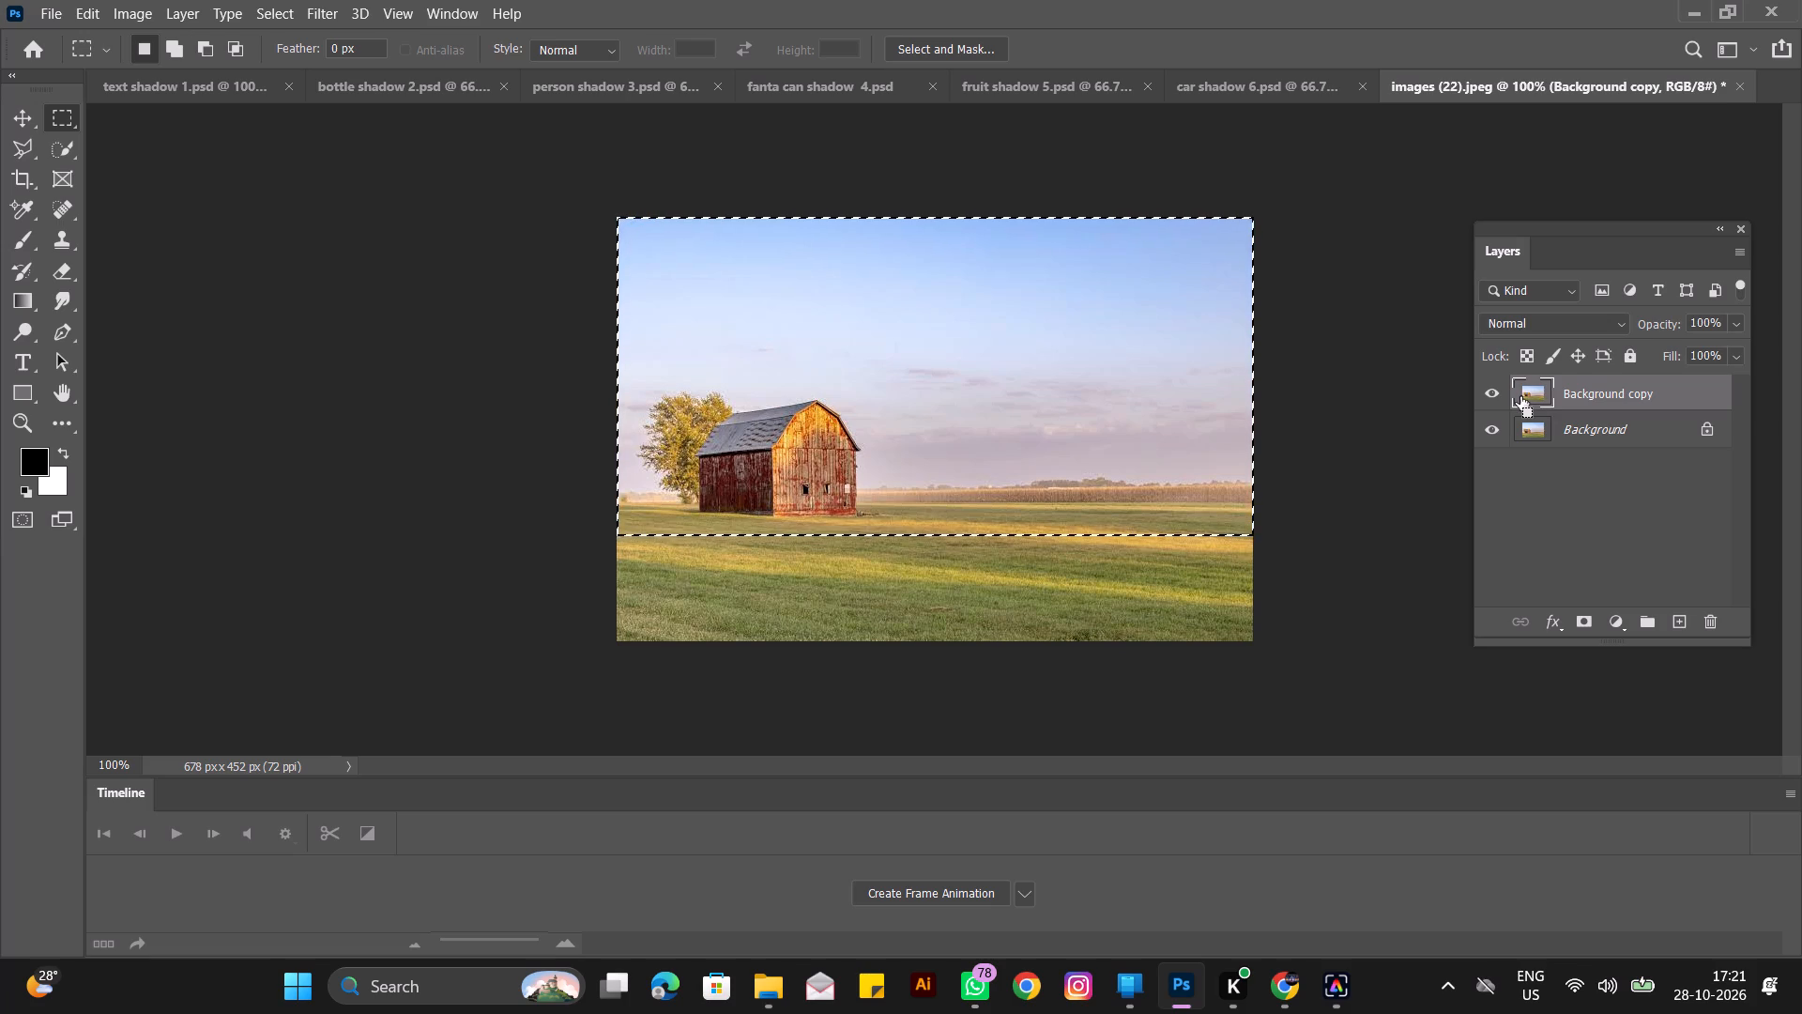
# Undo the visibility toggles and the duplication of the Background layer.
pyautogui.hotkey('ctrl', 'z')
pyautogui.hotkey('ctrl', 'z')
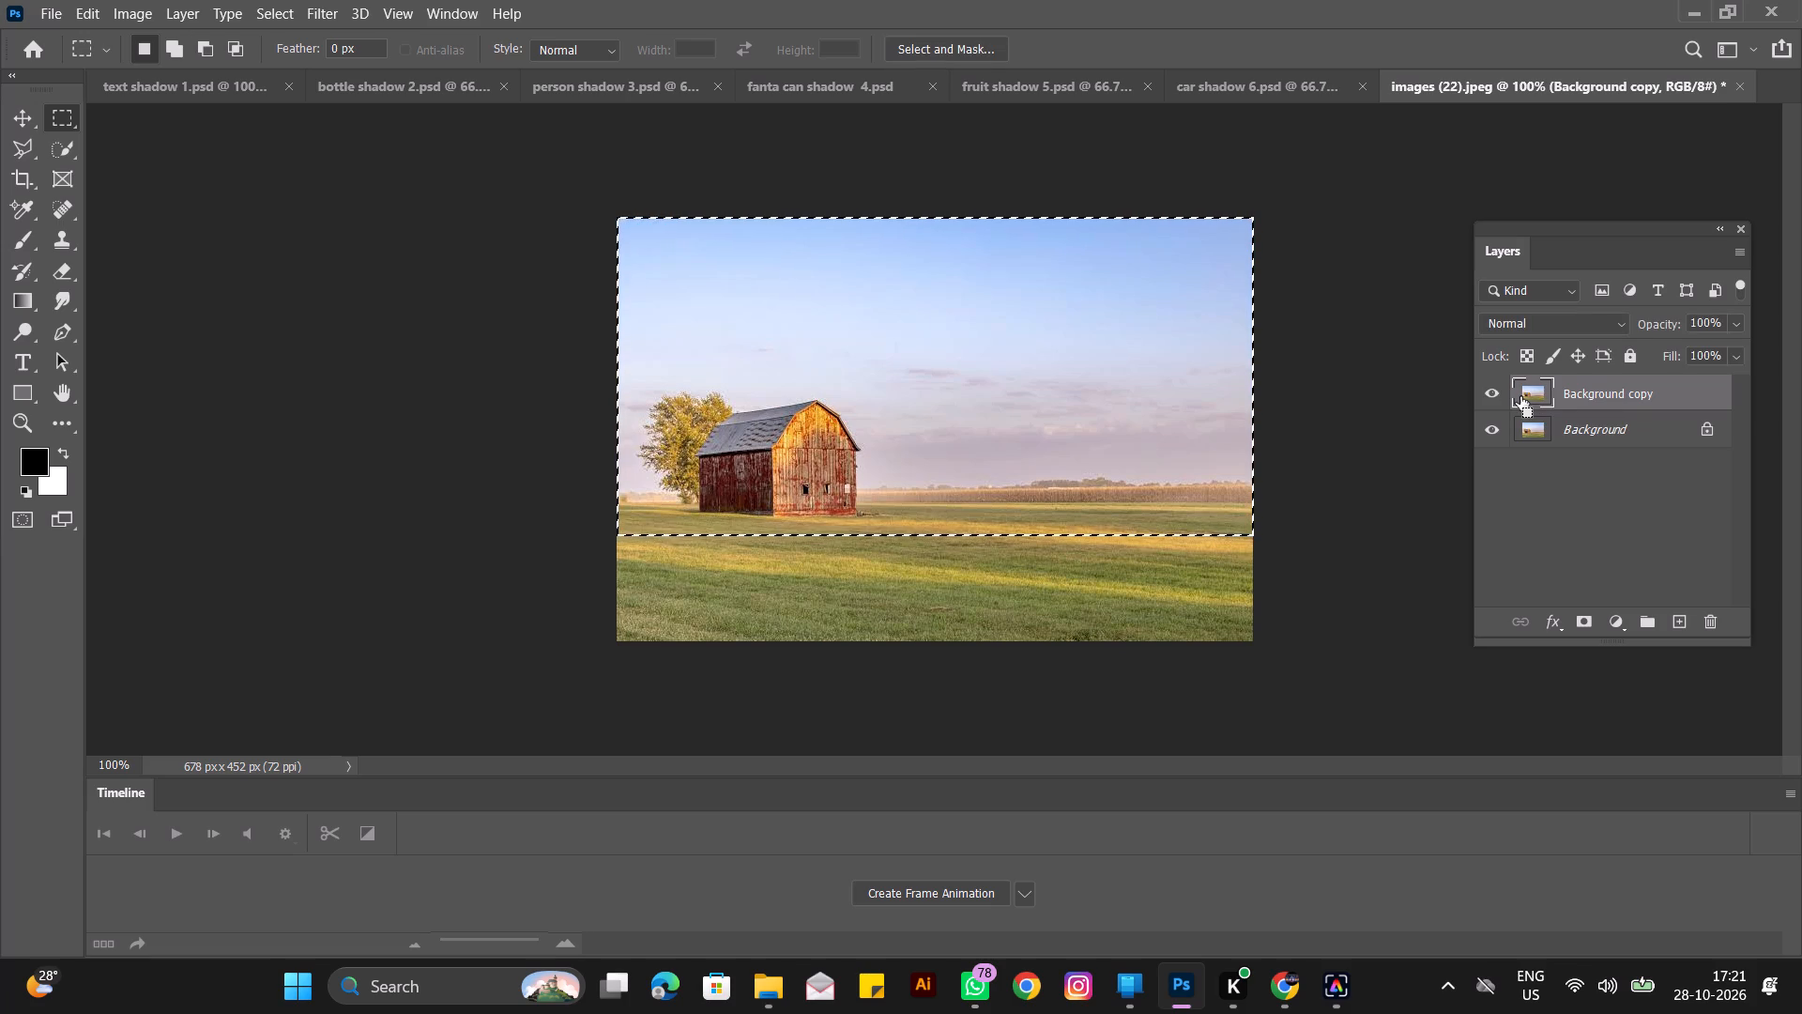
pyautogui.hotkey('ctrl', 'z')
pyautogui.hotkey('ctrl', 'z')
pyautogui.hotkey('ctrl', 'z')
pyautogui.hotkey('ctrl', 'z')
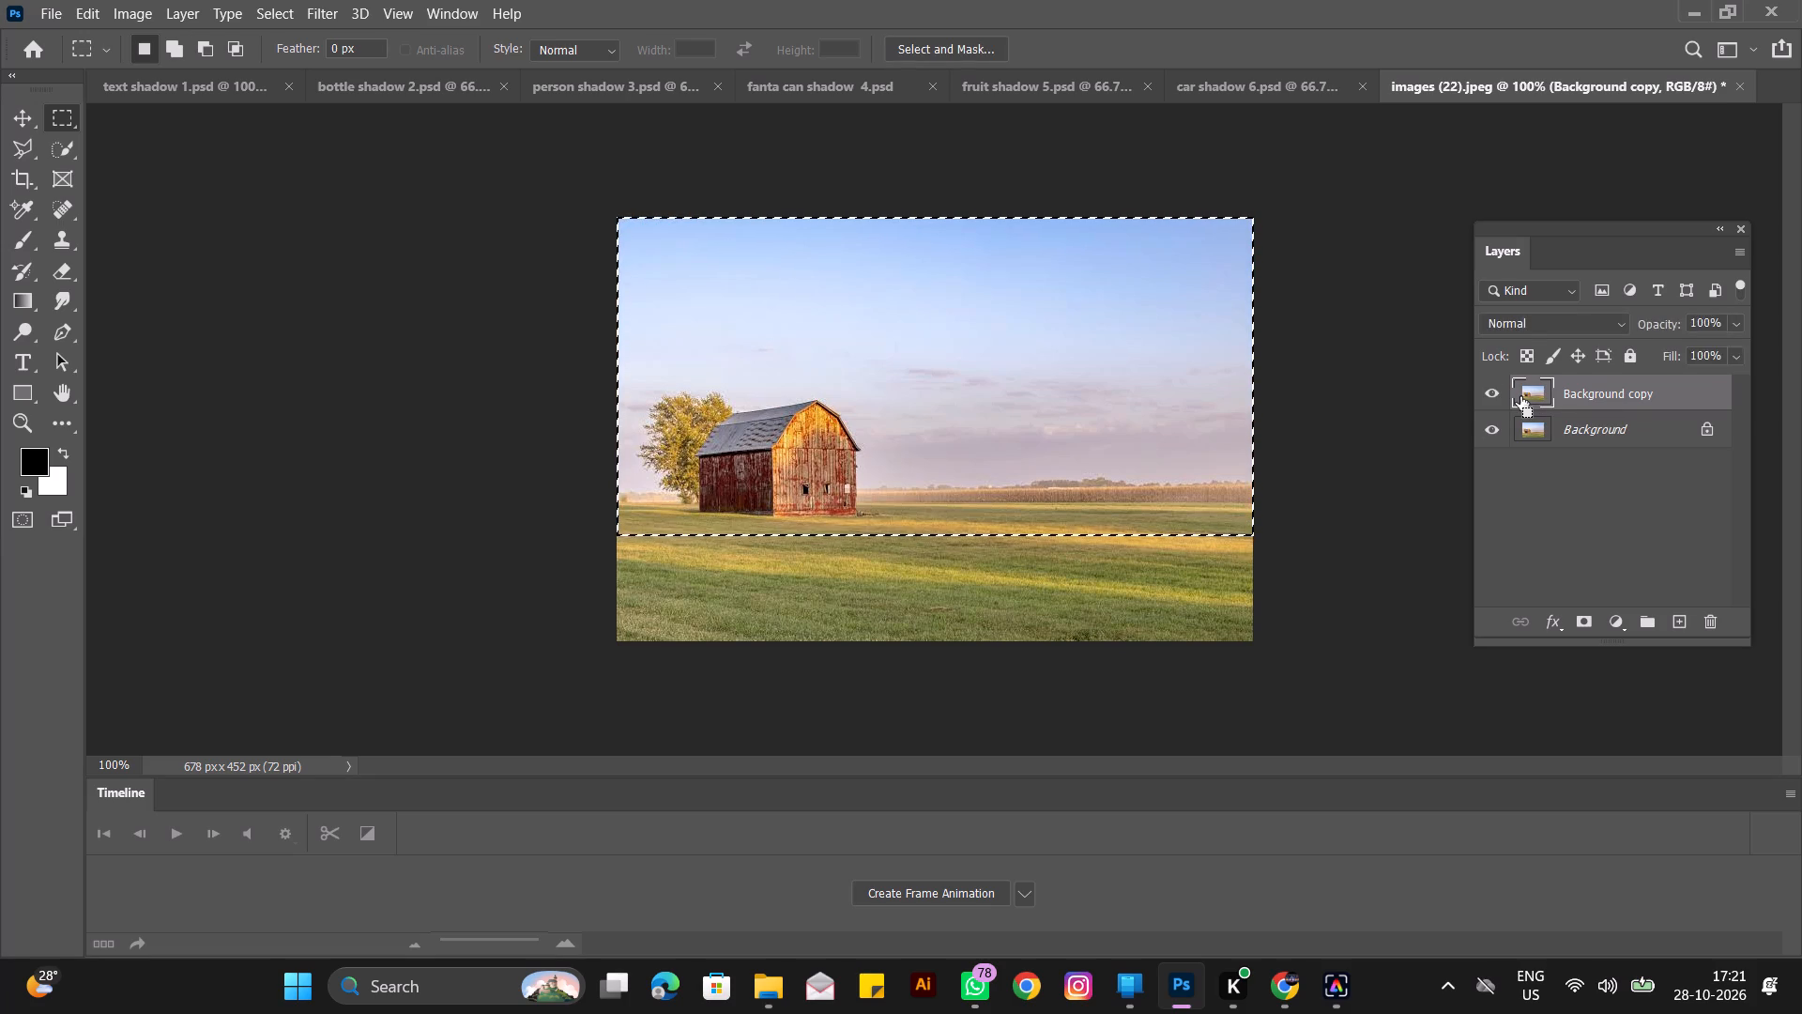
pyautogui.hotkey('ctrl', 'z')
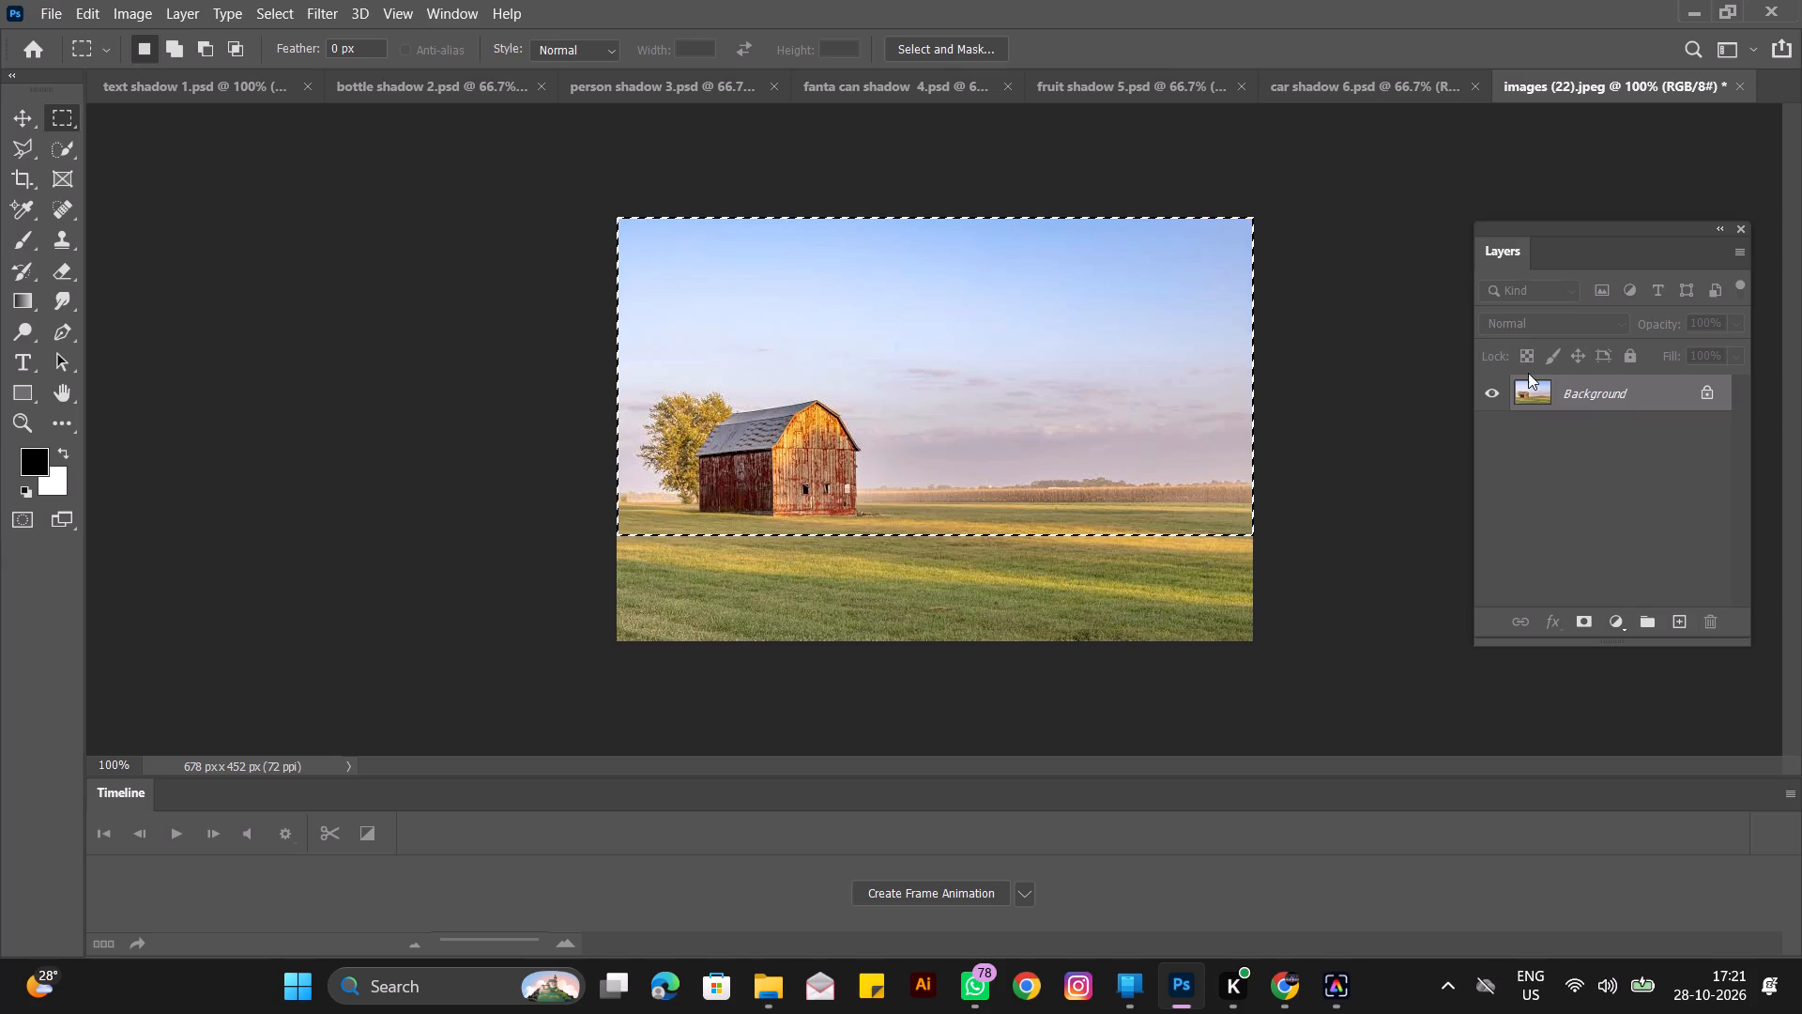
# Add a new layer, paste the copied upper part of the photo, and check it by toggling layer visibility.
pyautogui.click(1682, 615)
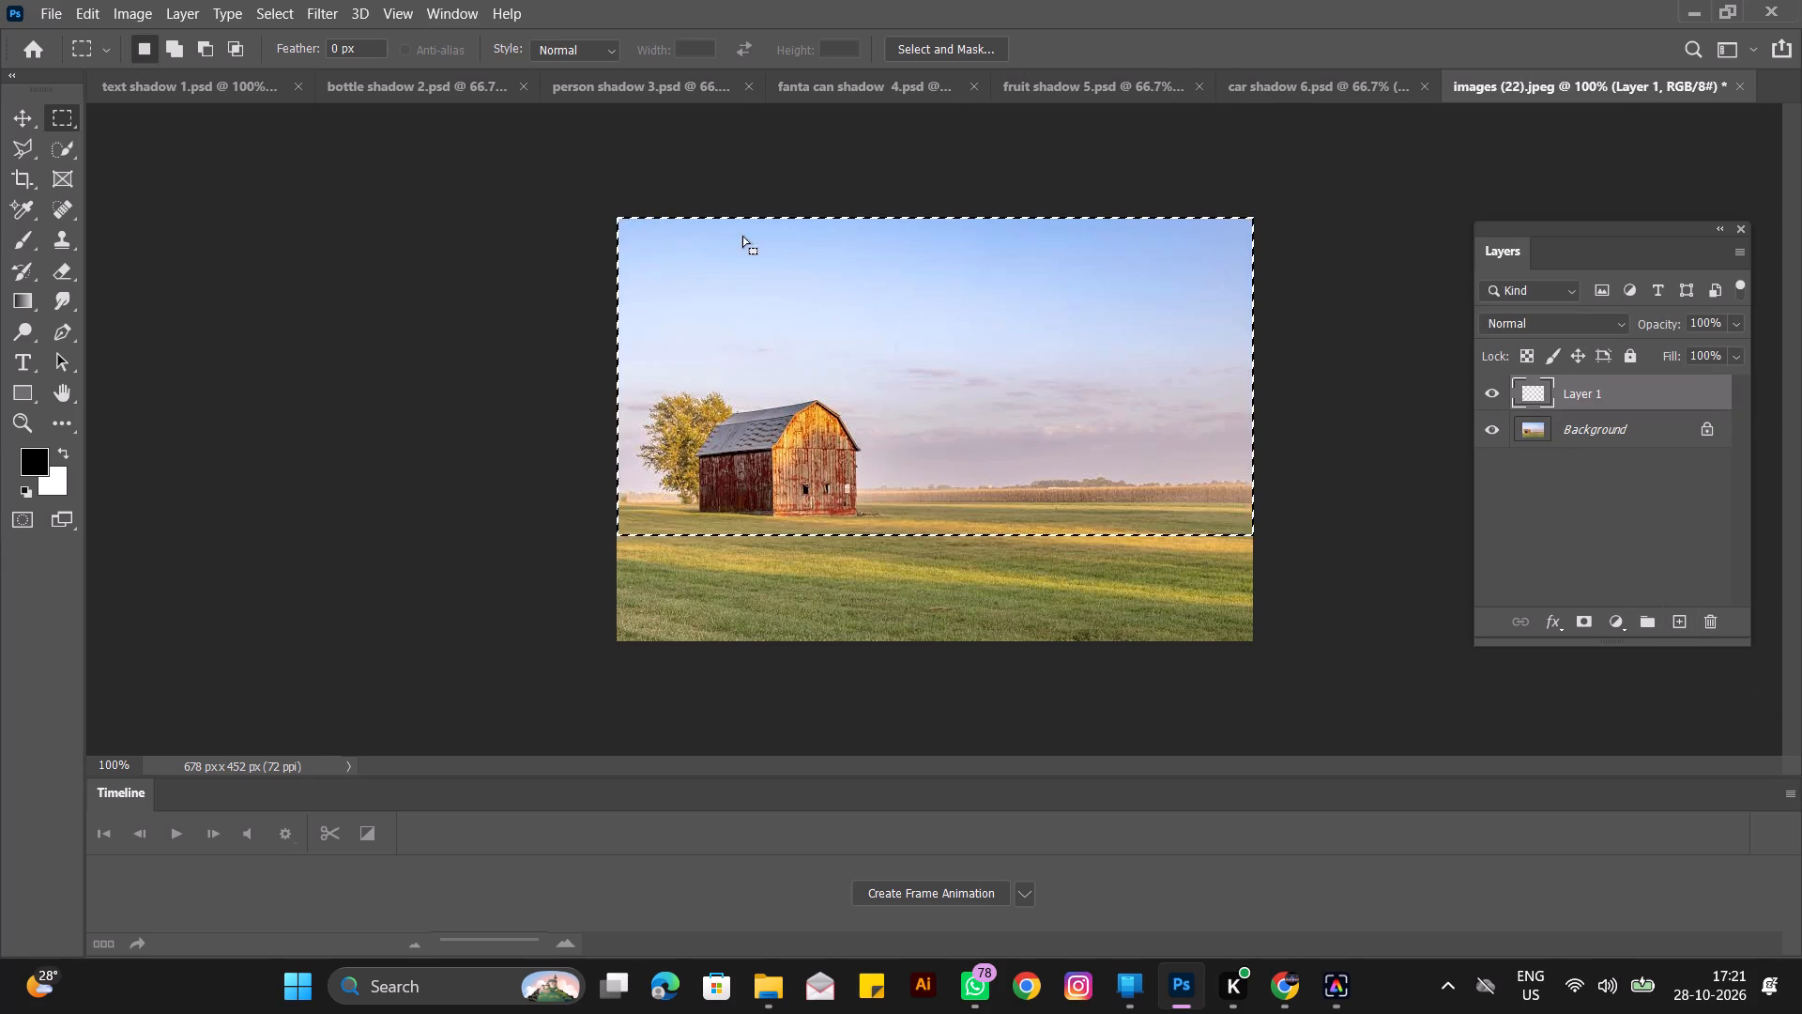
pyautogui.click(81, 3)
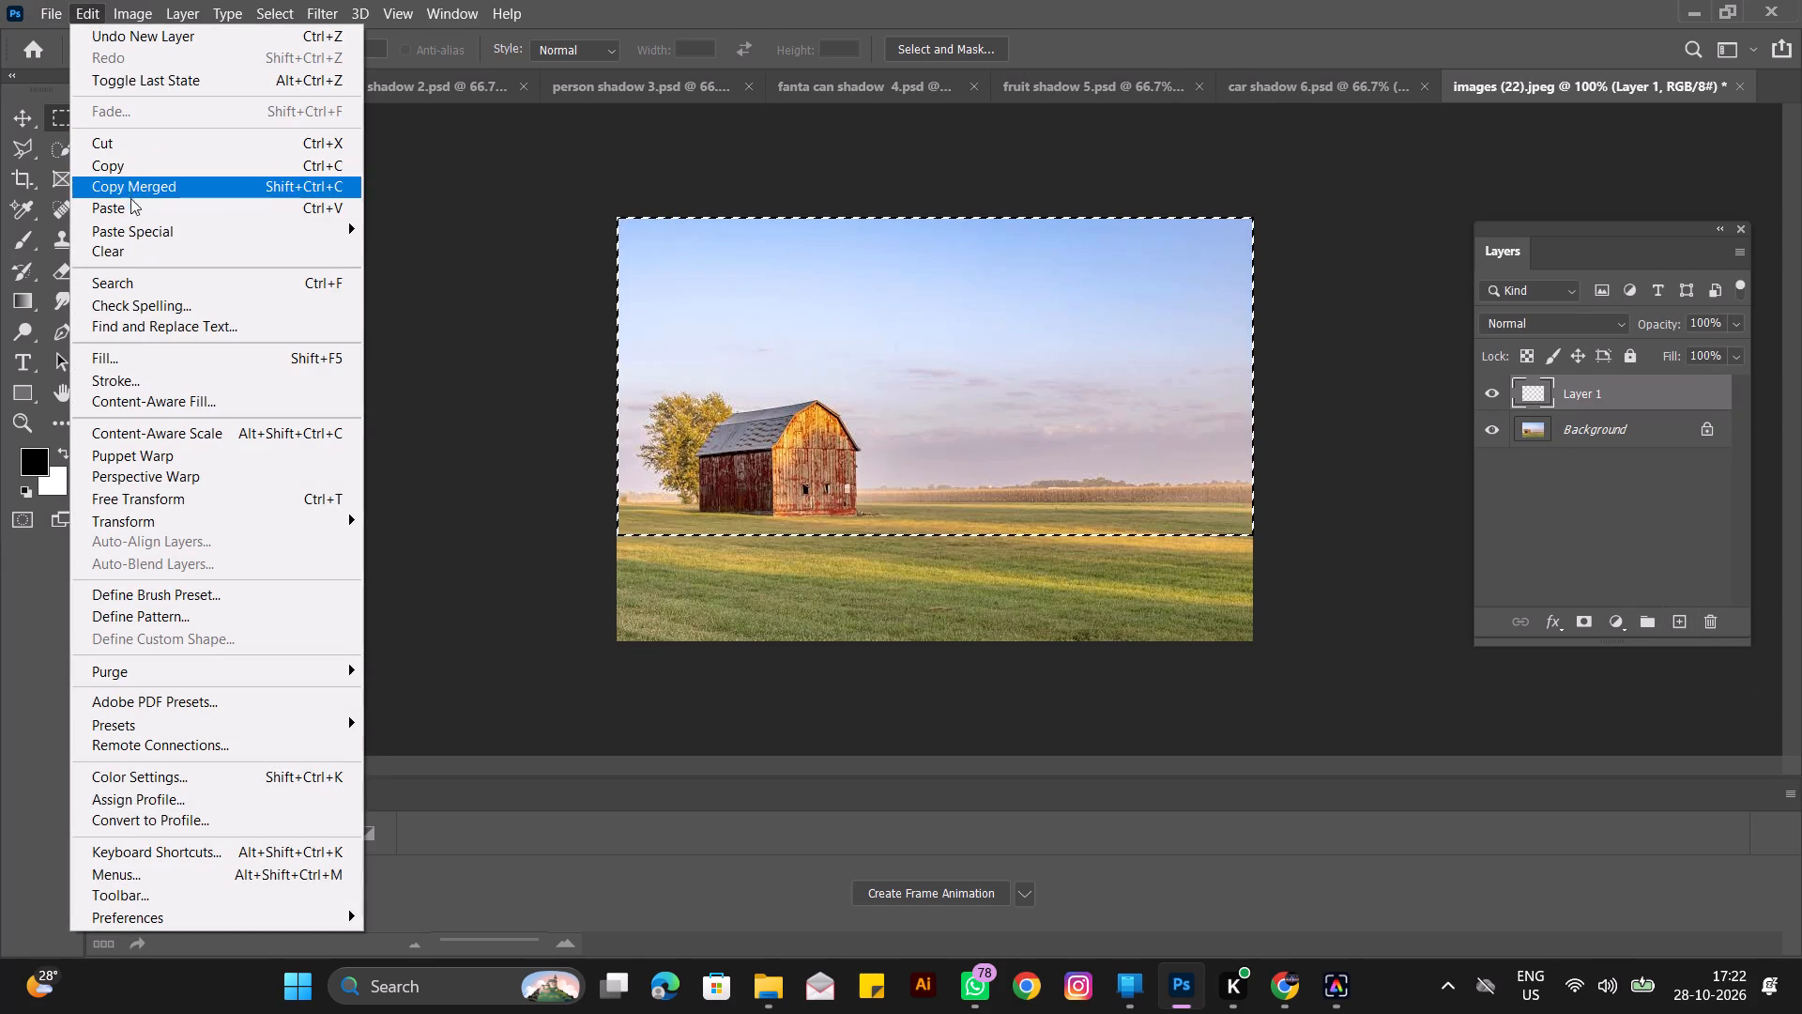
pyautogui.click(130, 198)
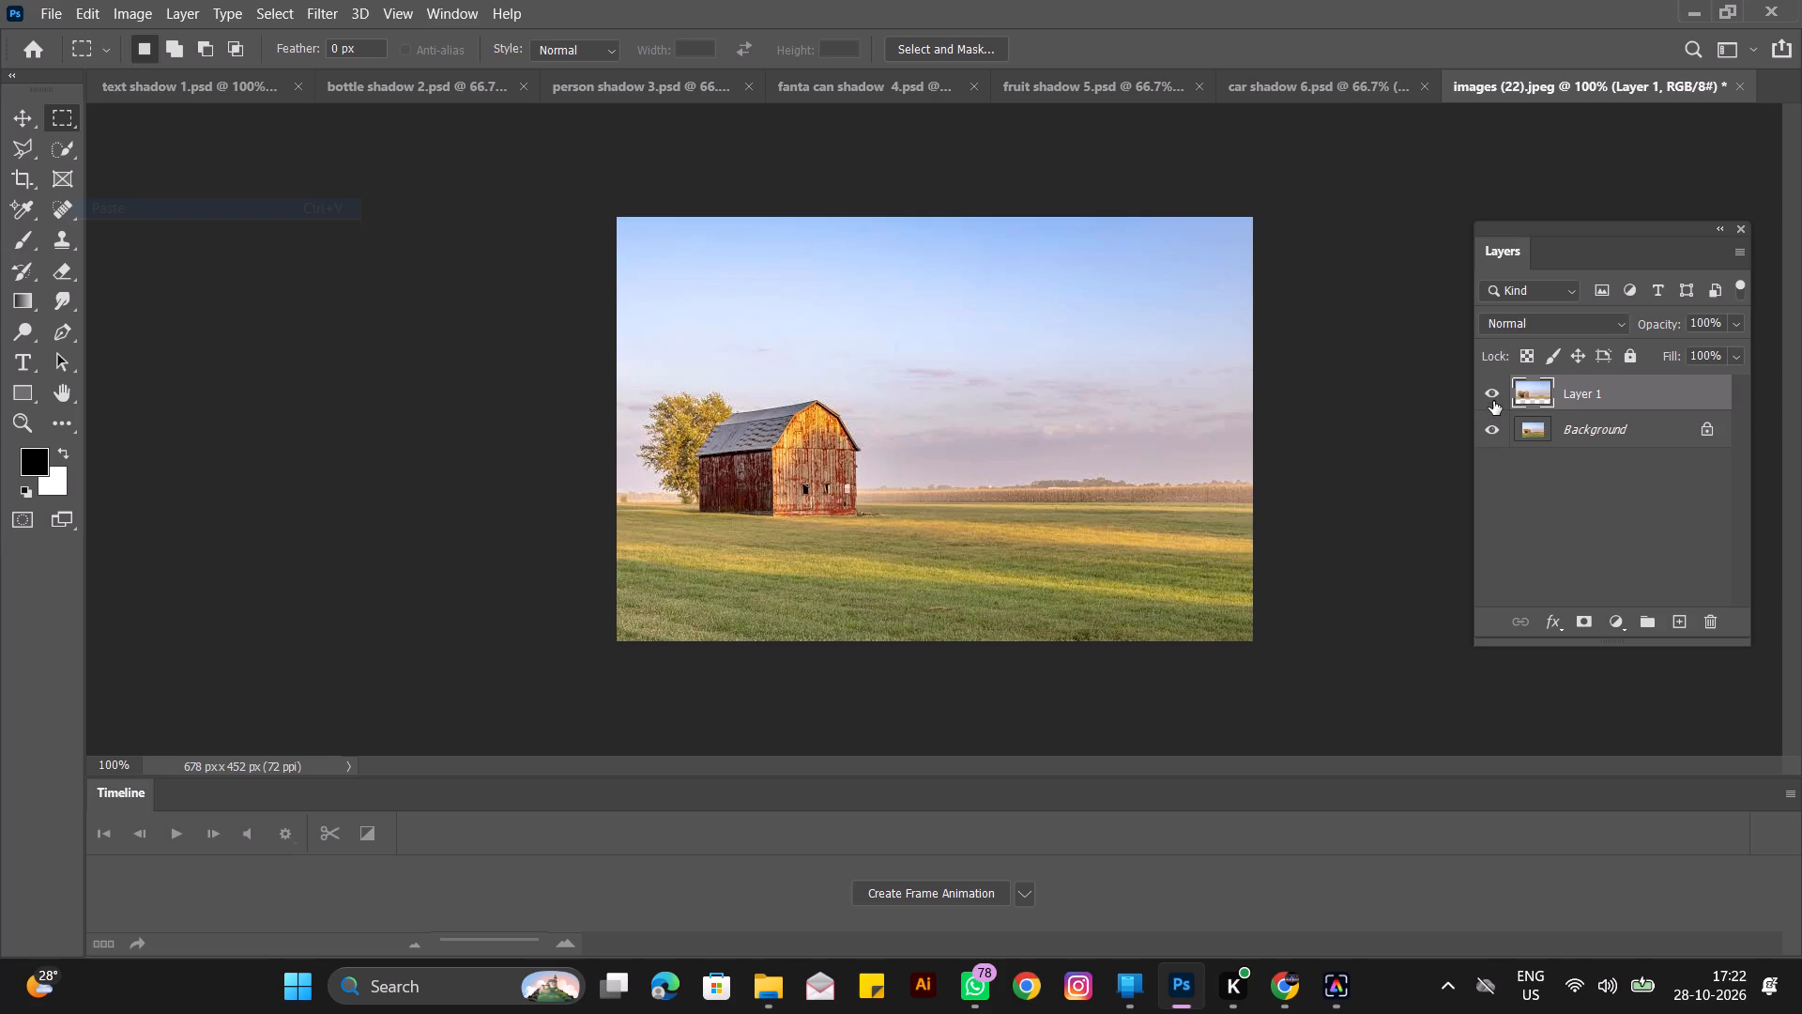
pyautogui.click(1494, 399)
pyautogui.click(1494, 399)
pyautogui.click(1494, 421)
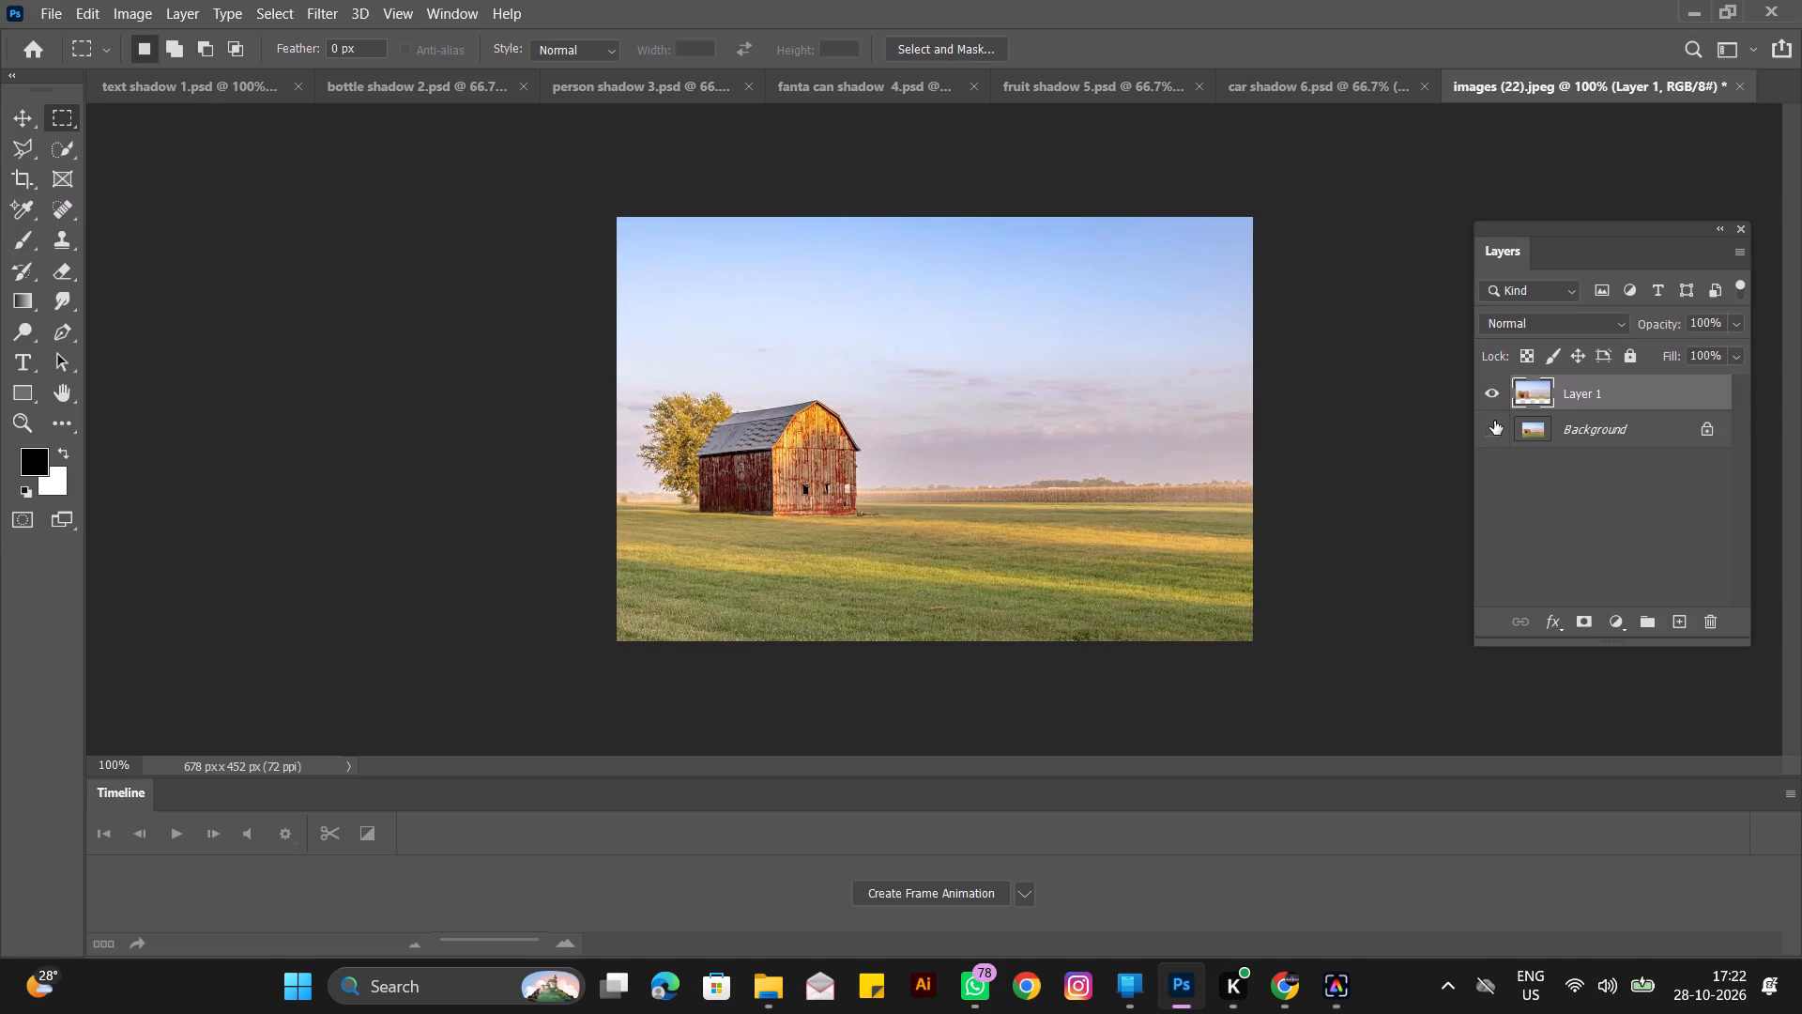
pyautogui.click(1494, 421)
# Unlock the Background layer so it becomes a regular layer.
pyautogui.click(1706, 434)
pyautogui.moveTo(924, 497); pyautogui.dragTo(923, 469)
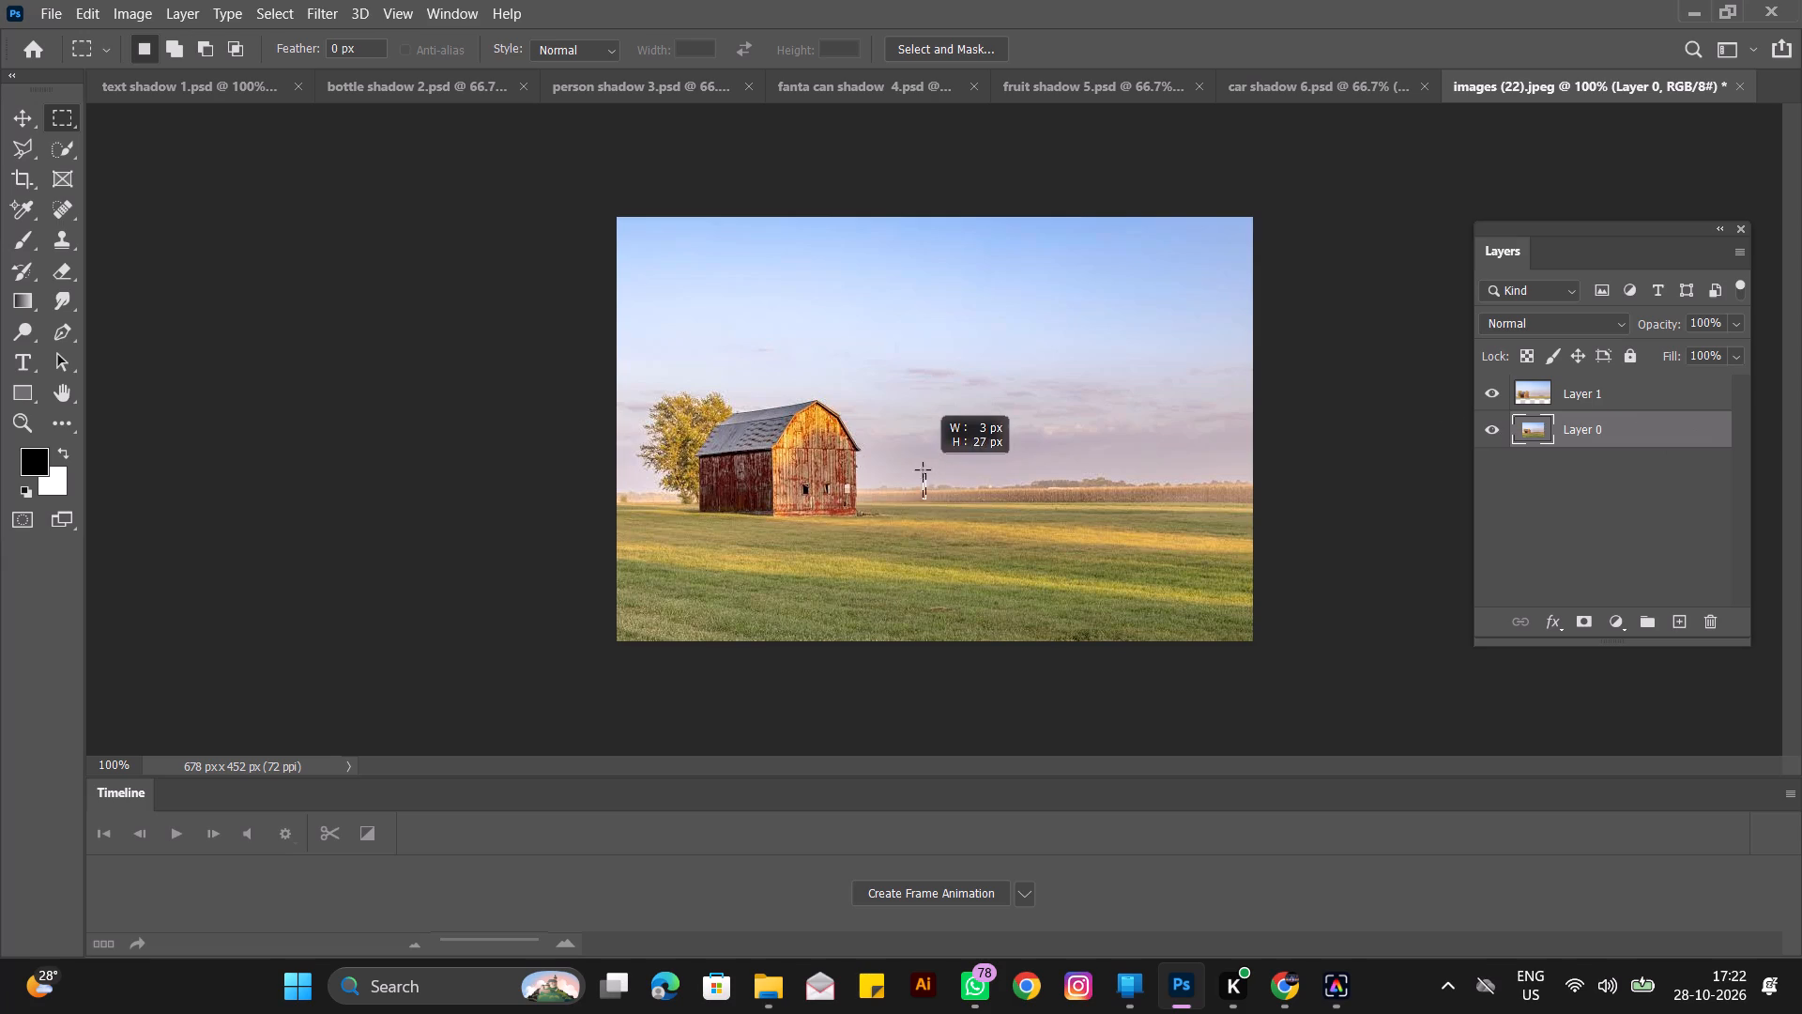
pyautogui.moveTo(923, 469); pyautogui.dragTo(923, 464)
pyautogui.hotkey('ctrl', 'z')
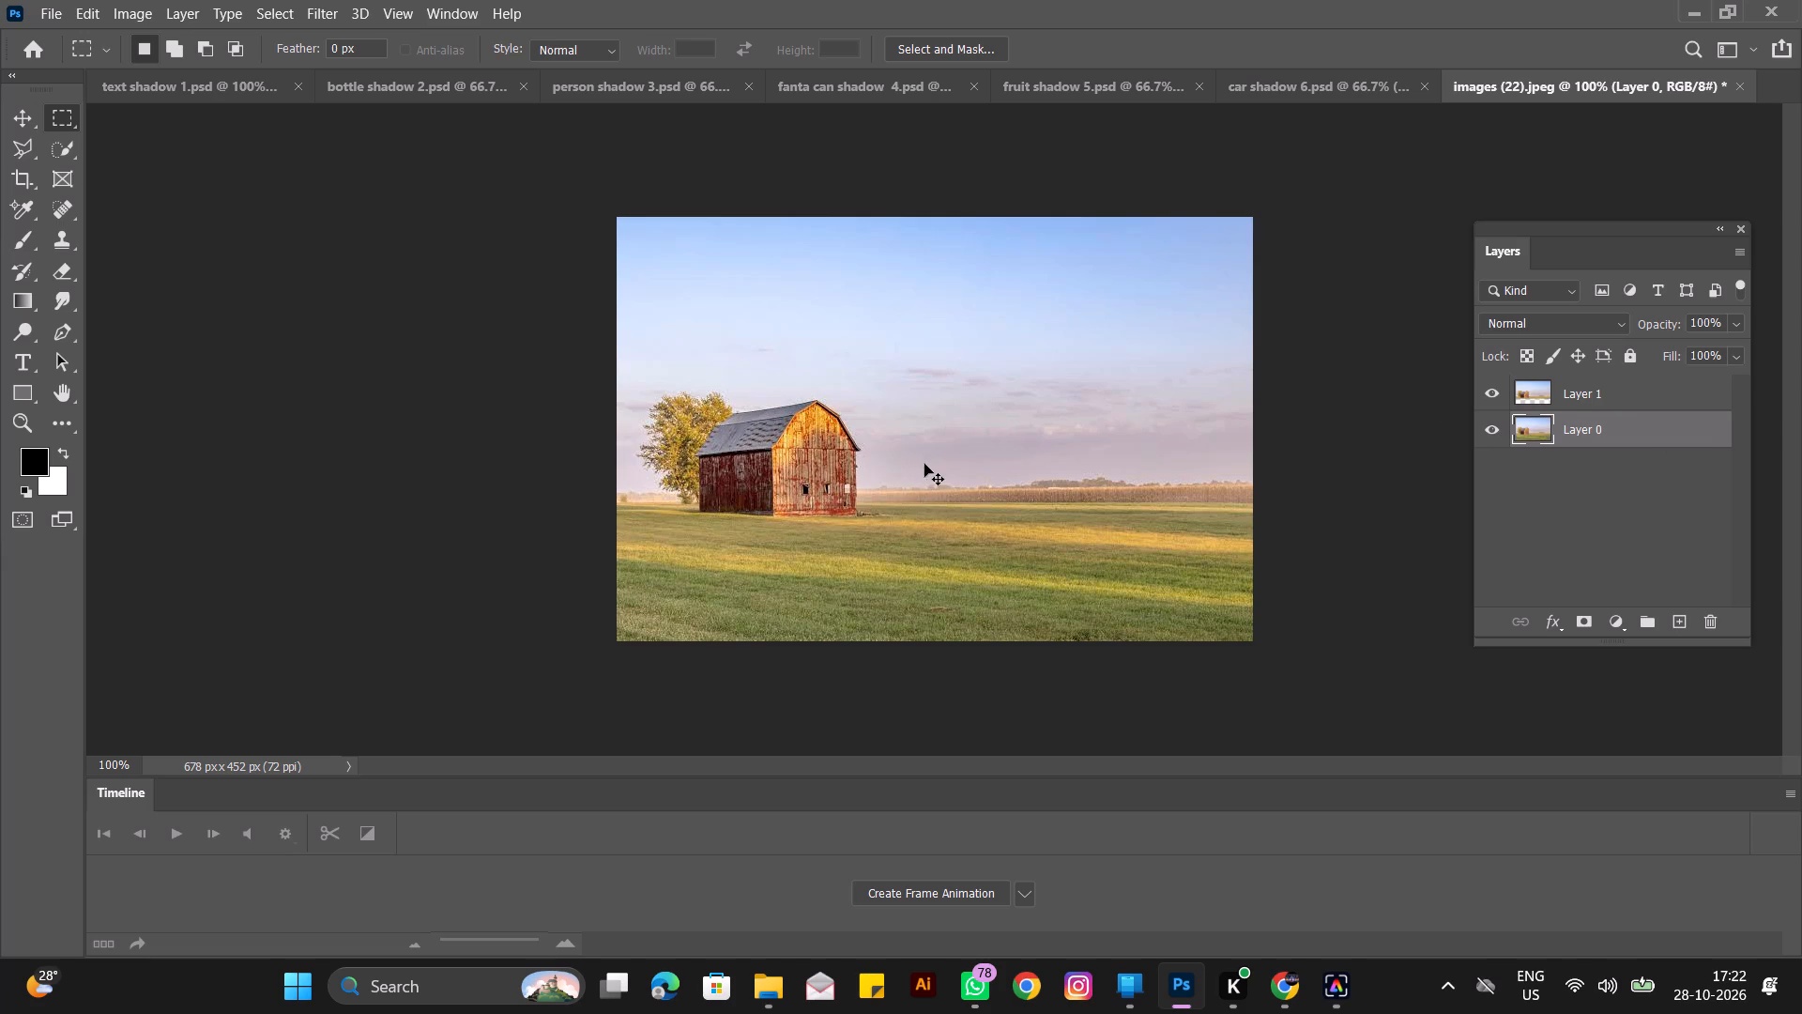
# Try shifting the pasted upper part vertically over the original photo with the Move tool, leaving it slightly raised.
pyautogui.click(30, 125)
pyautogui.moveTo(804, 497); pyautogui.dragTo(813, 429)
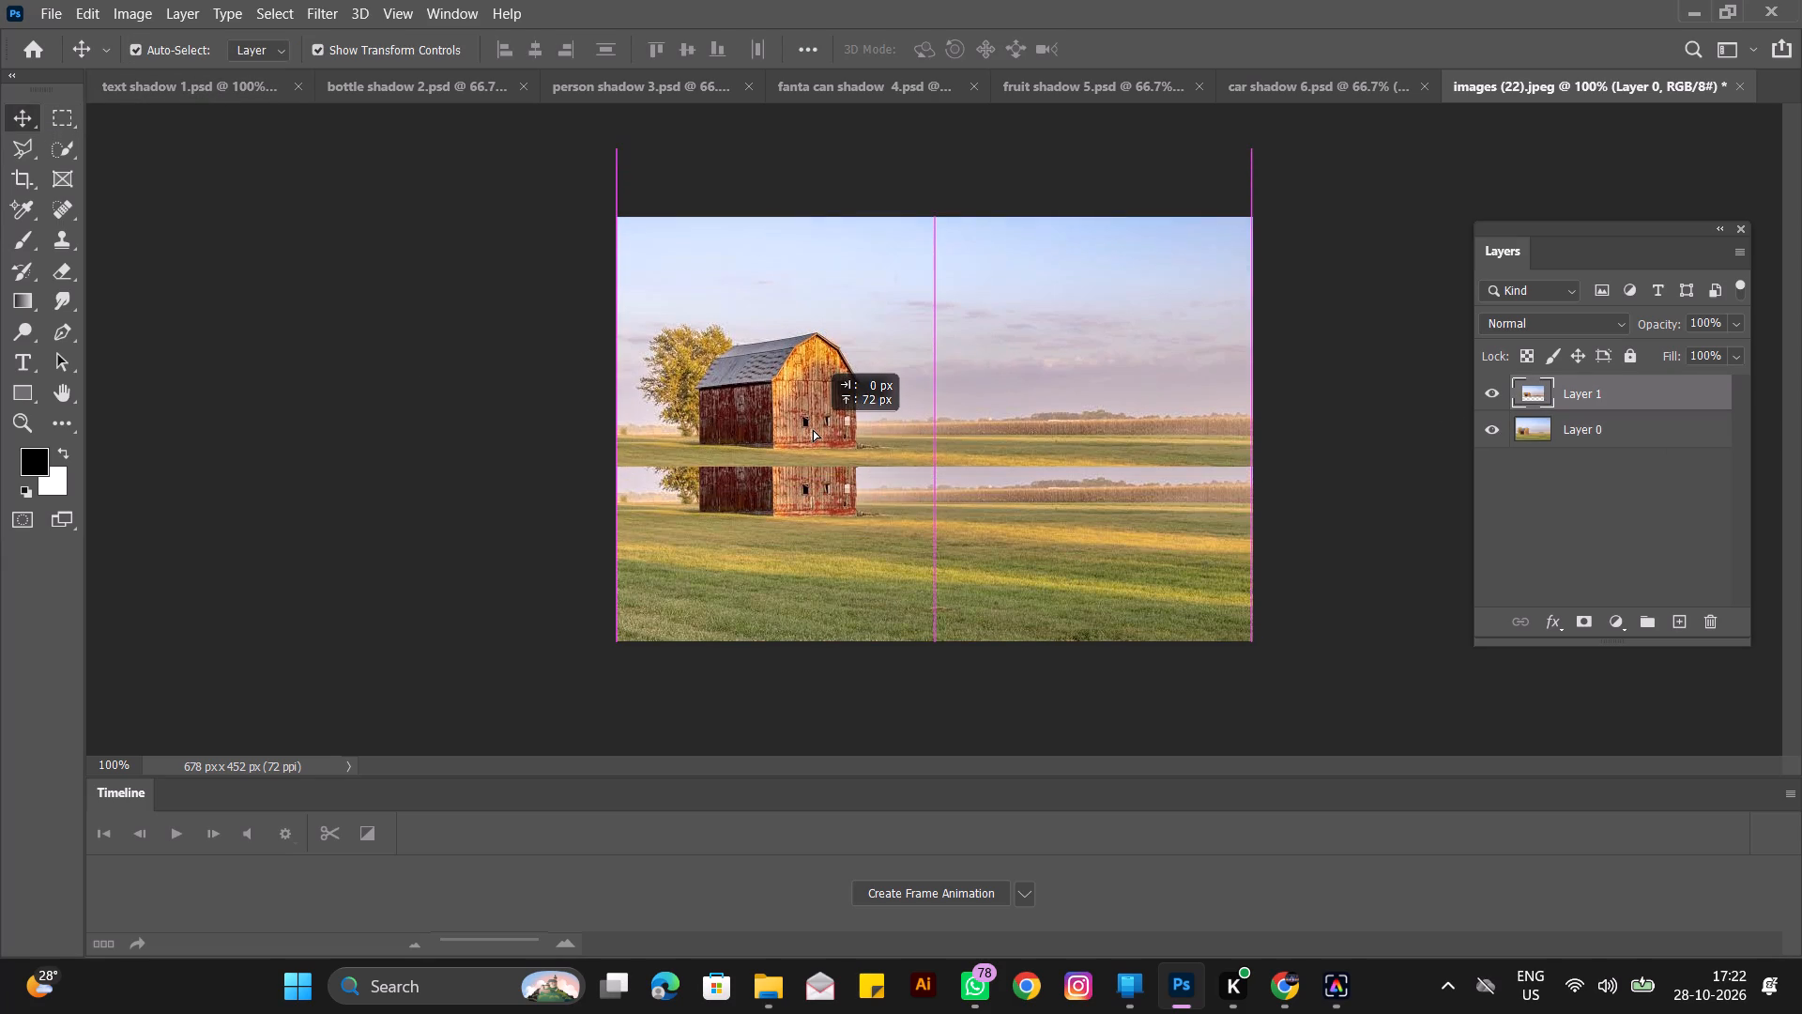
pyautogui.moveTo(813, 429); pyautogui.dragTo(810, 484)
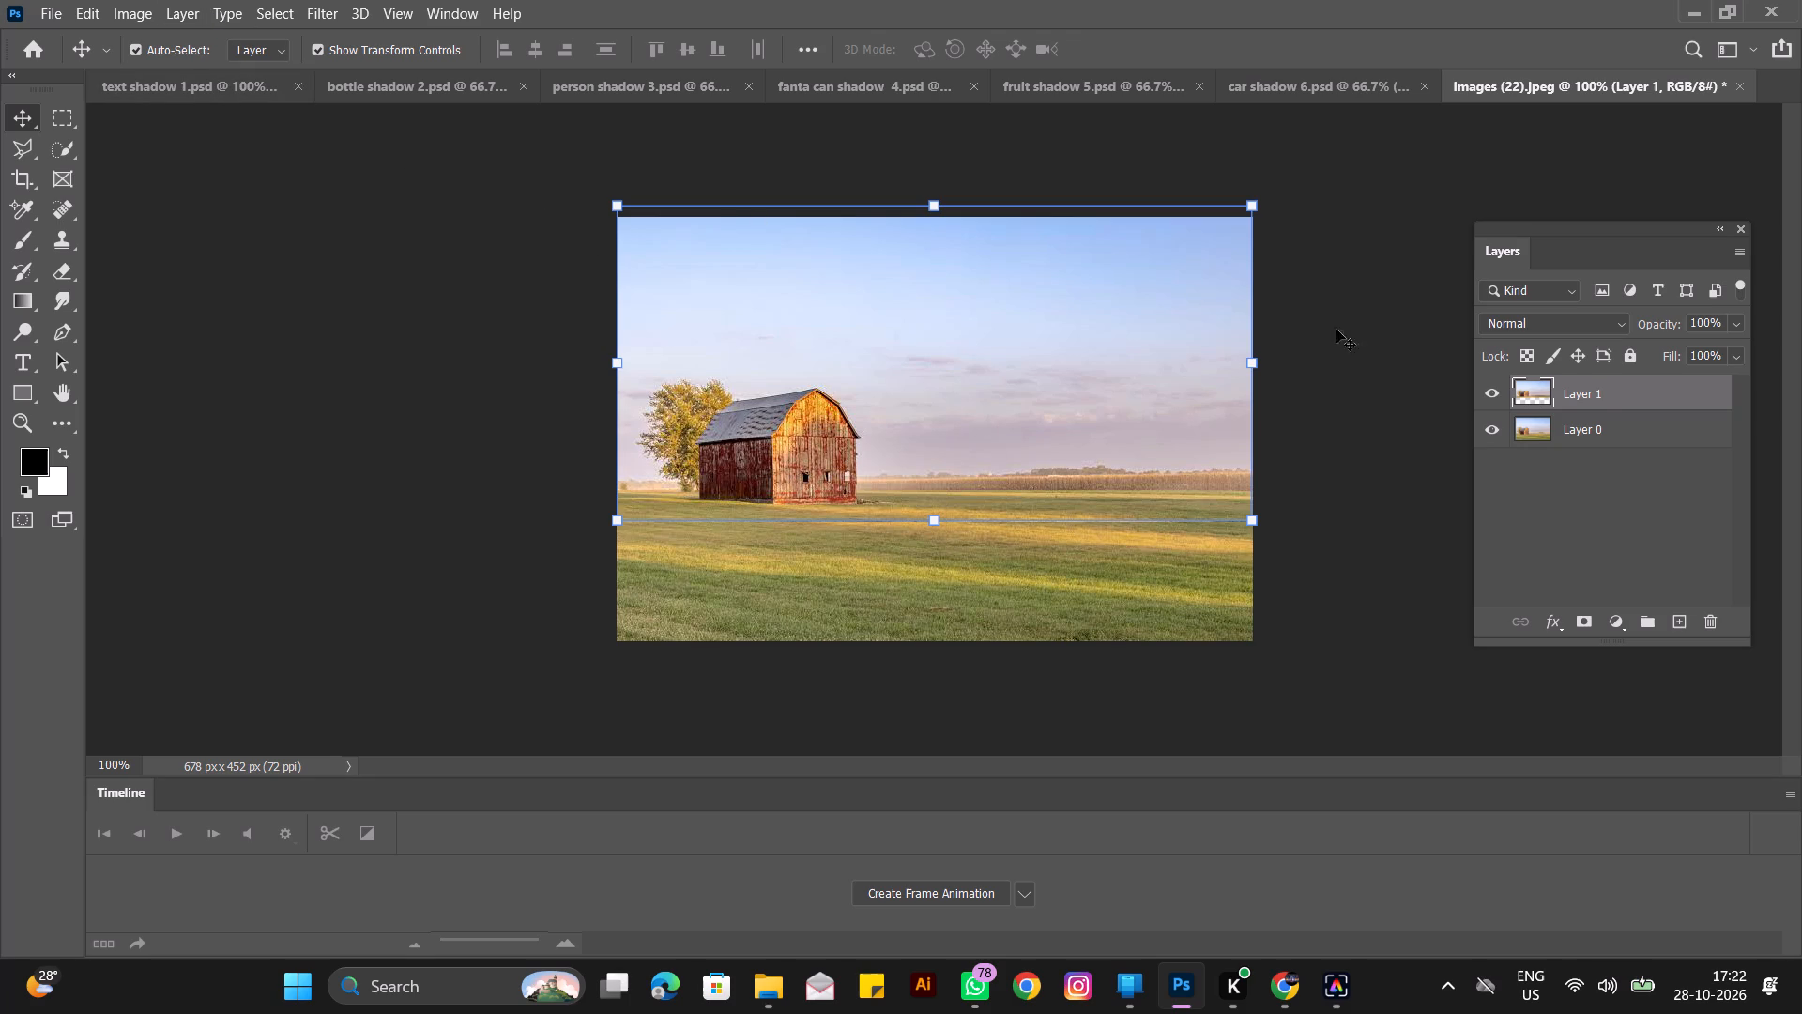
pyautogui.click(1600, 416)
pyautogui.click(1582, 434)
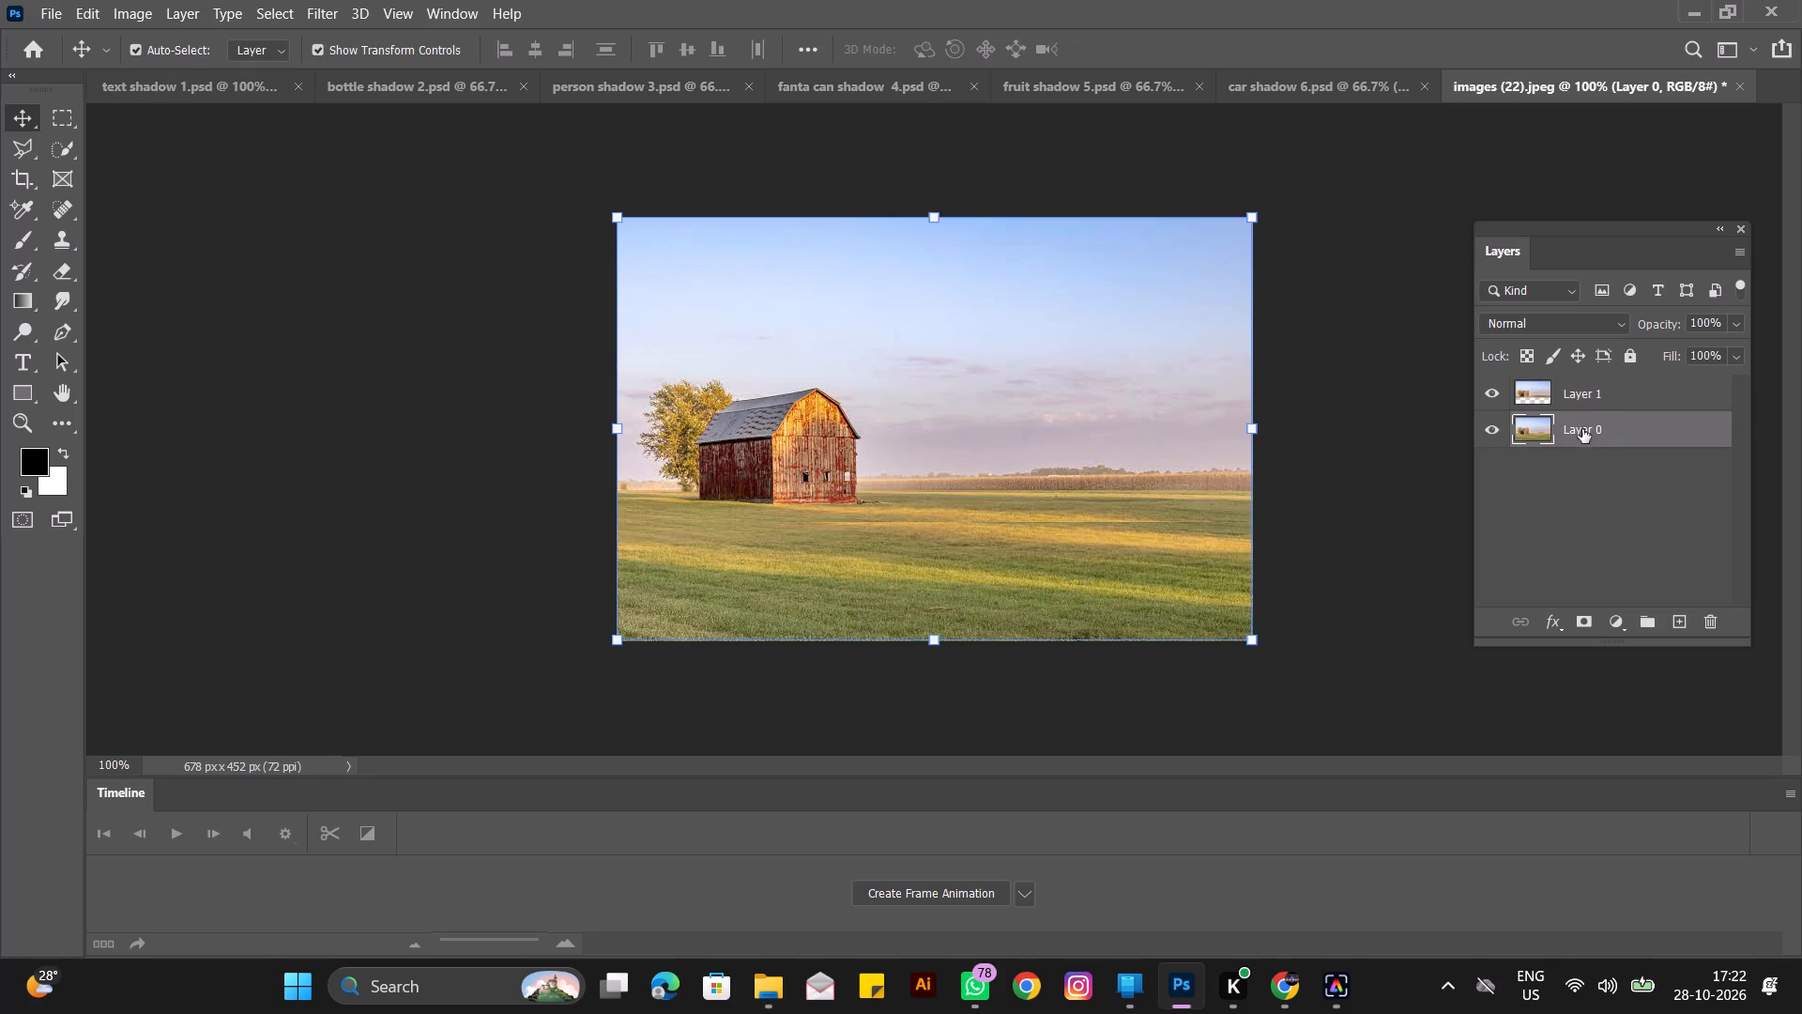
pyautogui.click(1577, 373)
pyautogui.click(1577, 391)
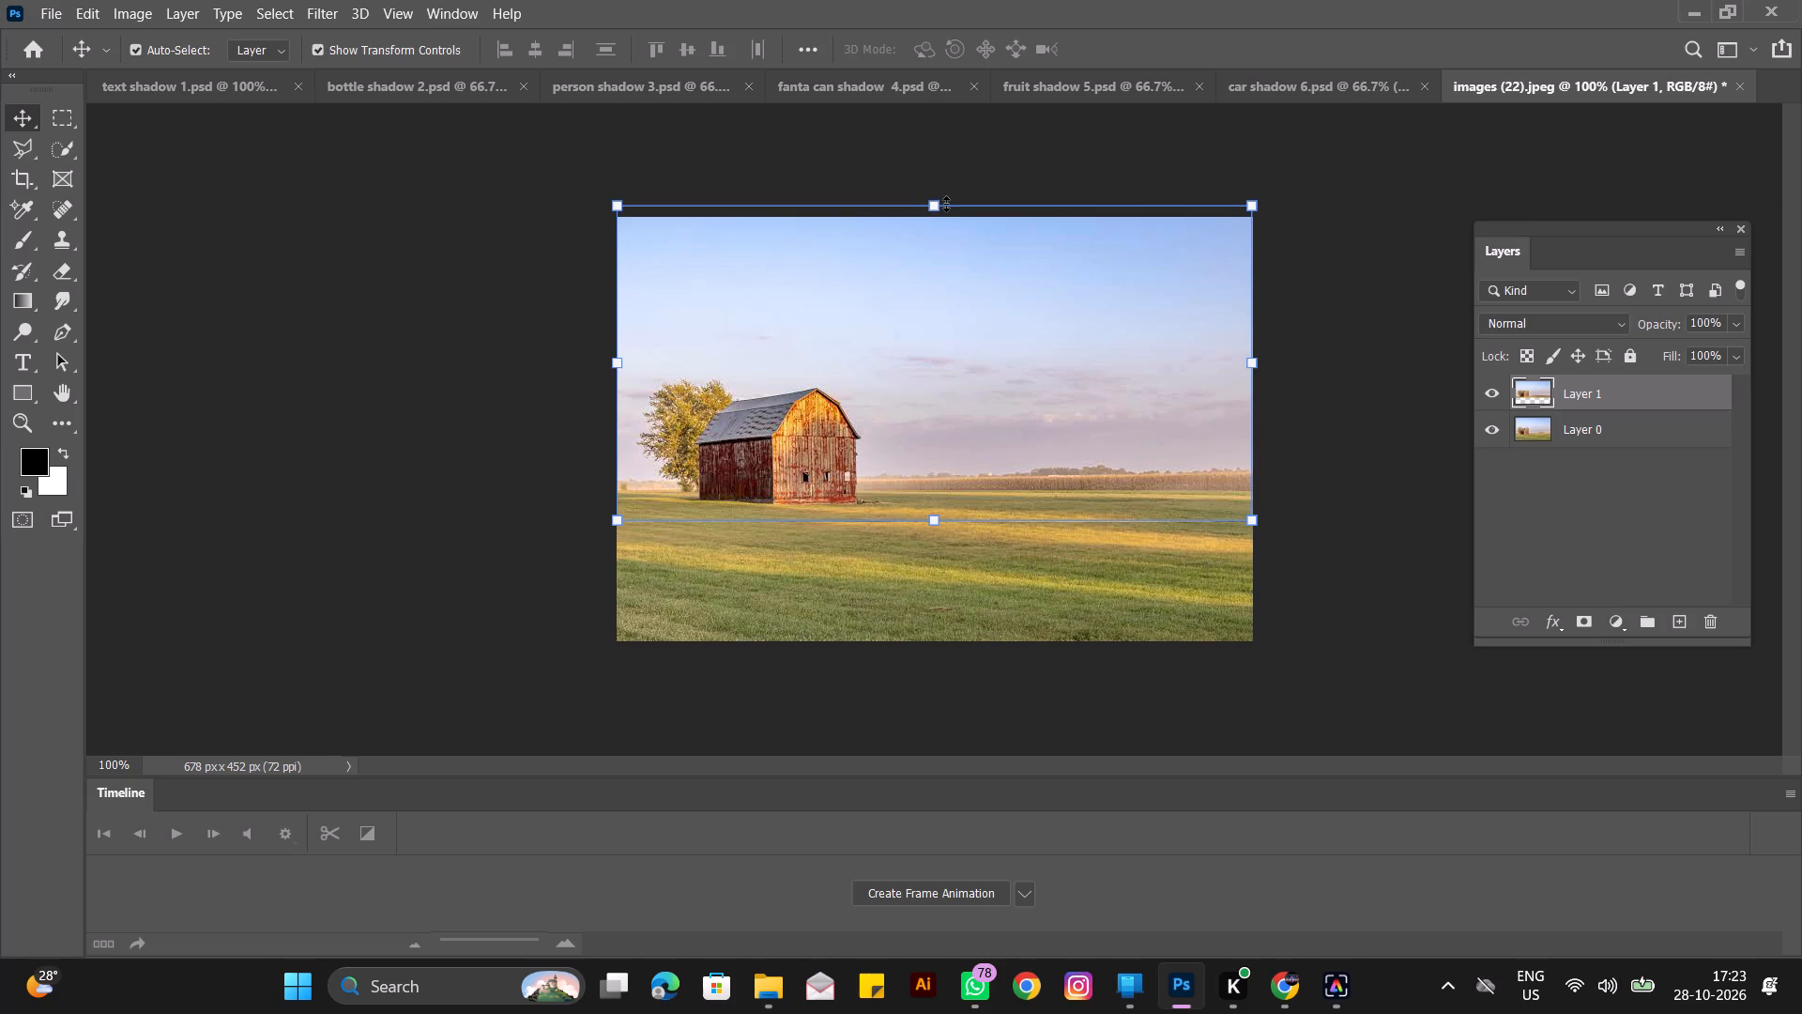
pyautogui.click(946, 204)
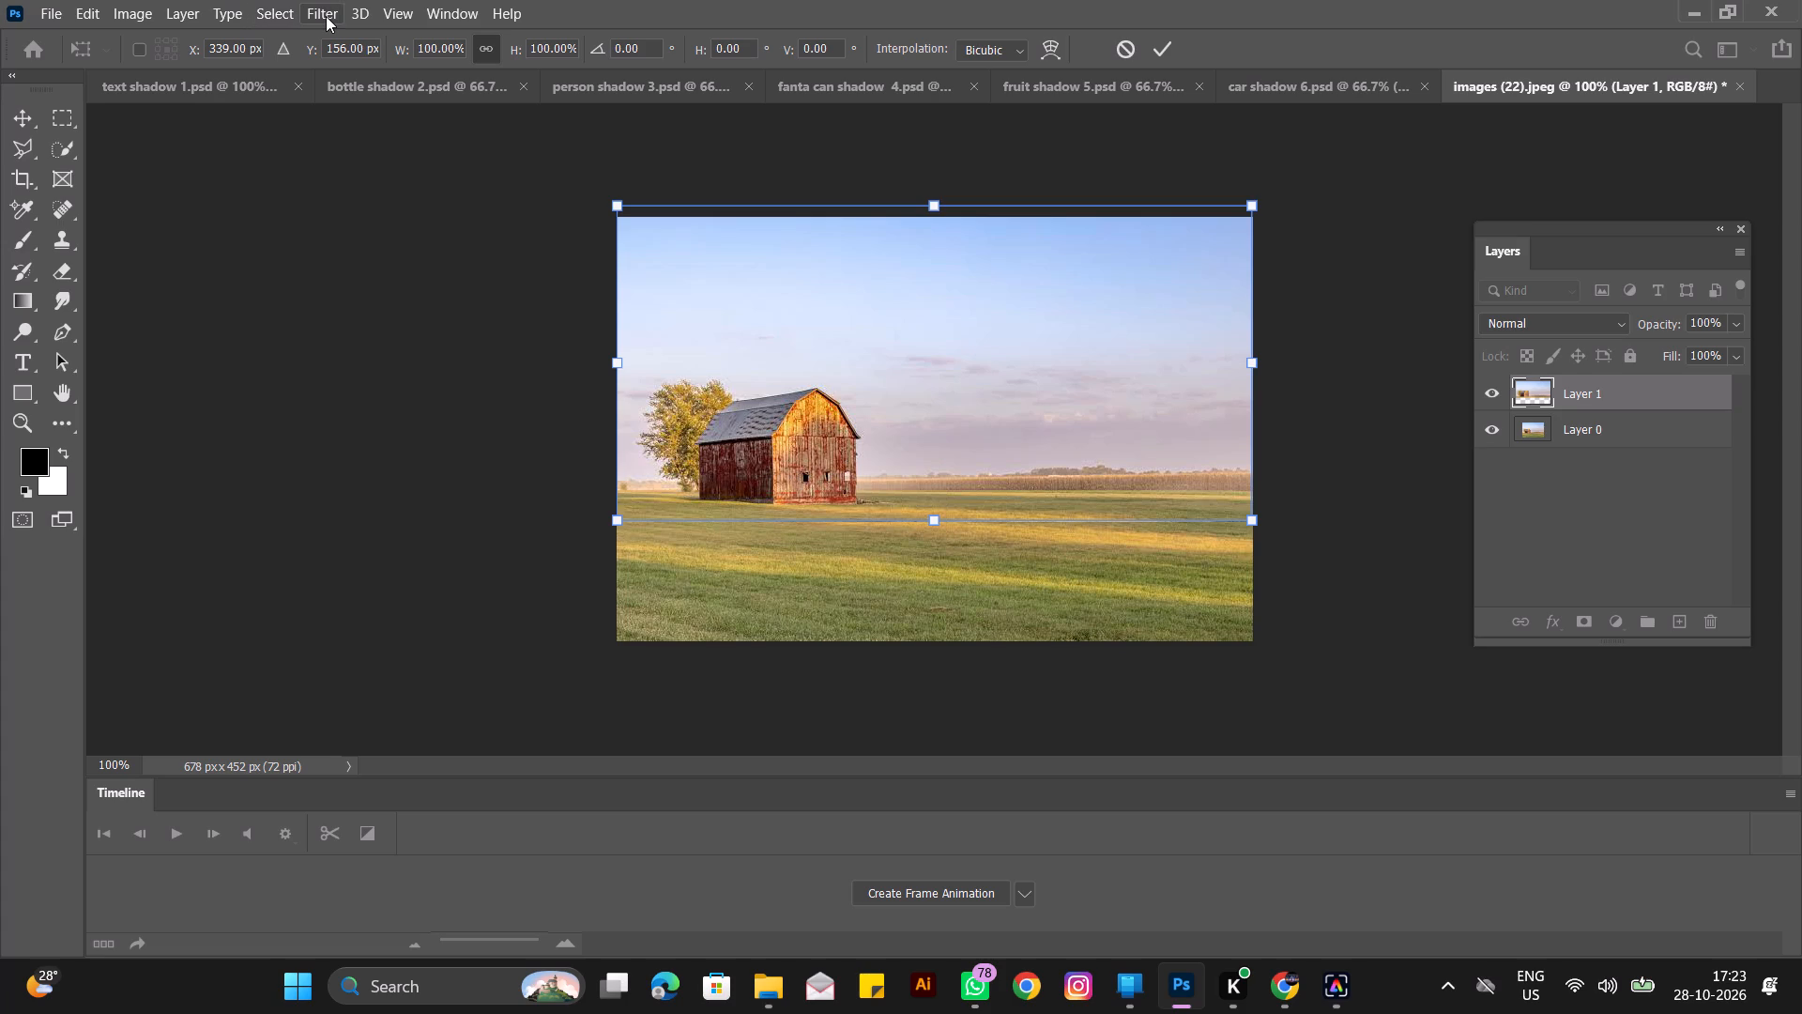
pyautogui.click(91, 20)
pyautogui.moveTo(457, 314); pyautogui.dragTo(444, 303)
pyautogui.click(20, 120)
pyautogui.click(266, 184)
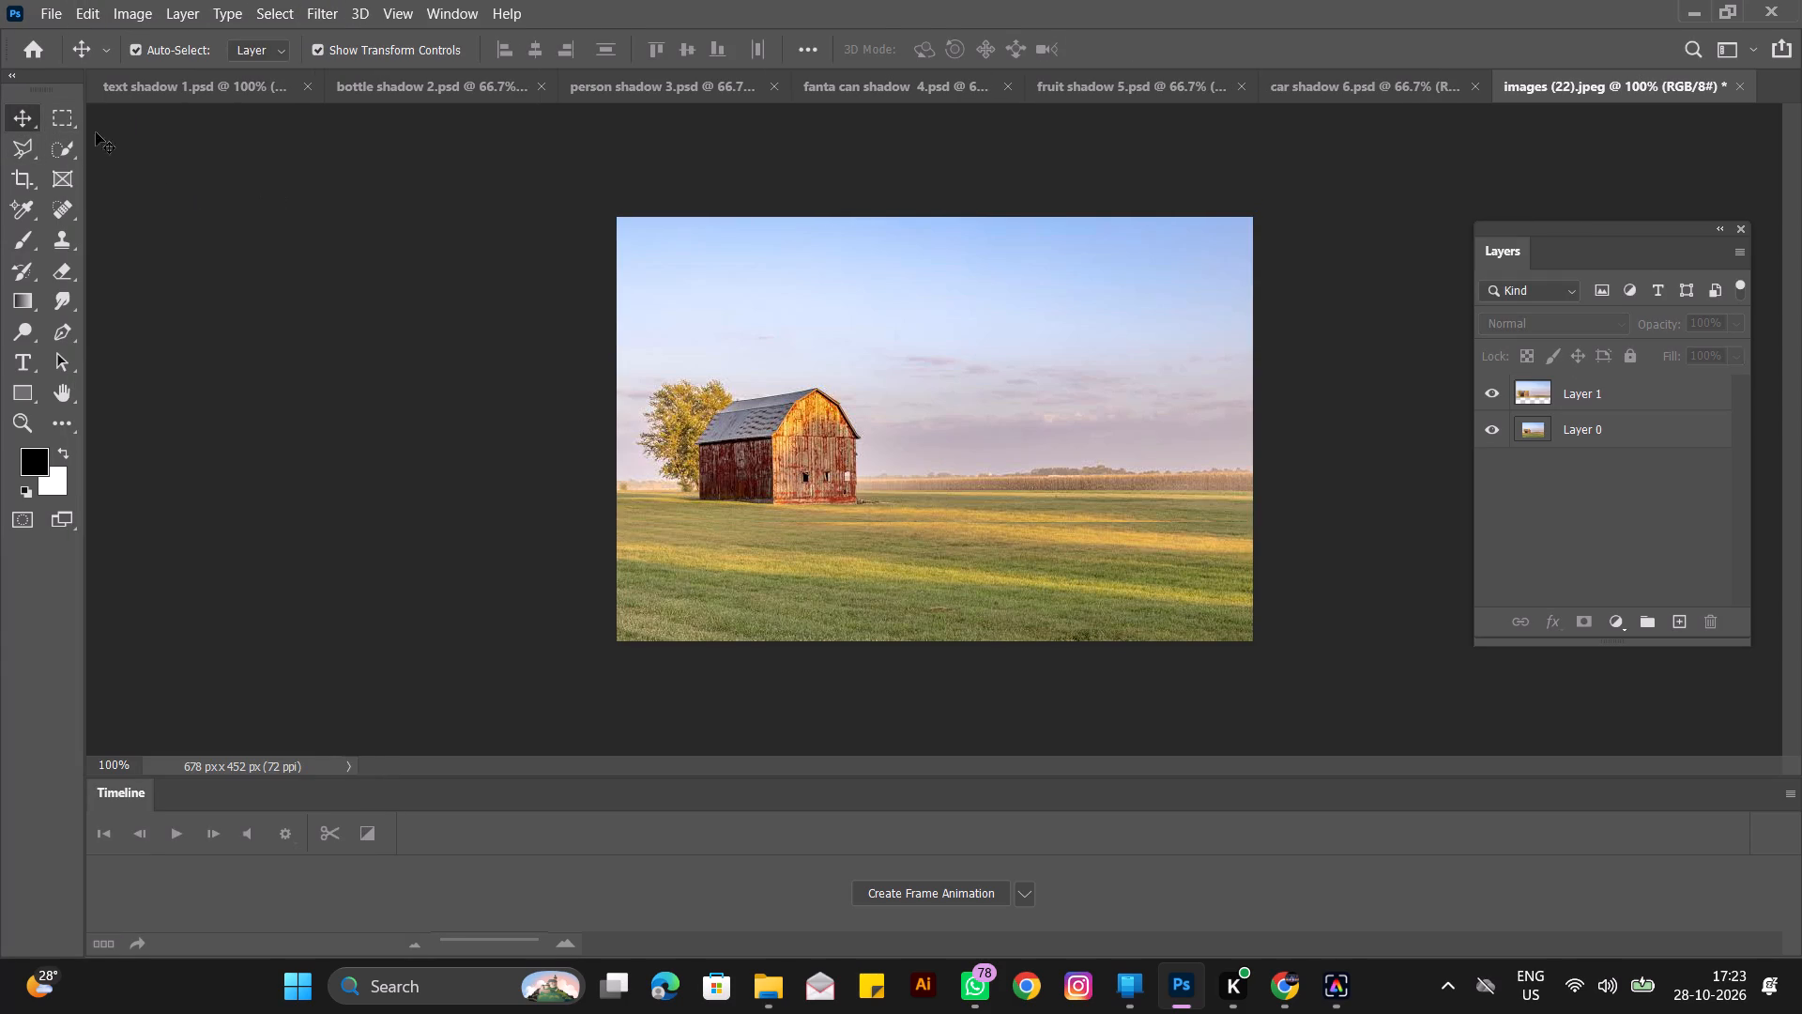
# Transform the pasted Layer 1 by flipping it vertically.
pyautogui.click(1656, 401)
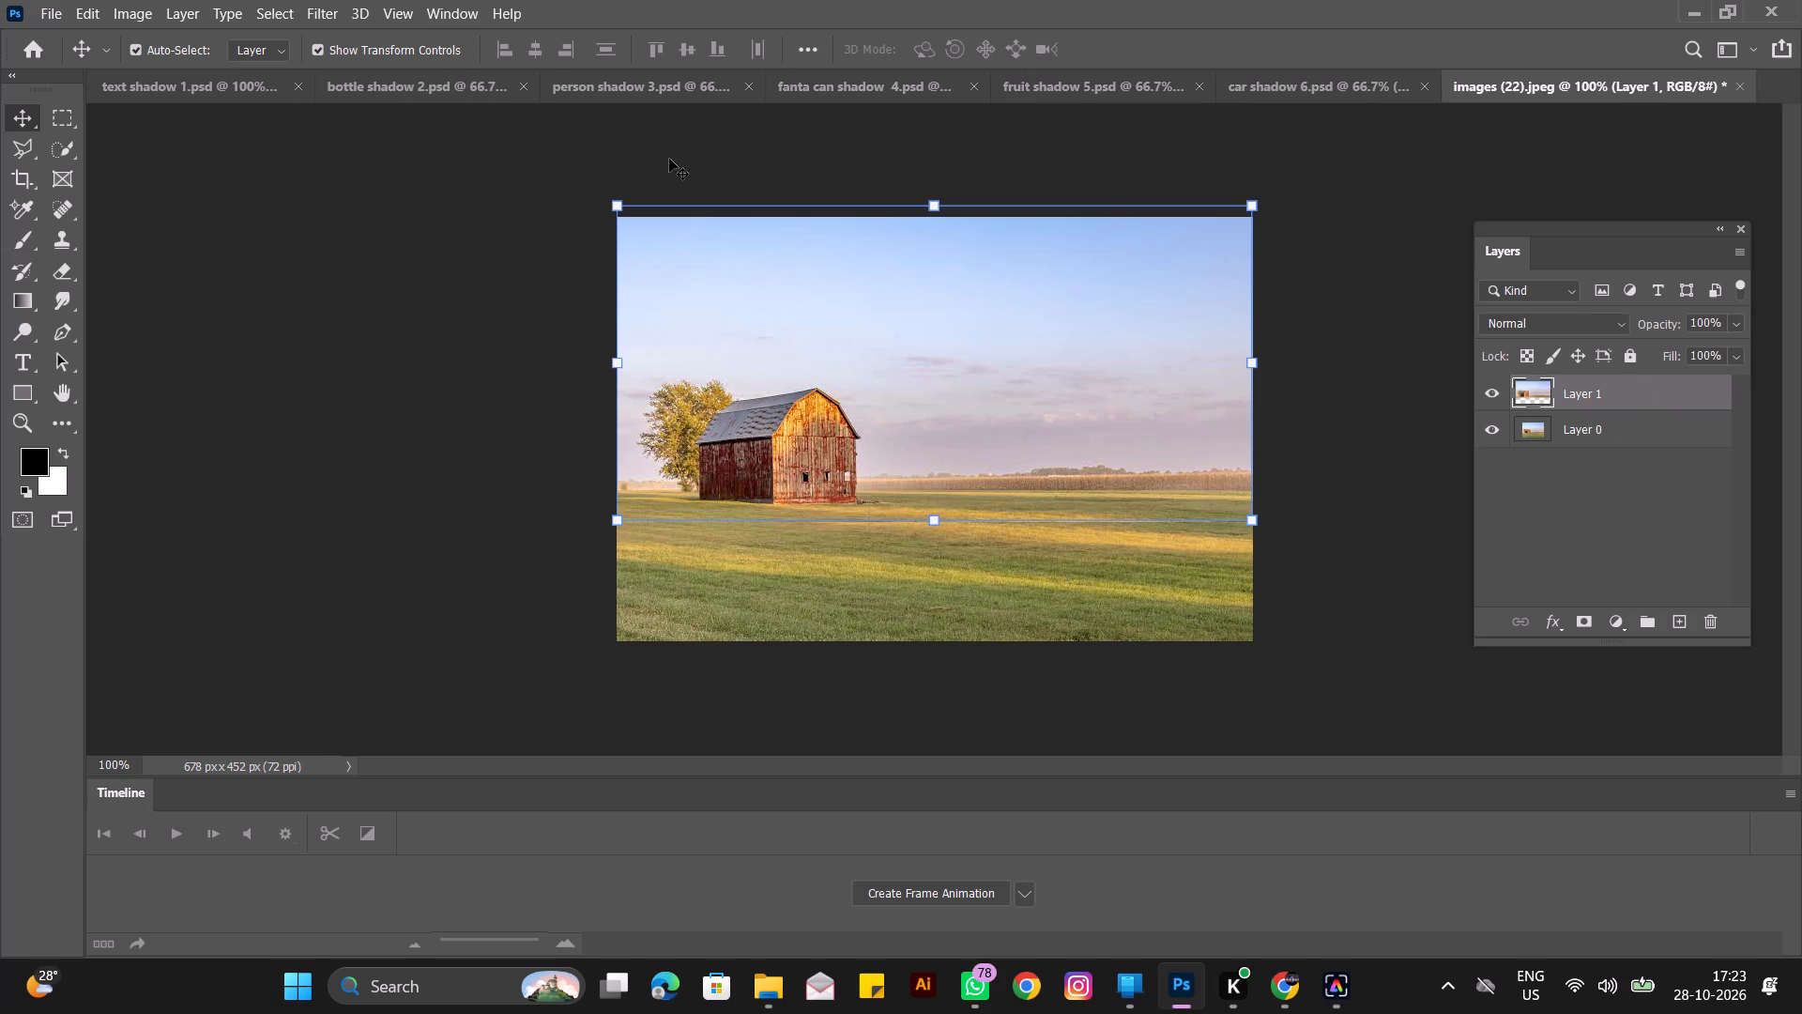
pyautogui.click(101, 13)
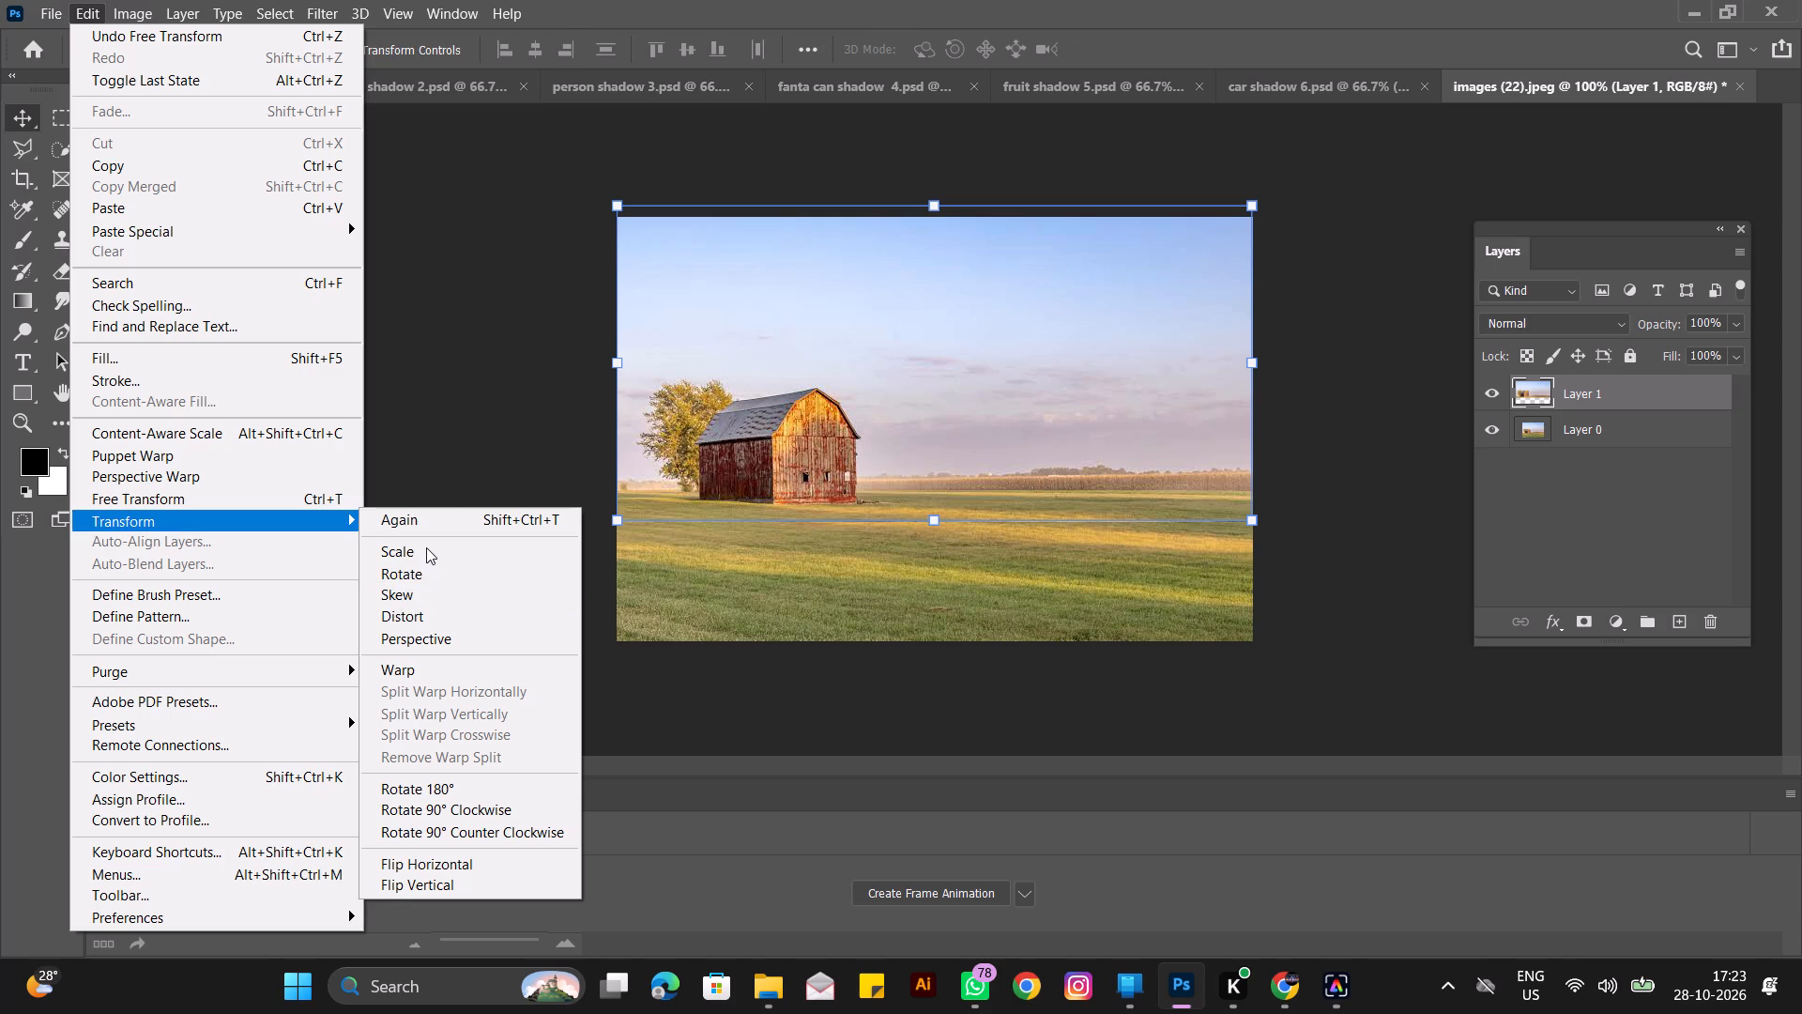
pyautogui.click(426, 546)
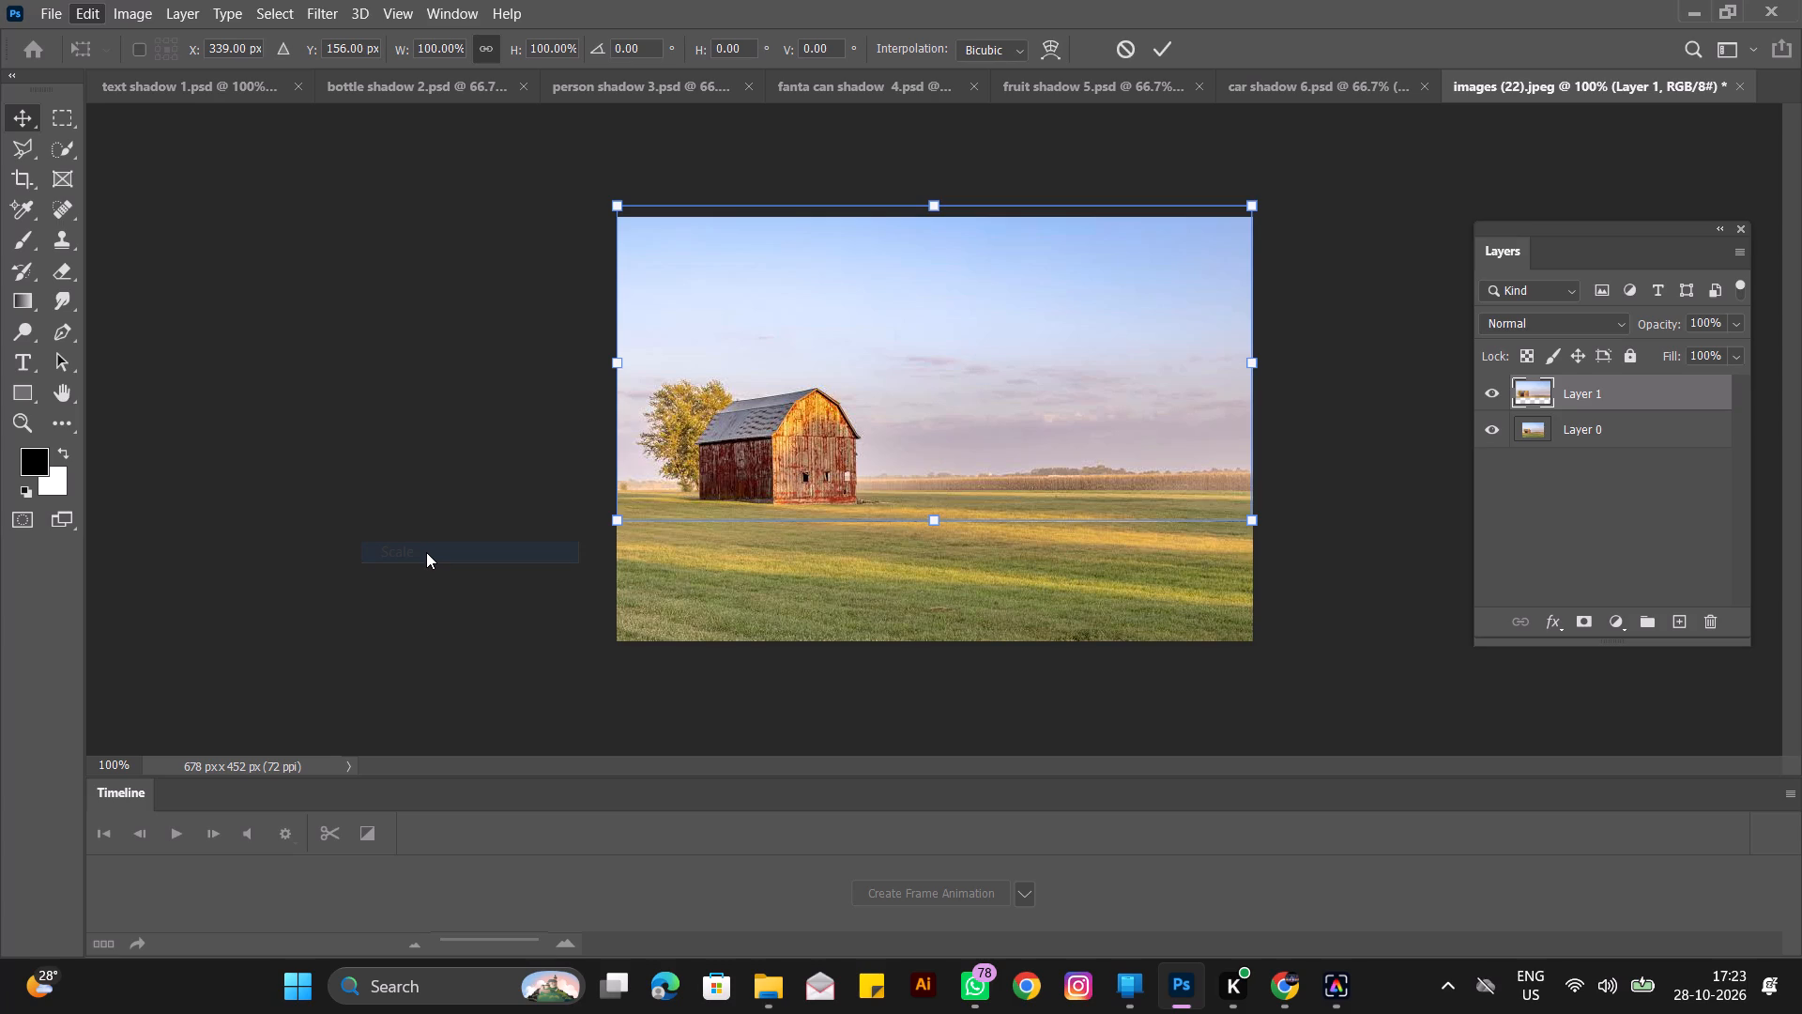
pyautogui.rightClick(782, 465)
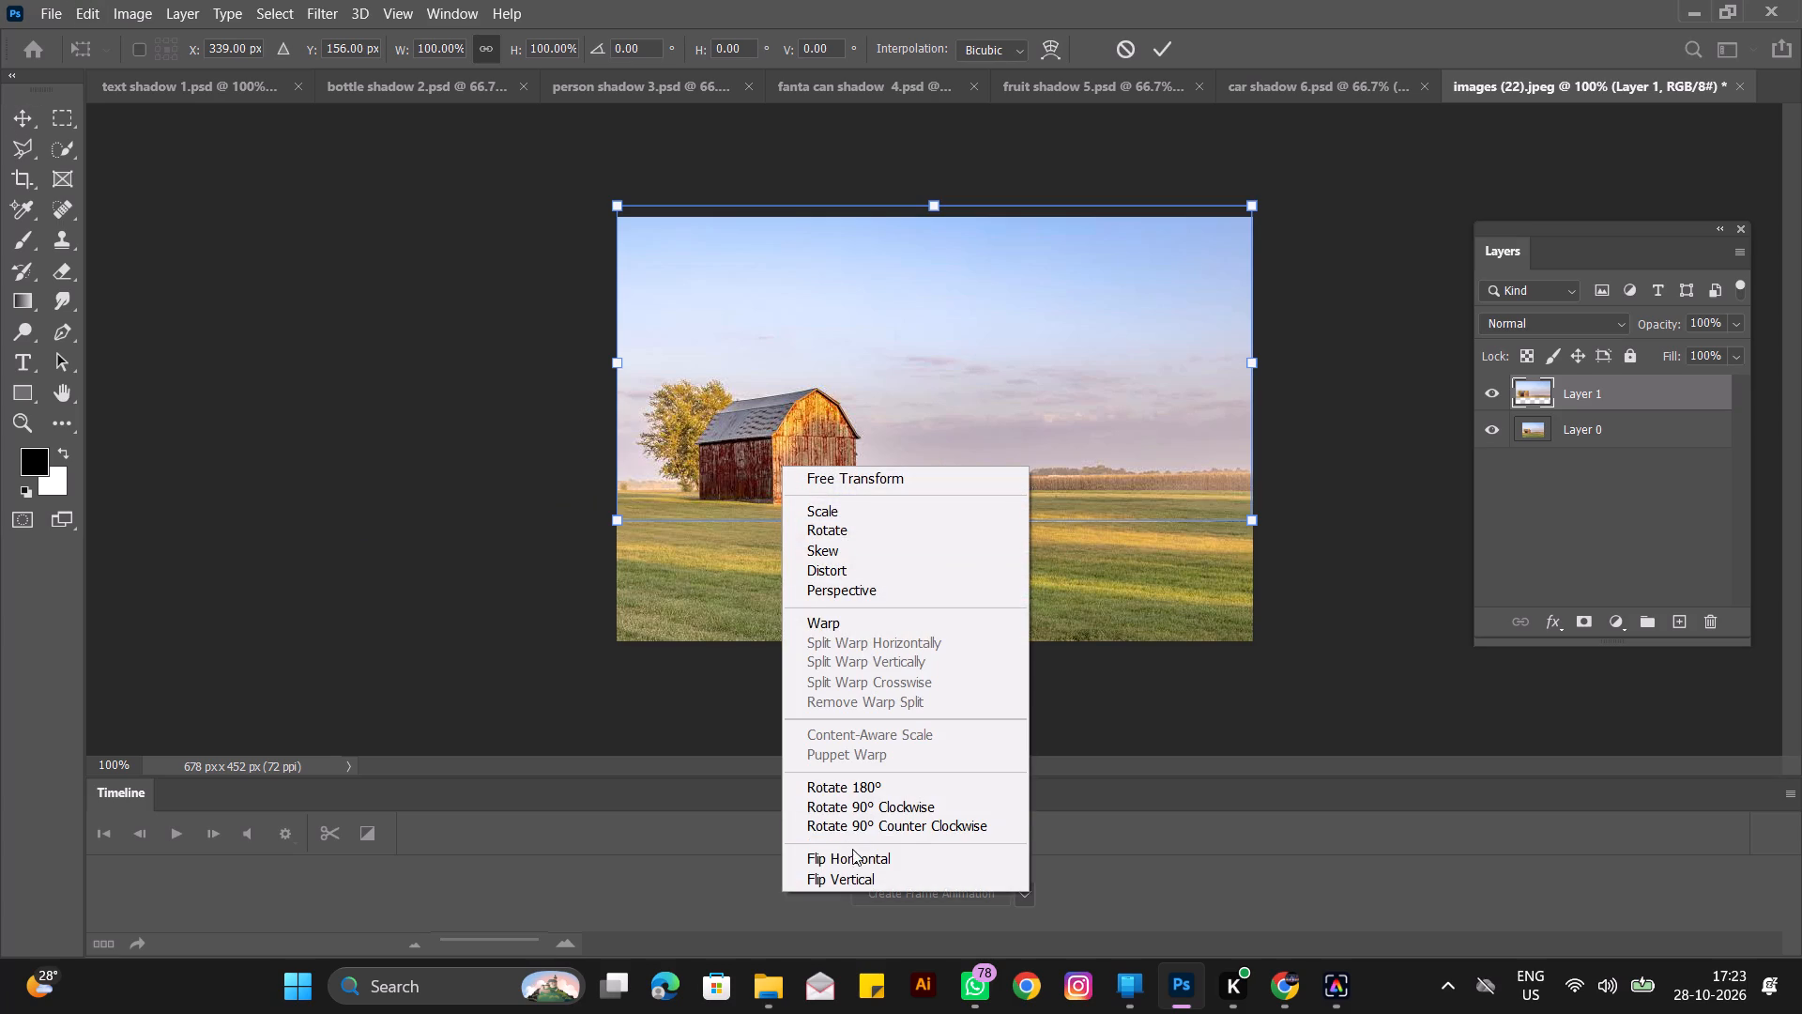
pyautogui.click(857, 877)
# Move the flipped copy down so its top edge meets the barn's base, at X 339 px and Y about 487.5 px.
pyautogui.moveTo(815, 287); pyautogui.dragTo(765, 589)
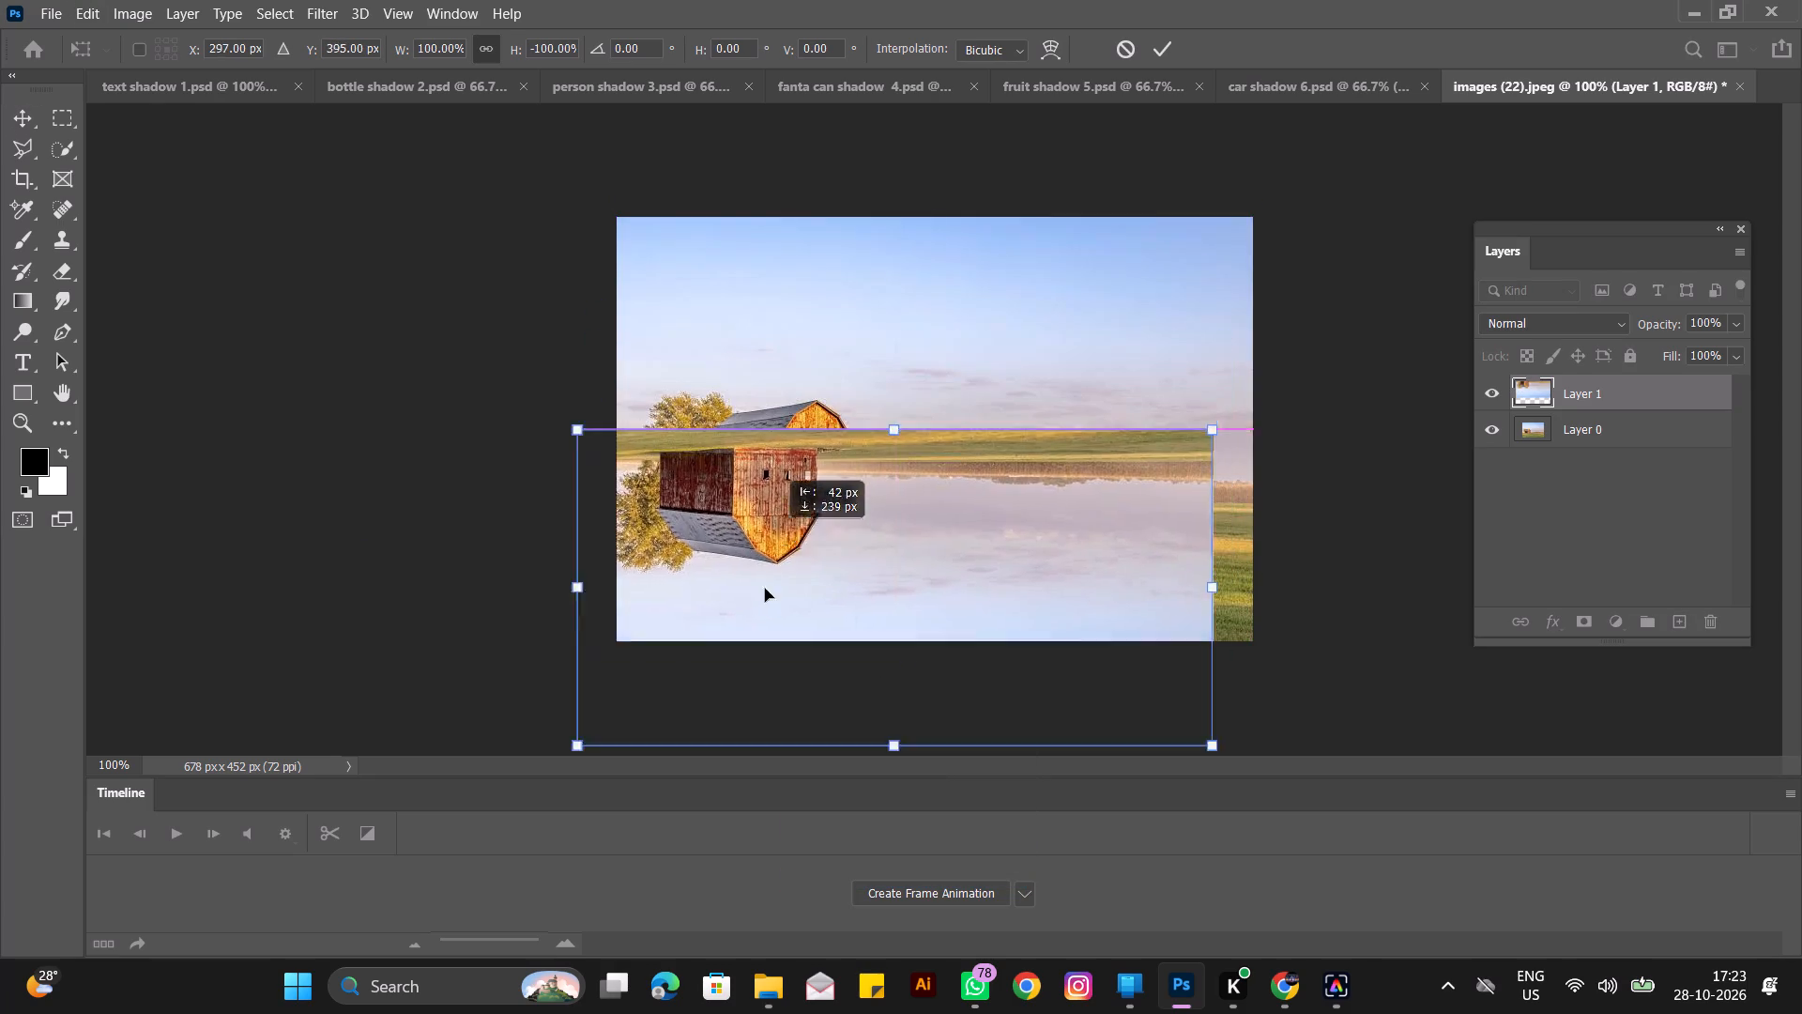
pyautogui.moveTo(765, 589); pyautogui.dragTo(813, 586)
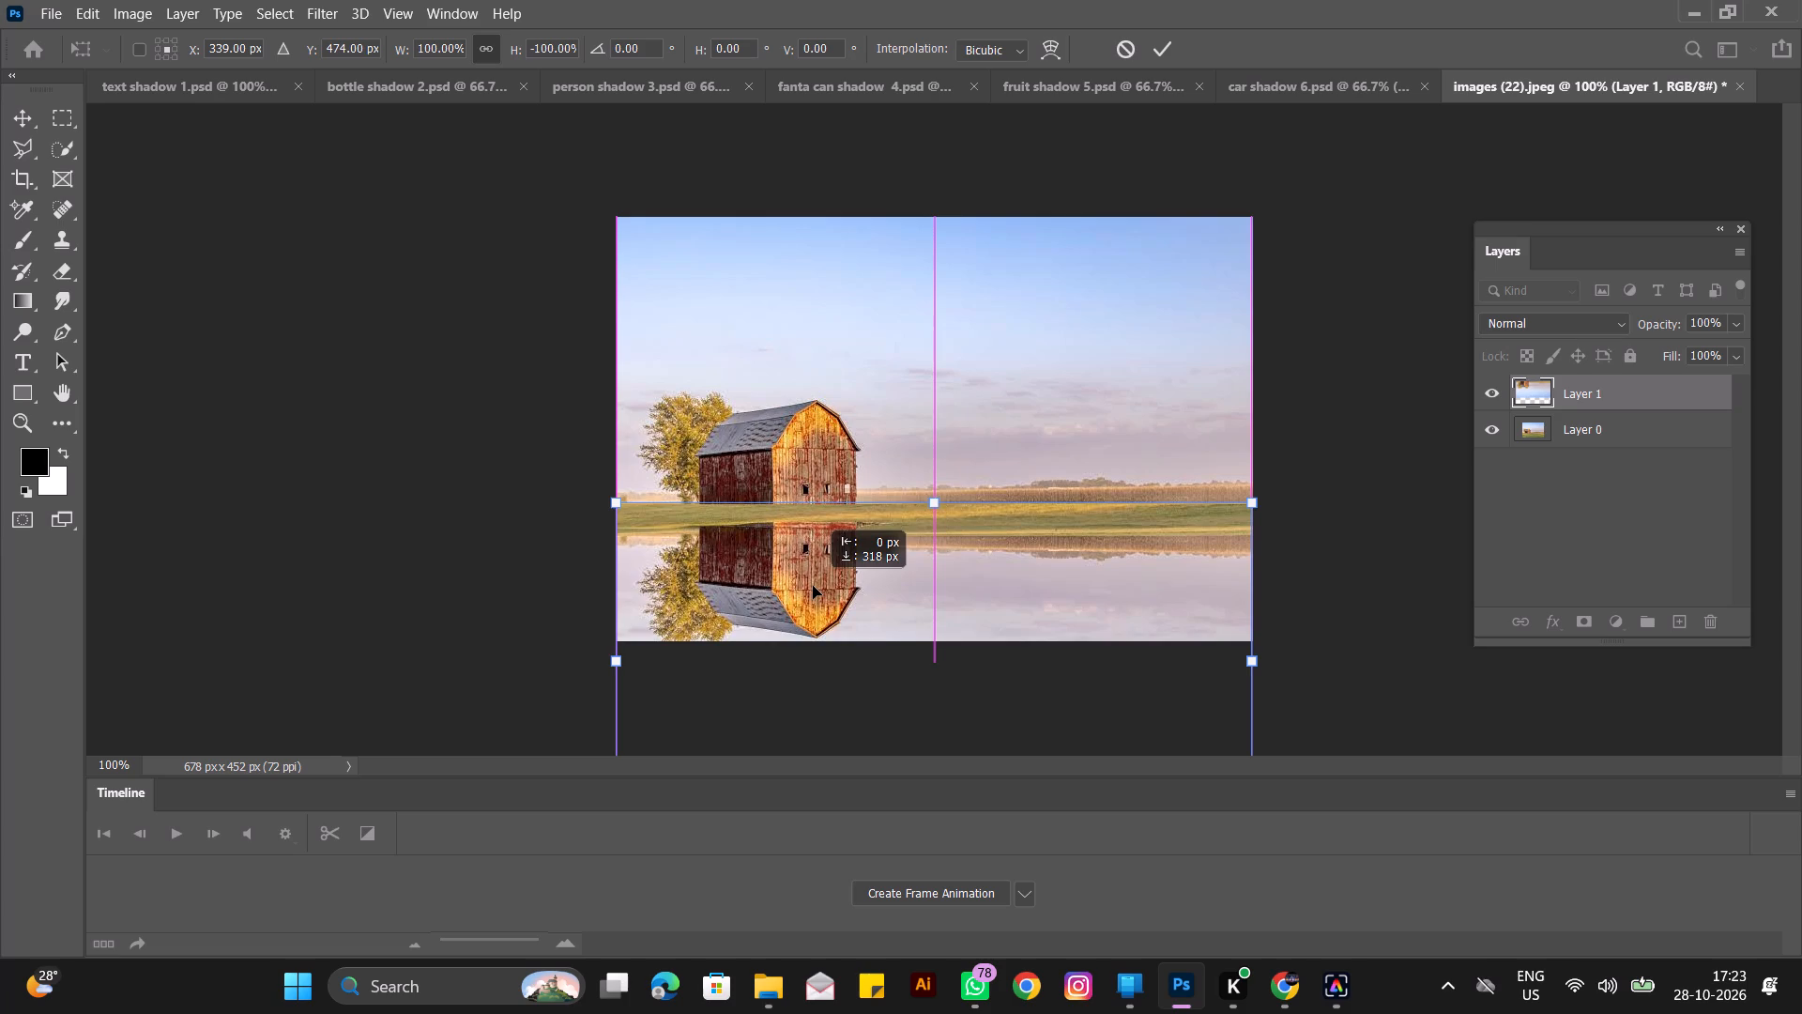
pyautogui.moveTo(813, 586); pyautogui.dragTo(817, 598)
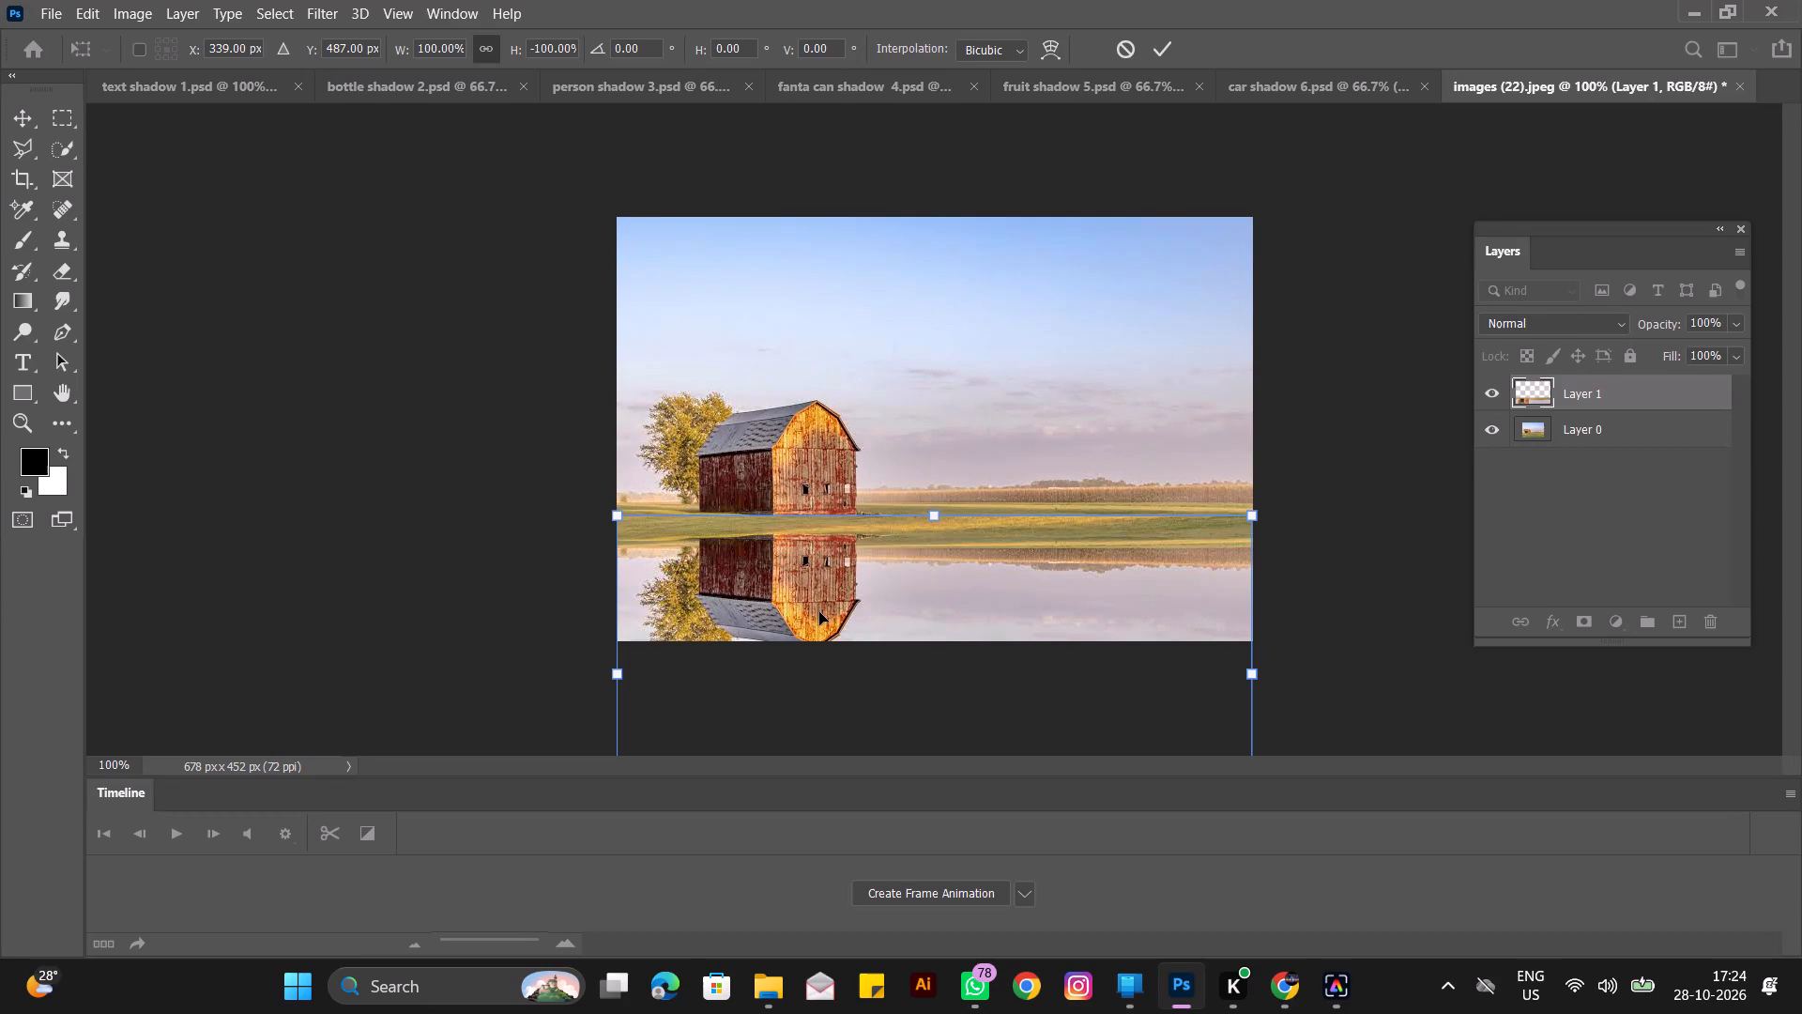
pyautogui.hotkey('ctrl', '+')
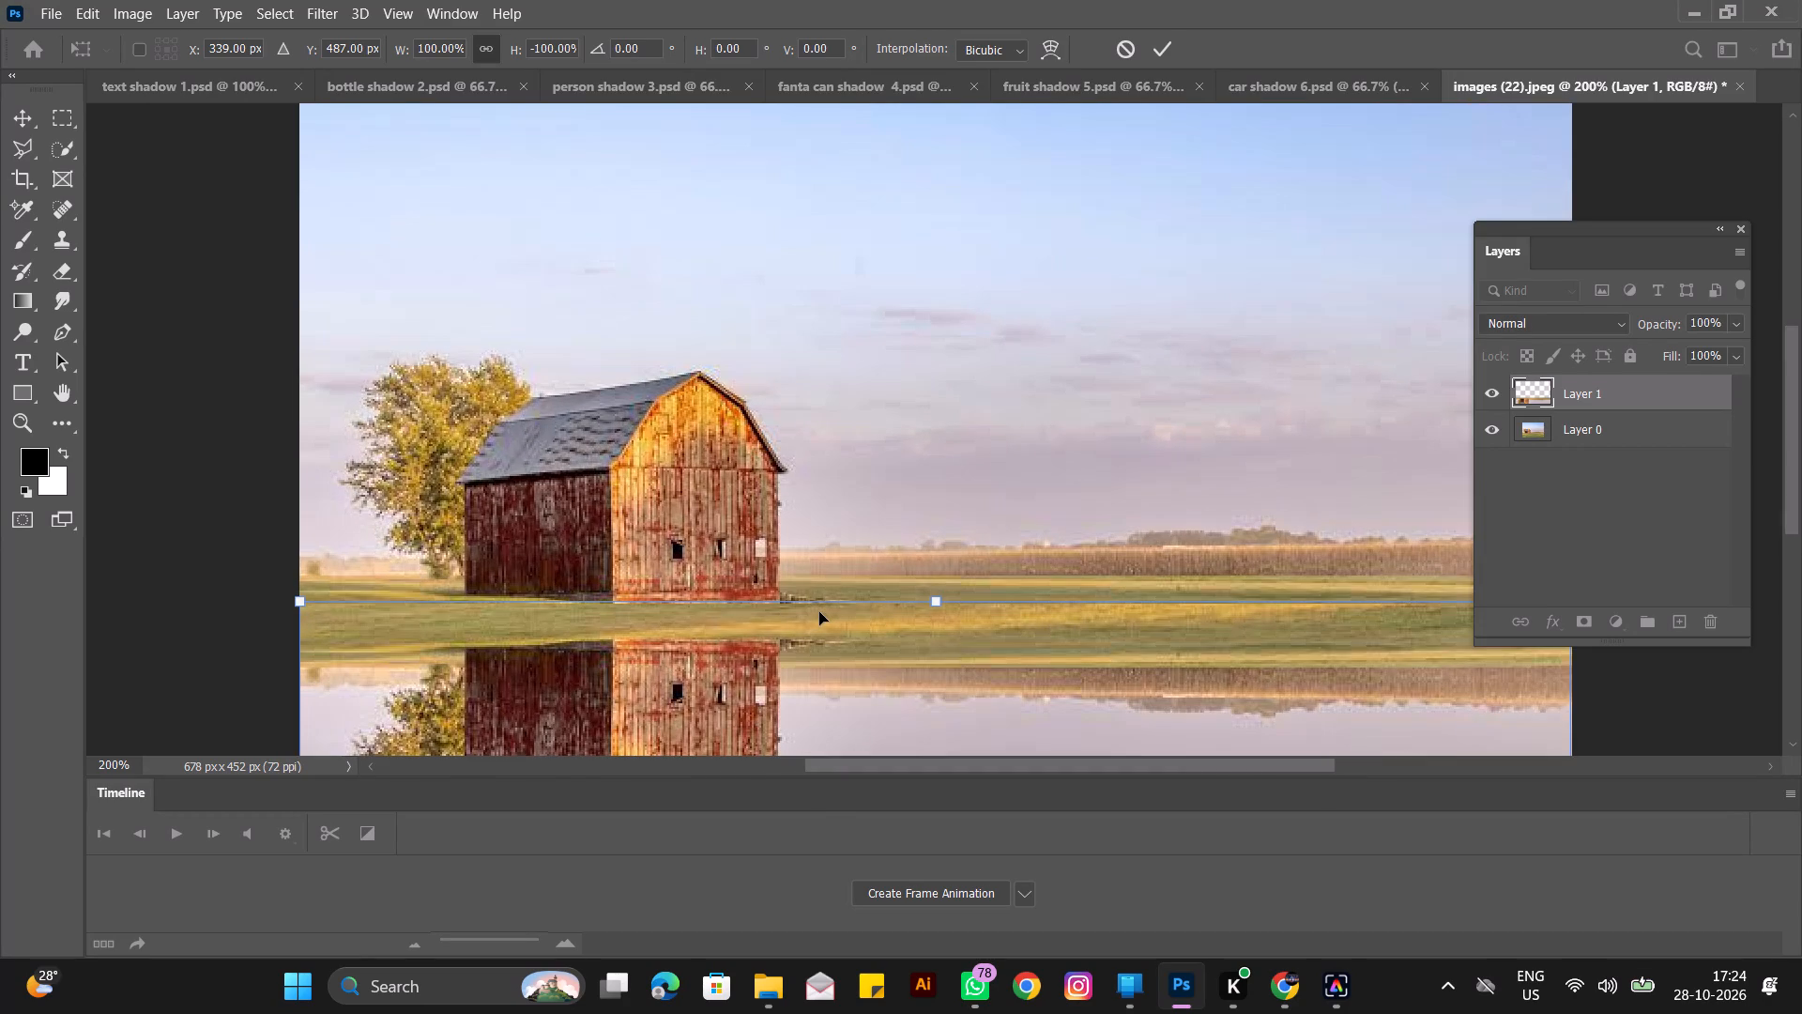
pyautogui.click(743, 657)
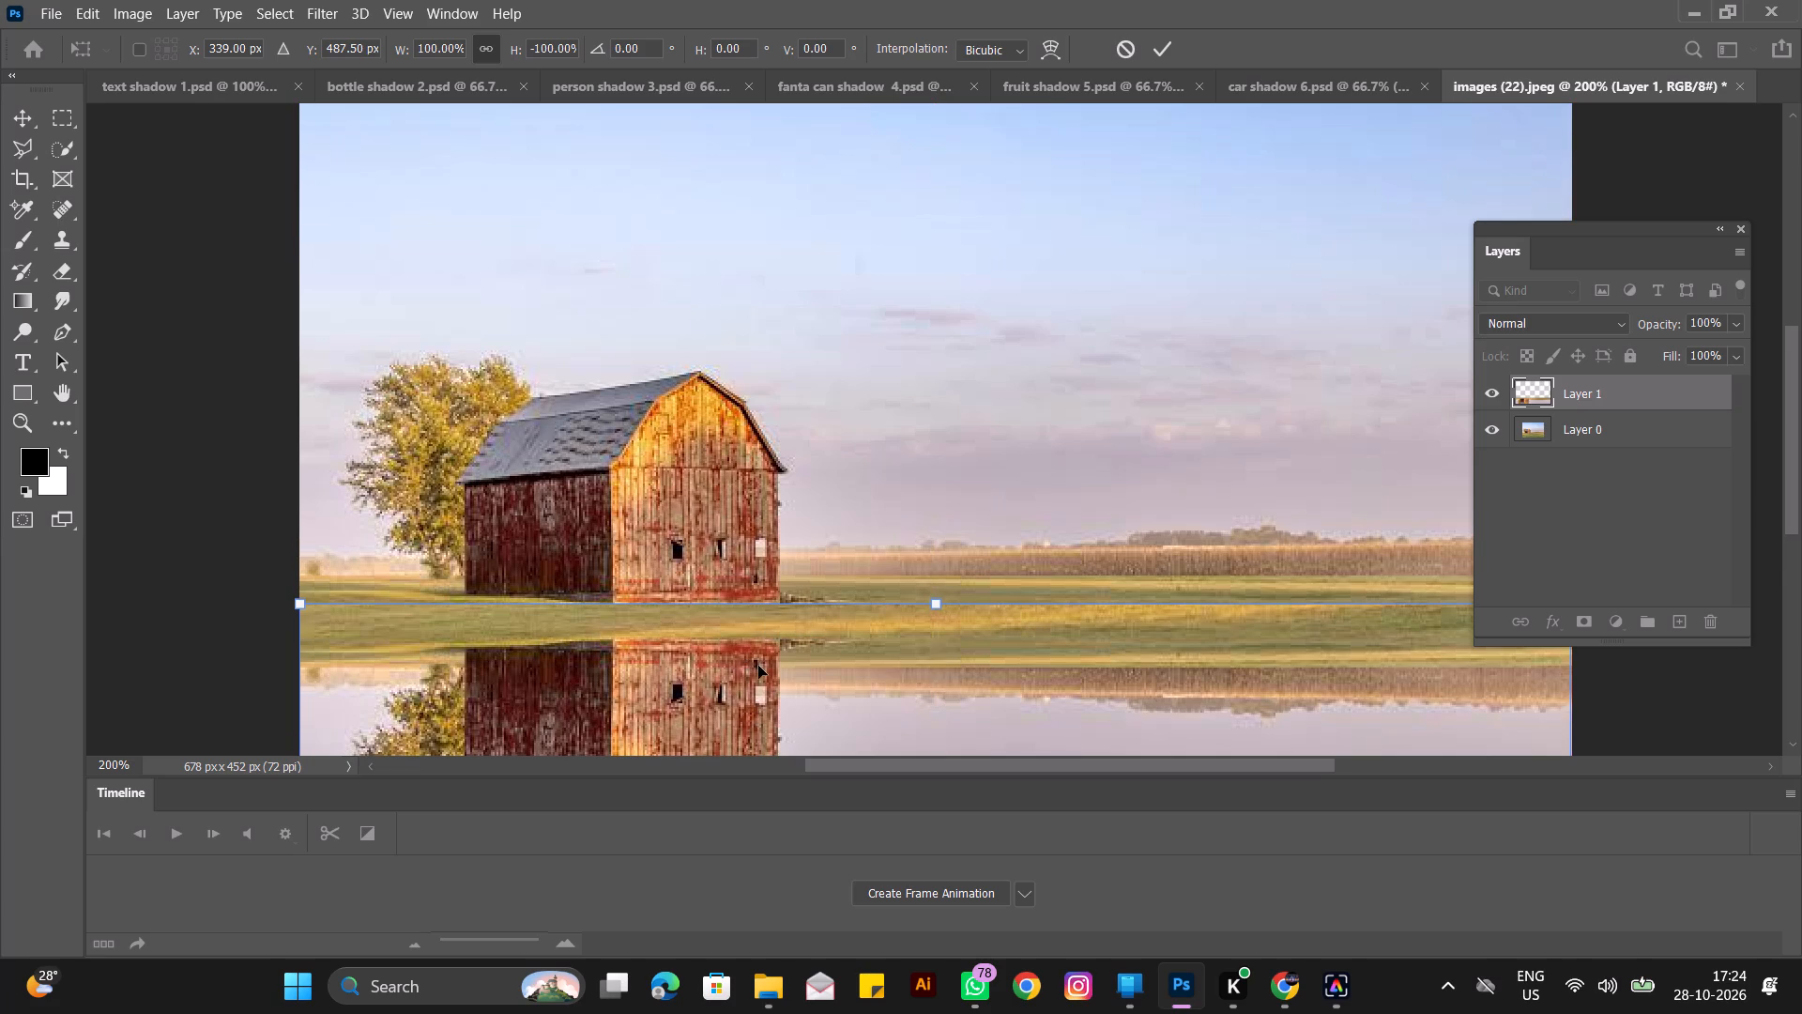
pyautogui.scroll(-6, 758, 666)
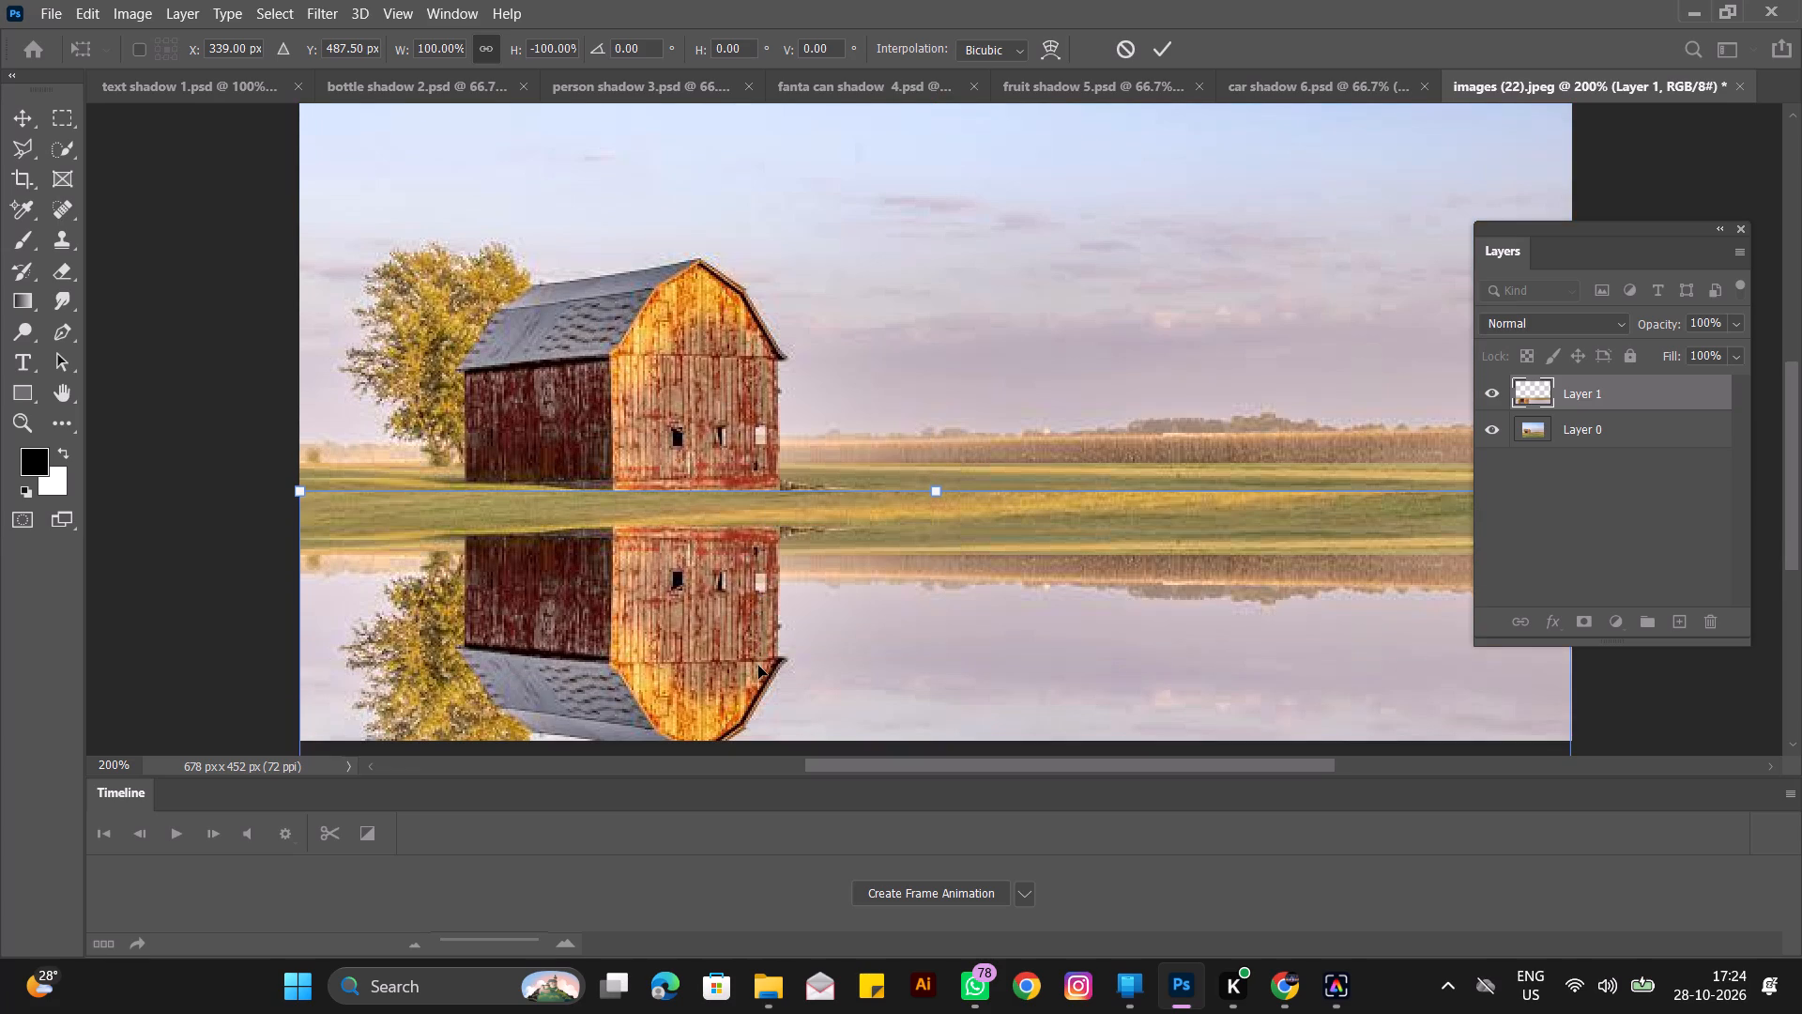
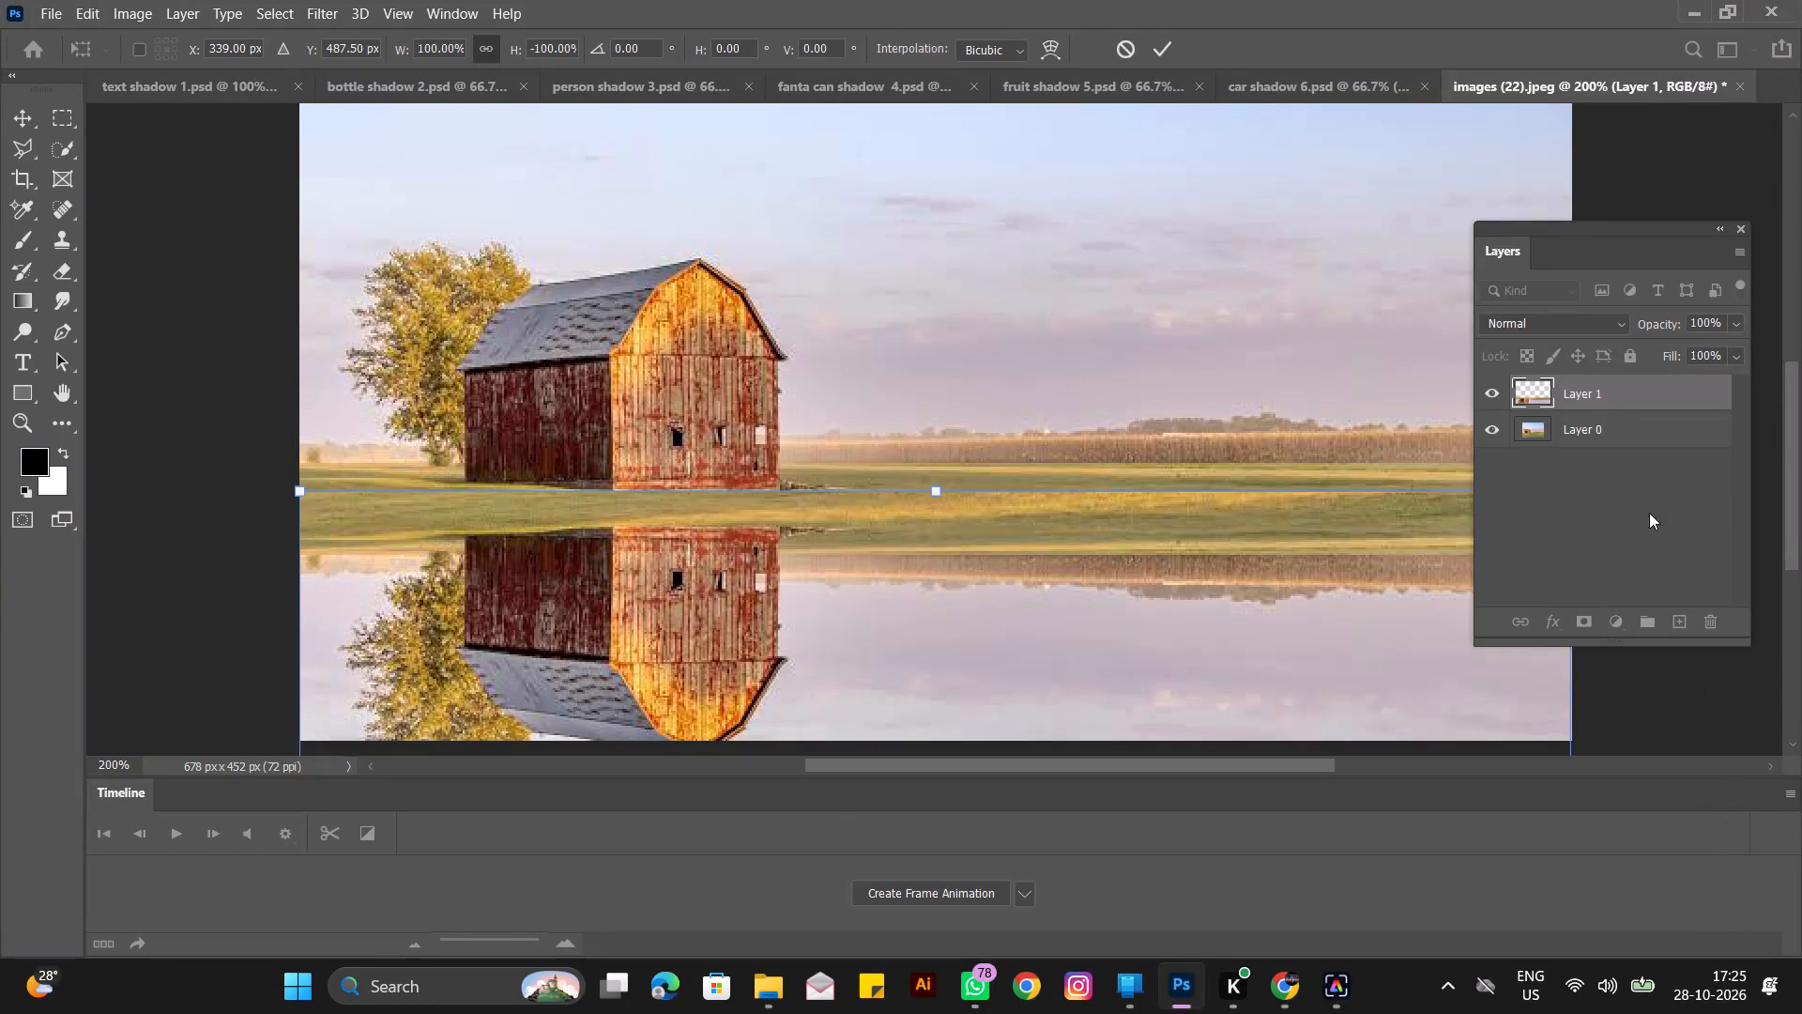
# Rename the flipped copy, Layer 1, as reflection.
pyautogui.doubleClick(1602, 385)
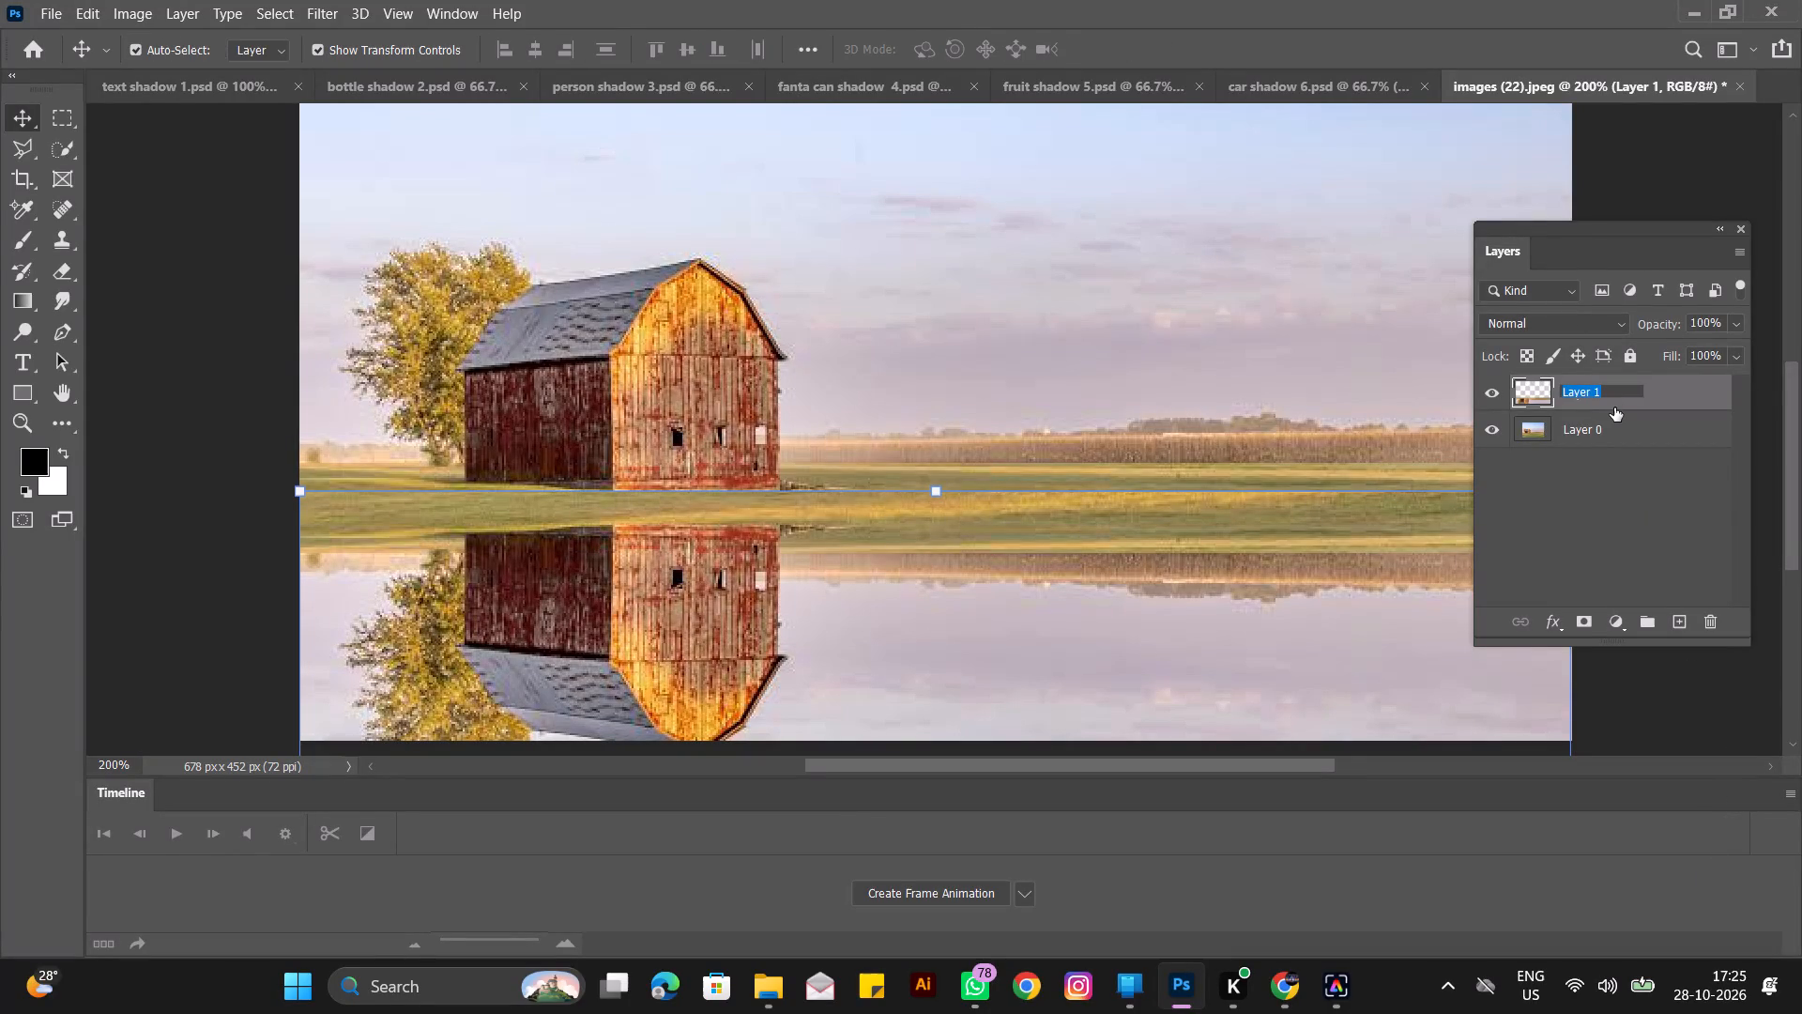
pyautogui.write('reflection')
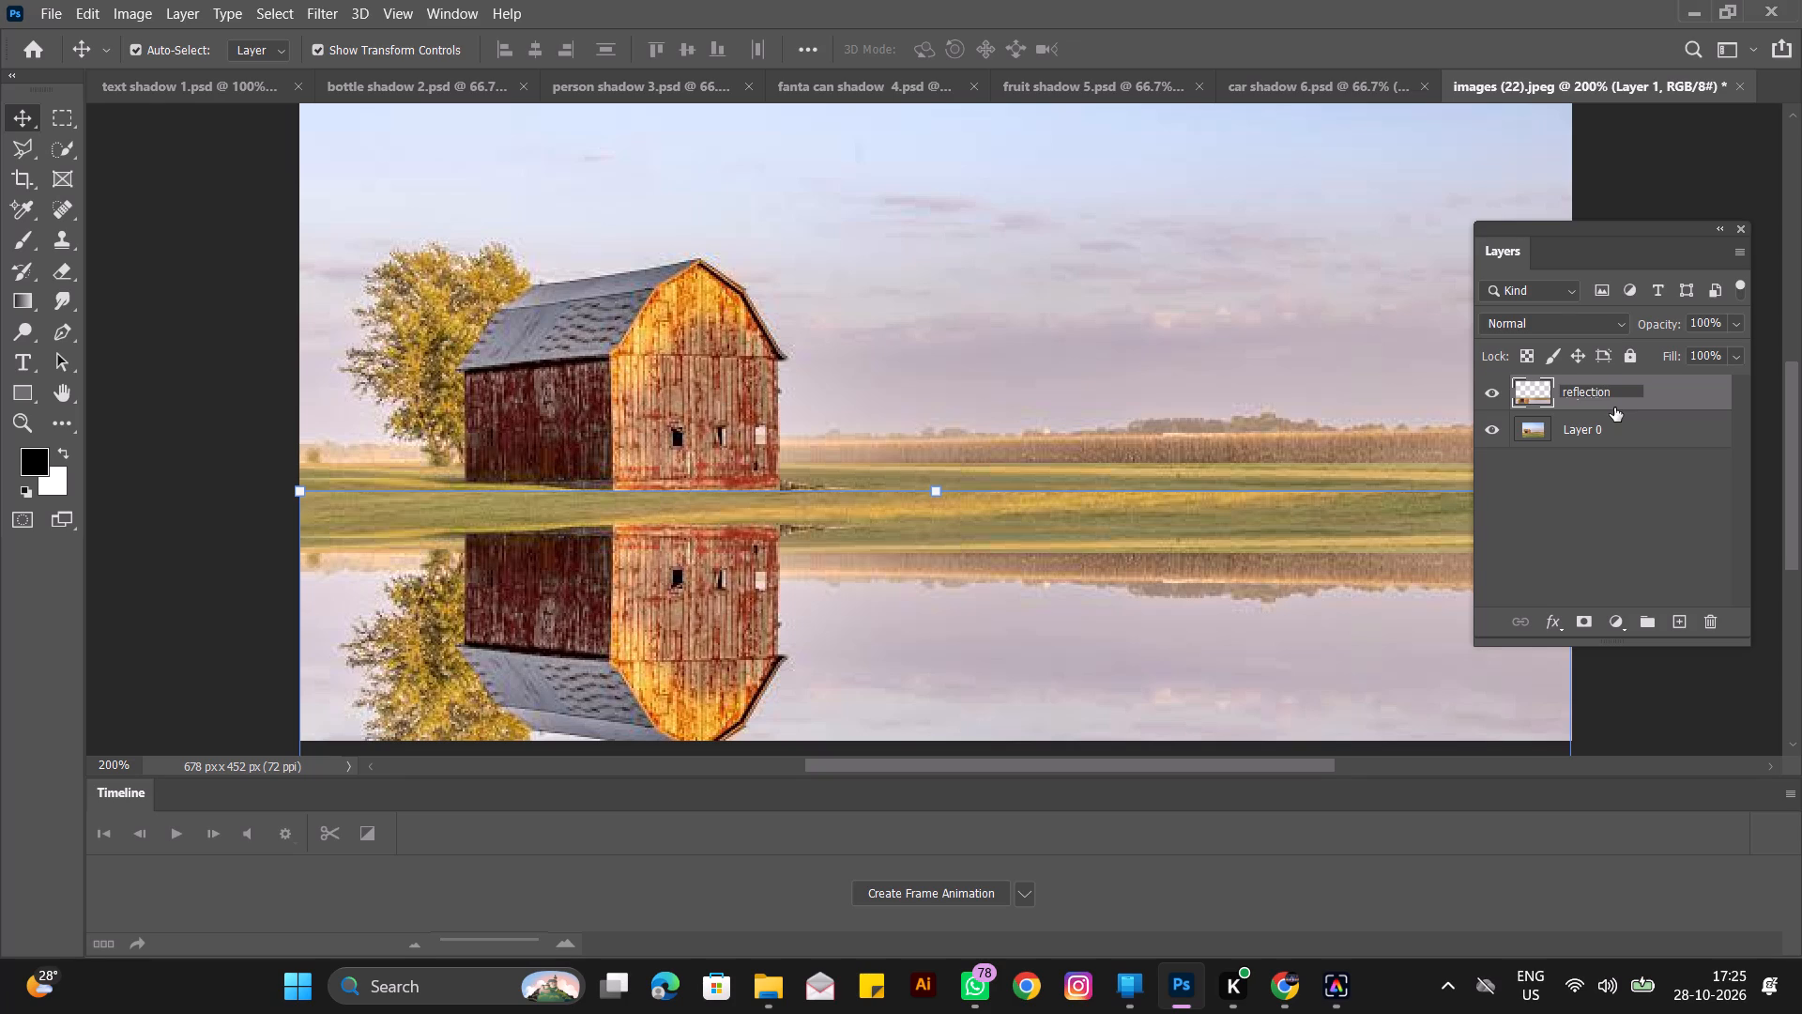
pyautogui.press('Return')
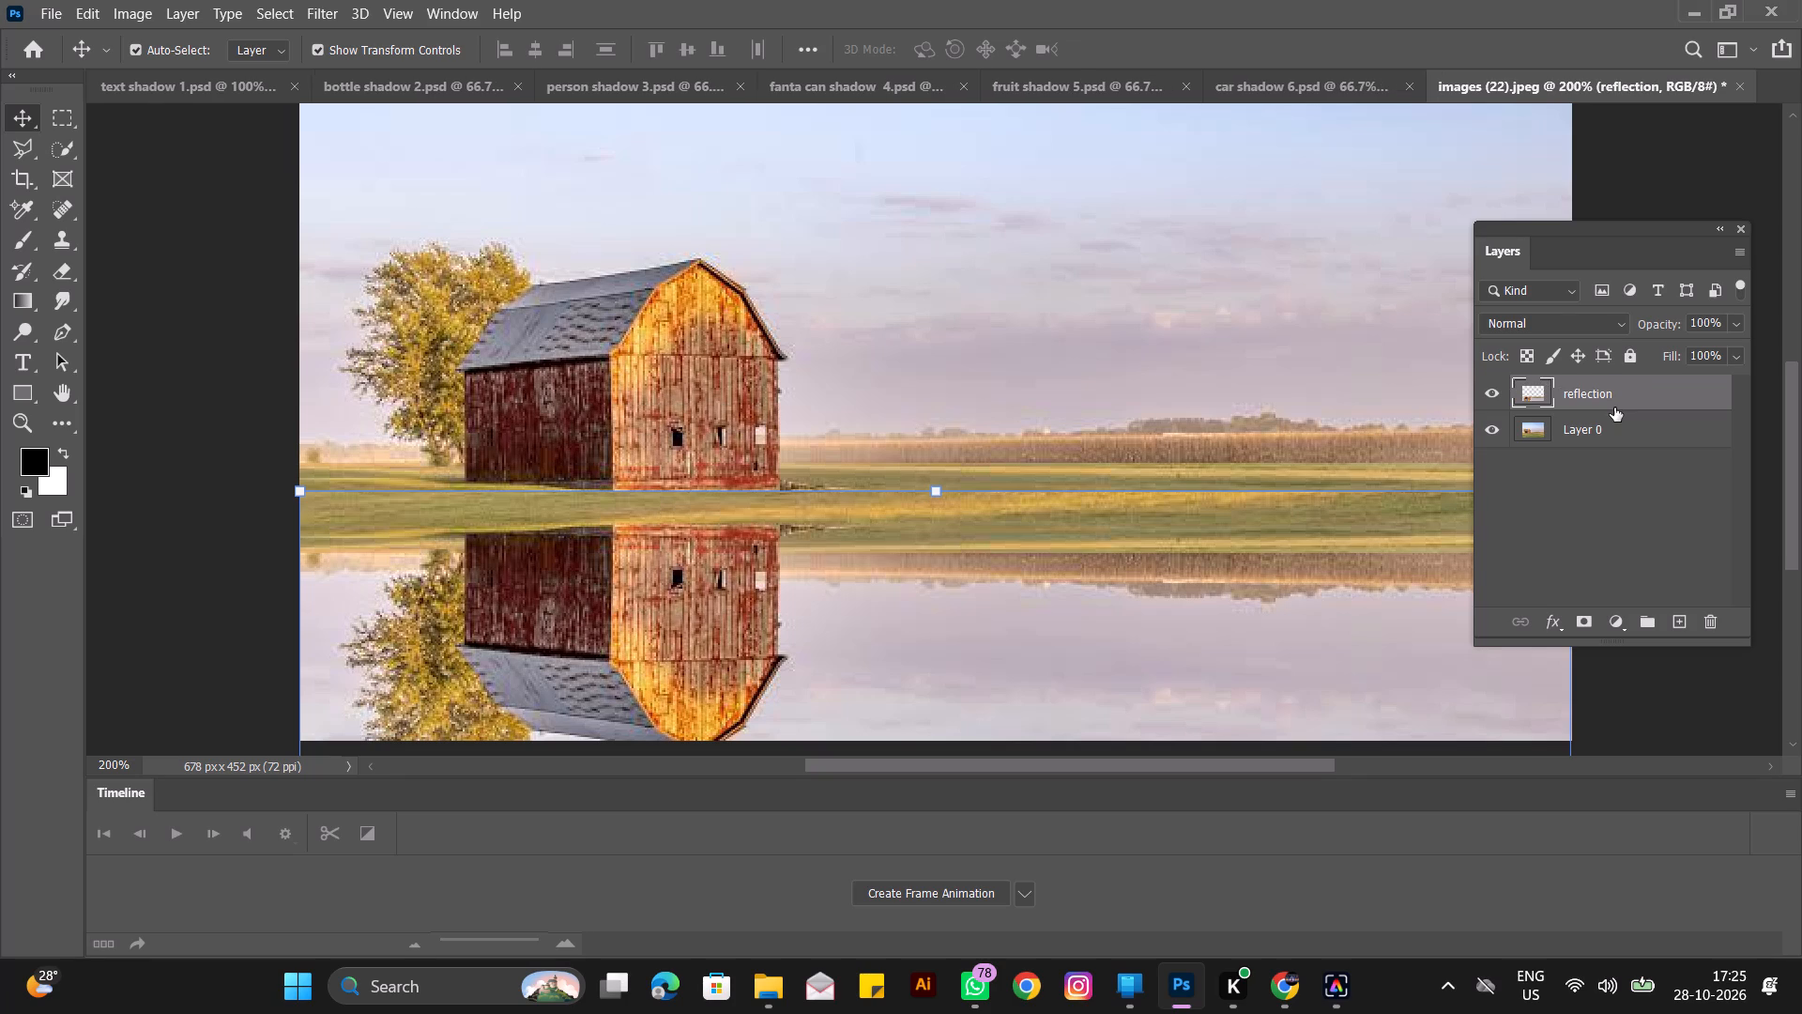
# Rename the original photo layer, Layer 0, as background.
pyautogui.doubleClick(1610, 421)
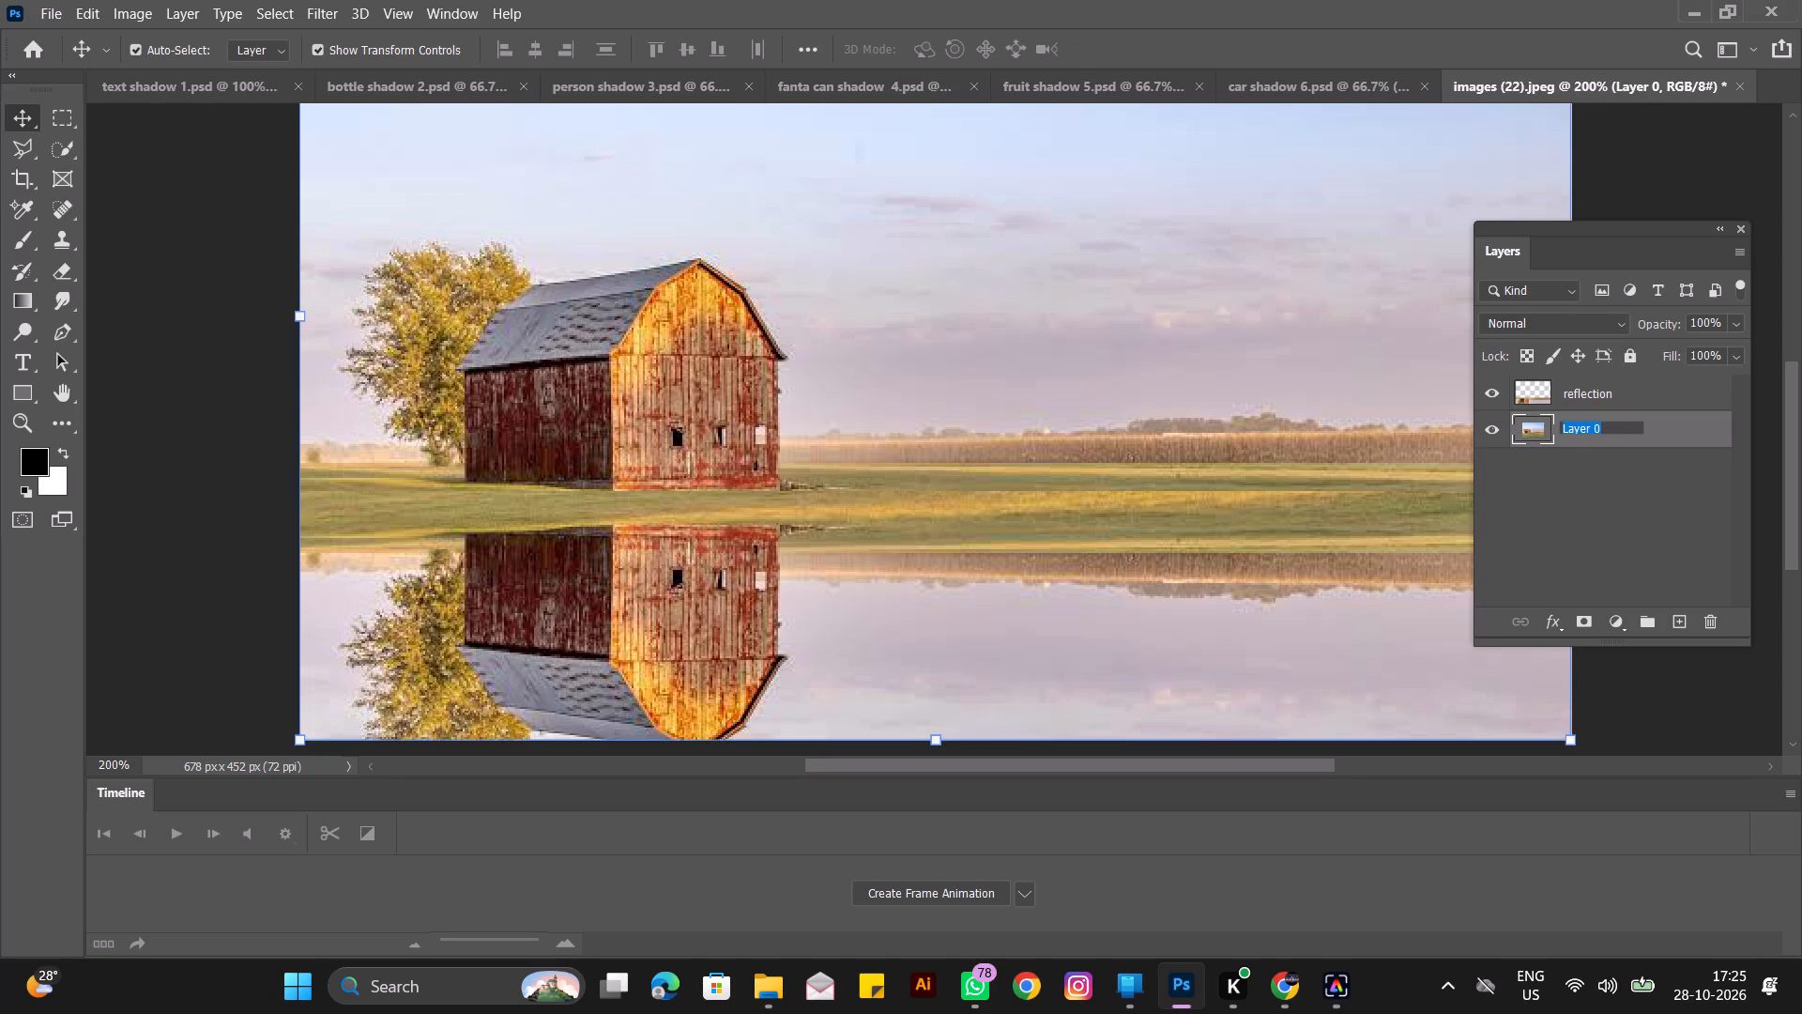
pyautogui.write('background')
pyautogui.press('Return')
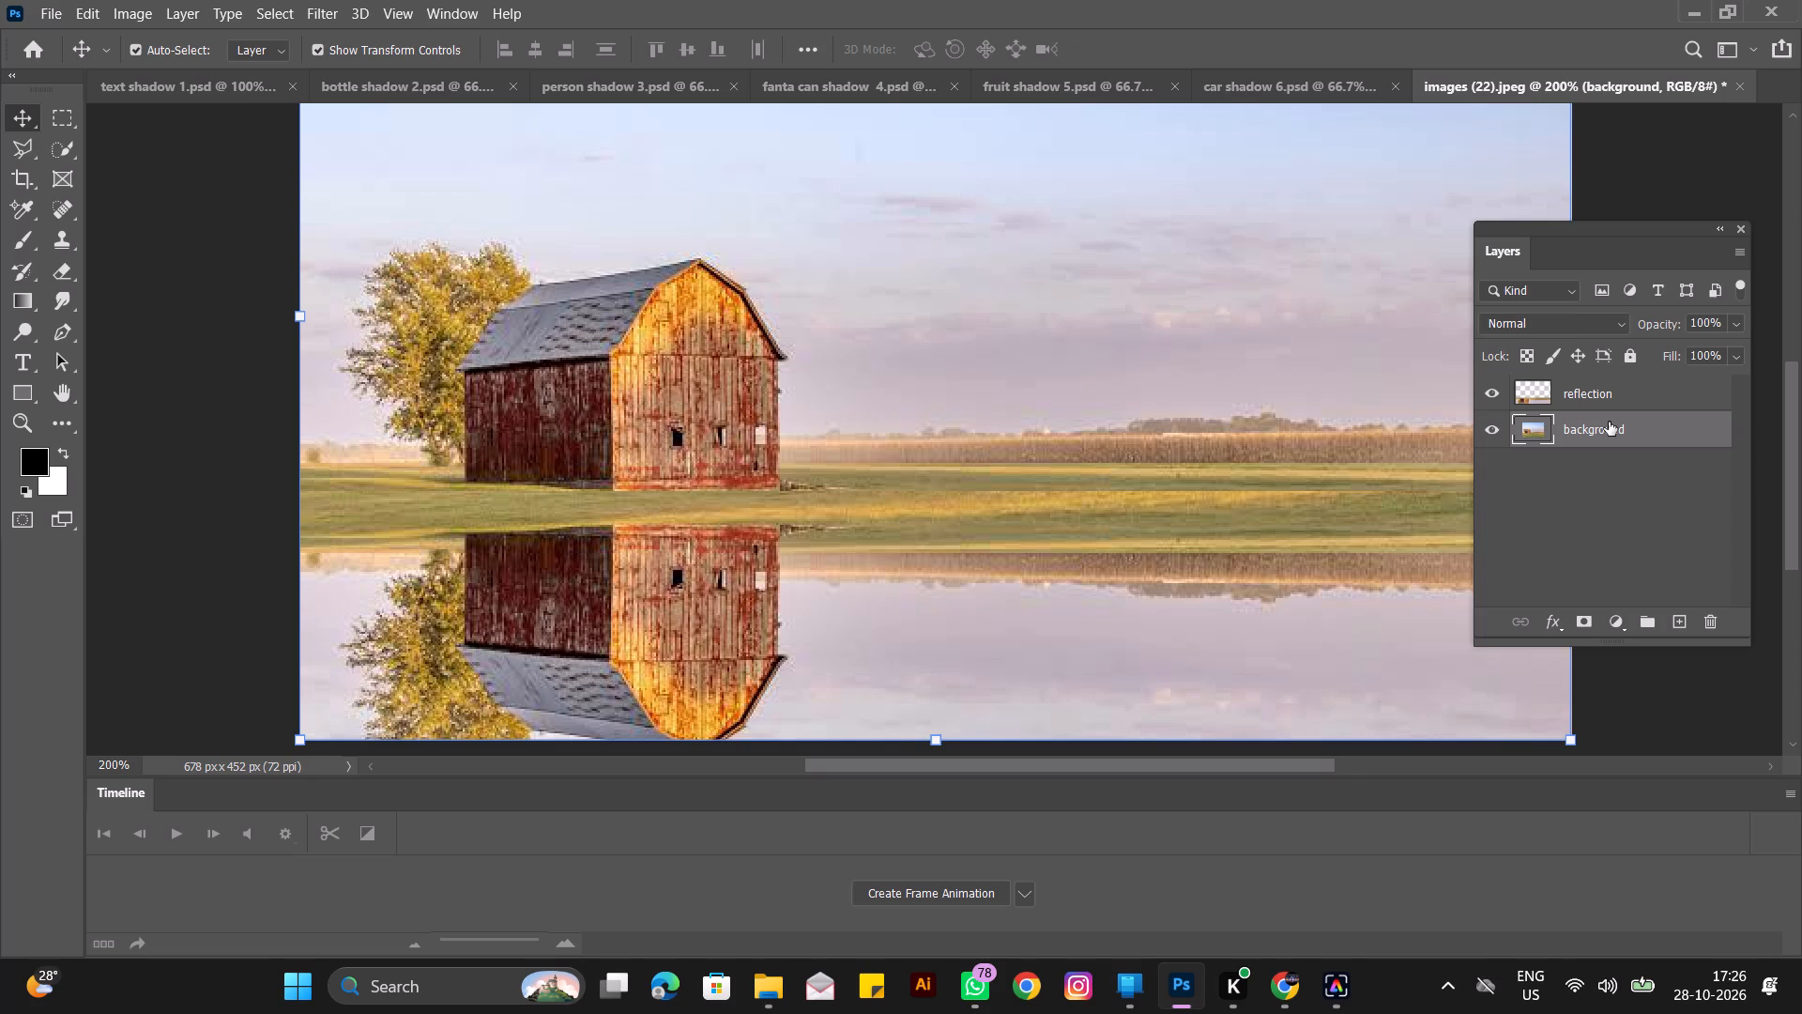
# Make the reflection layer the active layer.
pyautogui.click(1614, 397)
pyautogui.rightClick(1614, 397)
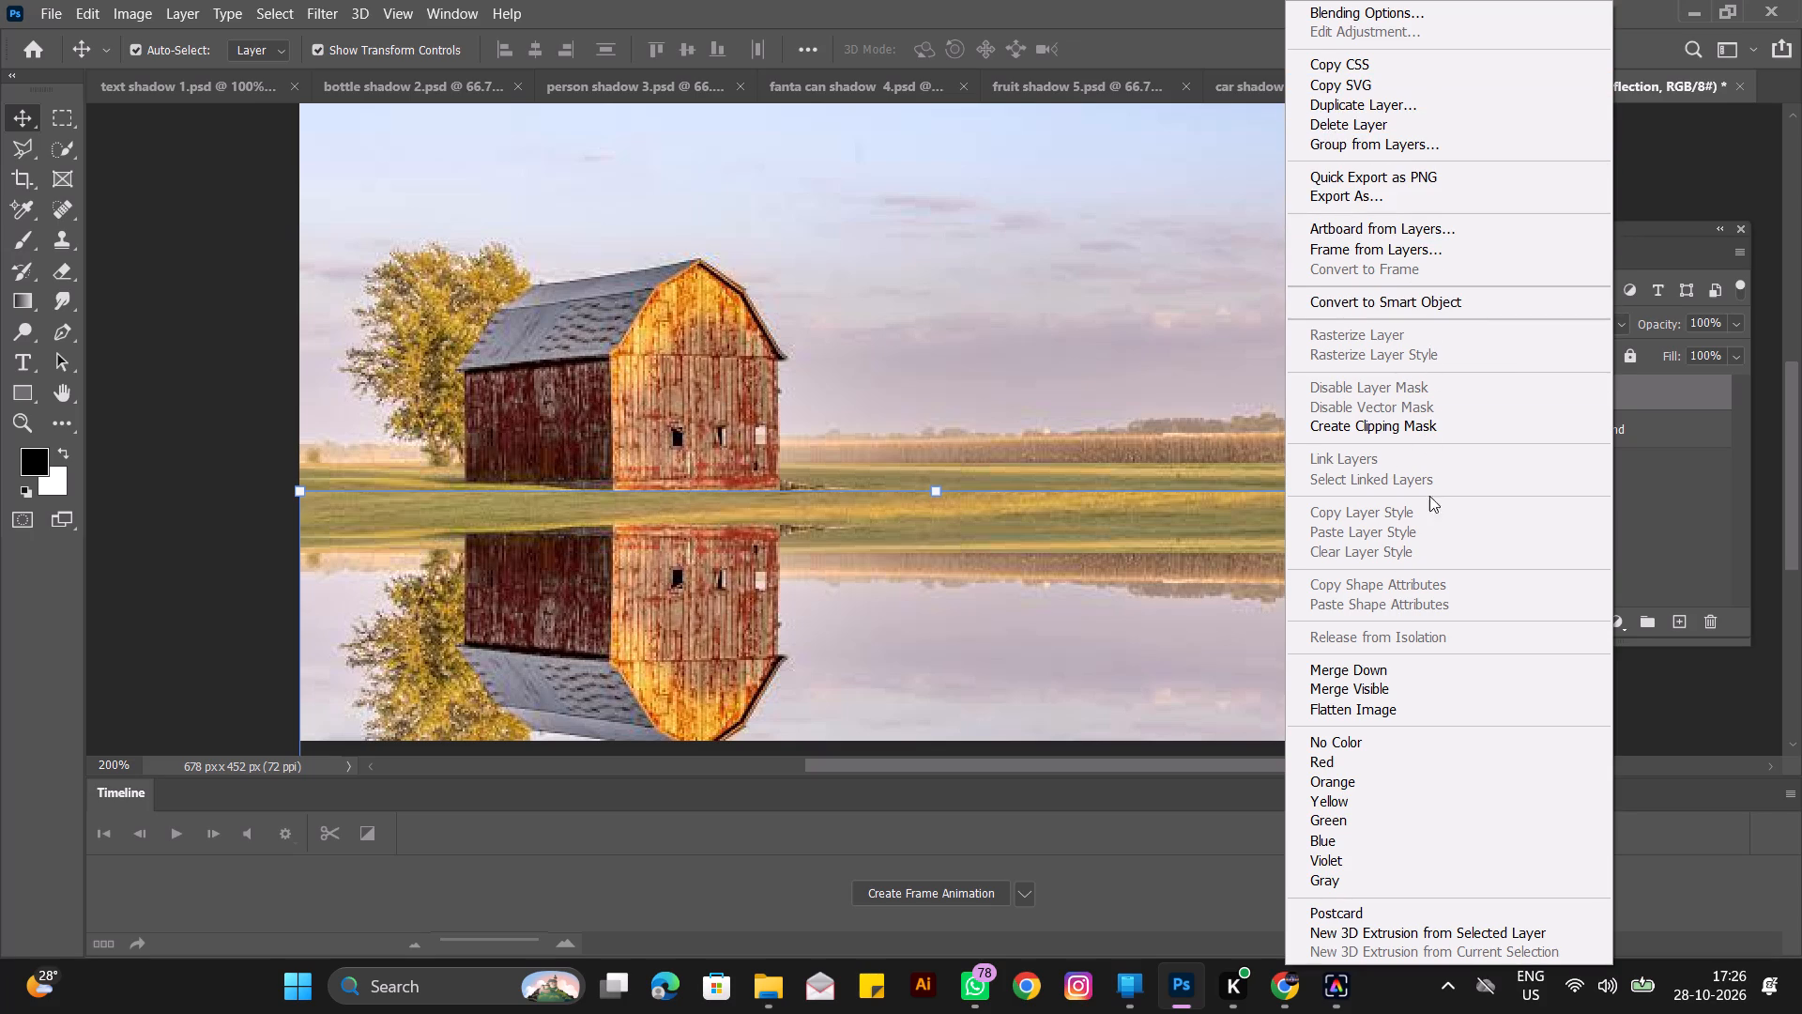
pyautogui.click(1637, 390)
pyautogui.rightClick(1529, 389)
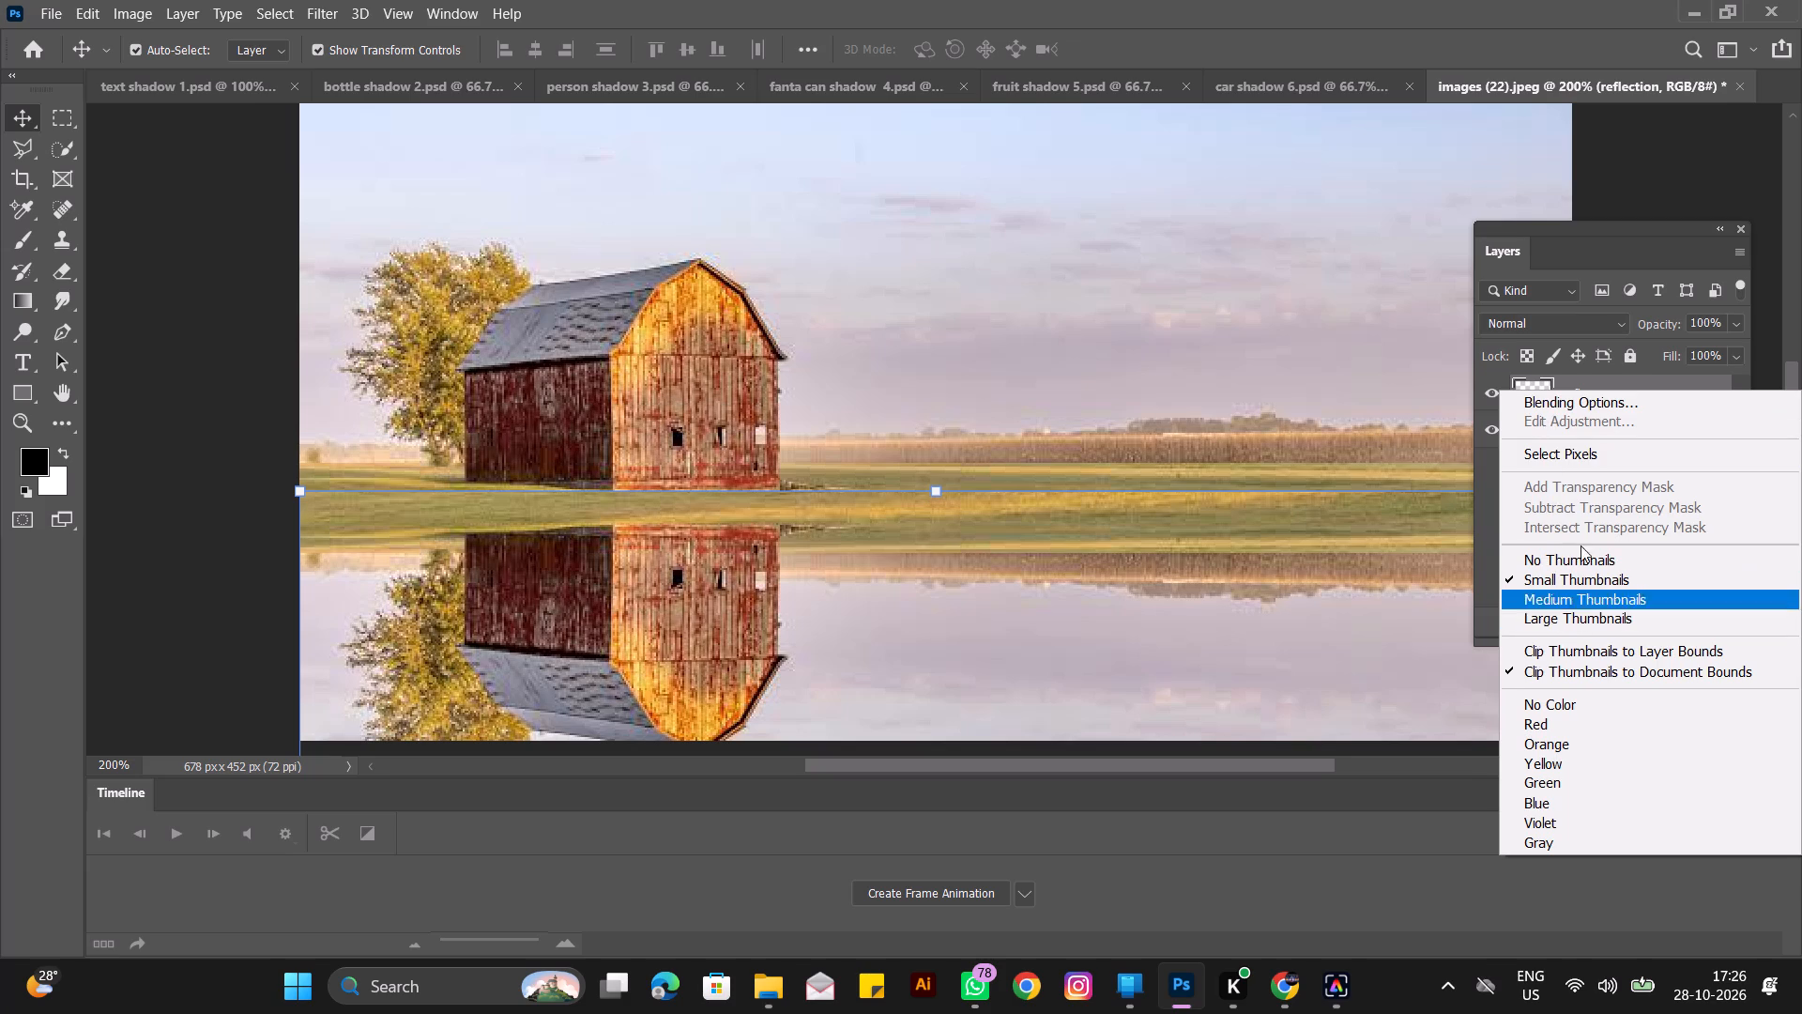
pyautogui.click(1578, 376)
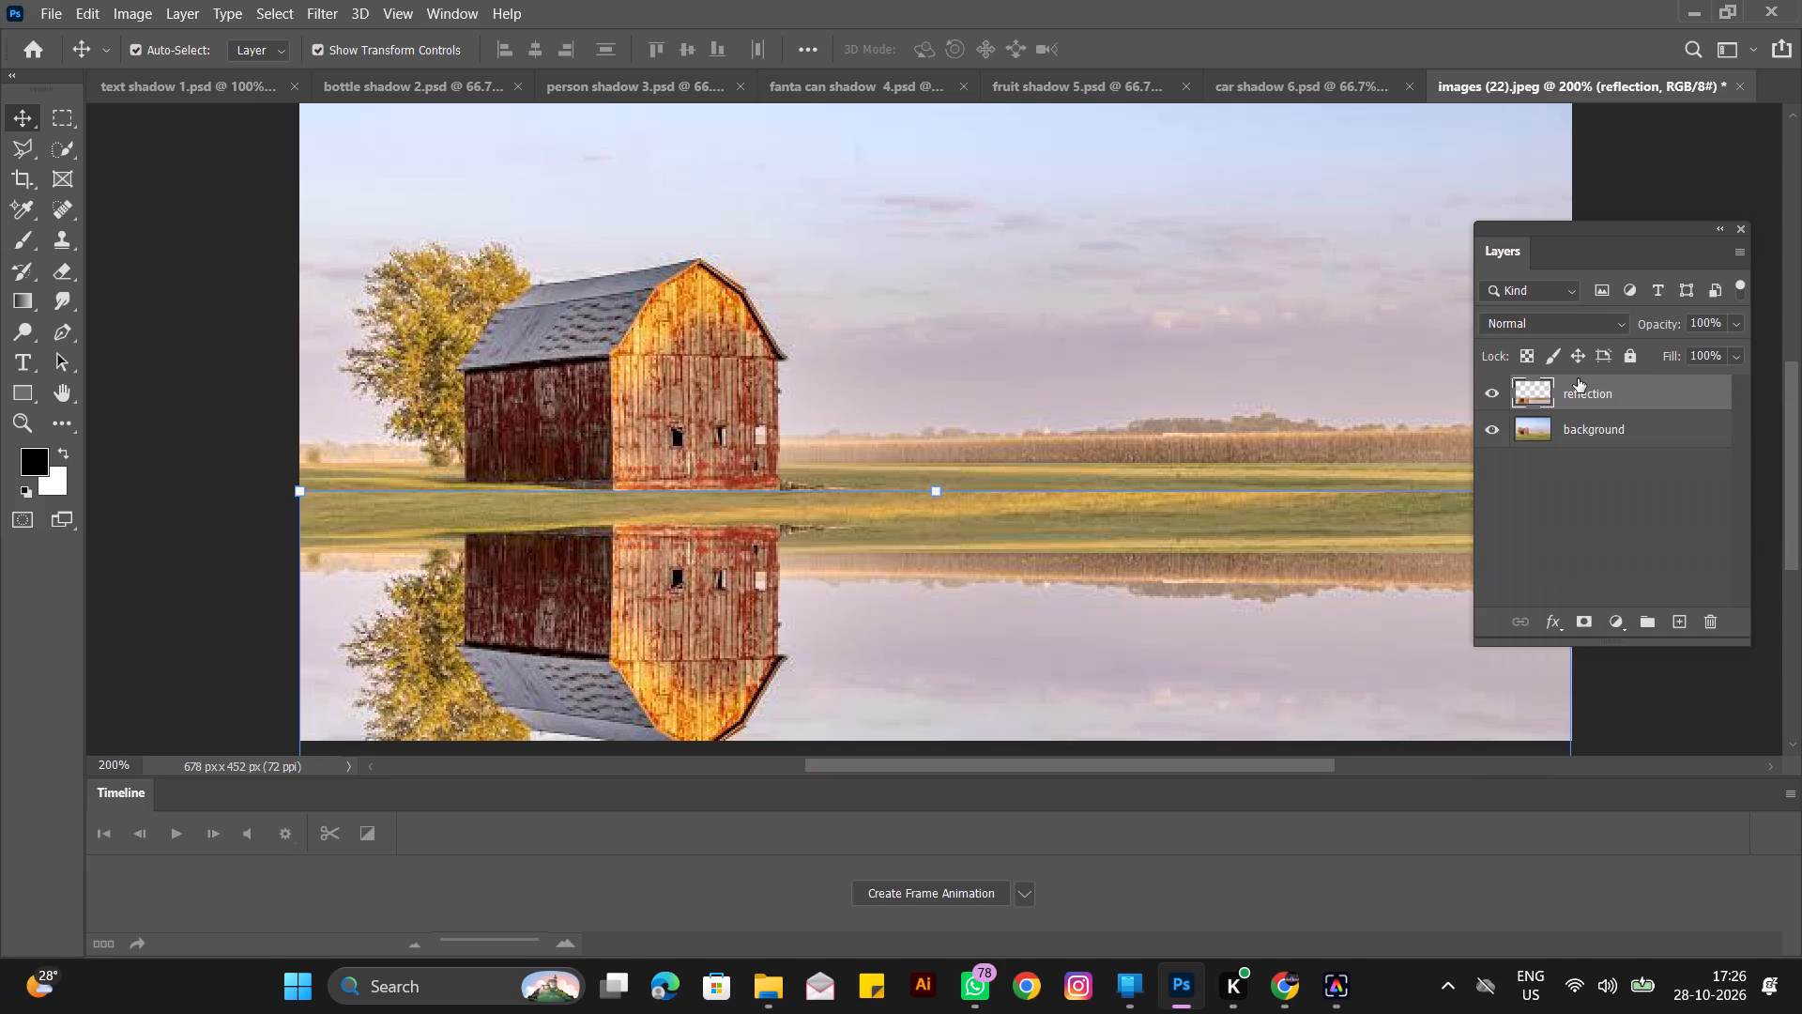
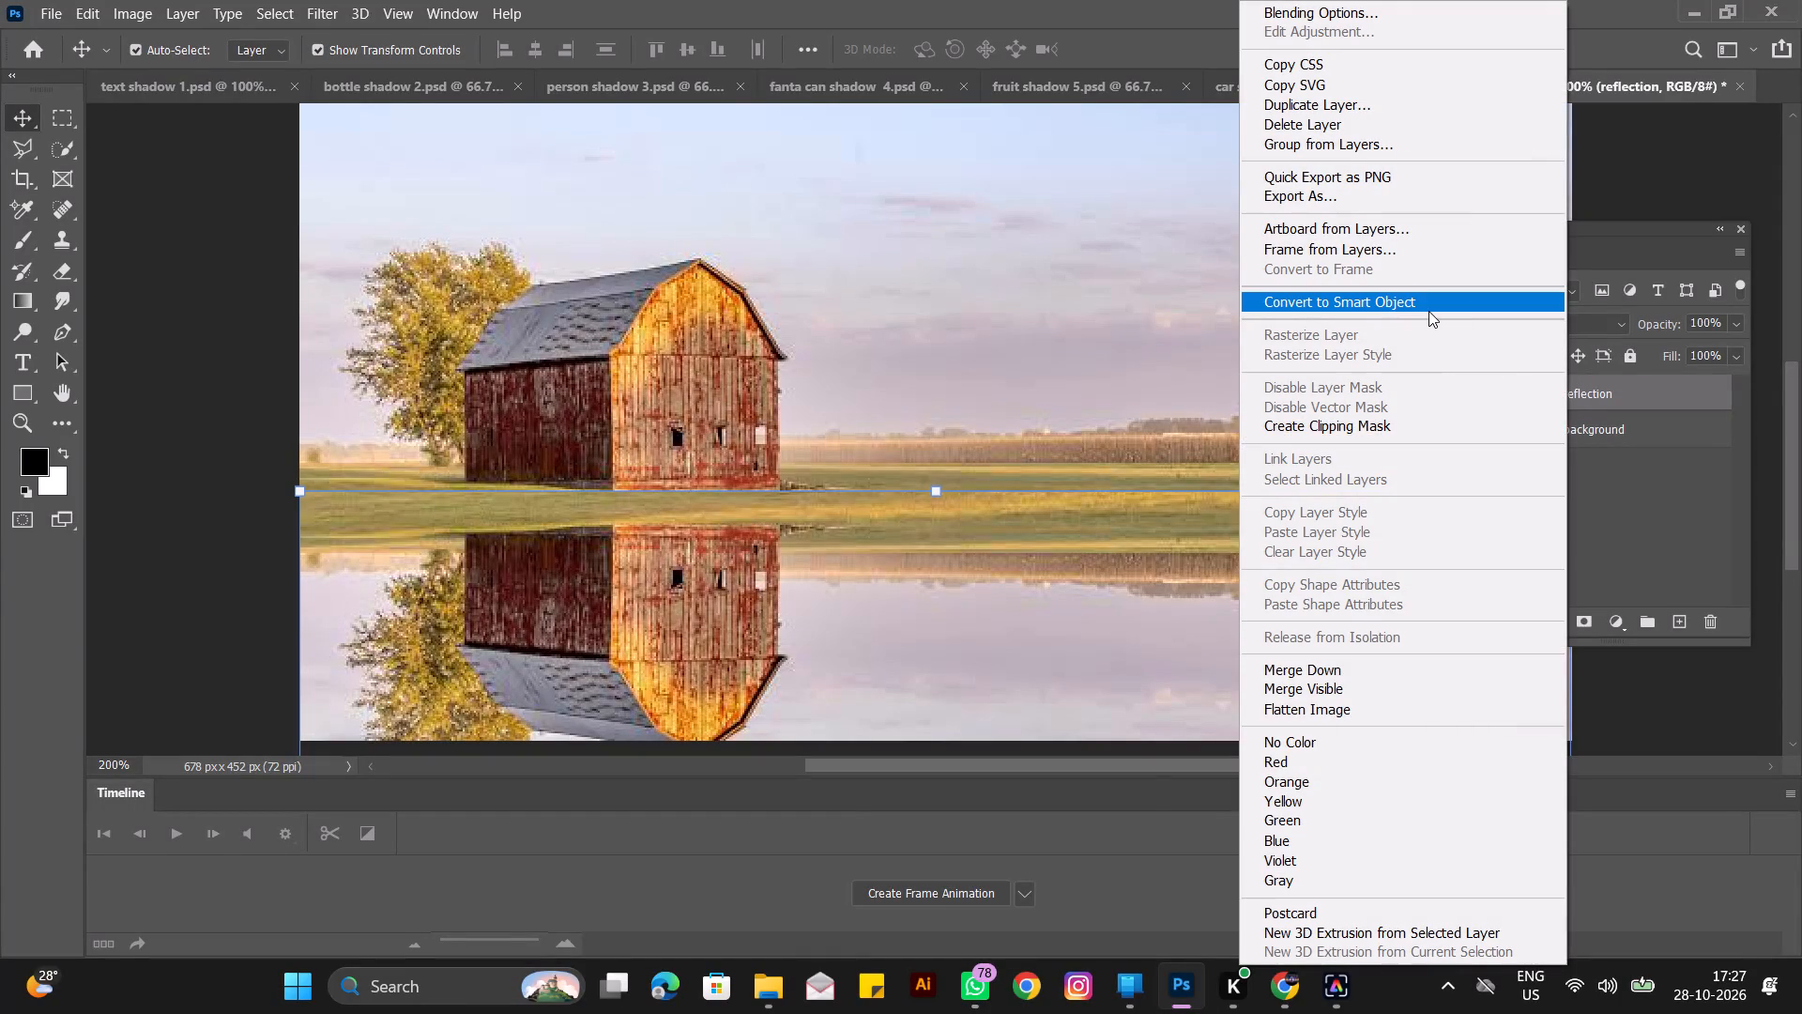
# Convert the reflection layer to a smart object.
pyautogui.click(1428, 311)
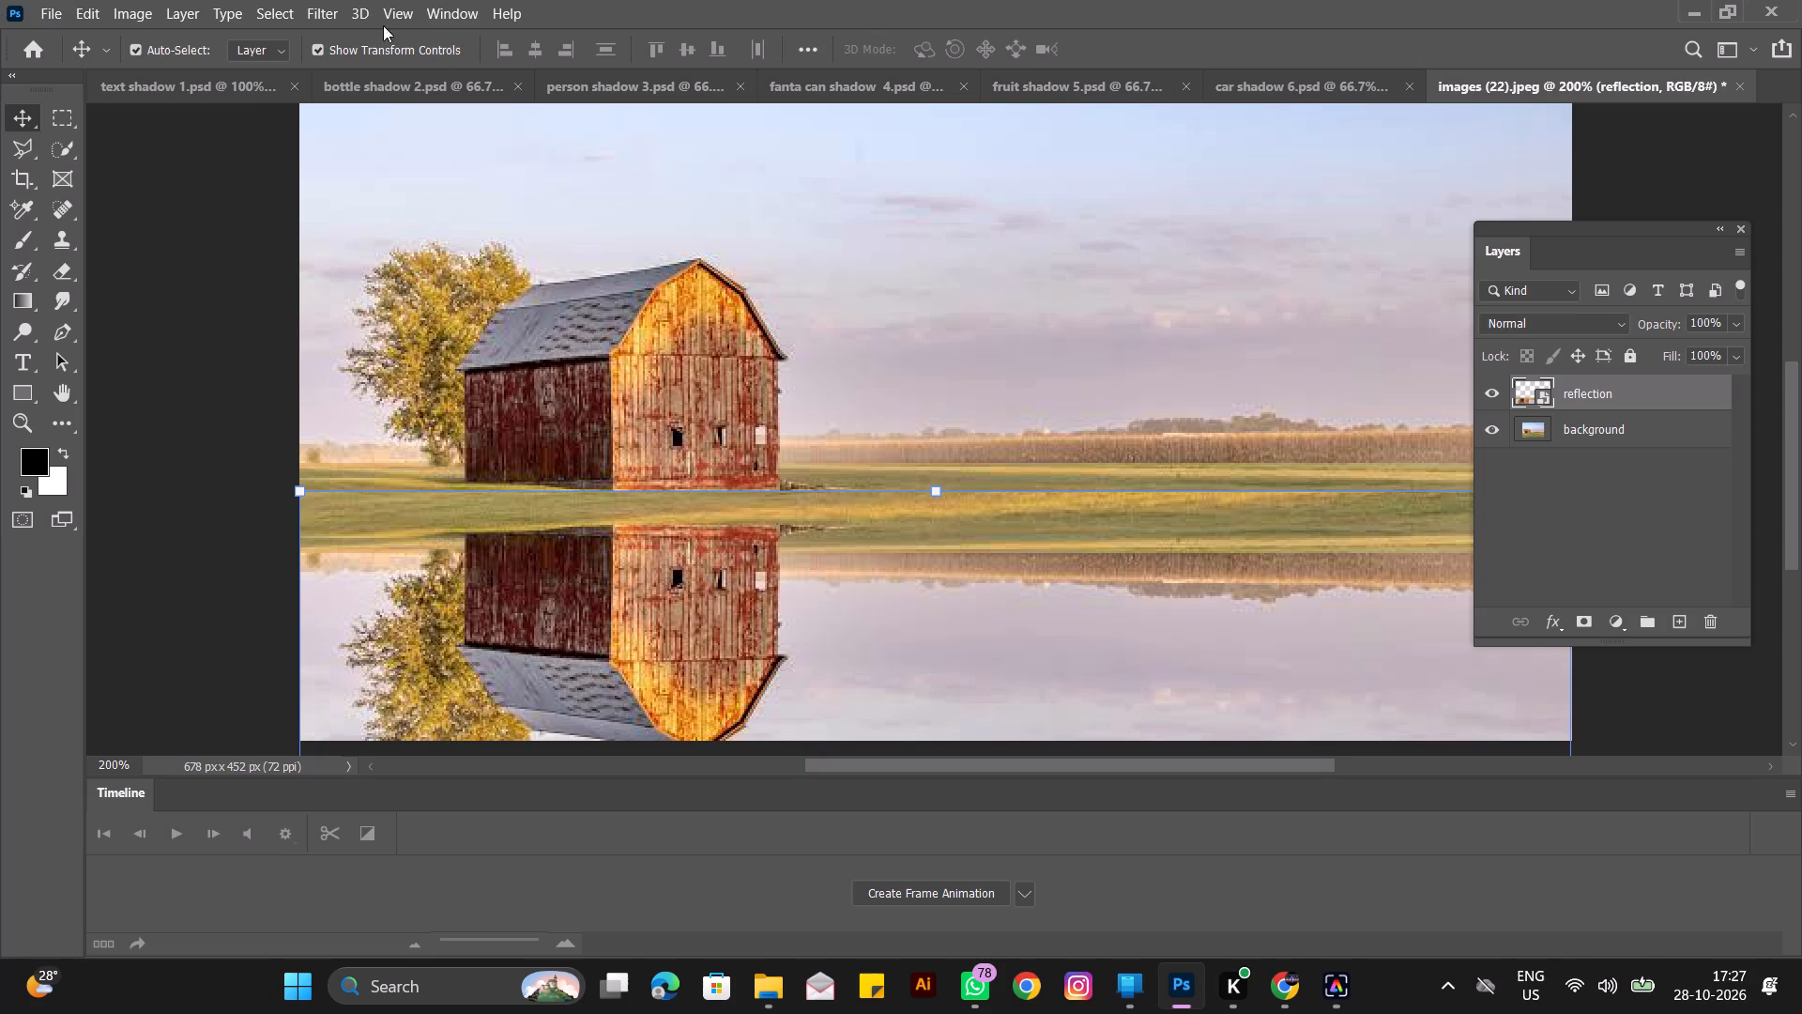
# Apply a Motion Blur filter to the reflection layer with a 90° angle and a distance of 11 pixels.
pyautogui.click(309, 12)
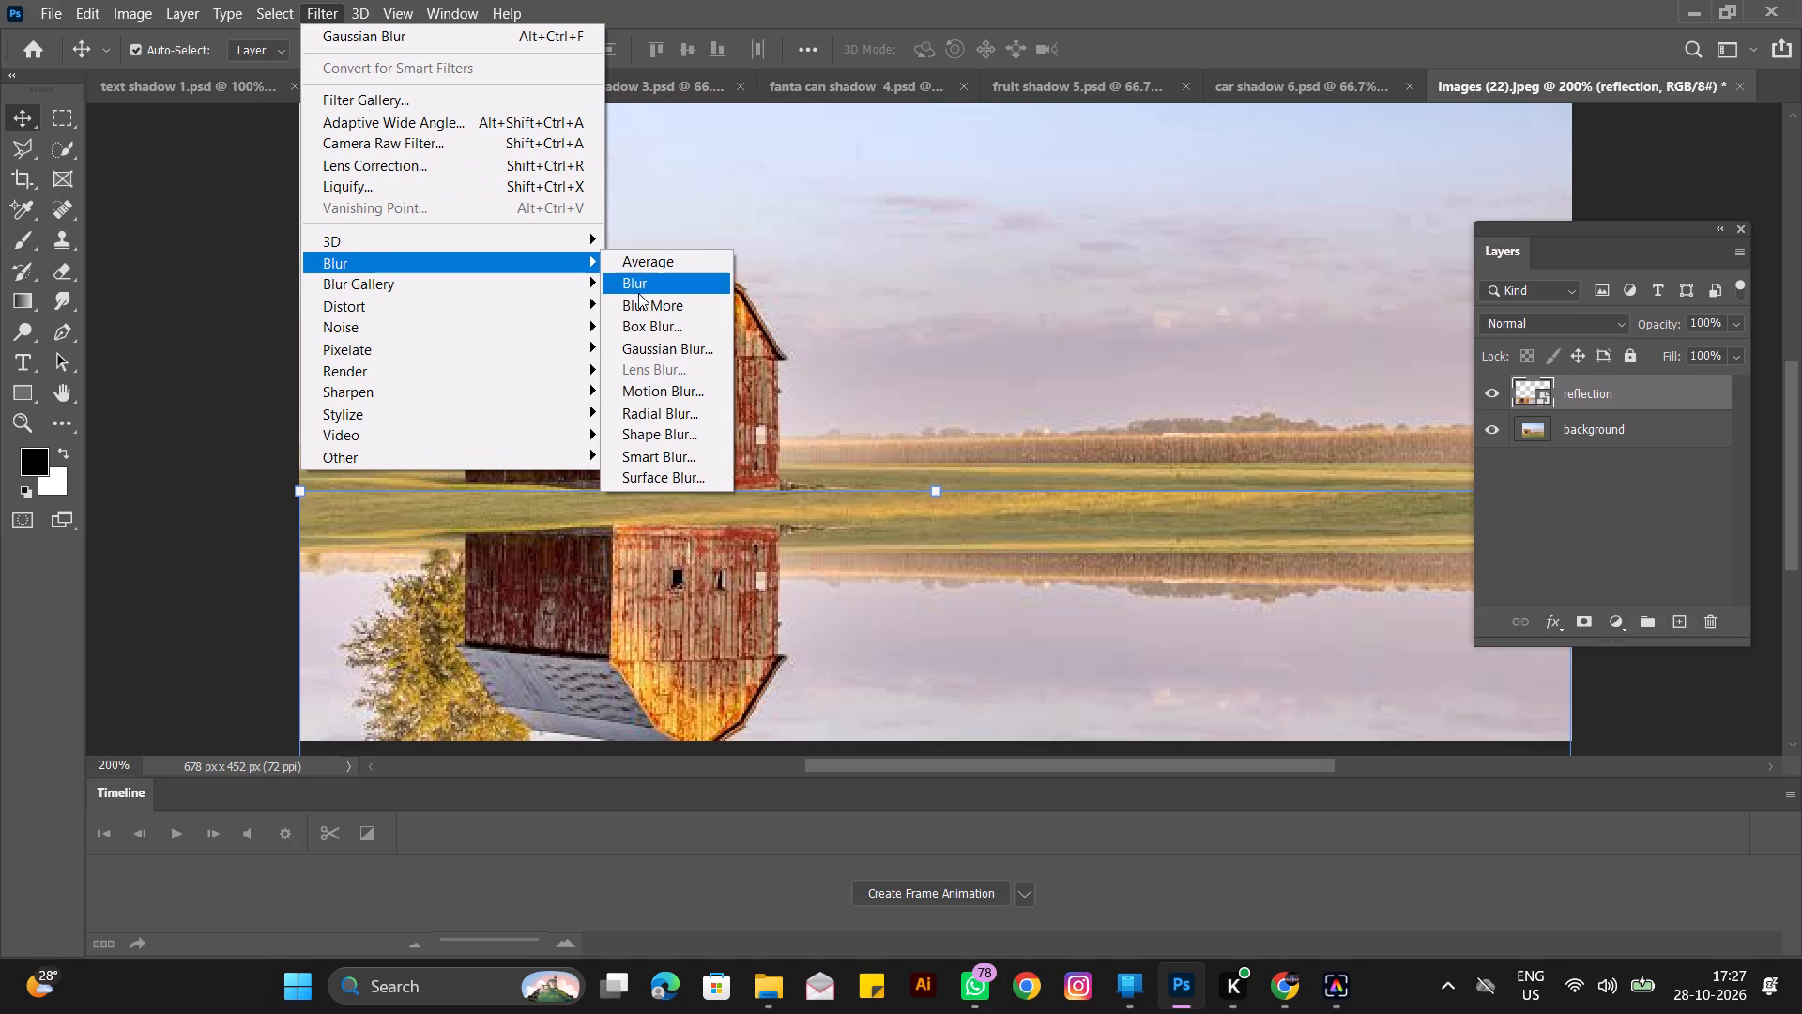
pyautogui.click(654, 388)
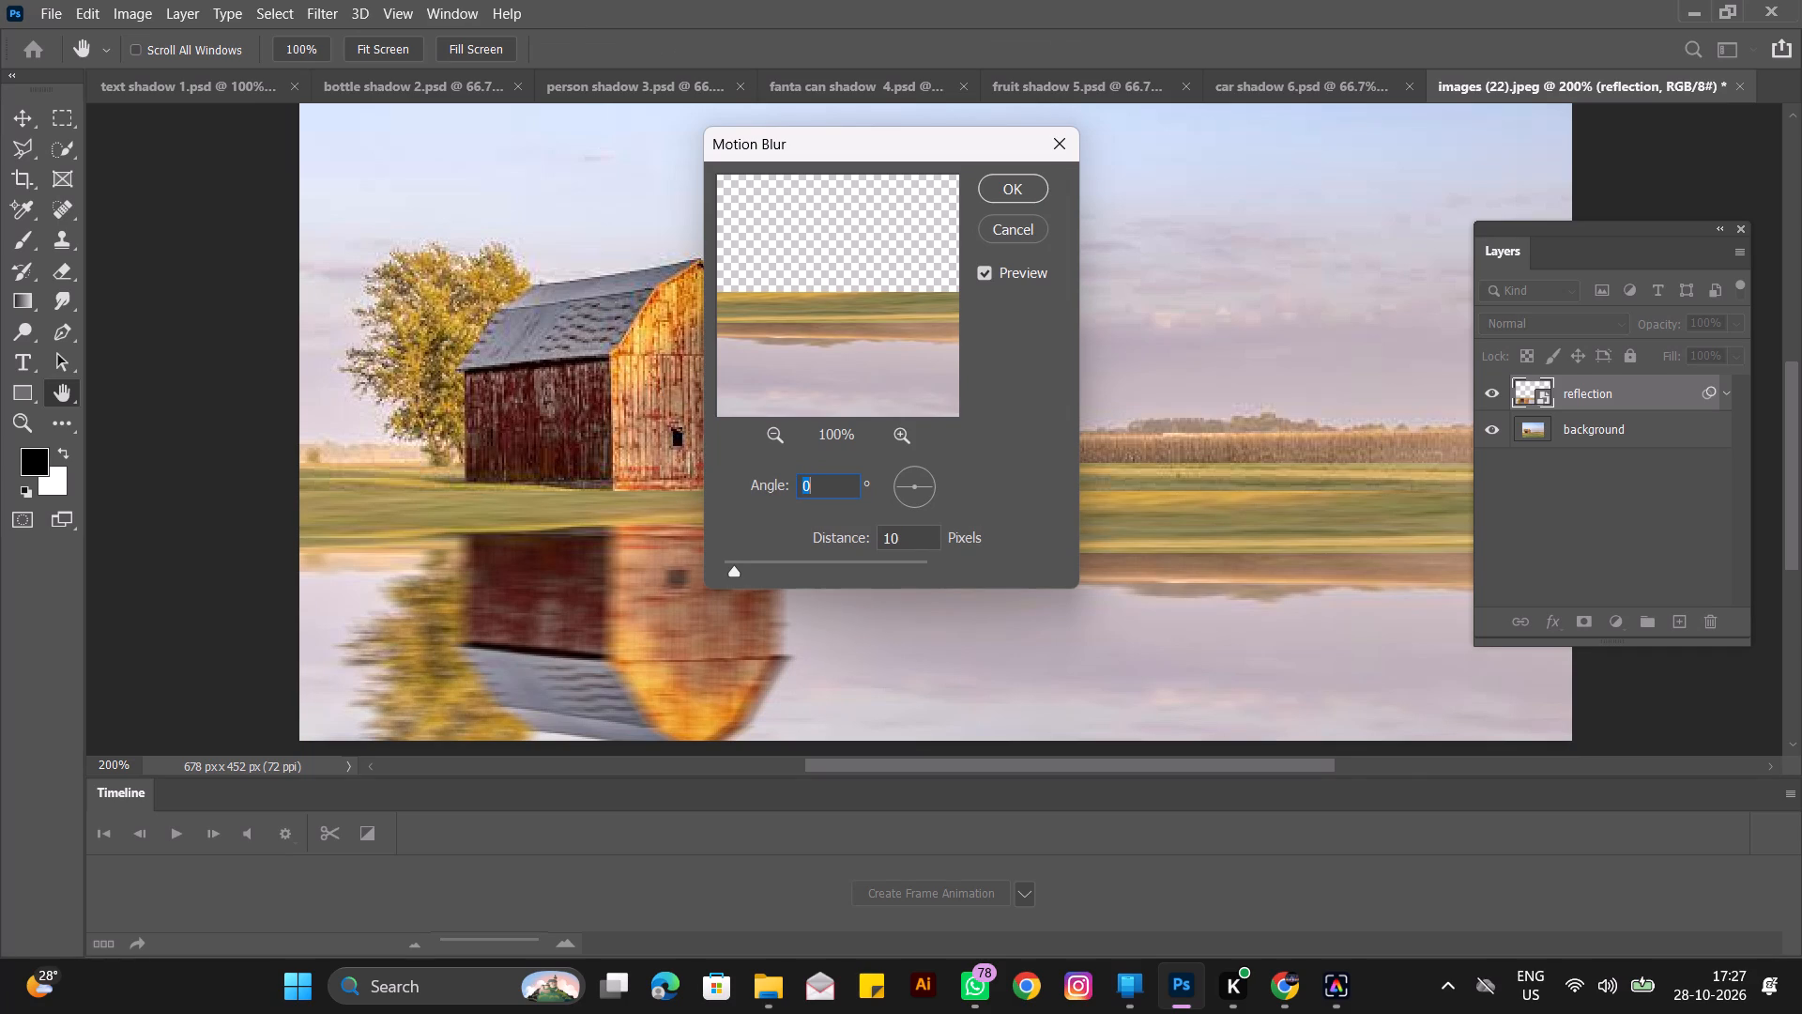
pyautogui.press('9')
pyautogui.press('0')
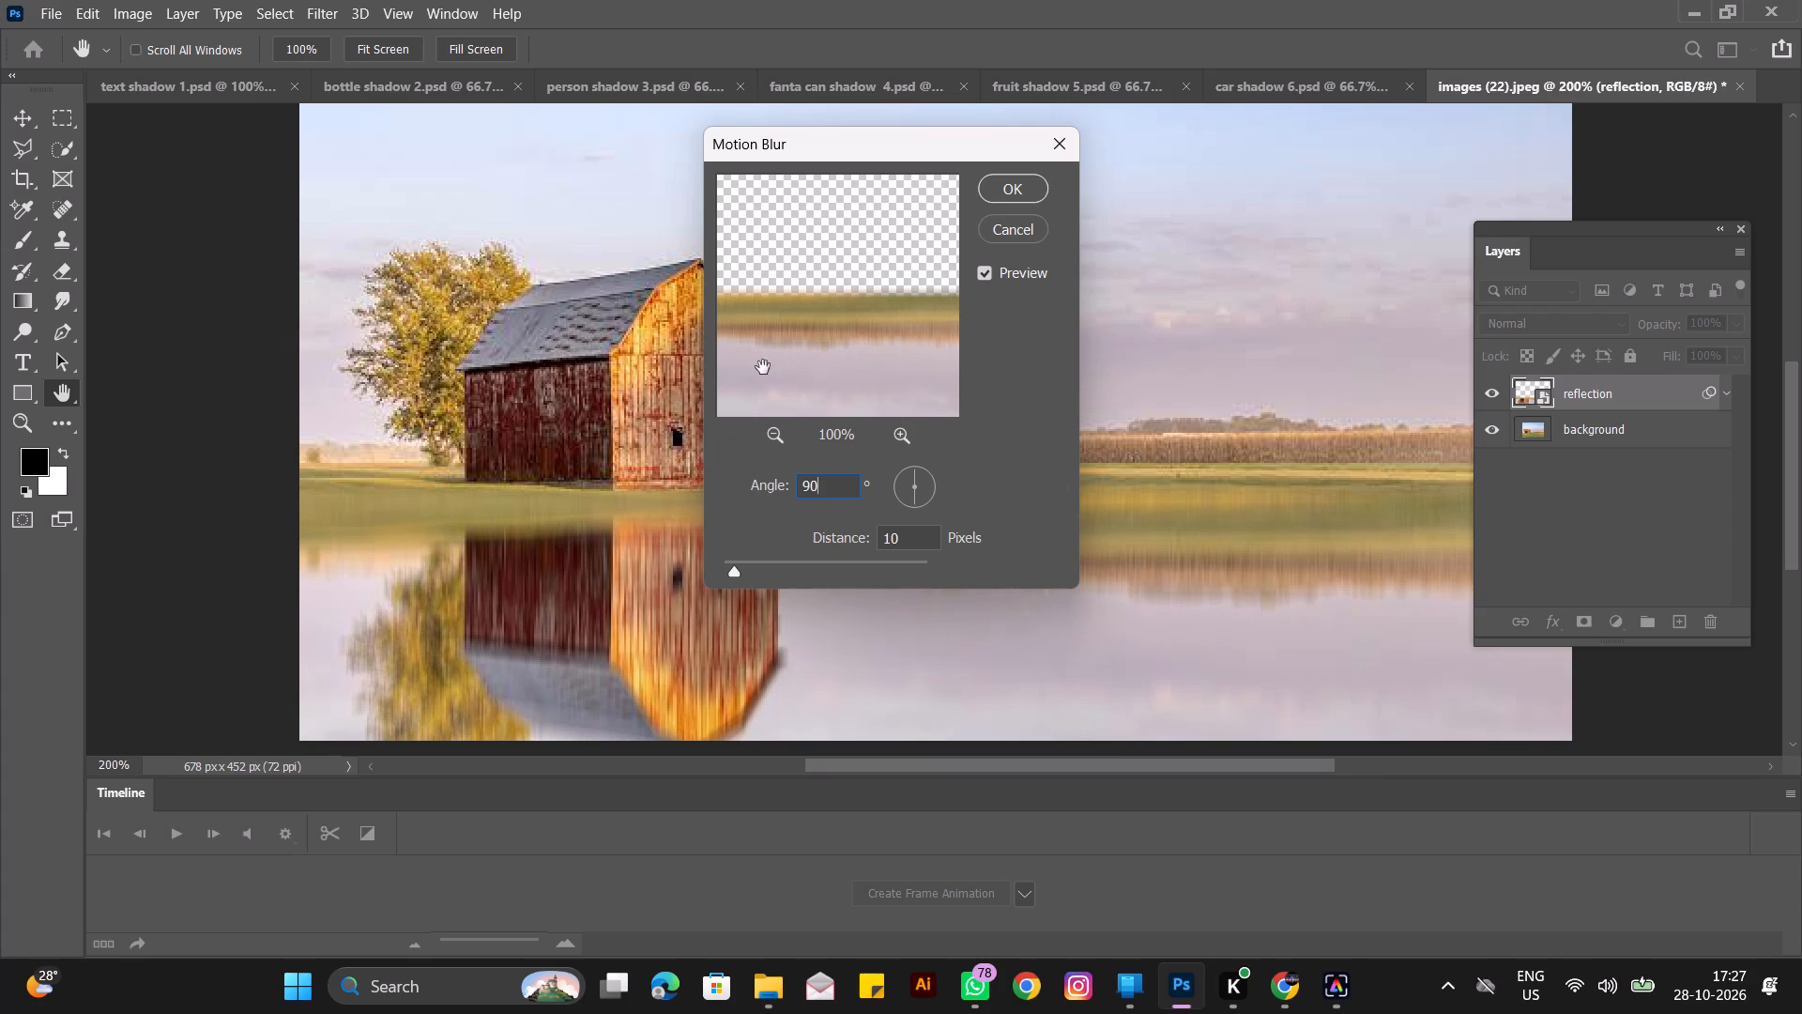
pyautogui.moveTo(905, 529); pyautogui.dragTo(867, 529)
pyautogui.write('11')
pyautogui.click(1013, 193)
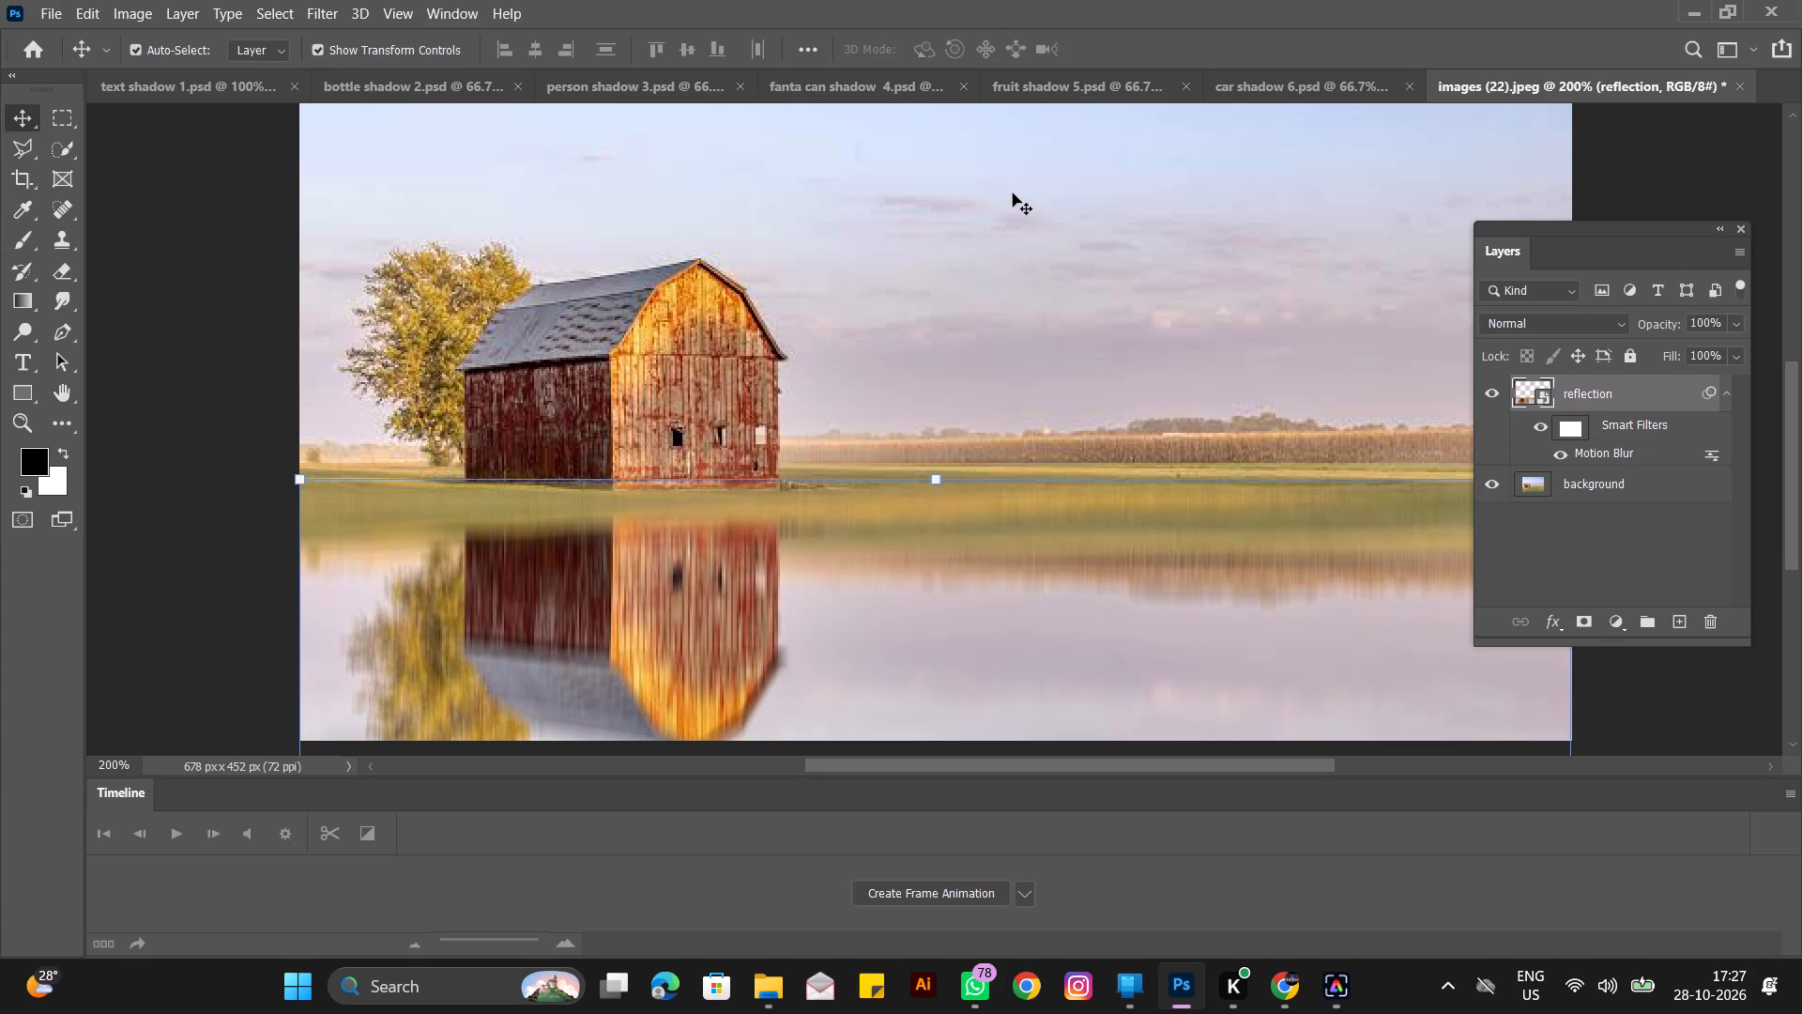
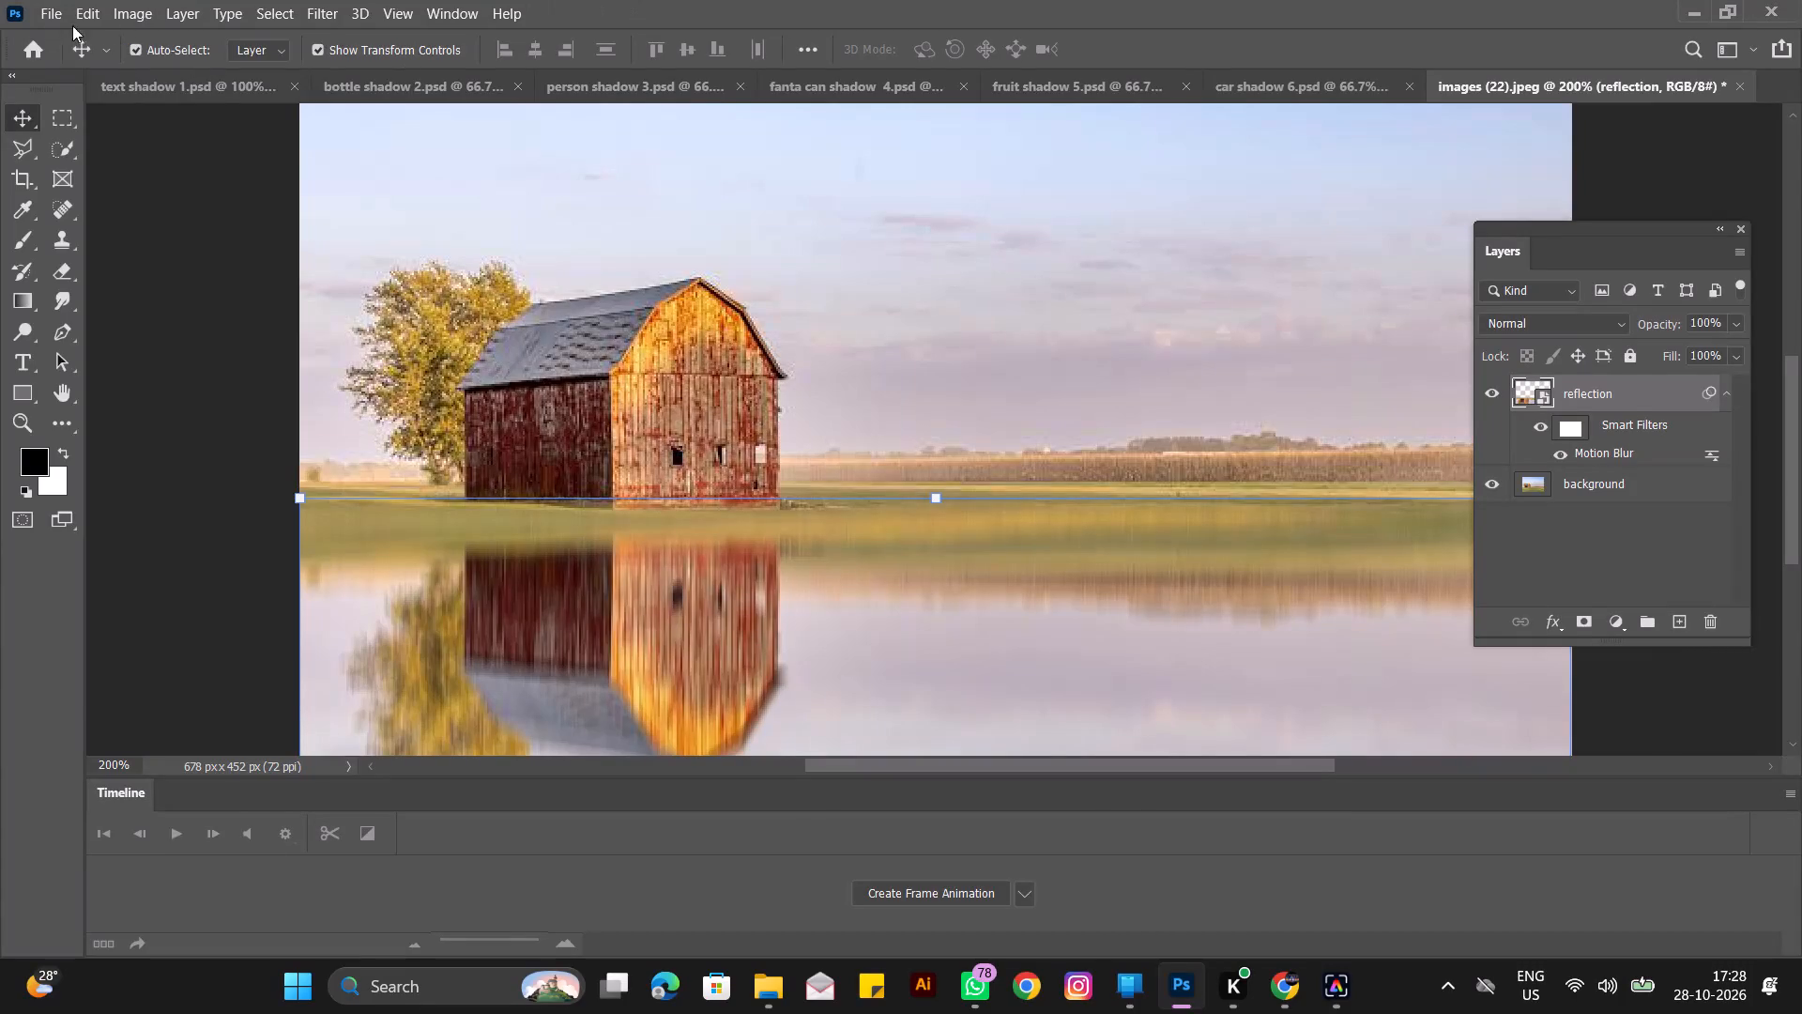
# Create a new white document from the Custom preset, 600 pixels wide and 1000 pixels high at 72 pixels/inch.
pyautogui.click(43, 20)
pyautogui.click(63, 39)
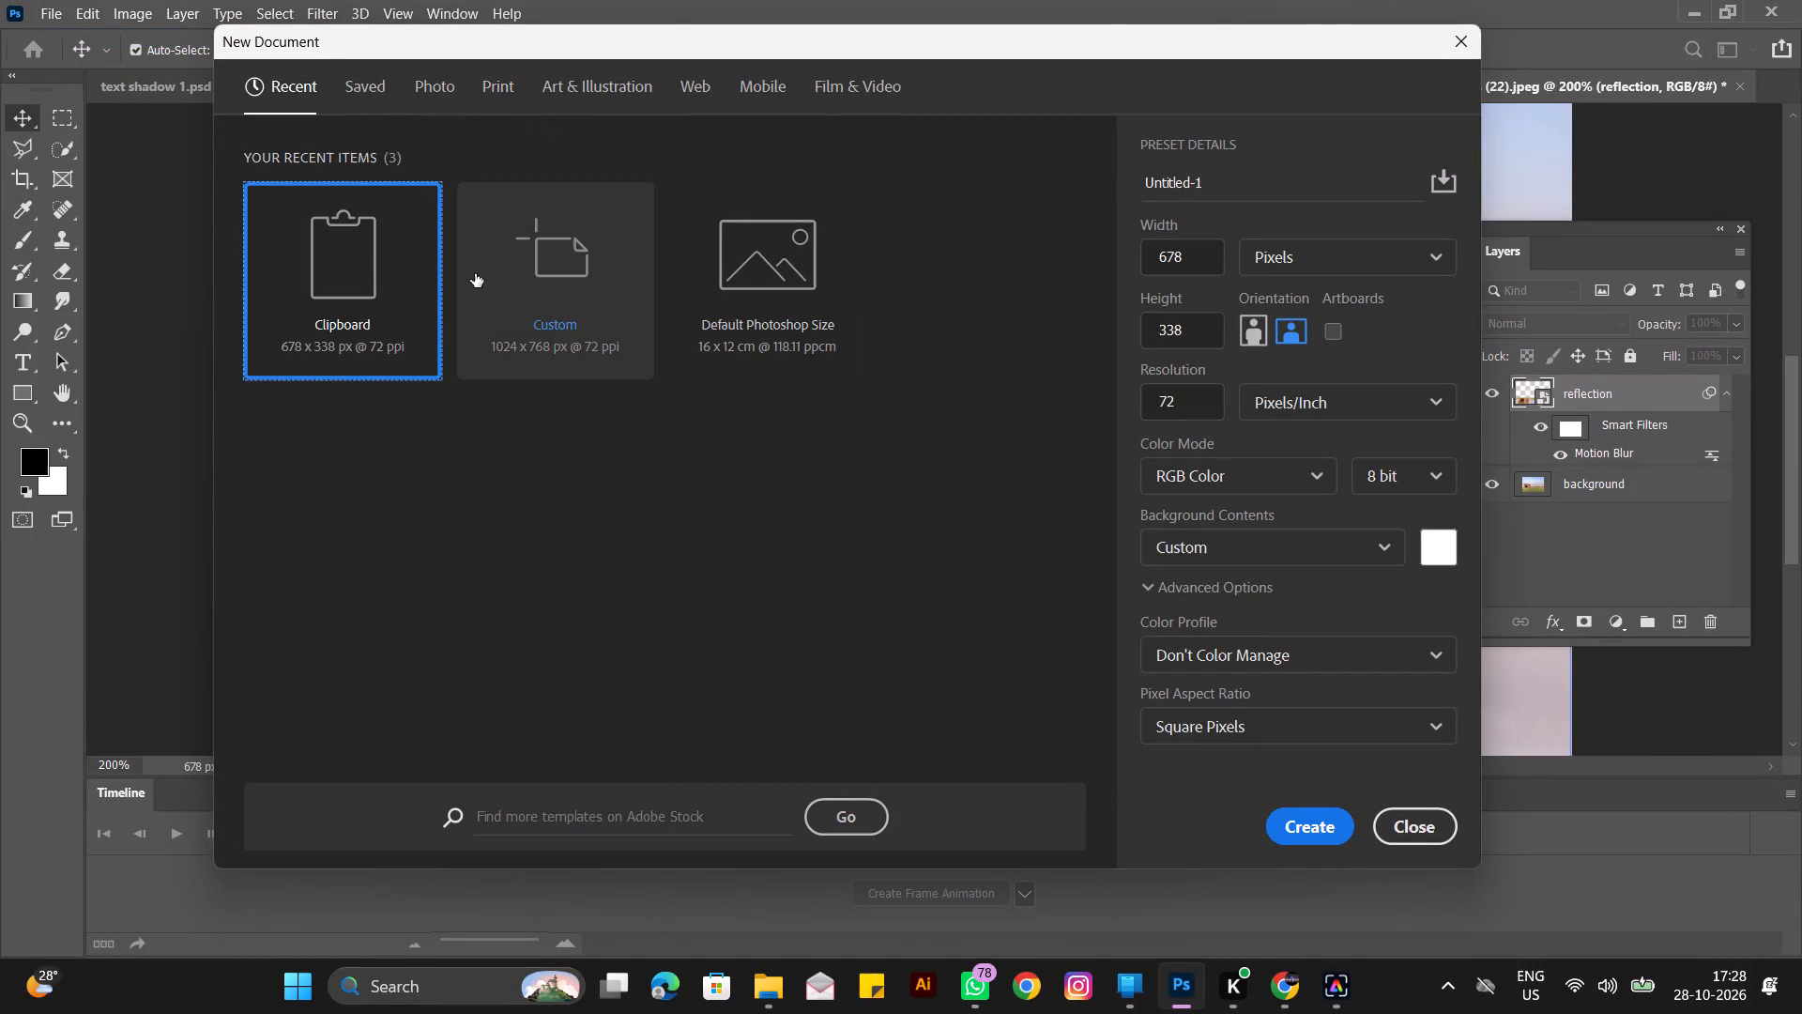
pyautogui.click(570, 260)
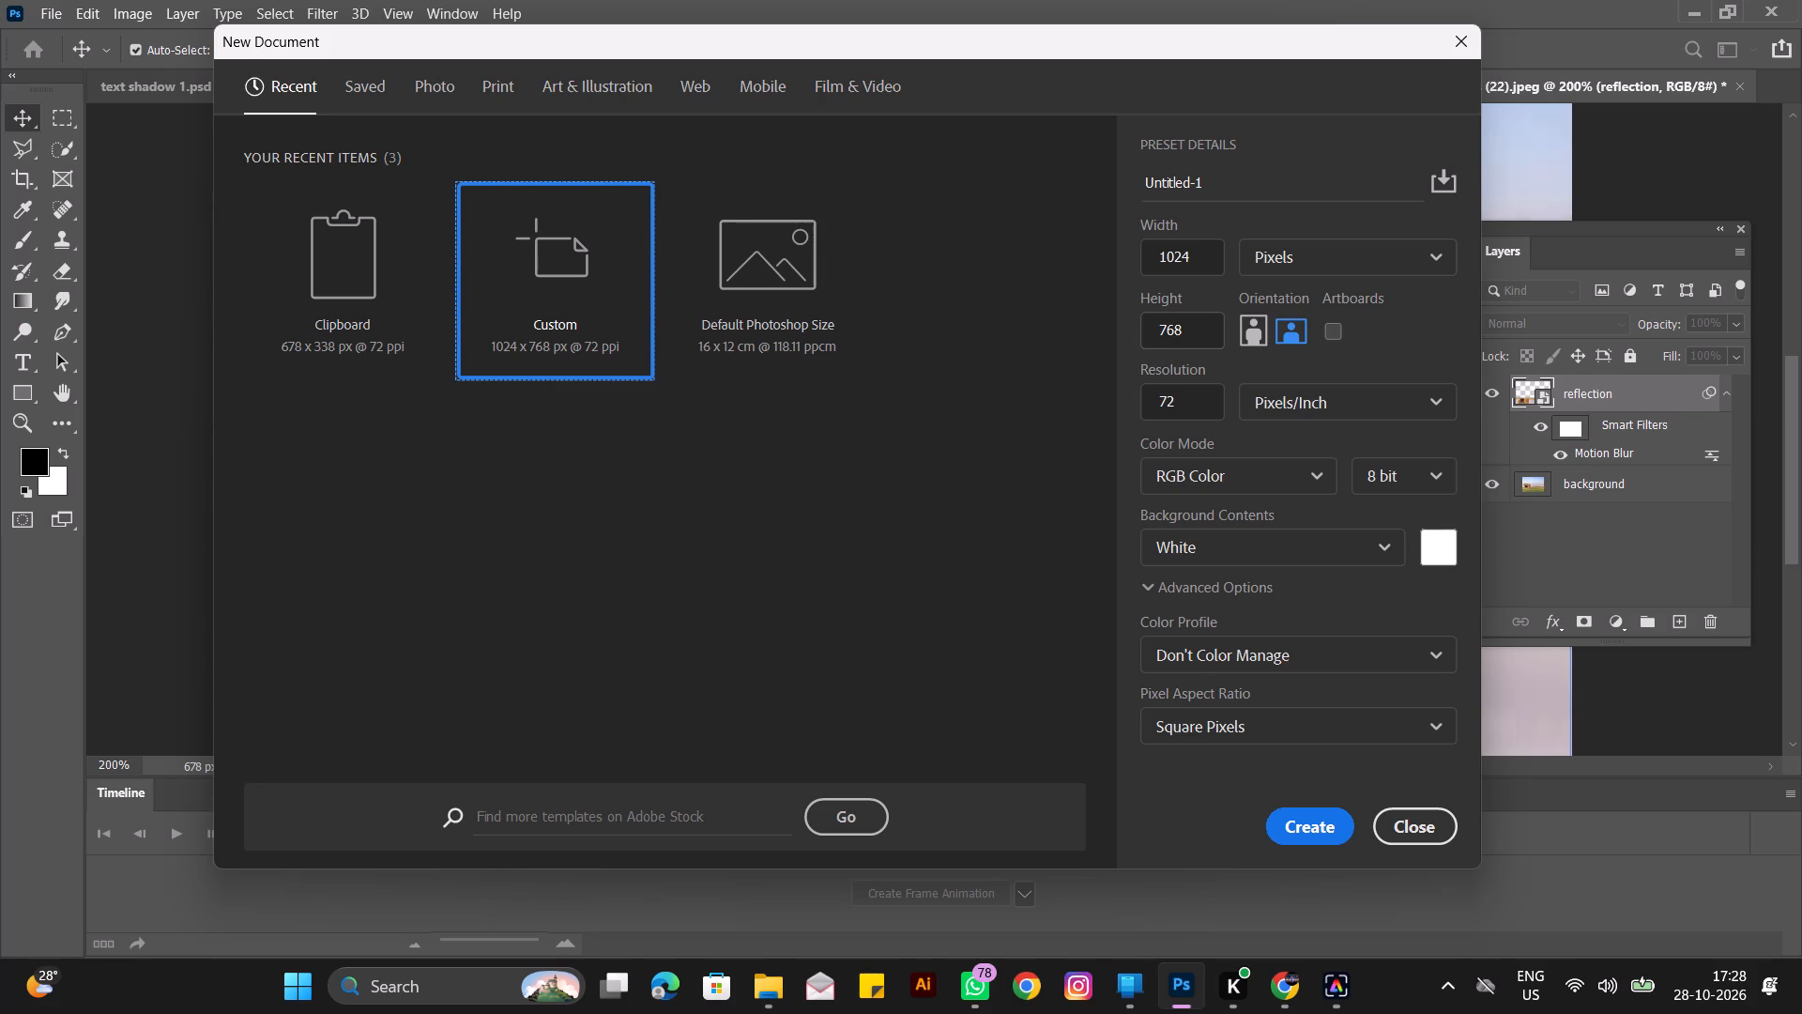
pyautogui.moveTo(1204, 255); pyautogui.dragTo(1101, 259)
pyautogui.write('600')
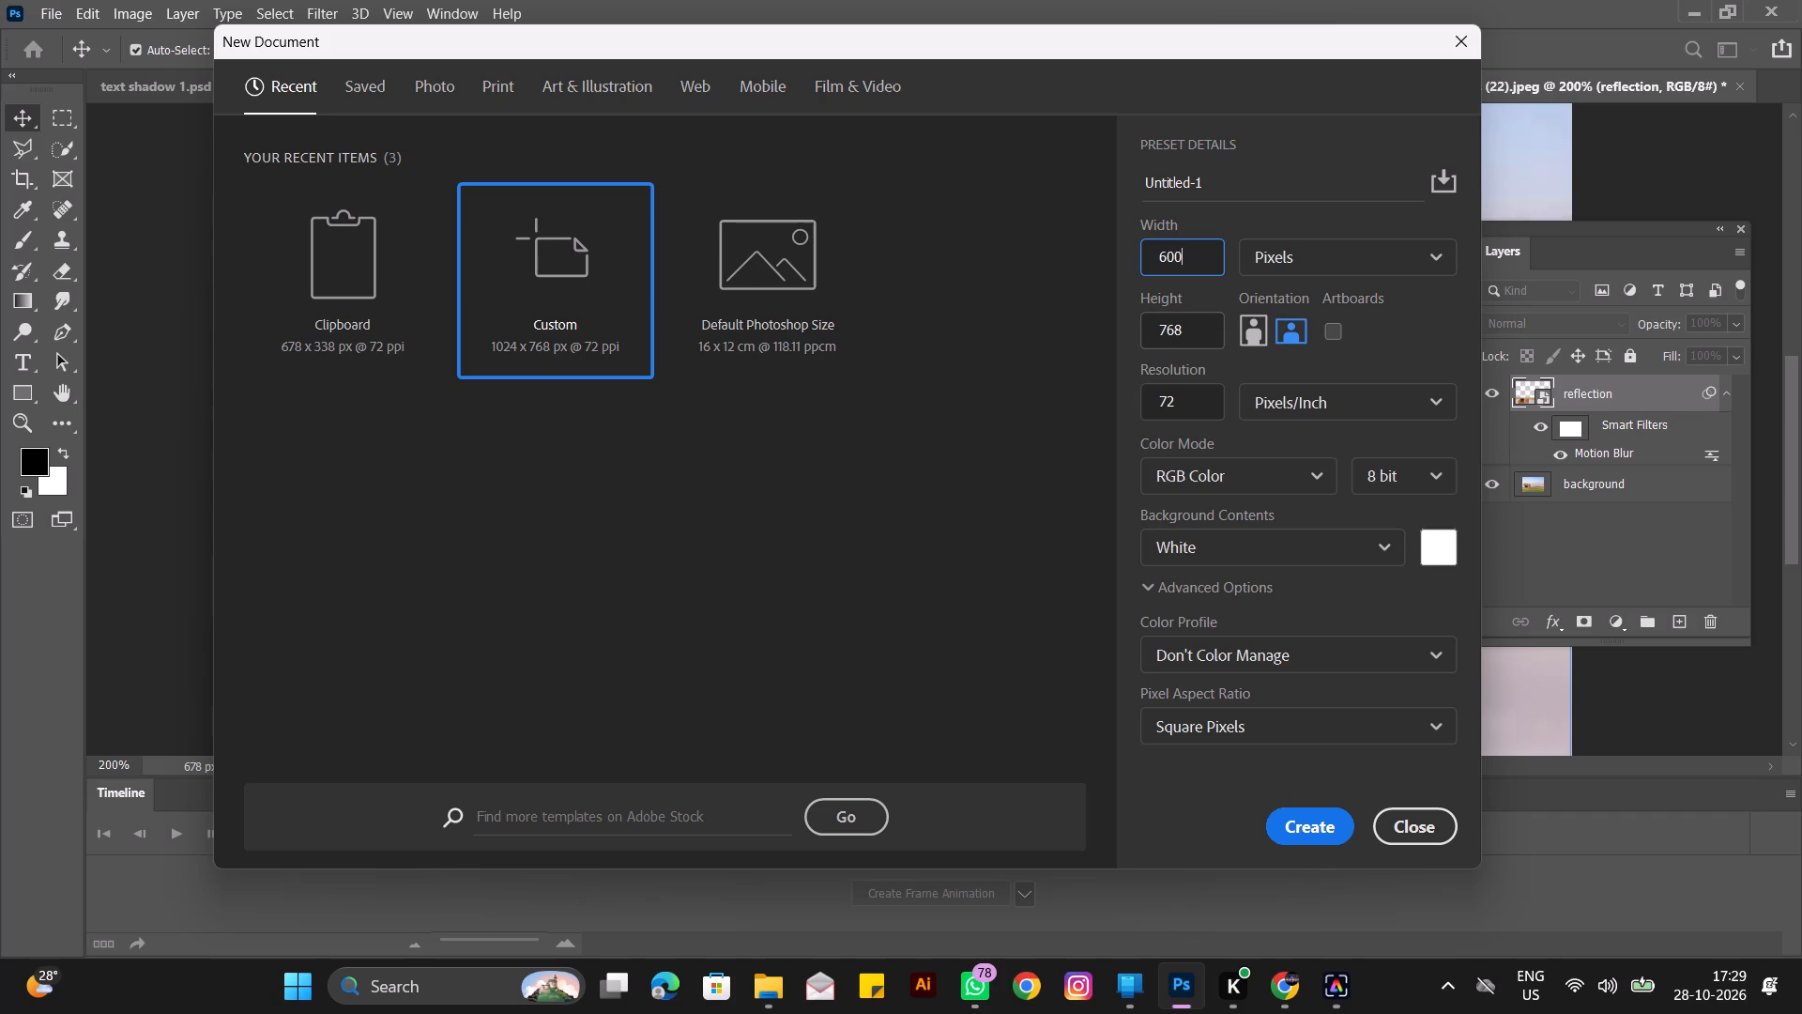
pyautogui.moveTo(1216, 332); pyautogui.dragTo(839, 242)
pyautogui.moveTo(1196, 321); pyautogui.dragTo(1138, 312)
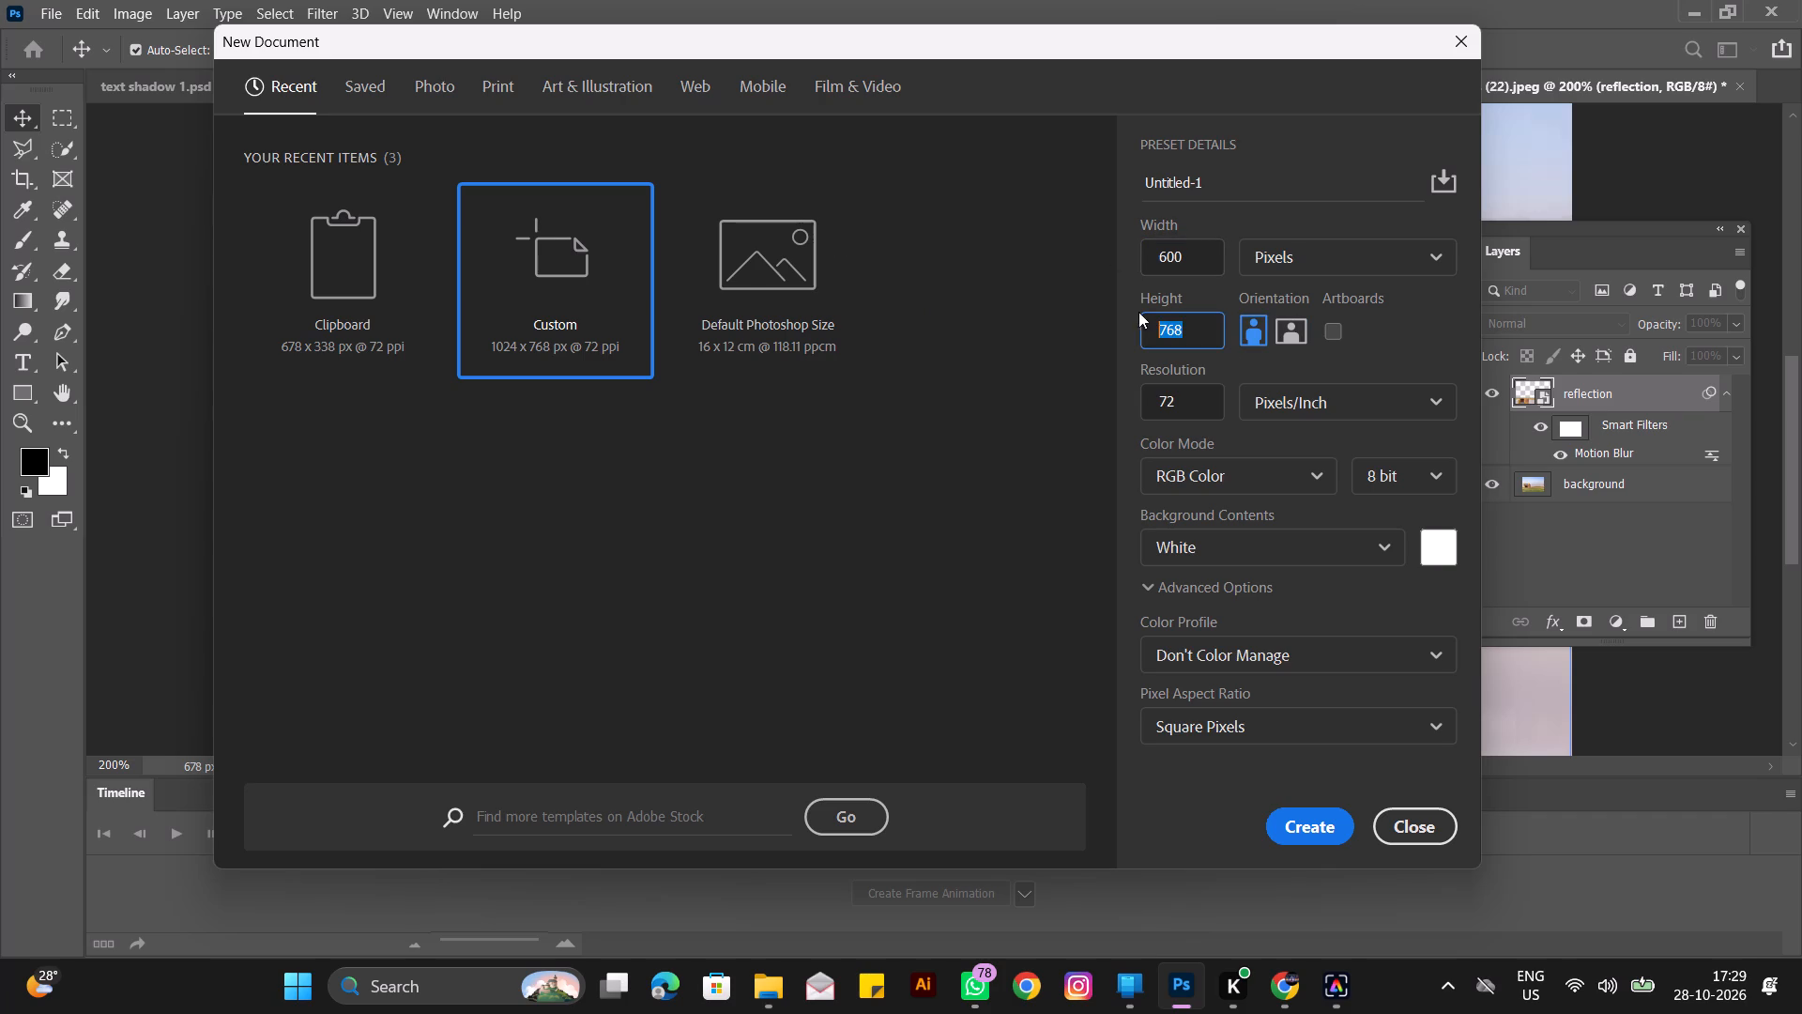
pyautogui.moveTo(1138, 312); pyautogui.dragTo(1143, 317)
pyautogui.write('1000')
pyautogui.click(1307, 839)
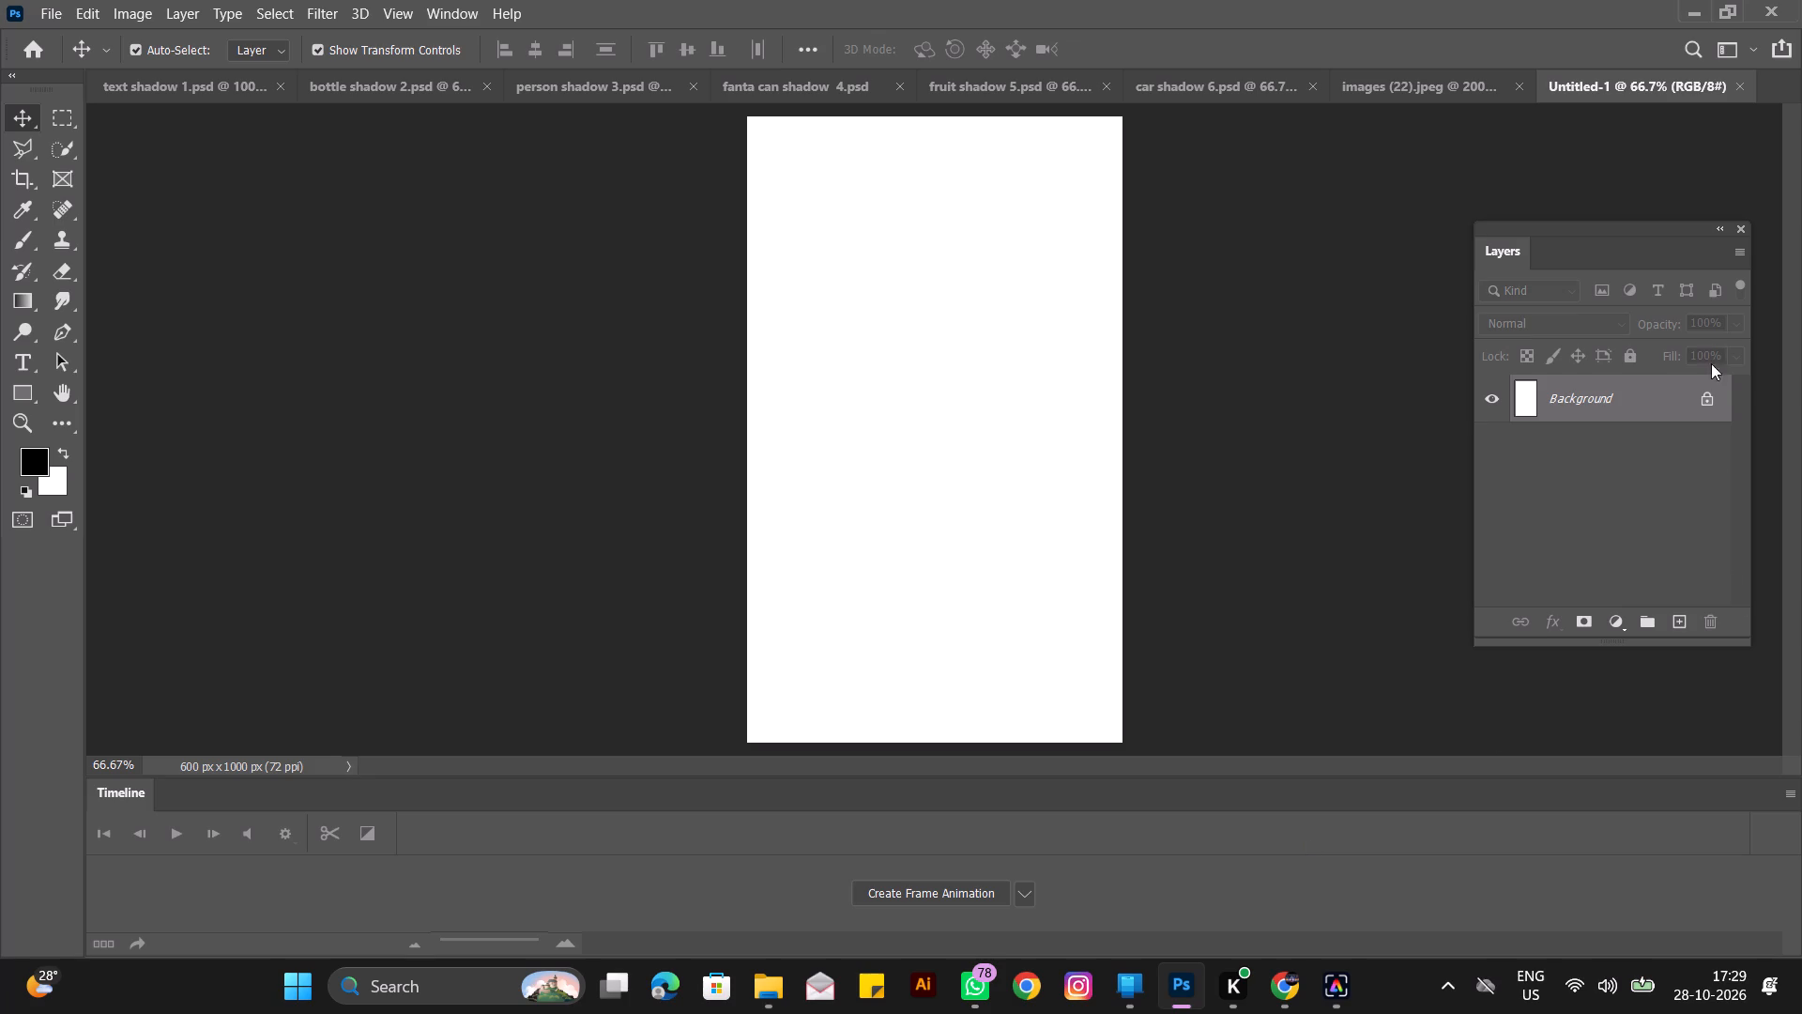
# Unlock the new document's background layer and fill it with the black foreground colour.
pyautogui.click(1706, 400)
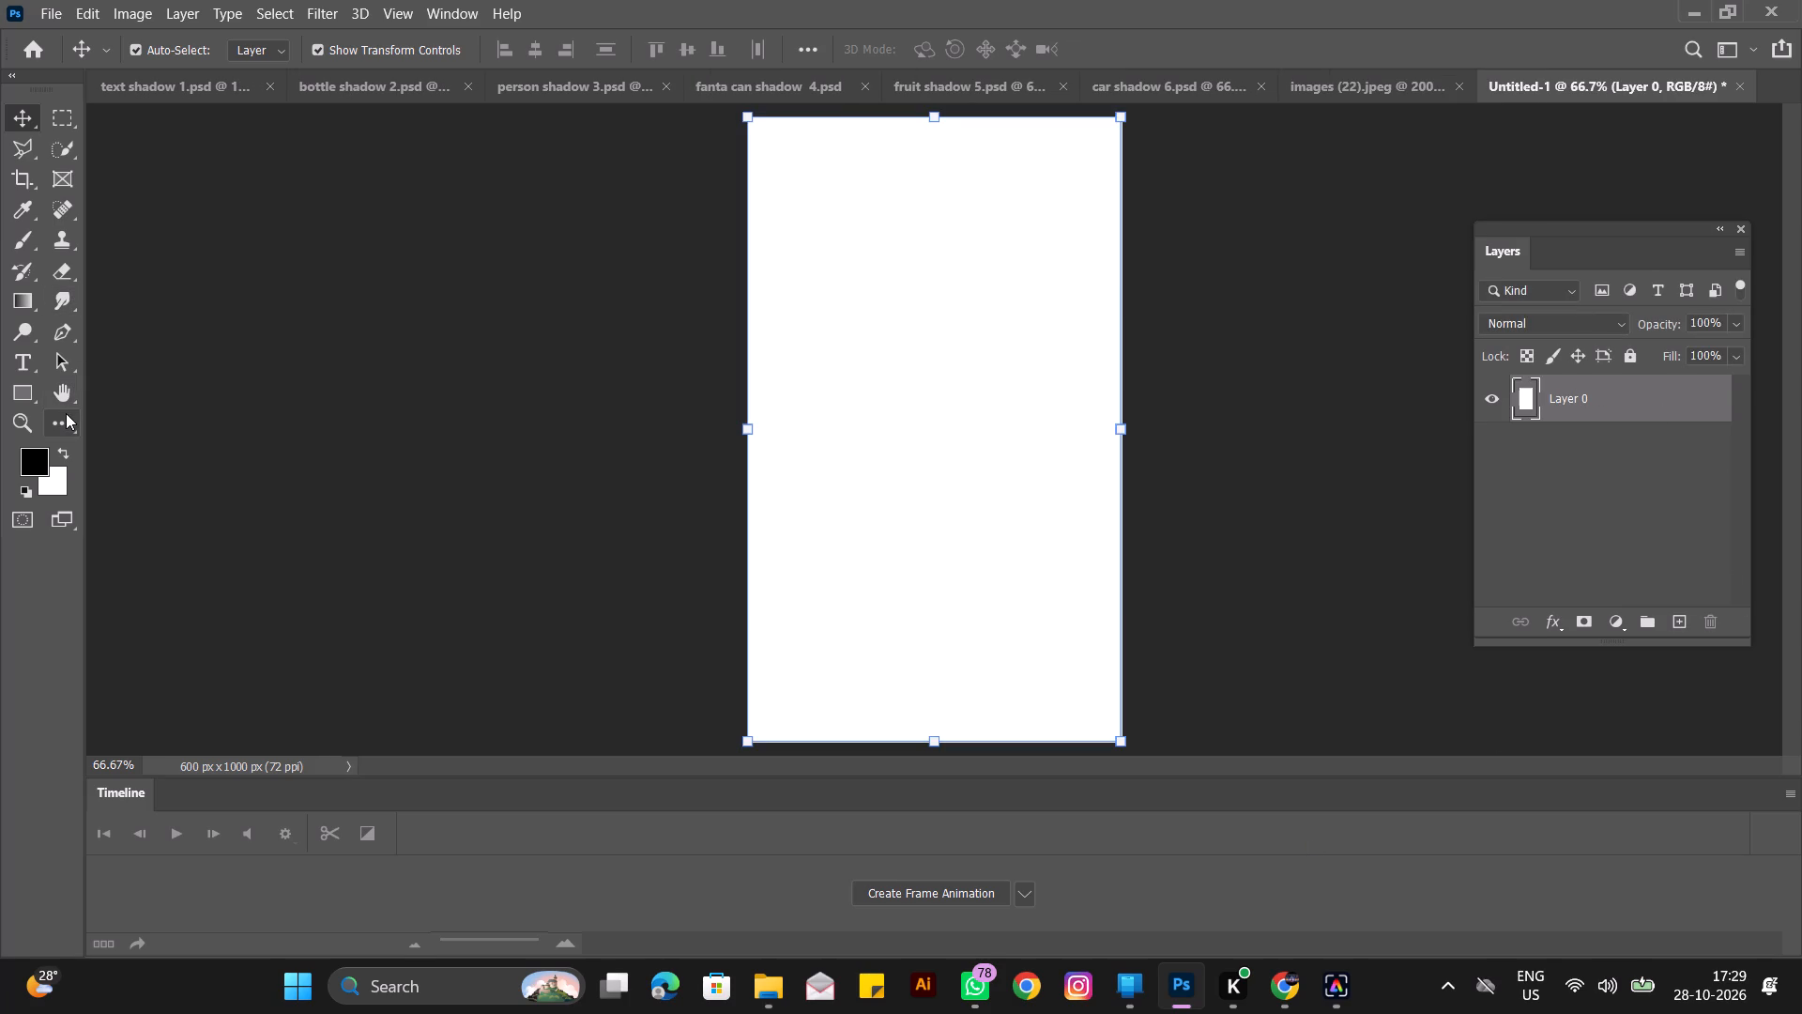
pyautogui.hotkey('alt', 'Delete')
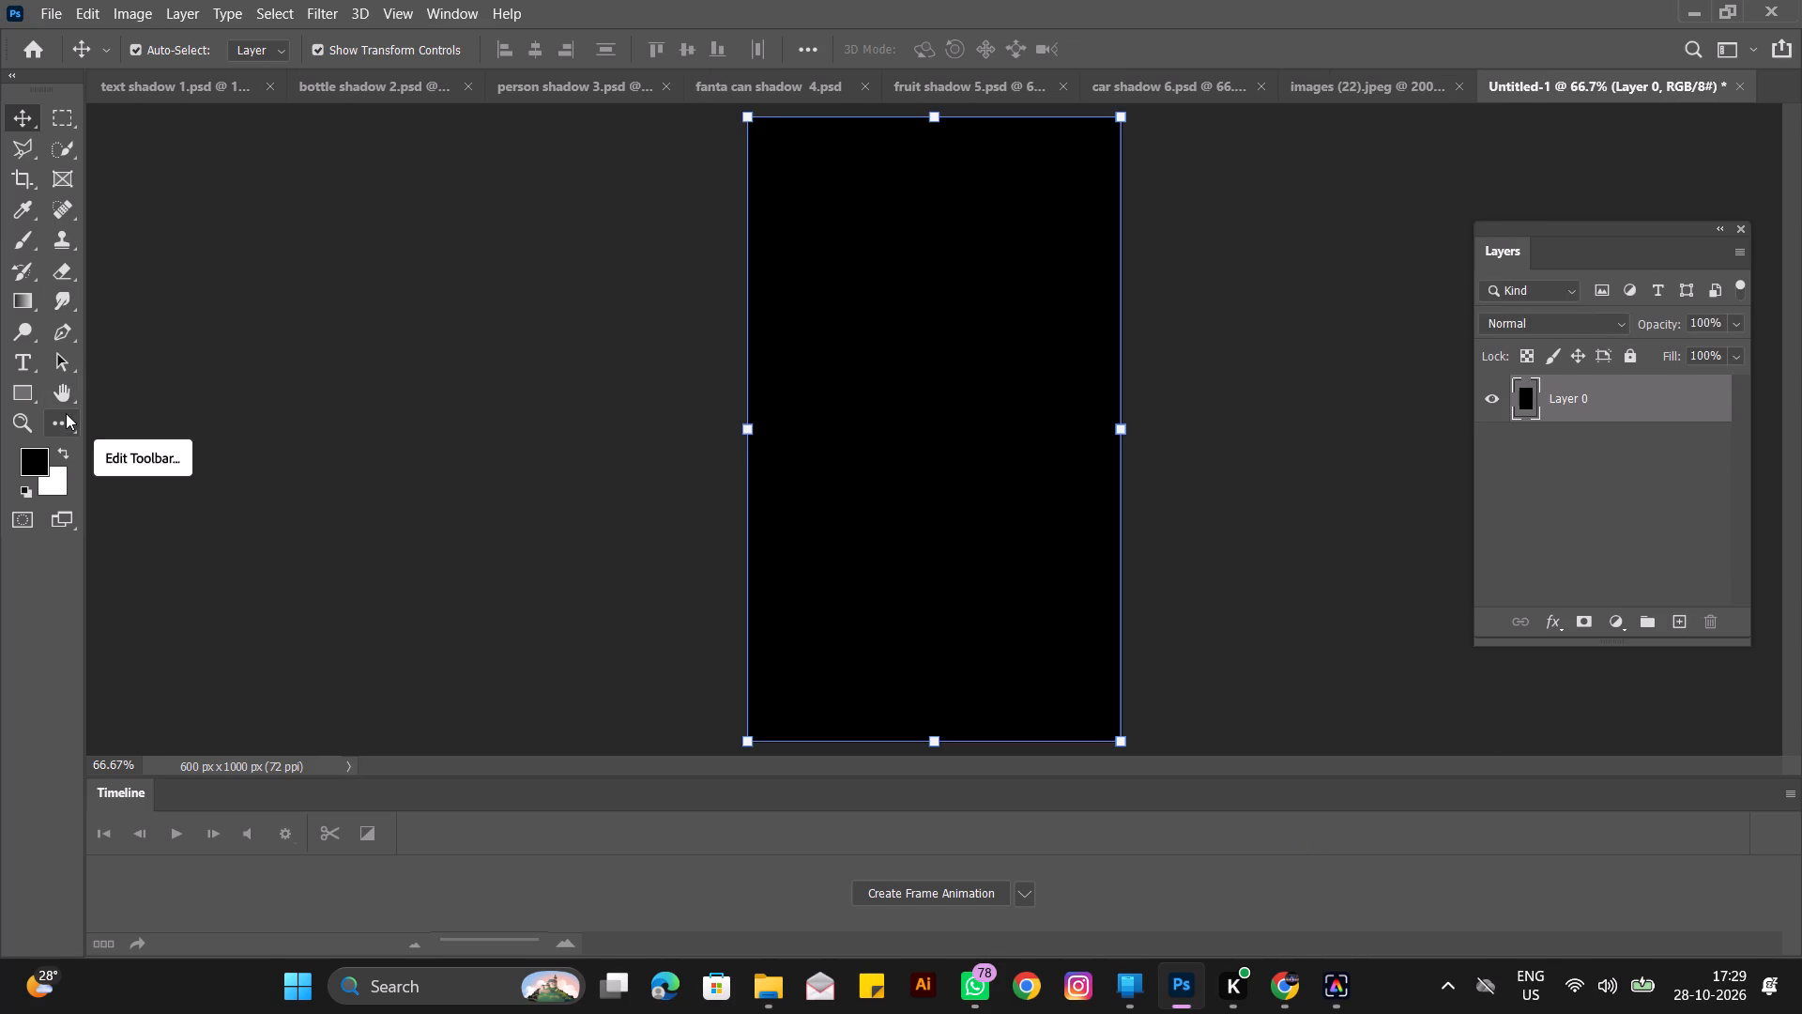
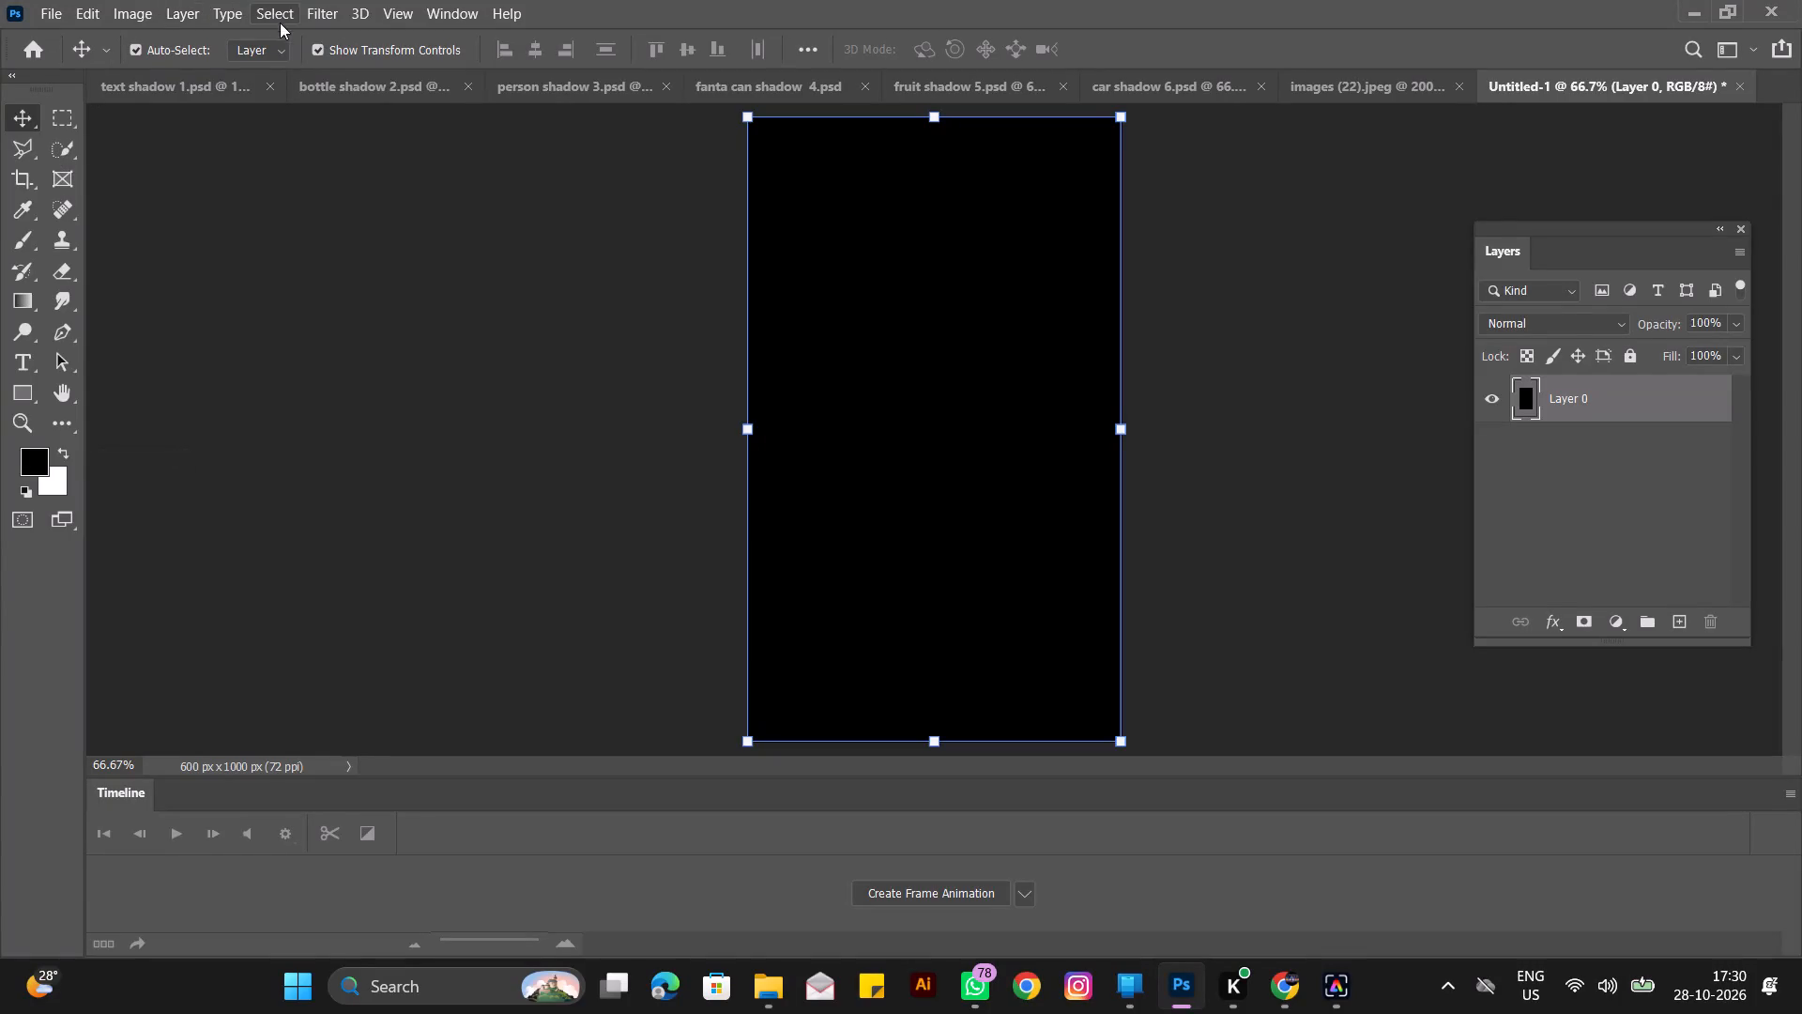
# Start the Add Noise filter on the black layer of the new document.
pyautogui.click(314, 15)
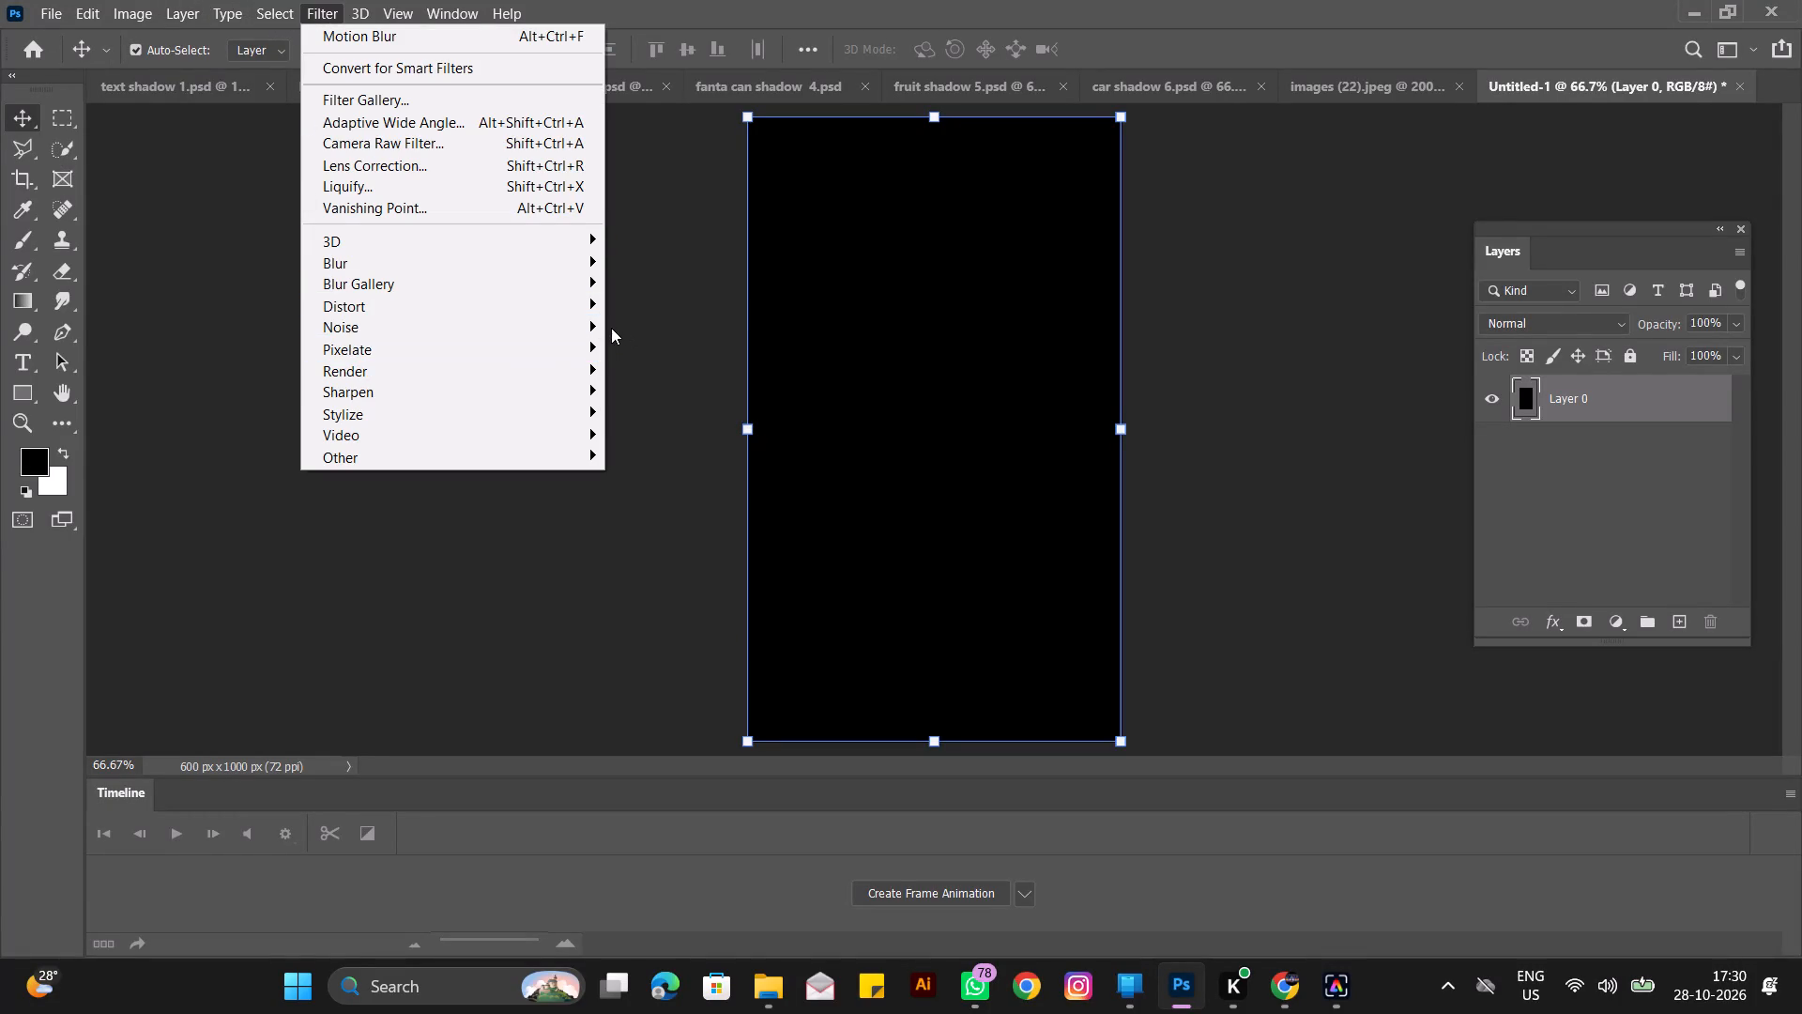
pyautogui.click(618, 327)
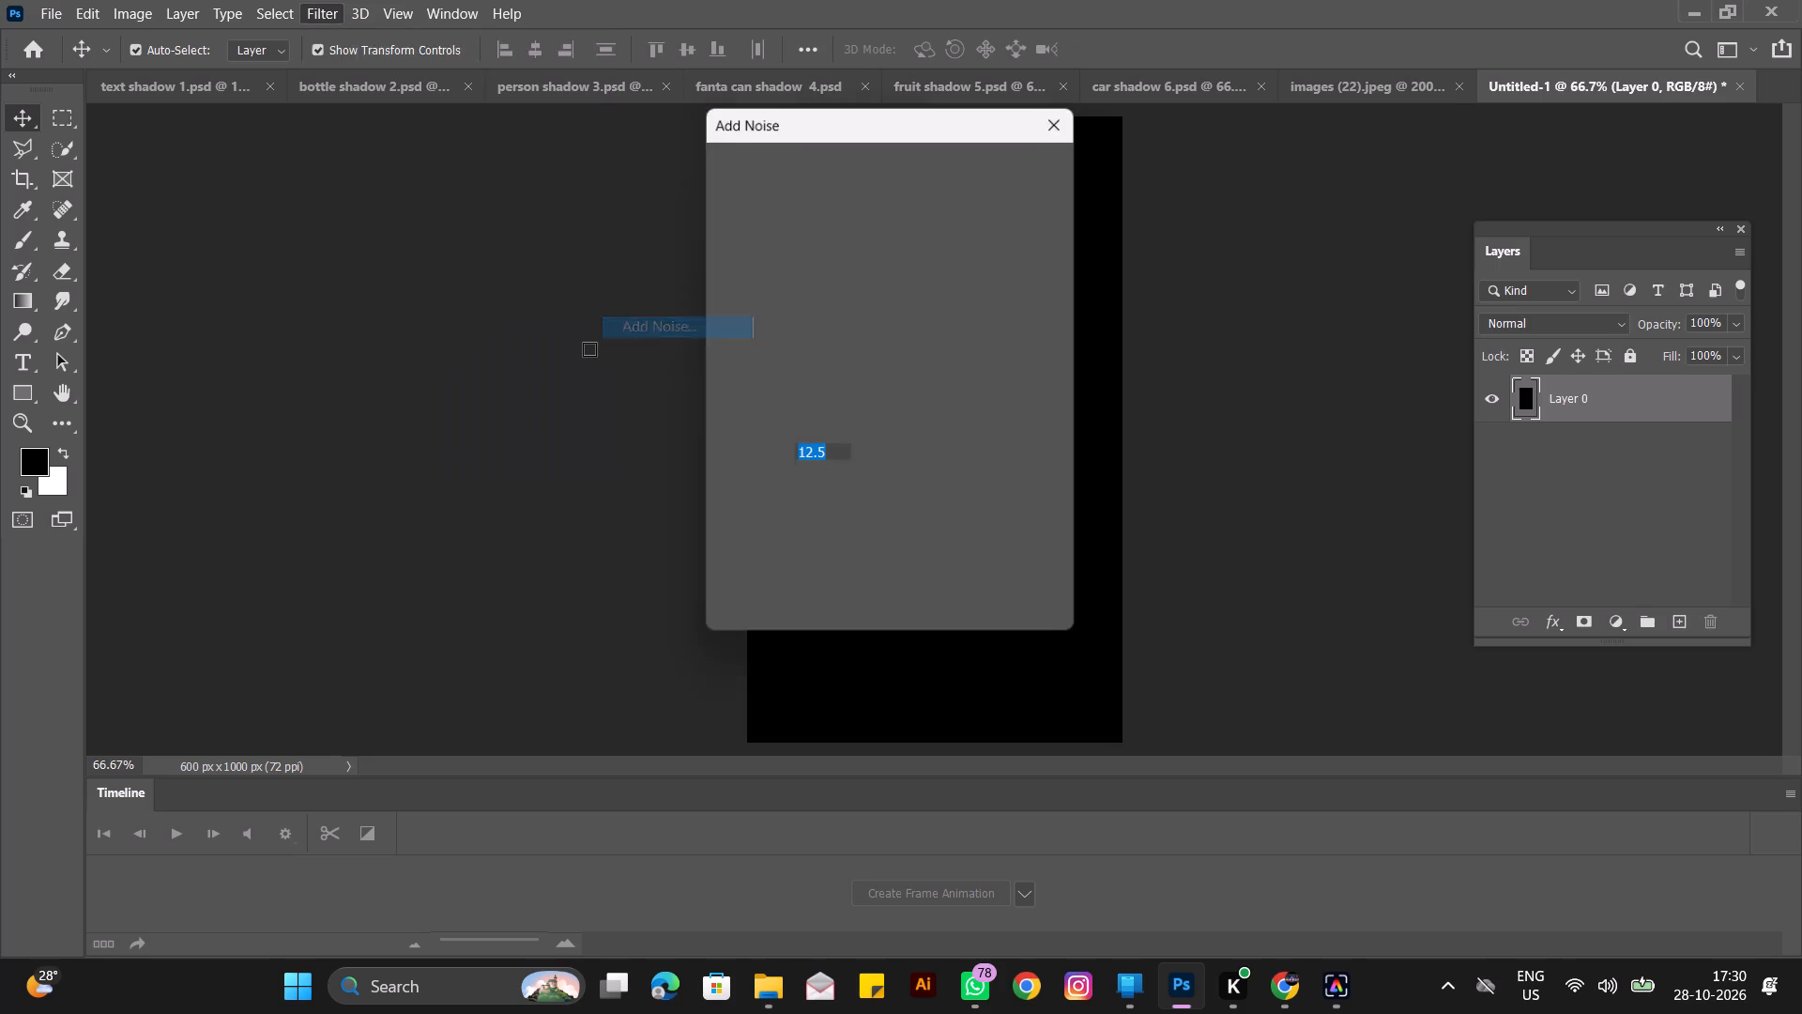
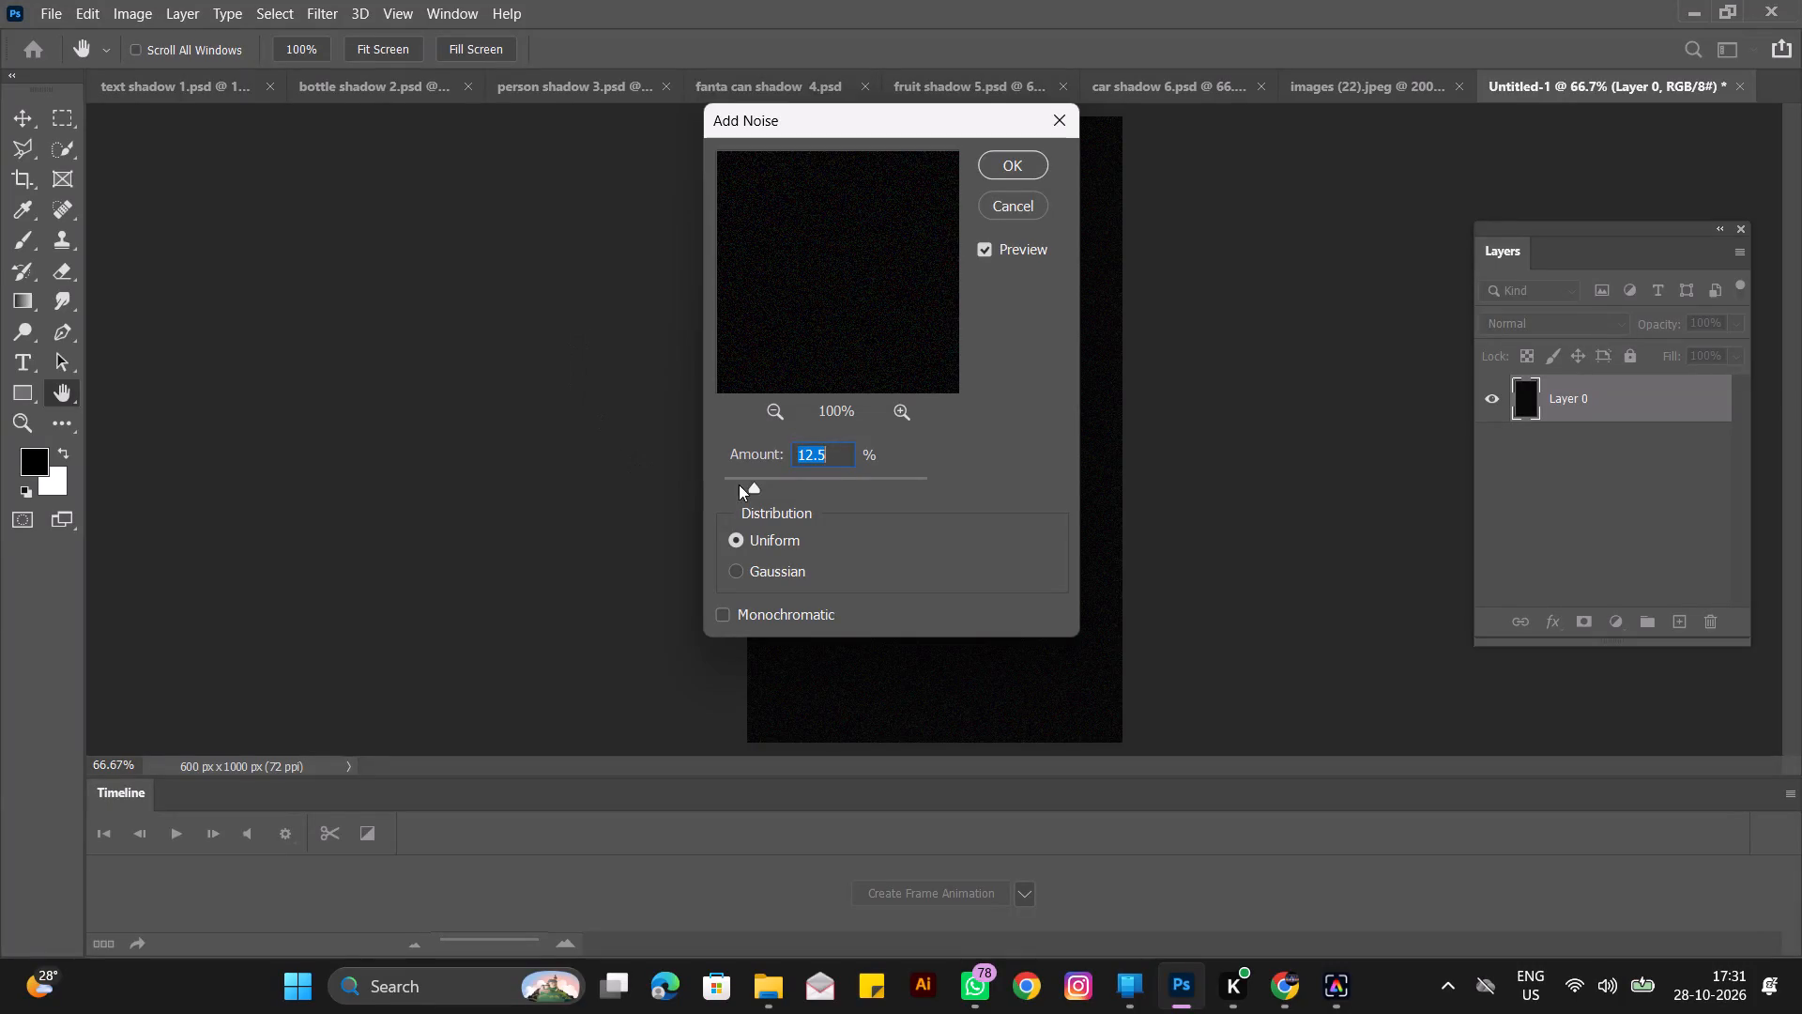
# Apply the noise to the black layer at 400%, with uniform distribution and monochromatic enabled.
pyautogui.moveTo(751, 489); pyautogui.dragTo(906, 500)
pyautogui.moveTo(906, 500); pyautogui.dragTo(998, 501)
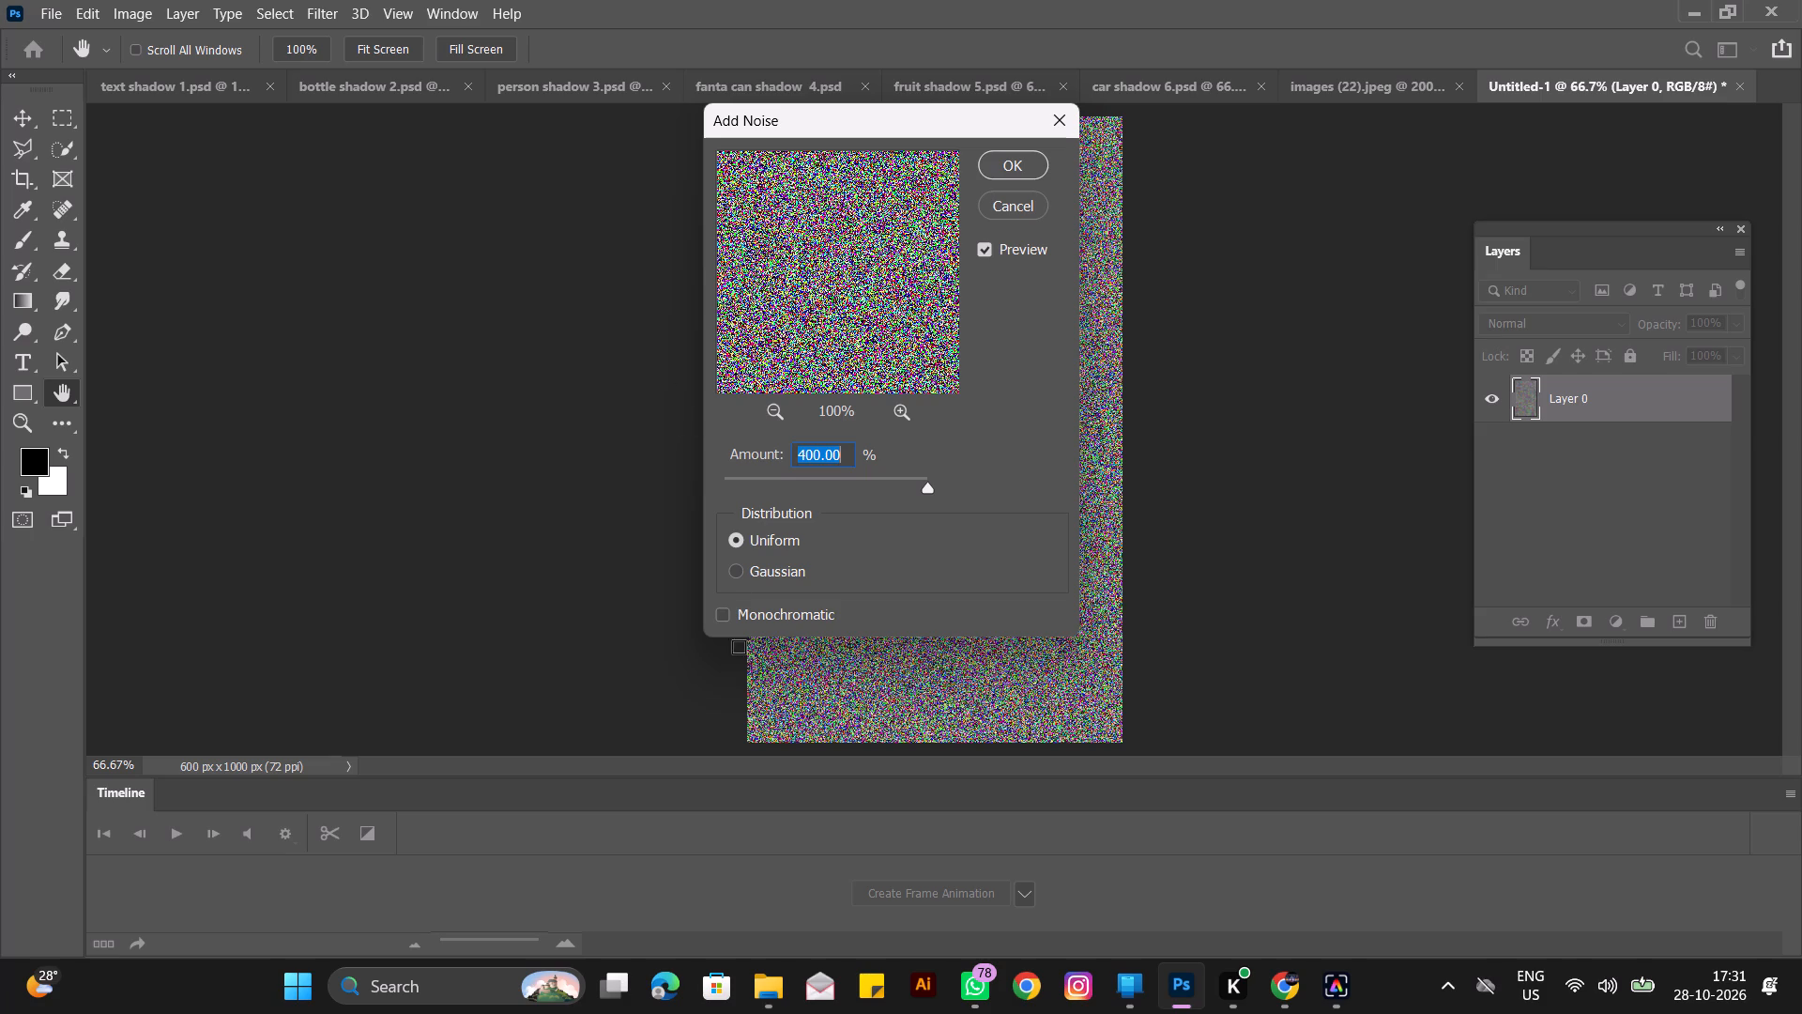
pyautogui.click(725, 615)
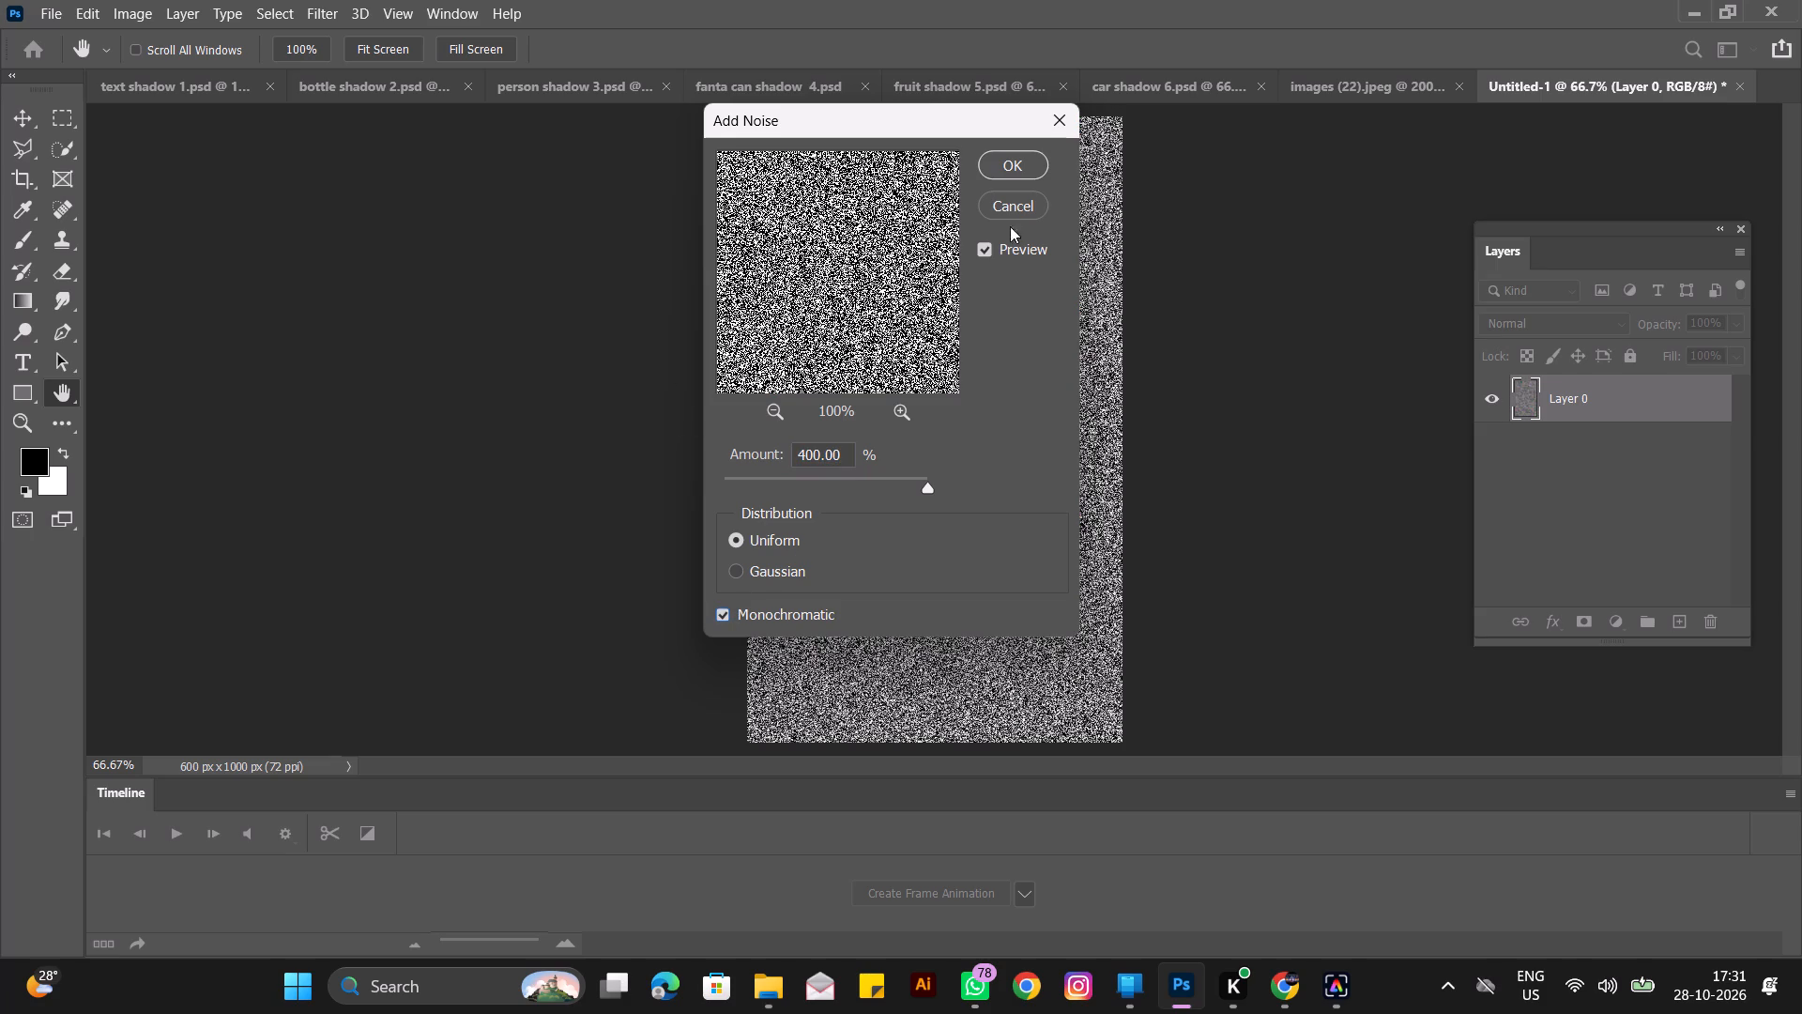
pyautogui.click(1033, 161)
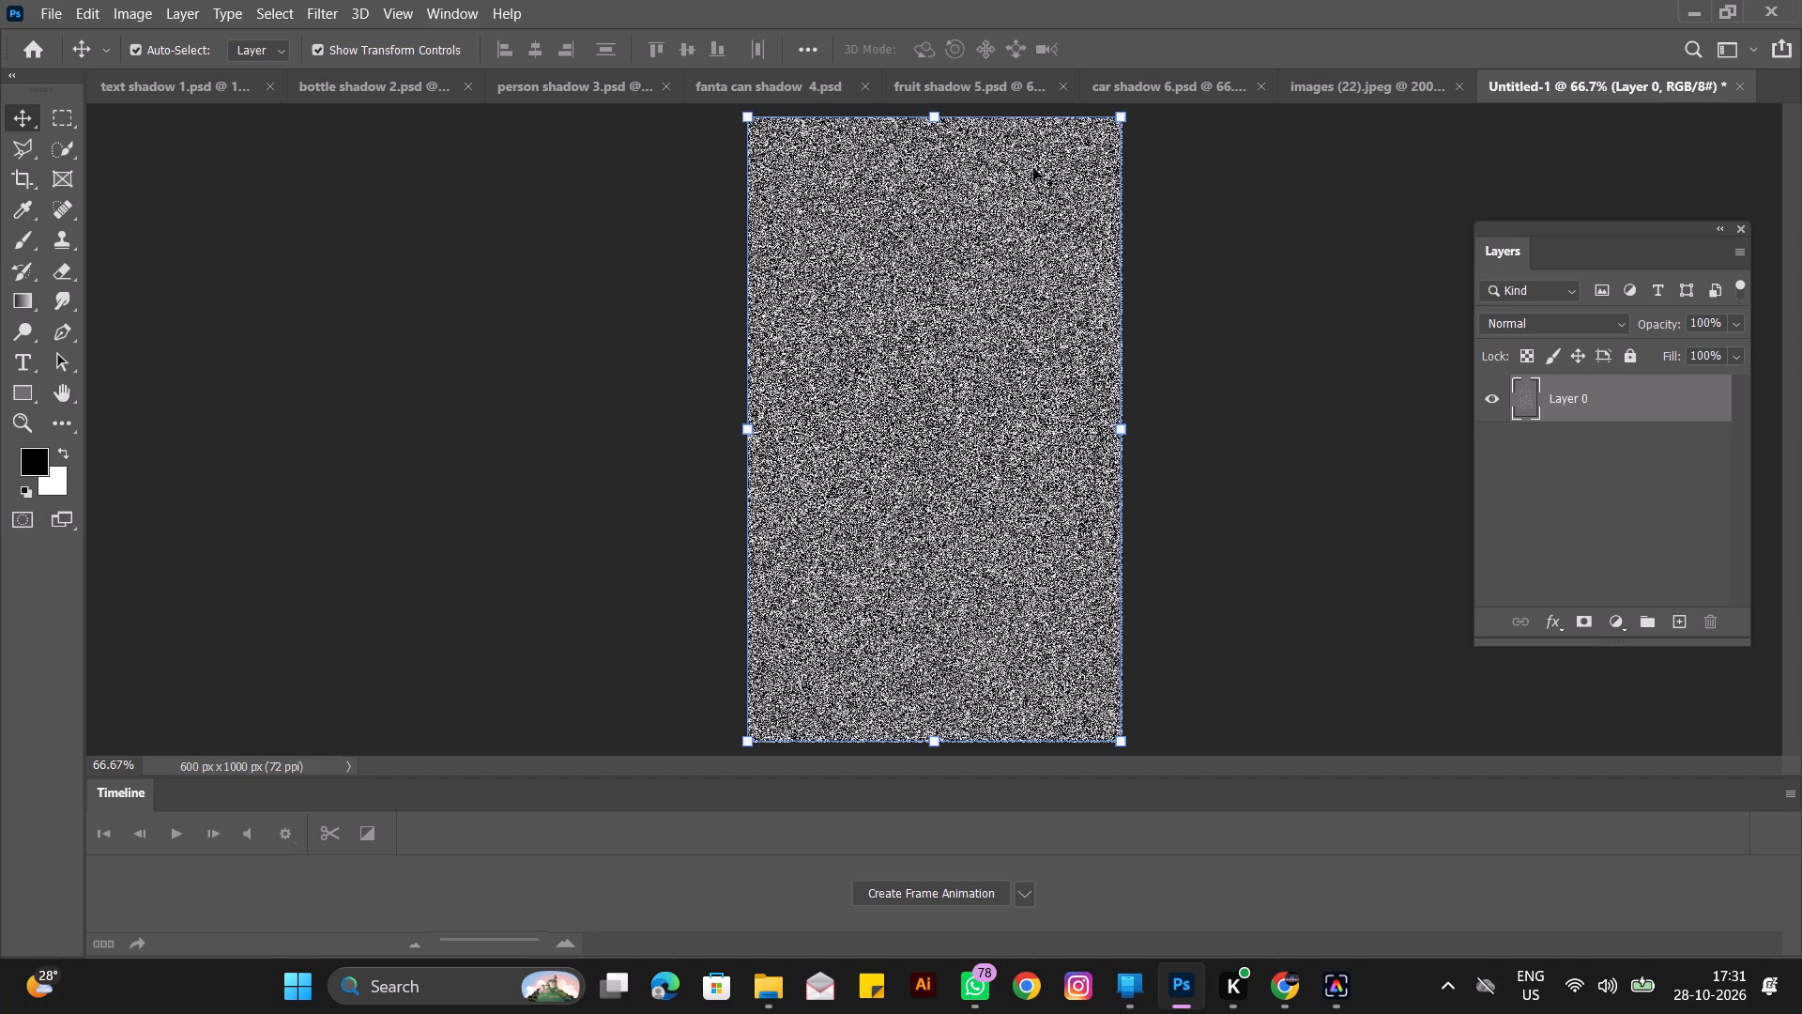
# Apply a Gaussian Blur with a 1.3 pixel radius to the noise layer.
pyautogui.click(314, 11)
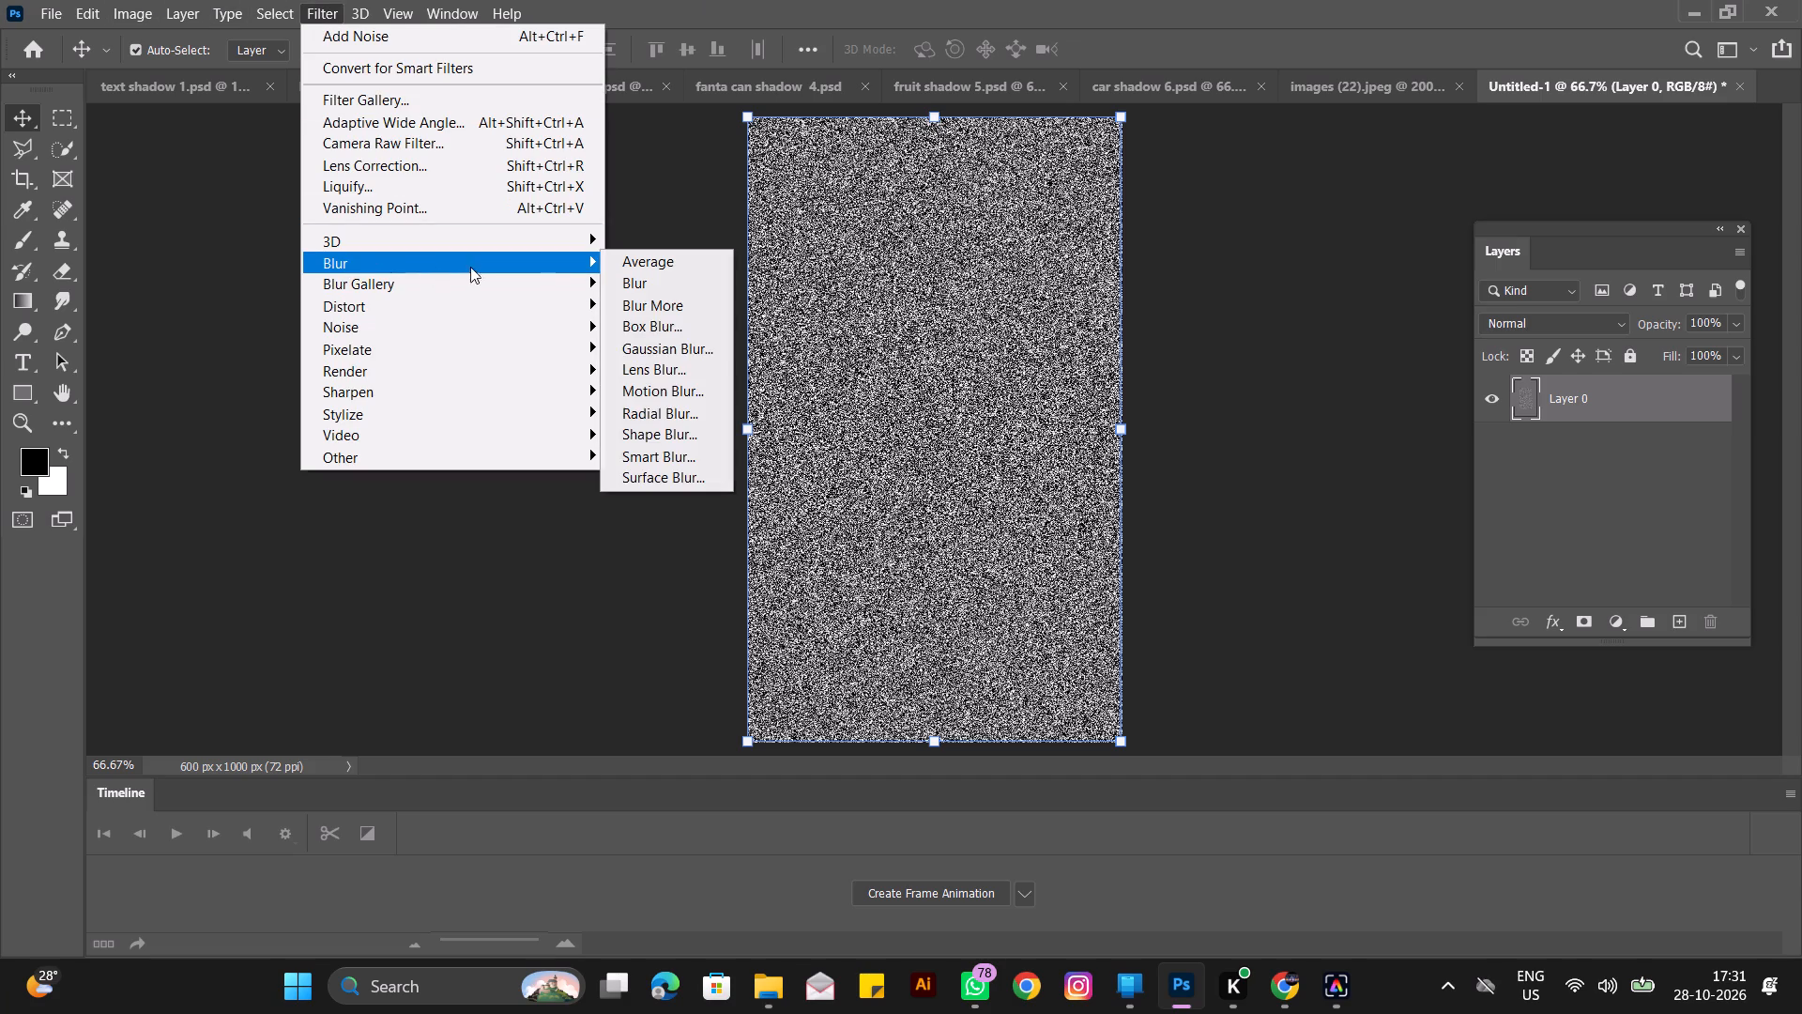
pyautogui.click(658, 352)
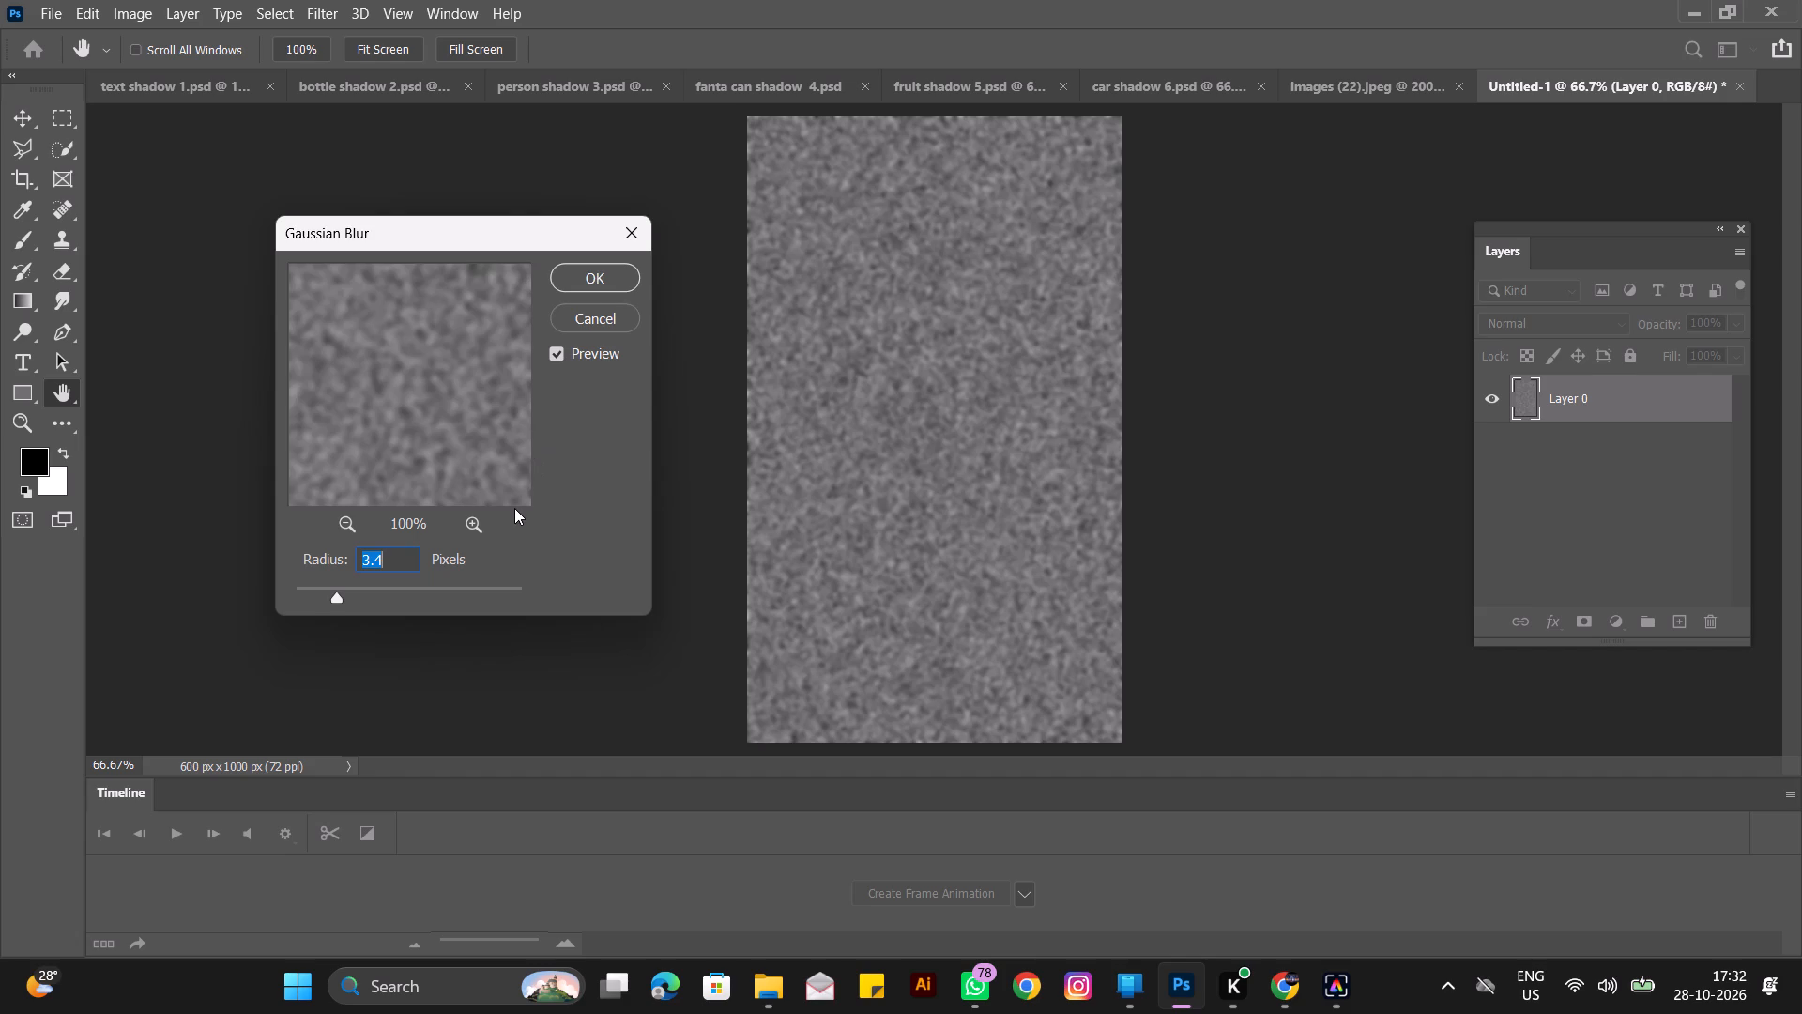
pyautogui.press('1')
pyautogui.write('.3')
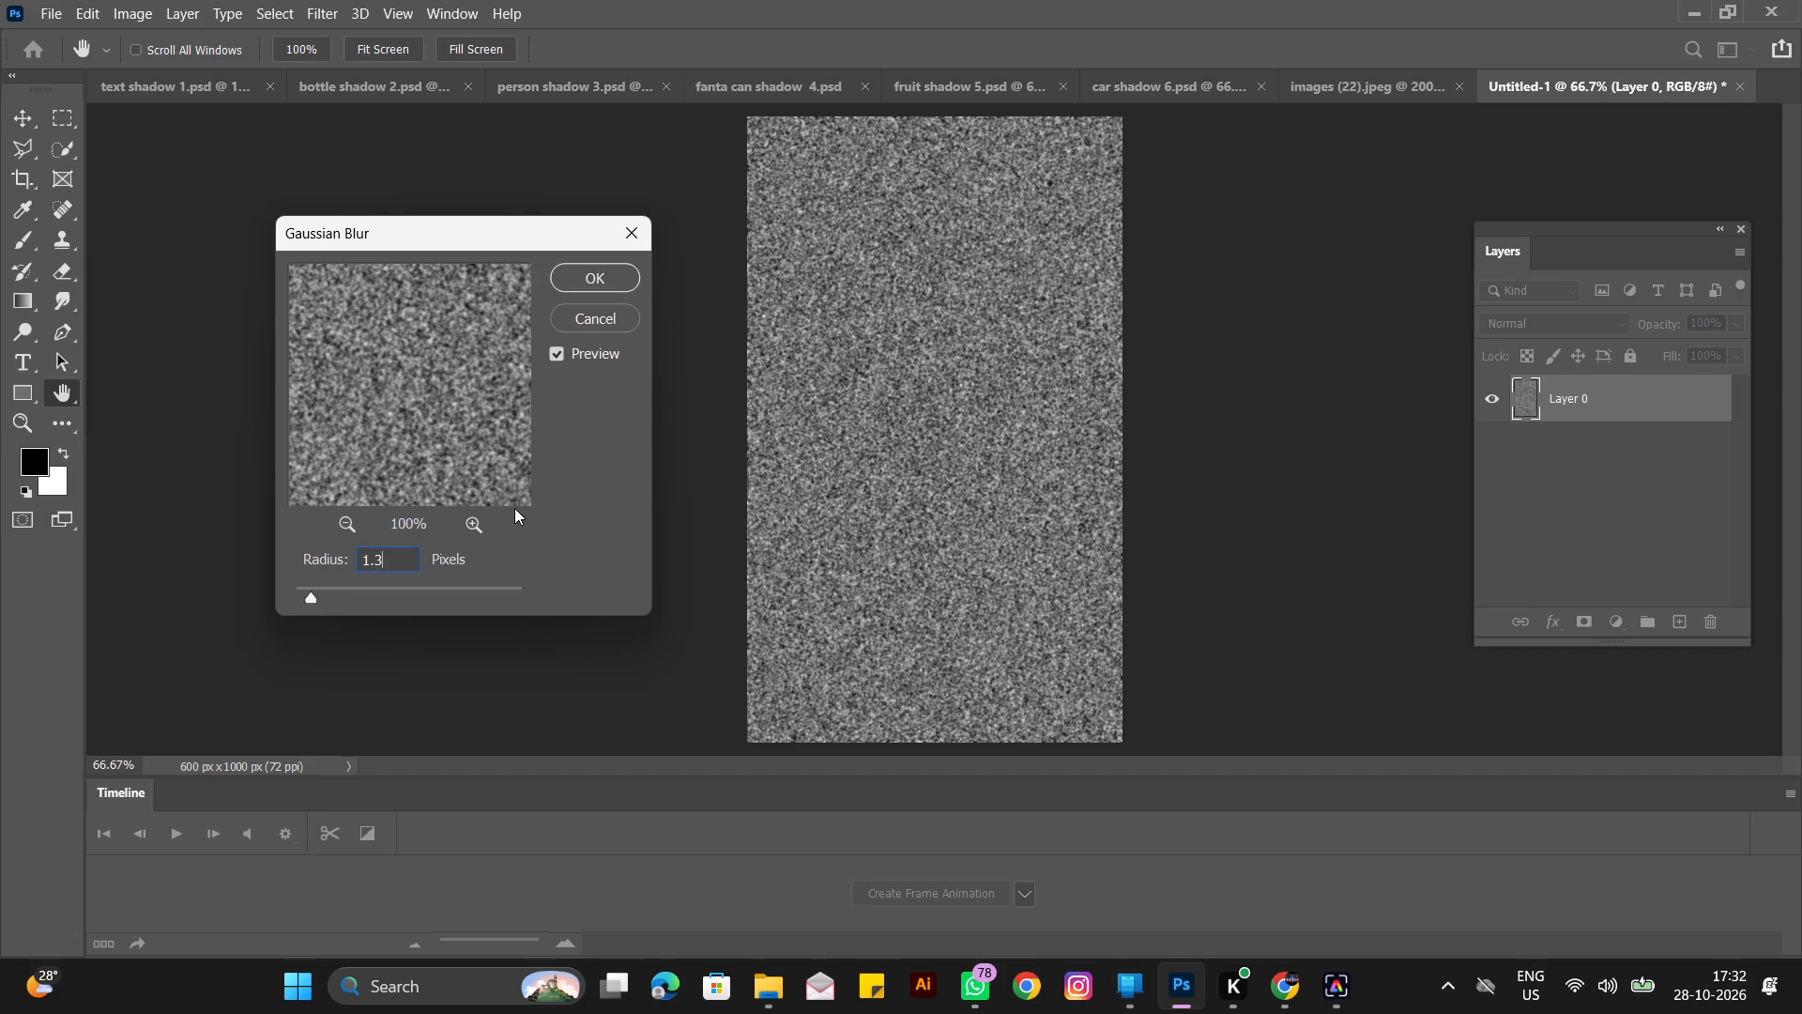
pyautogui.click(623, 253)
pyautogui.click(609, 286)
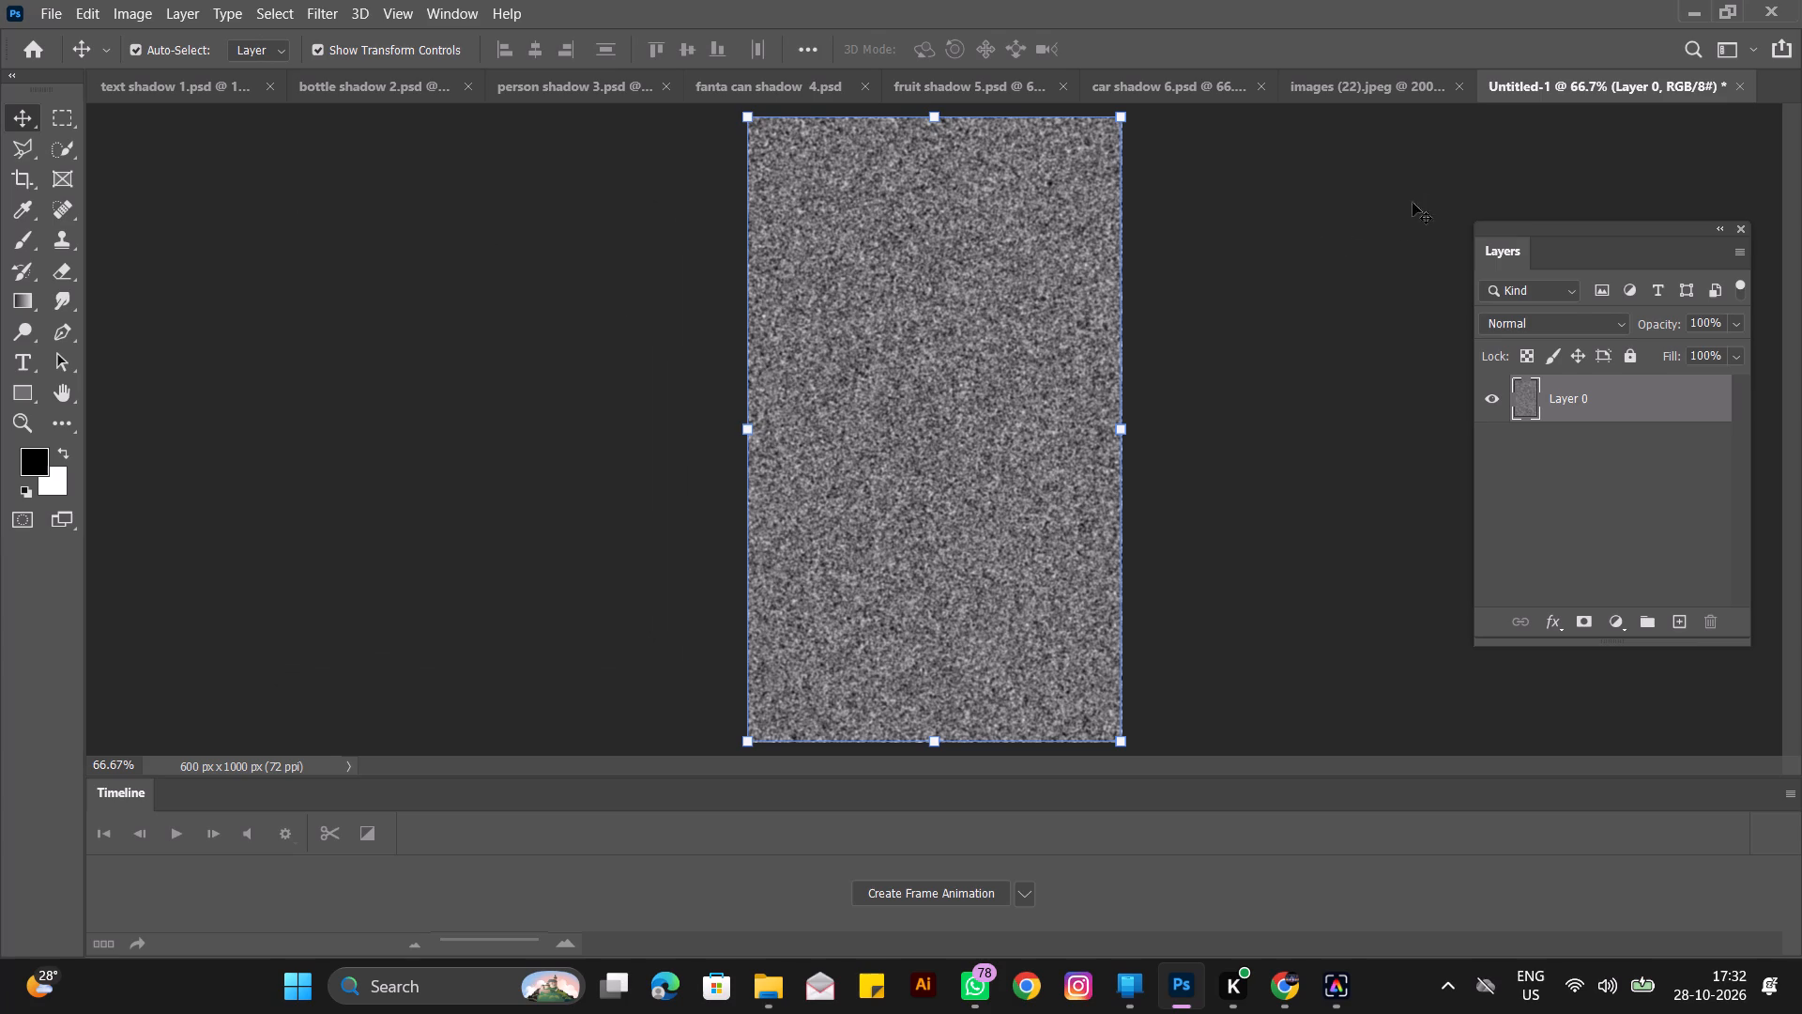
# Display the document's channels and dock them in the same group as the layers.
pyautogui.click(443, 13)
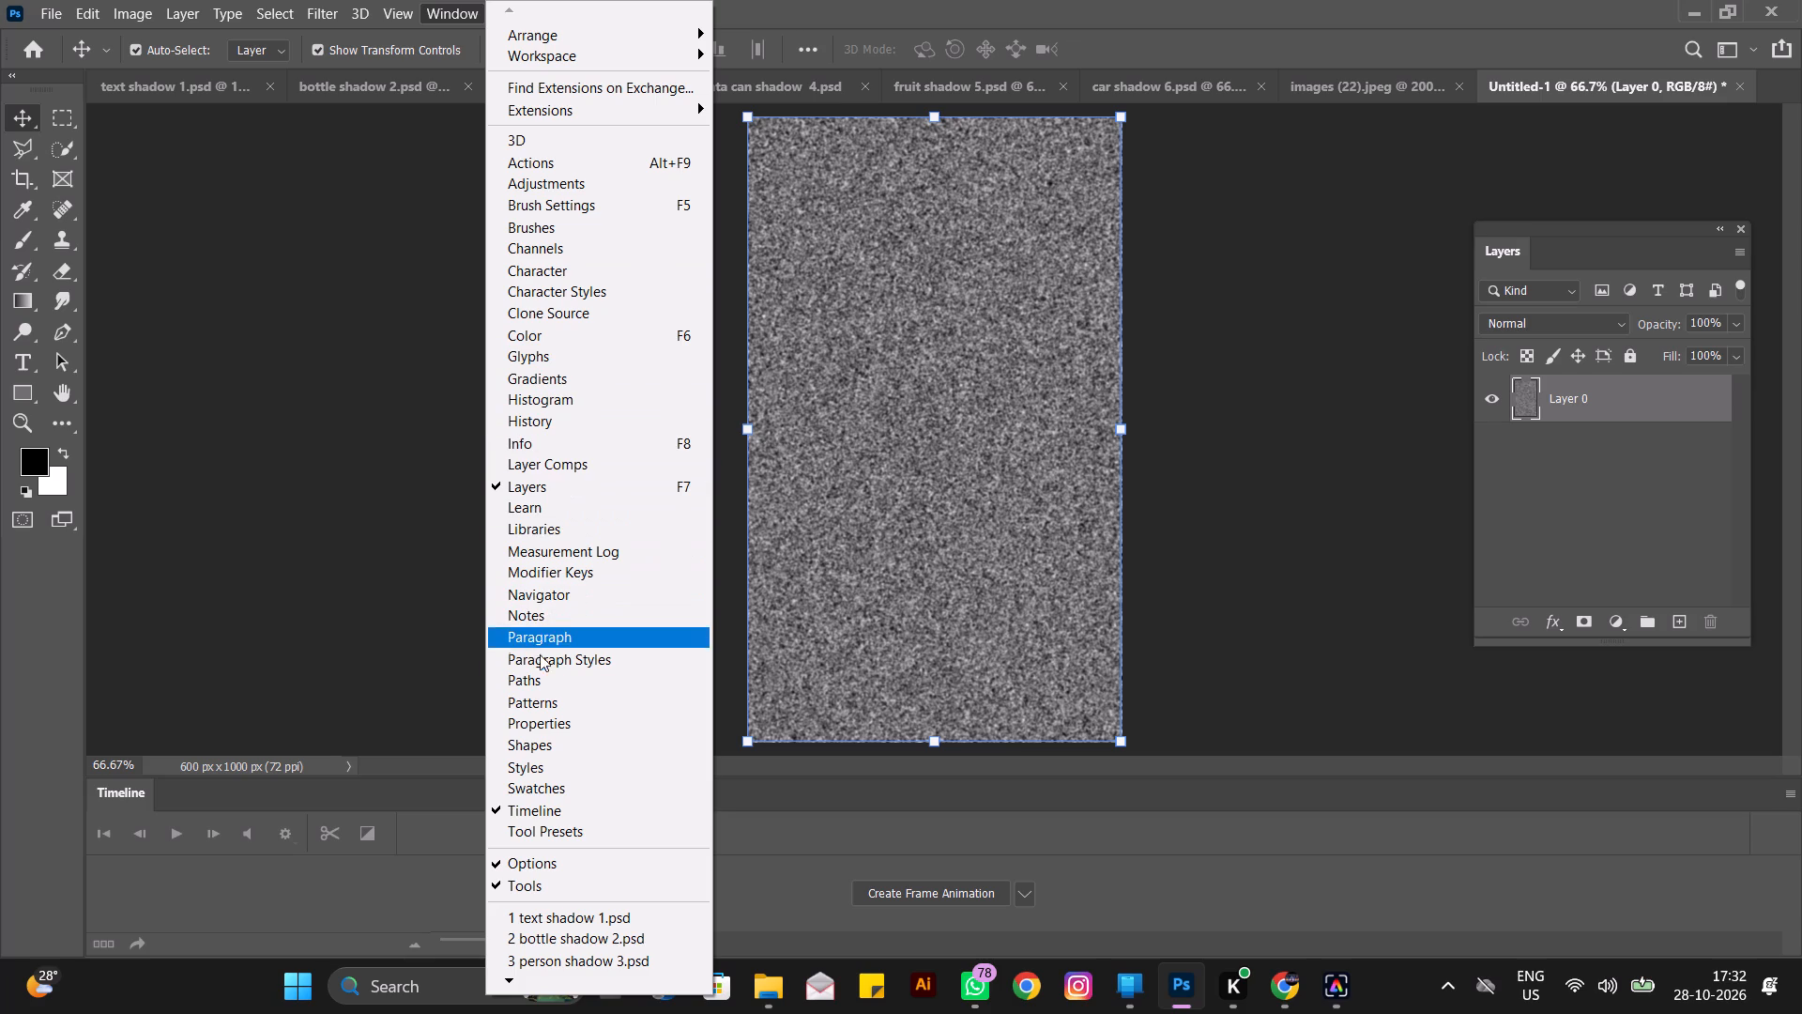
pyautogui.click(580, 254)
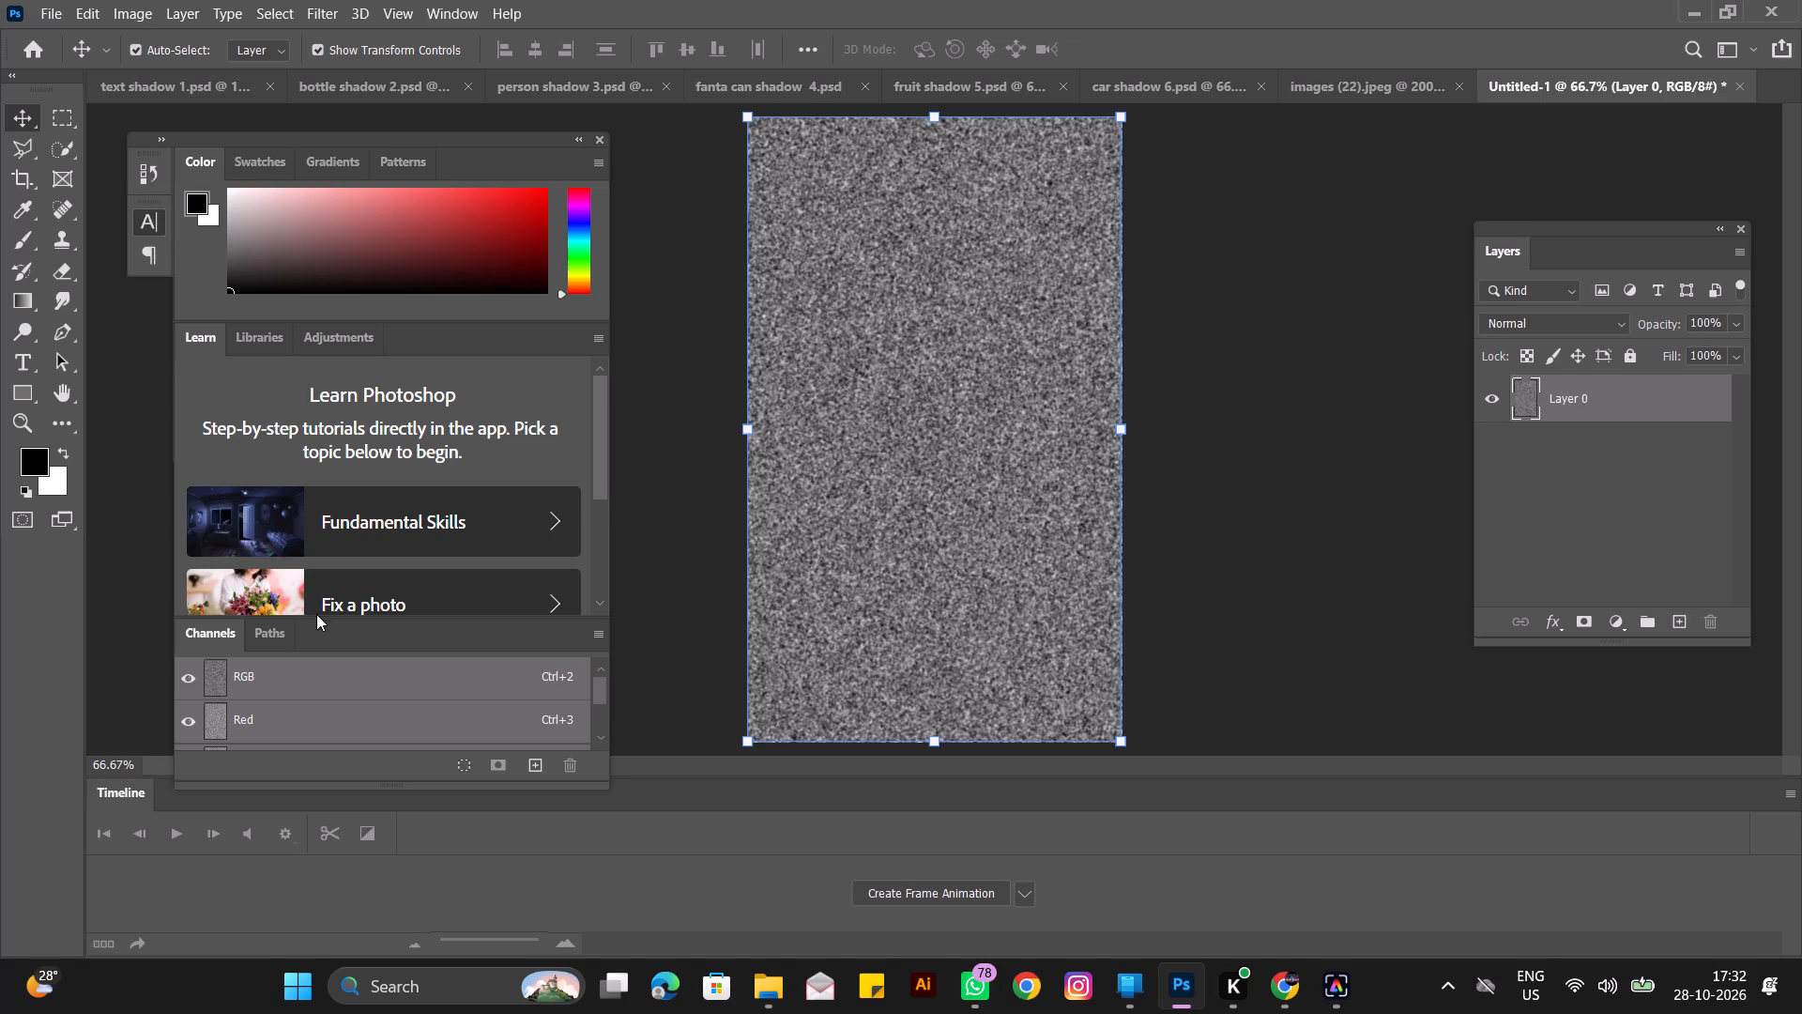
pyautogui.moveTo(205, 636); pyautogui.dragTo(427, 600)
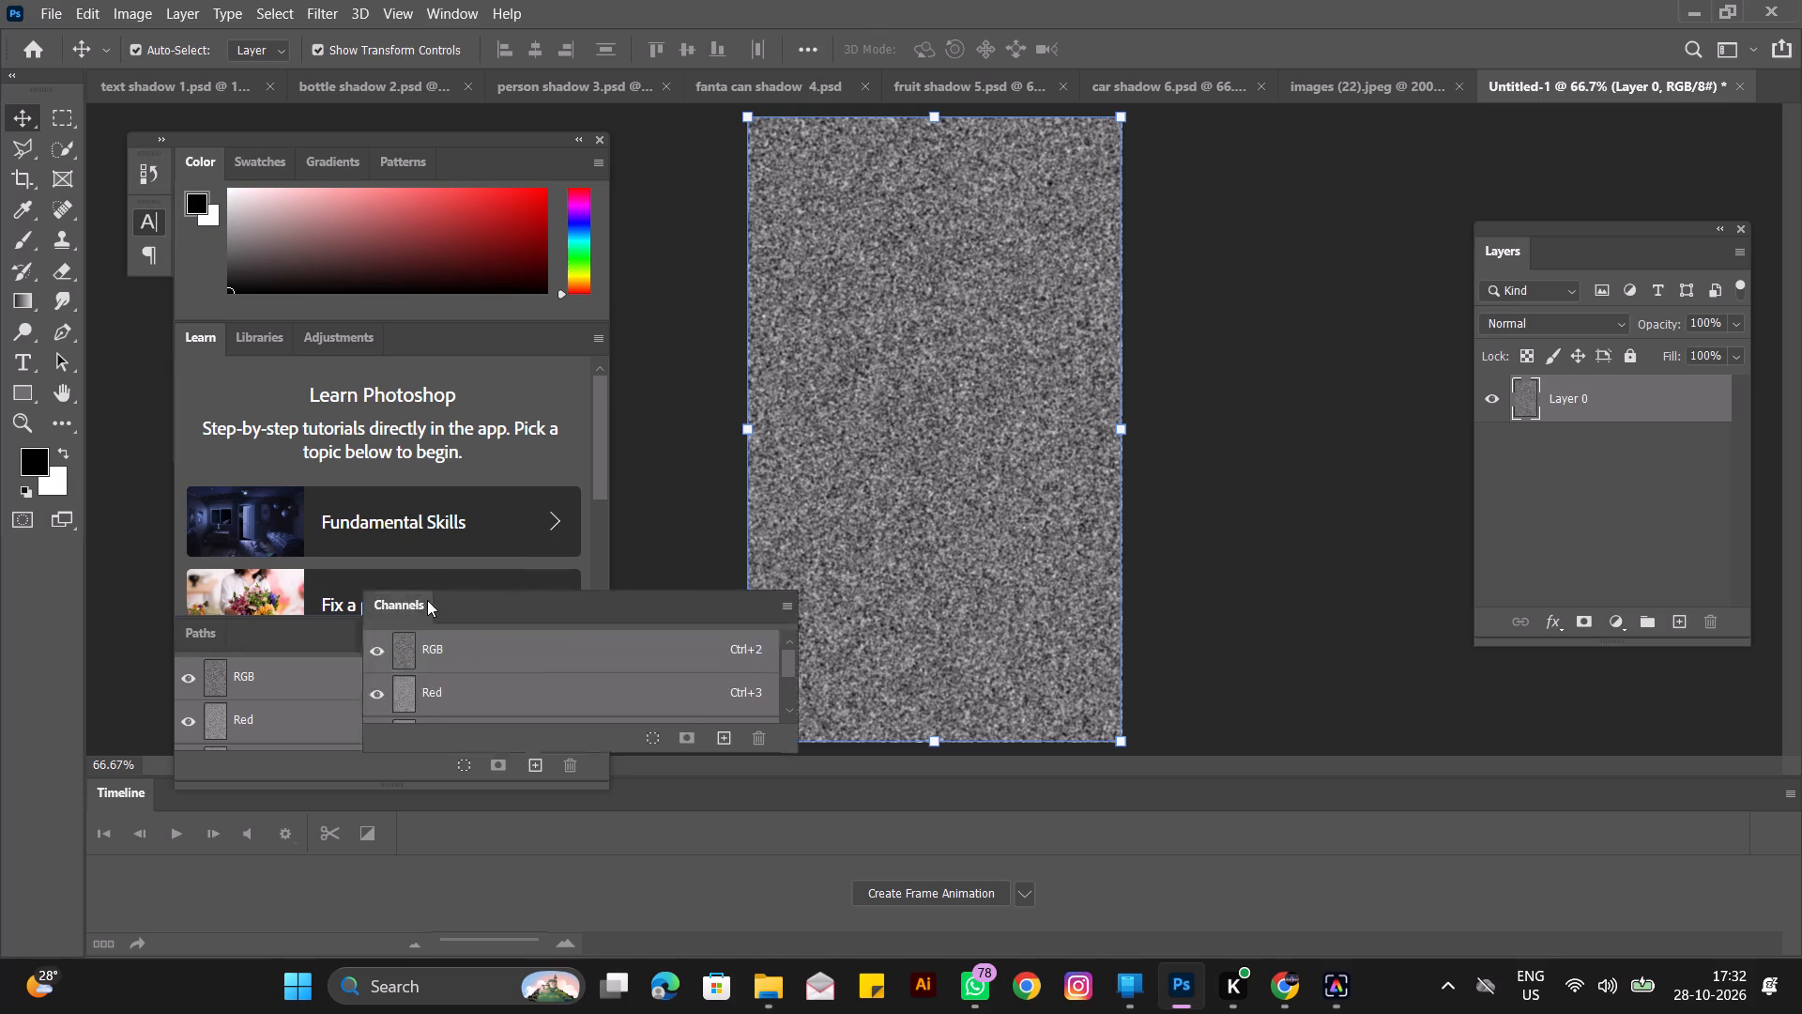
pyautogui.moveTo(427, 600); pyautogui.dragTo(1557, 250)
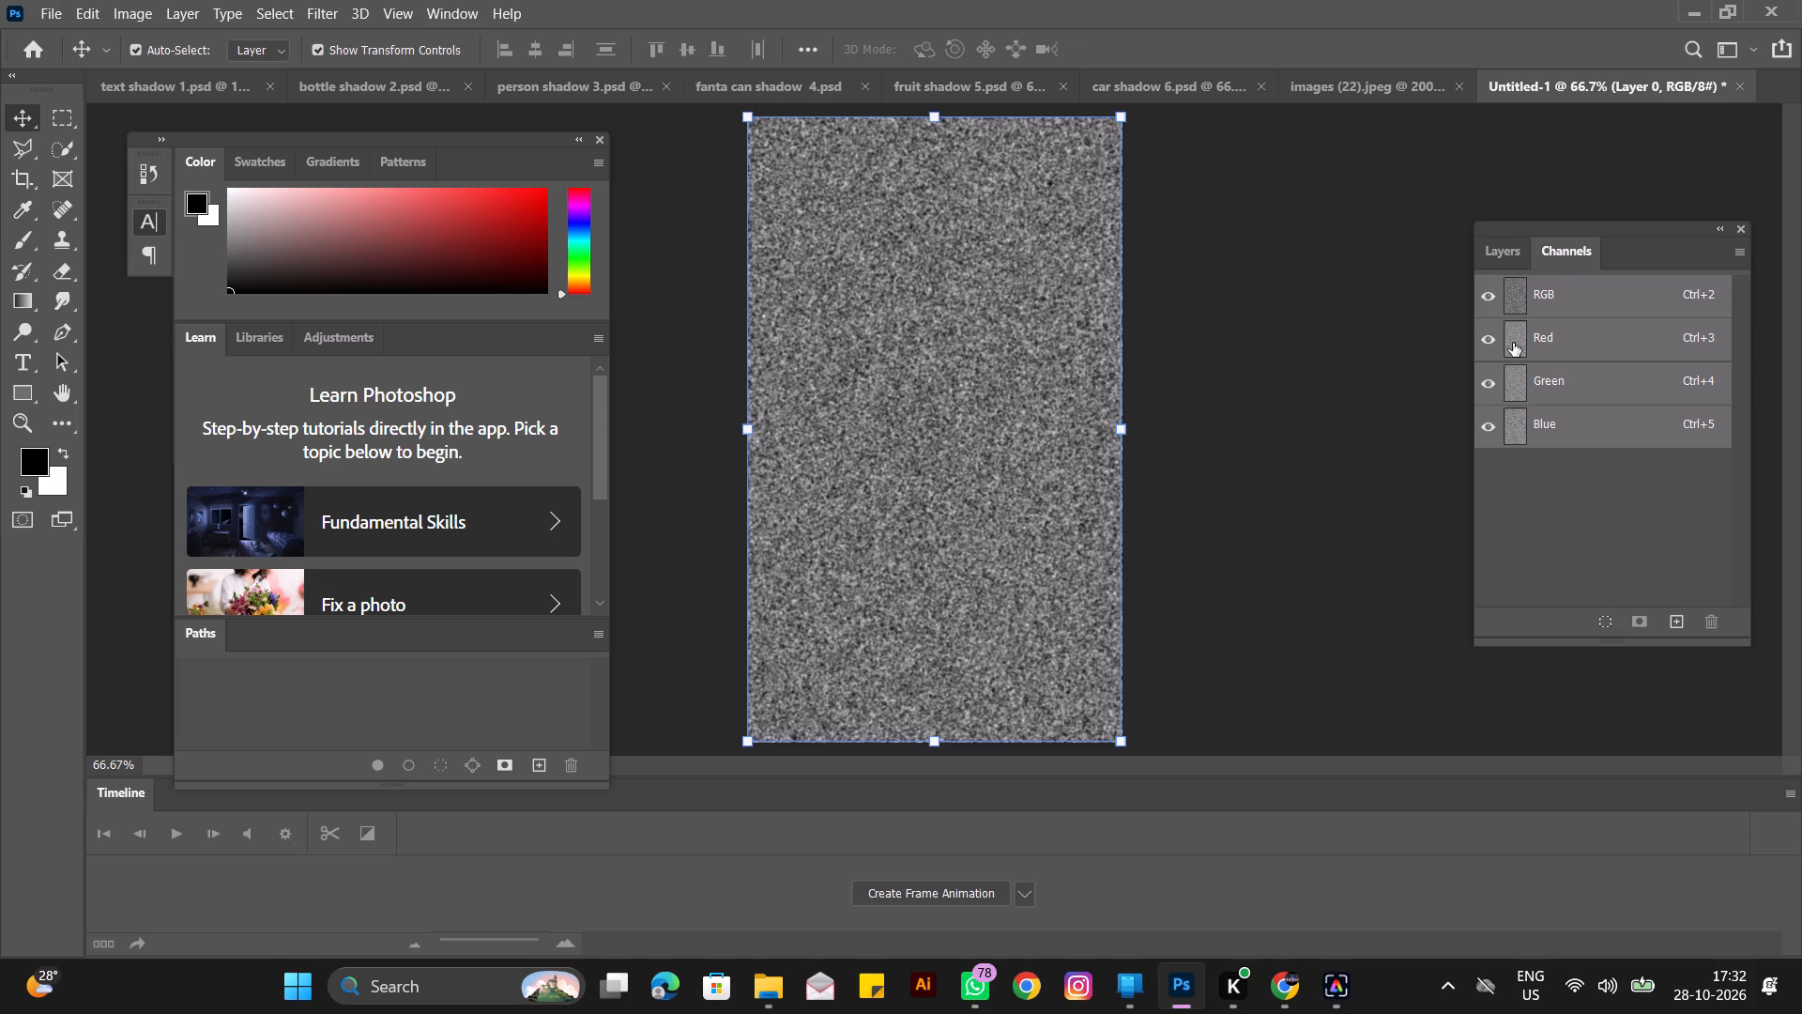
pyautogui.scroll(1, 1514, 342)
# Close the leftover palettes and emboss only the Red channel with a 180° angle, 1 pixel height and 500% amount.
pyautogui.click(1544, 338)
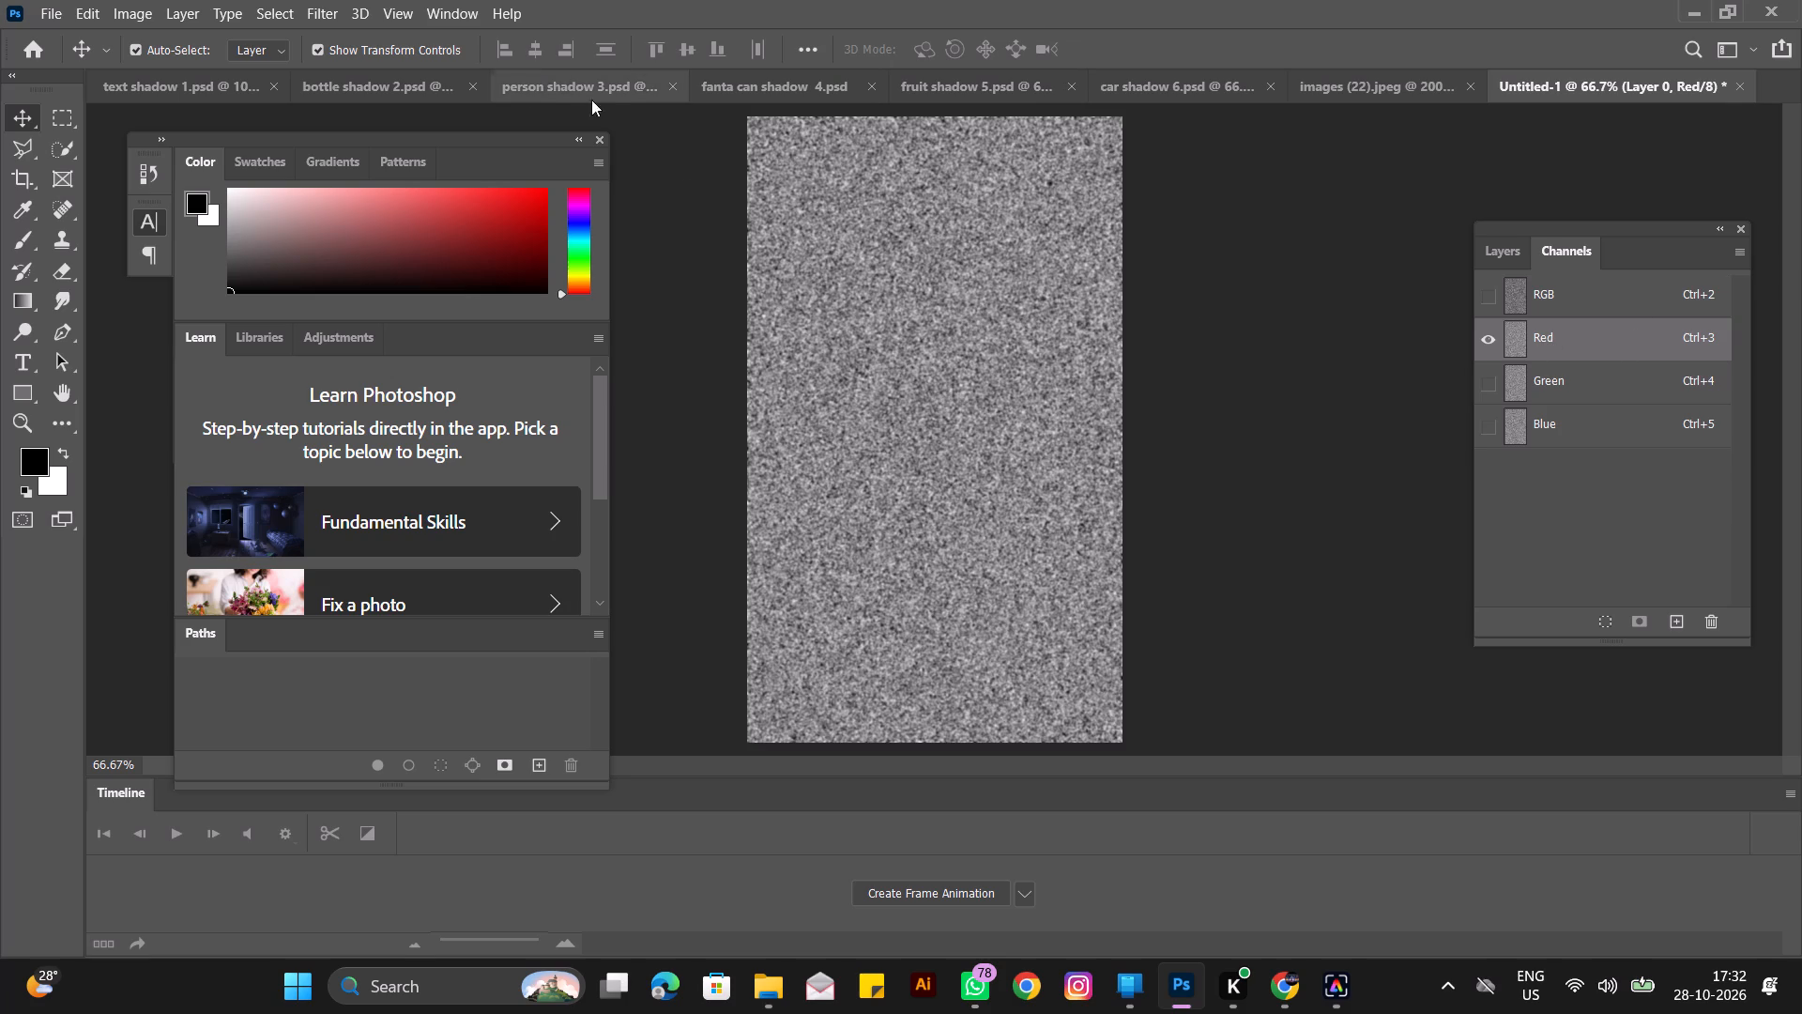
pyautogui.click(600, 141)
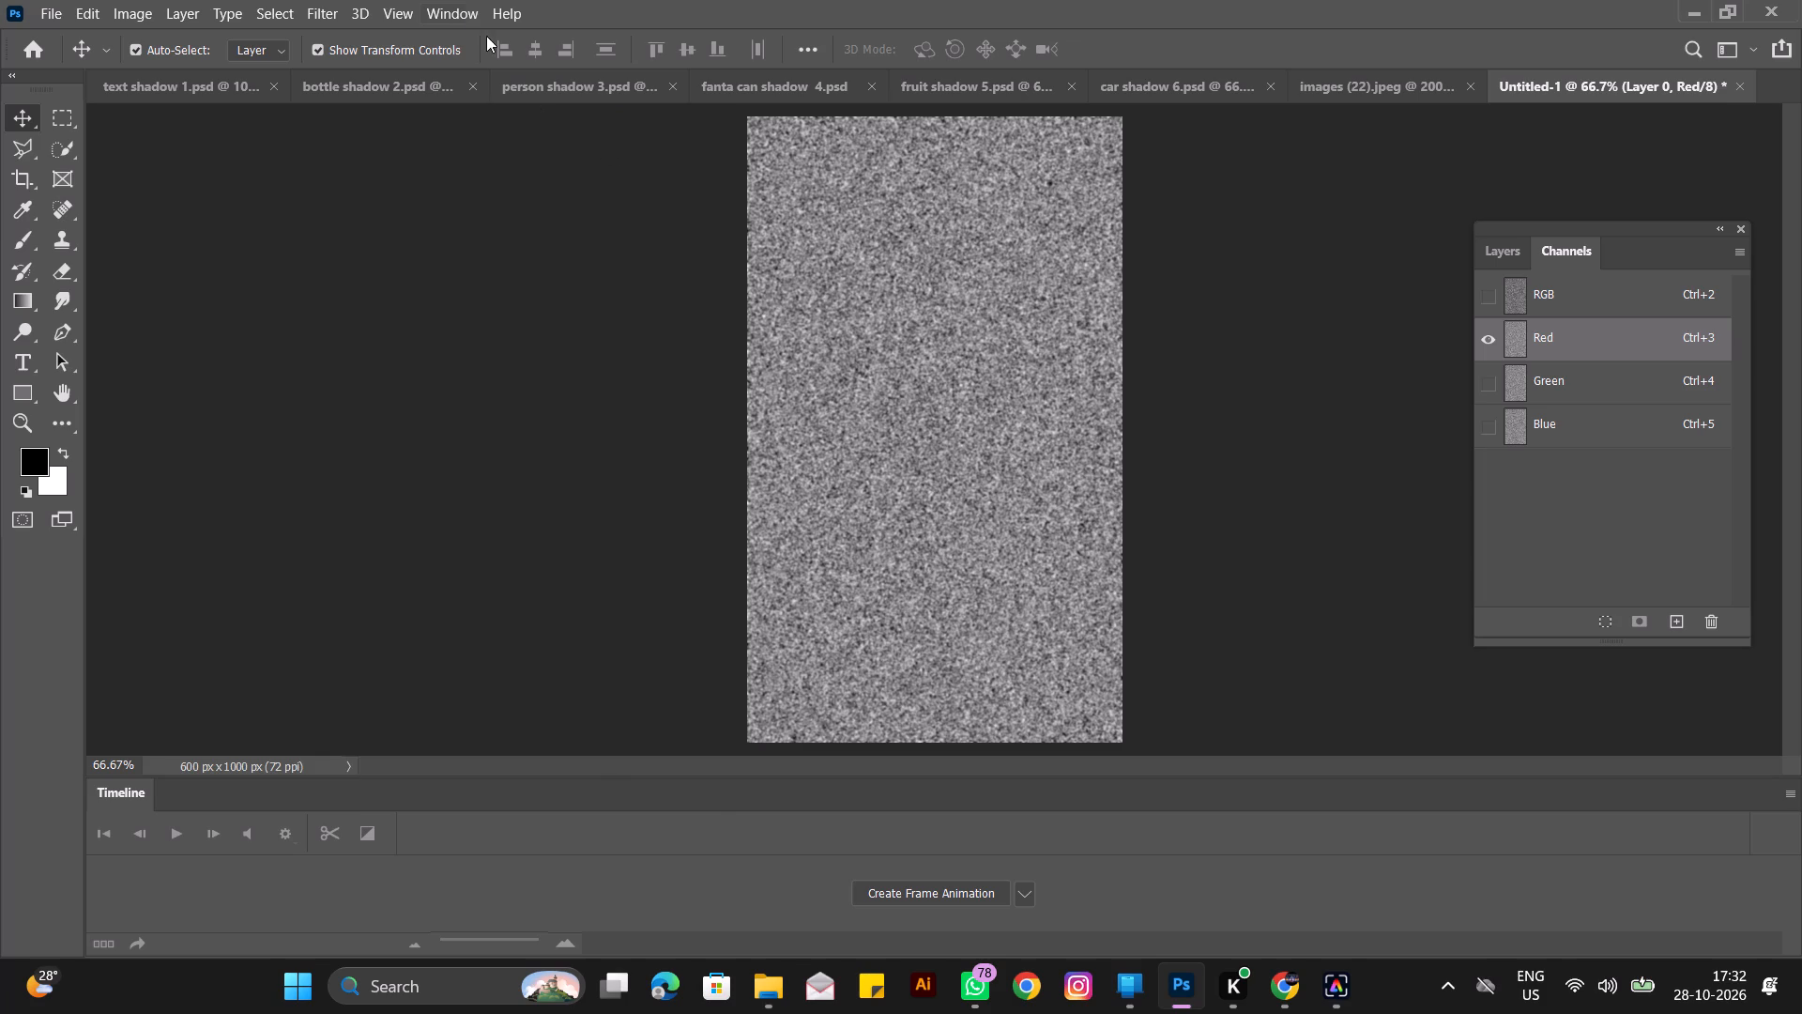
pyautogui.click(463, 13)
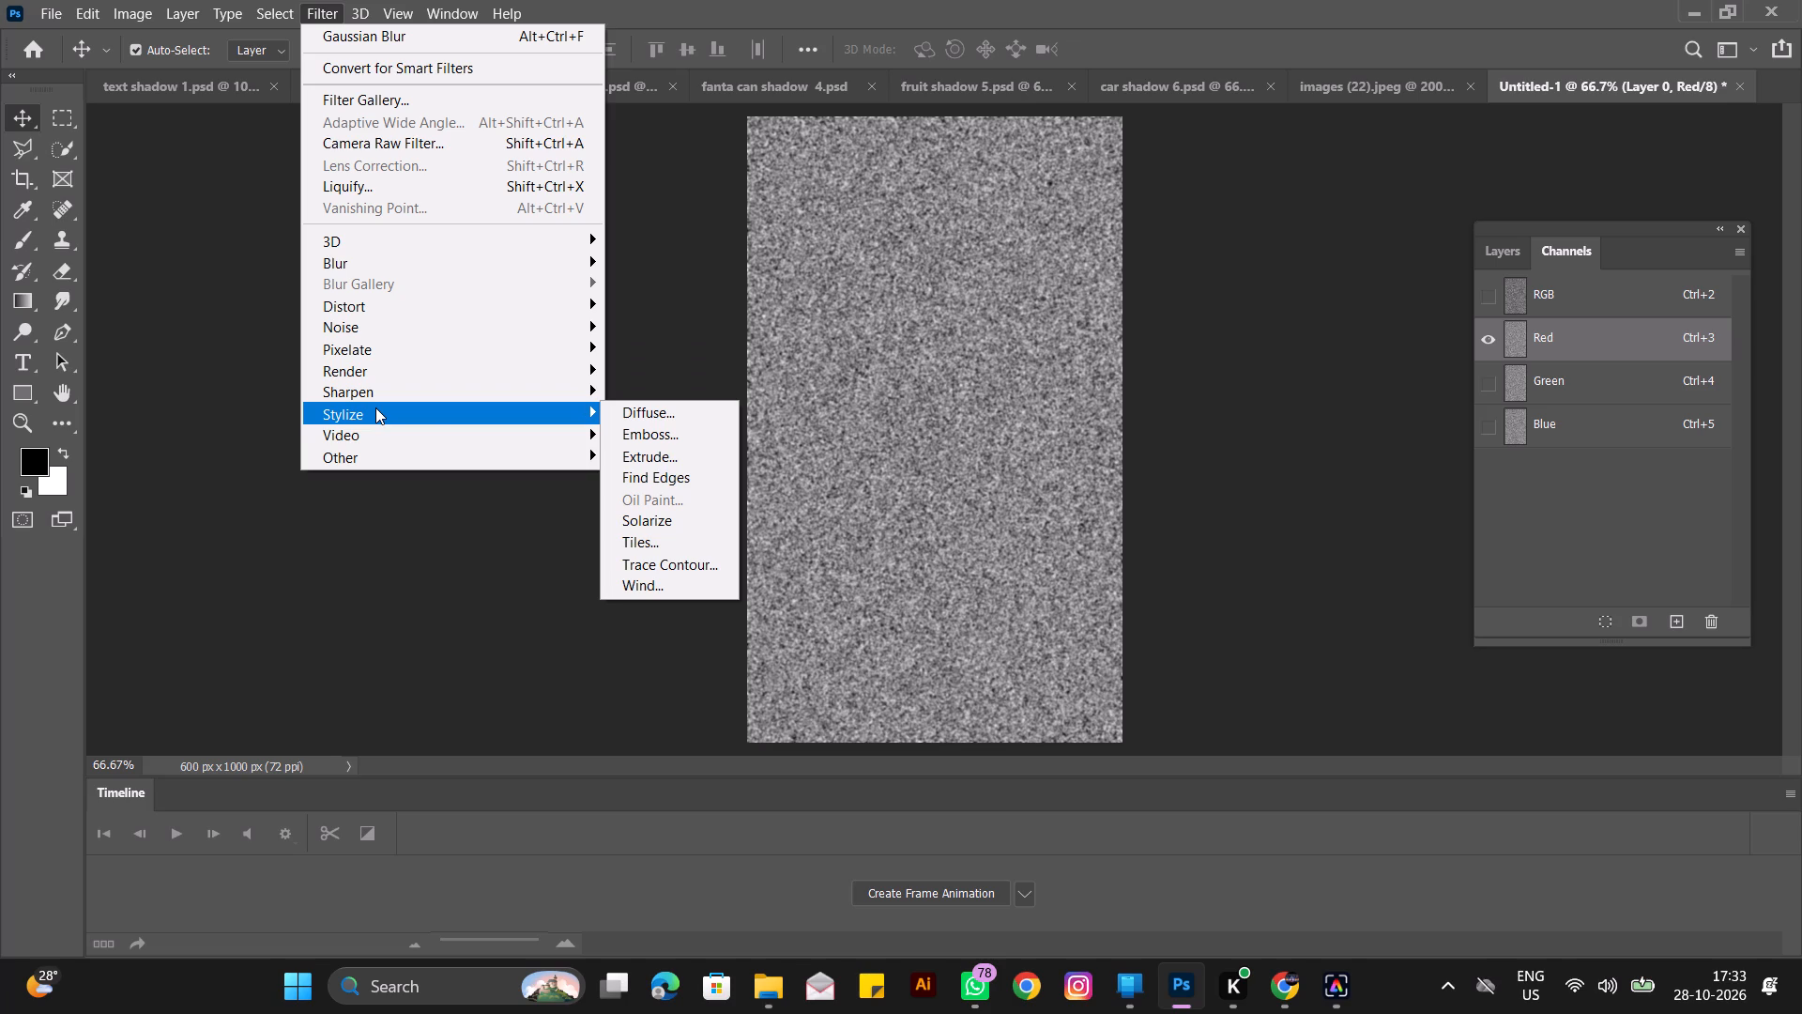
pyautogui.click(618, 426)
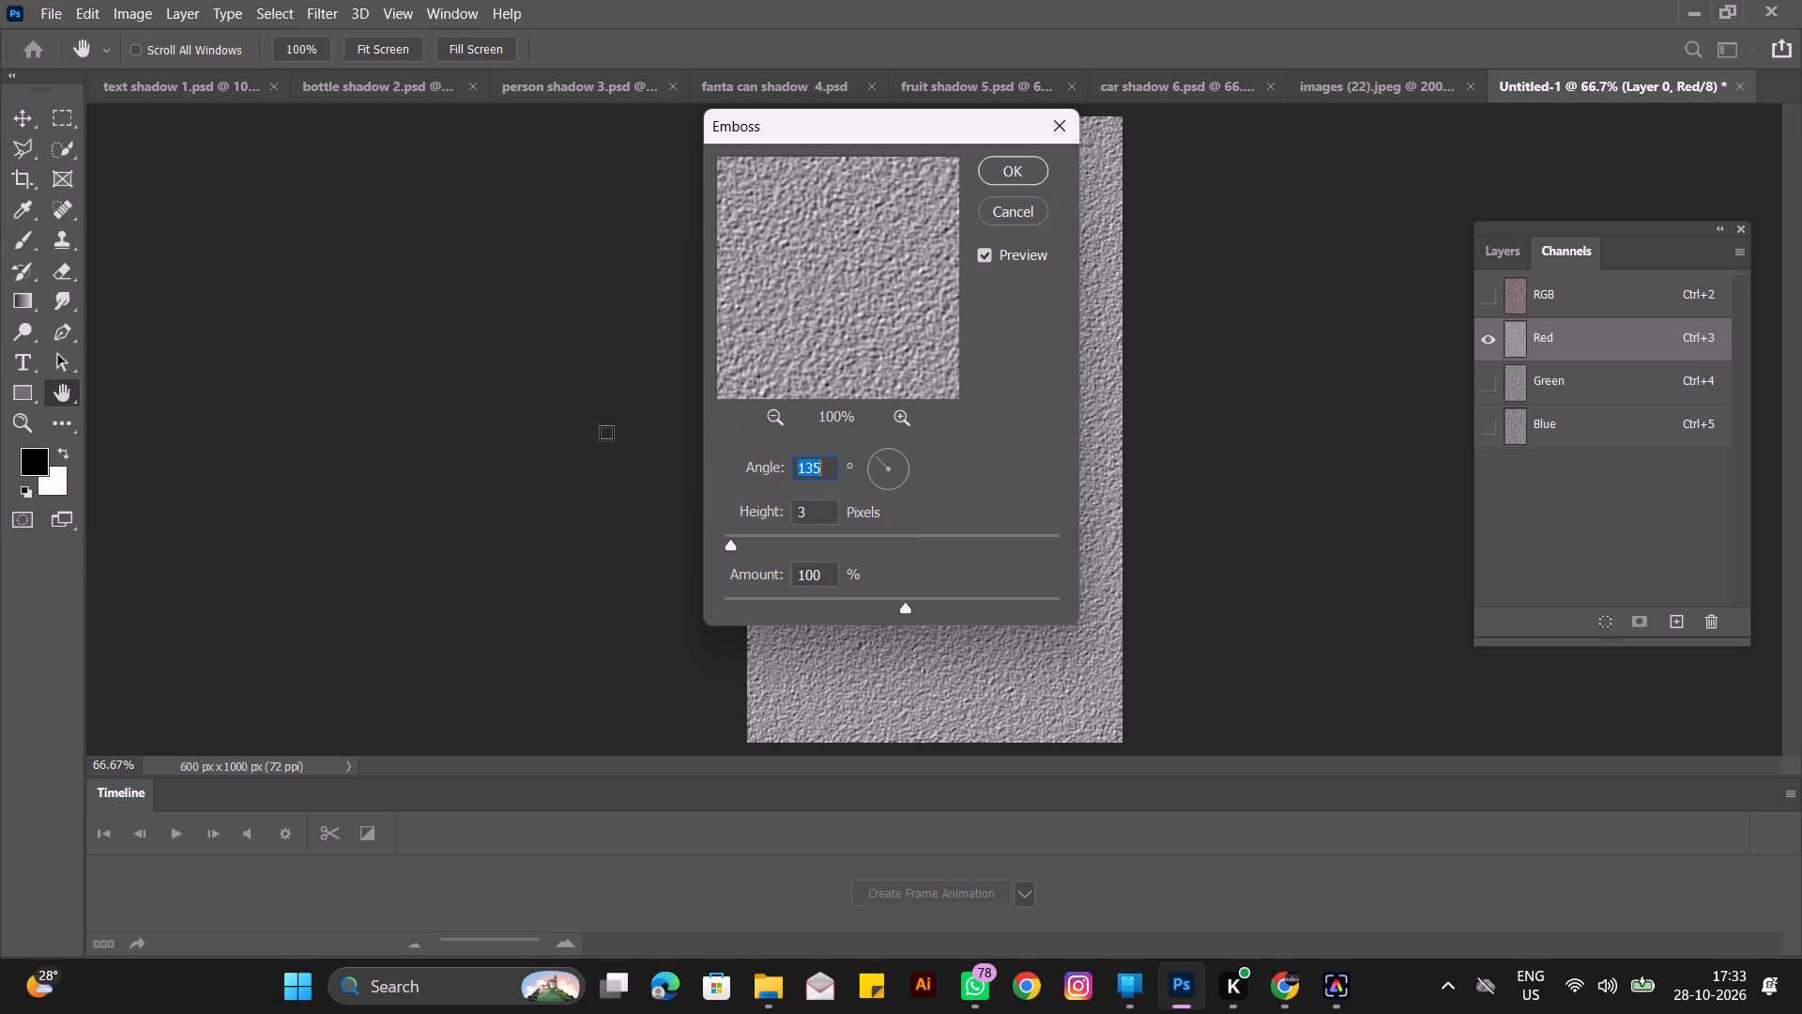
pyautogui.write('180')
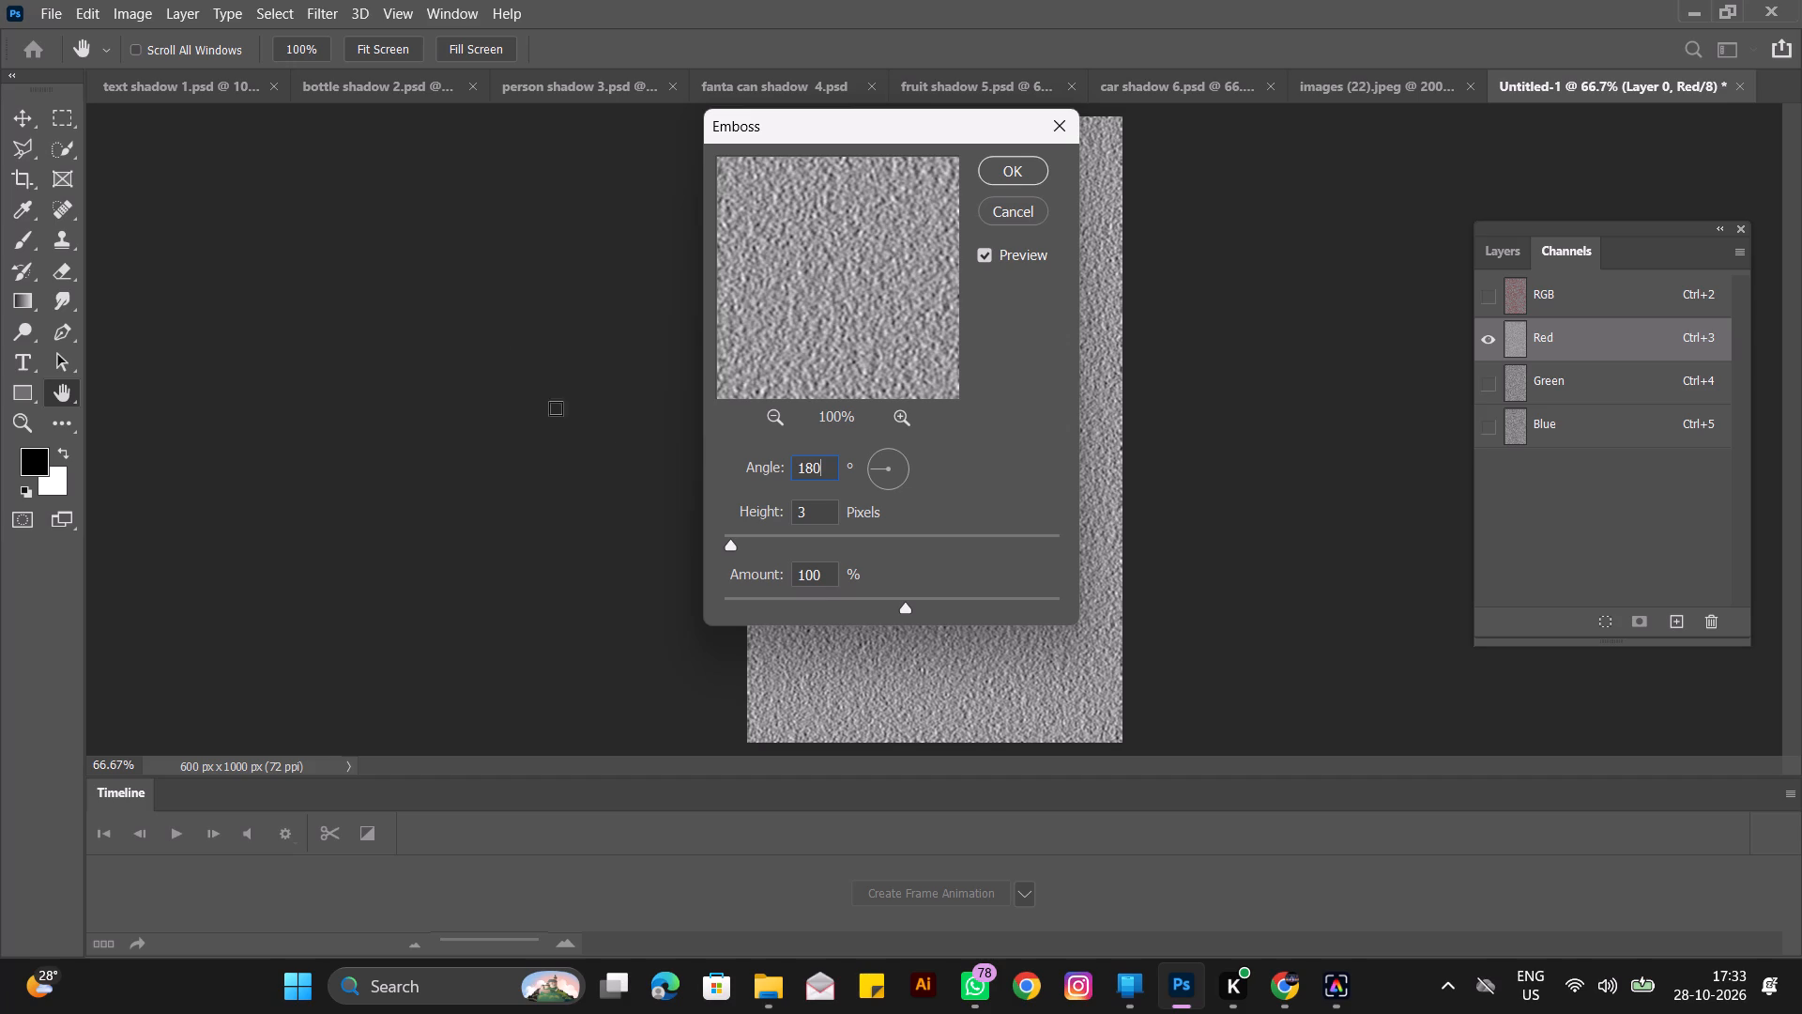
pyautogui.moveTo(812, 517); pyautogui.dragTo(721, 490)
pyautogui.press('1')
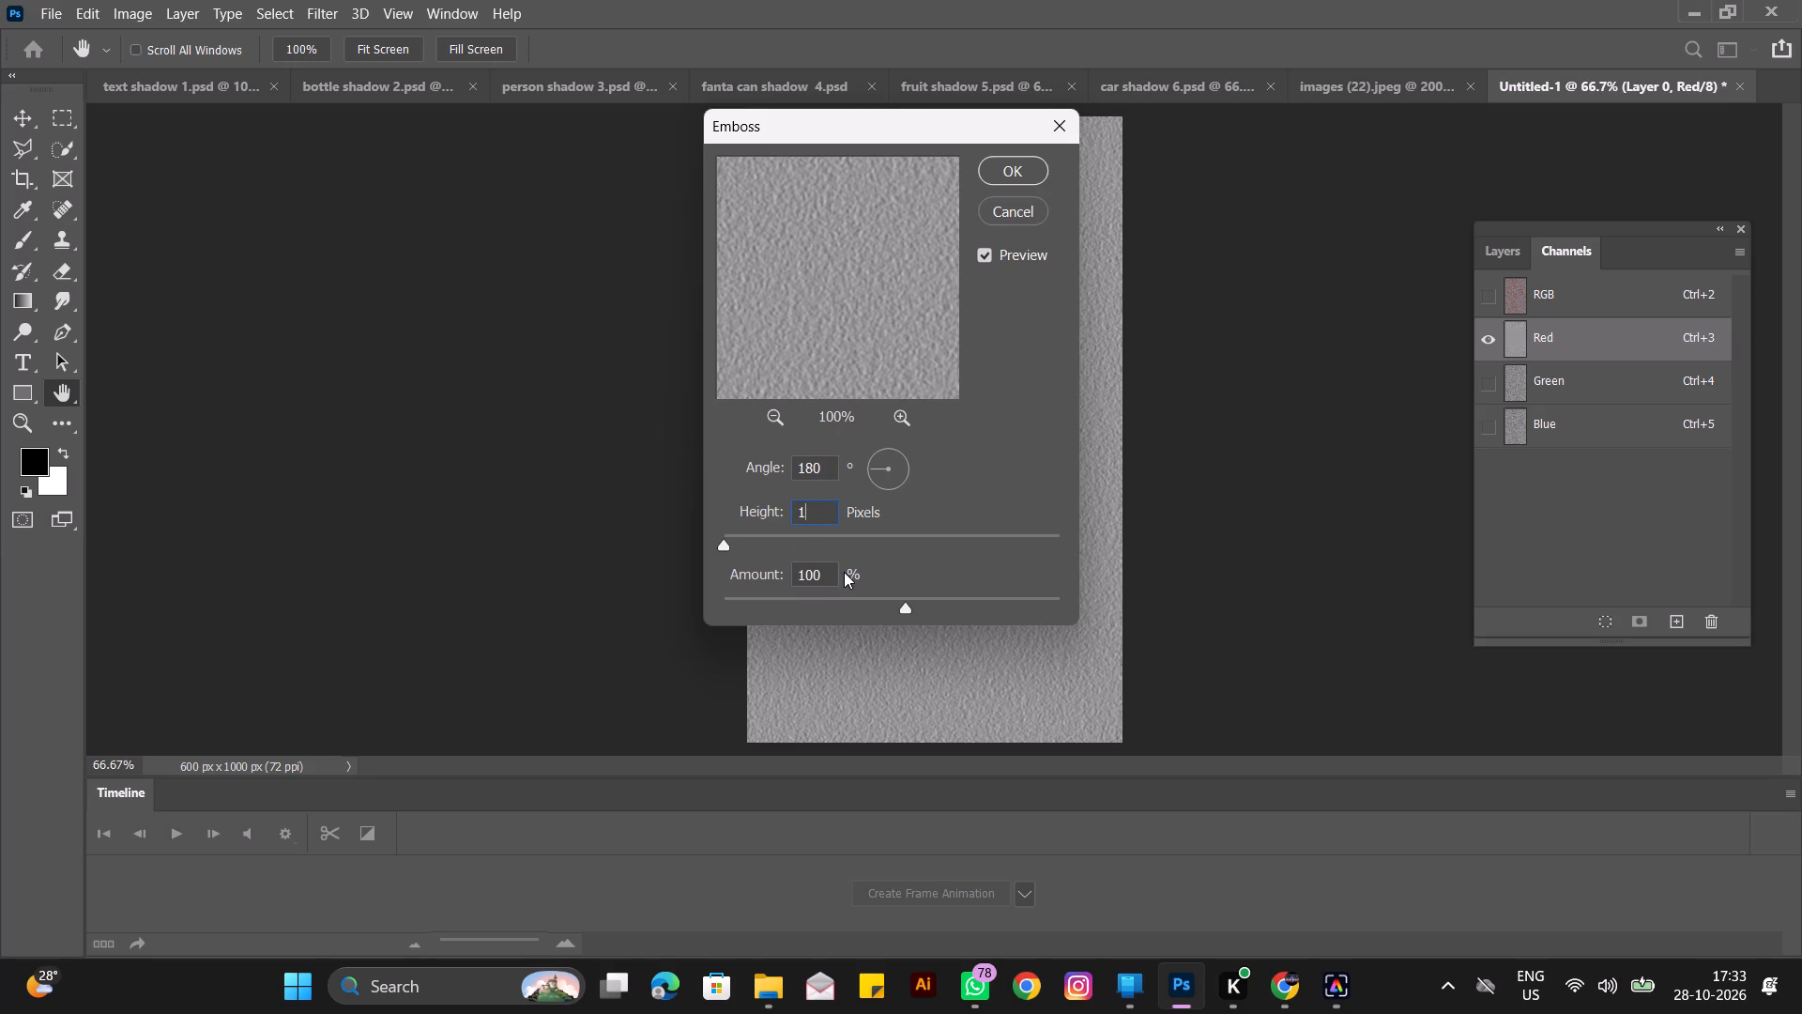
pyautogui.moveTo(832, 572); pyautogui.dragTo(754, 576)
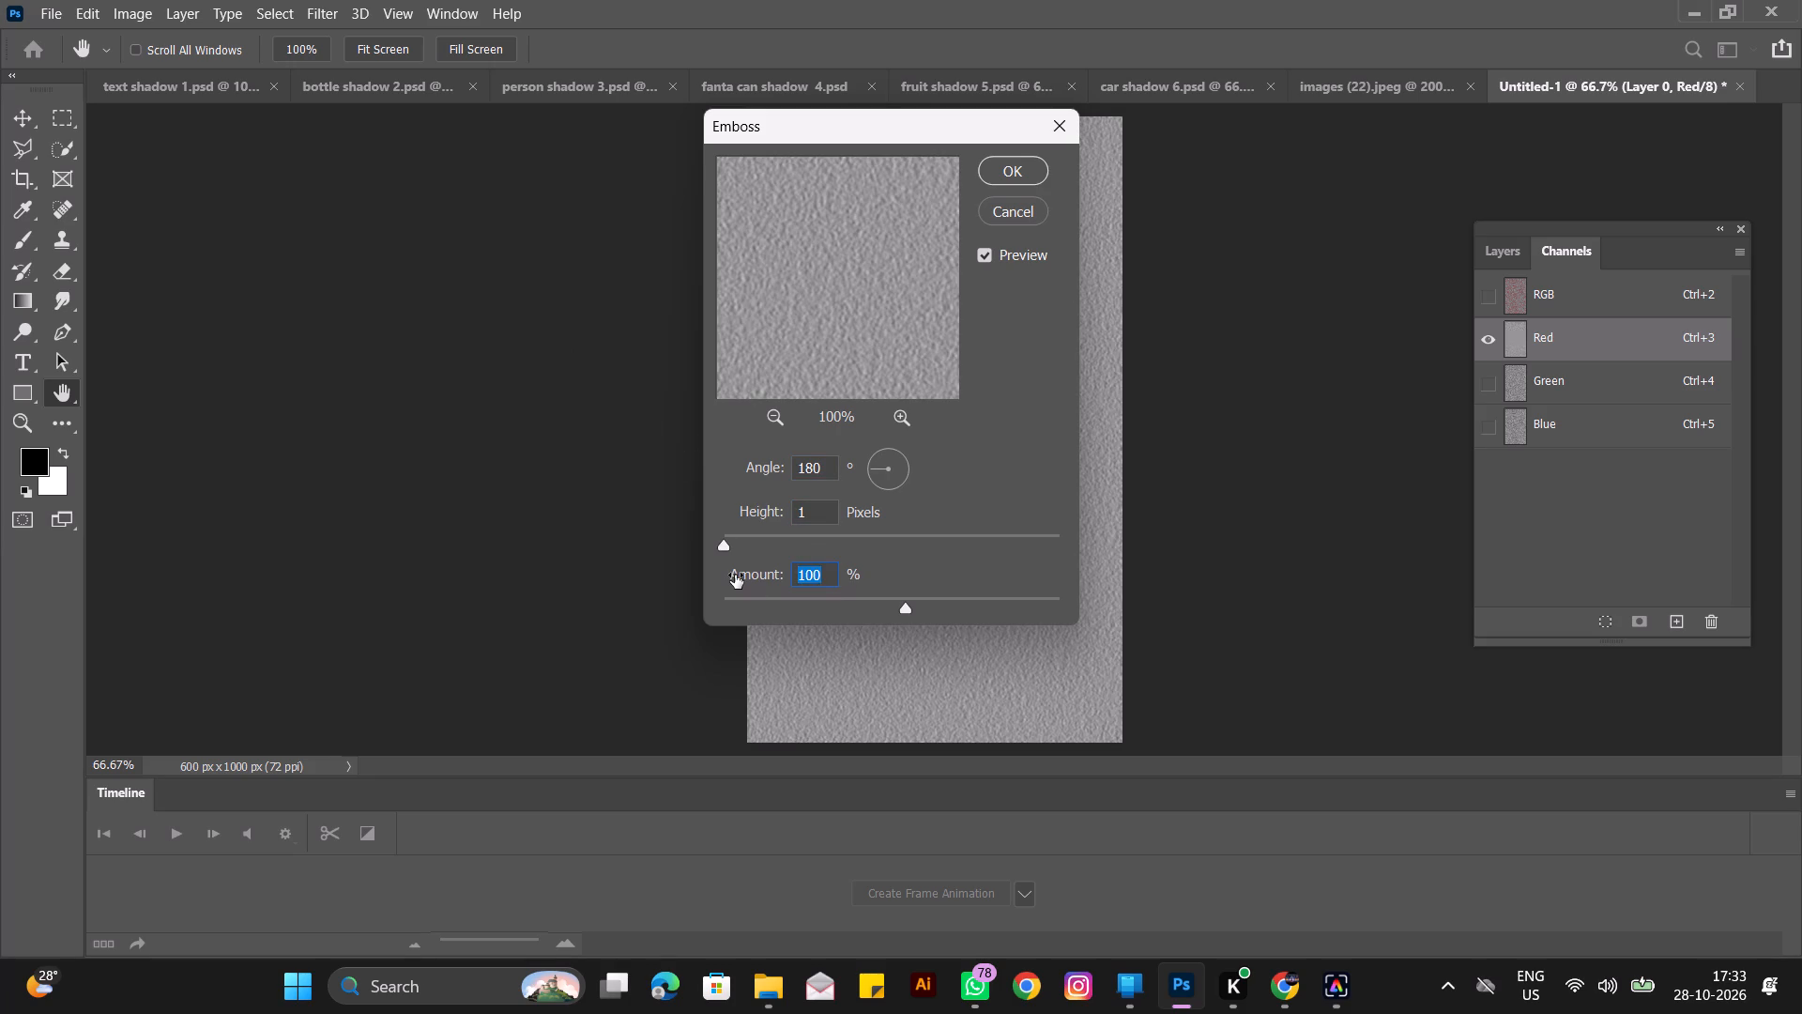
pyautogui.moveTo(904, 606); pyautogui.dragTo(1007, 622)
pyautogui.moveTo(1007, 622); pyautogui.dragTo(1140, 659)
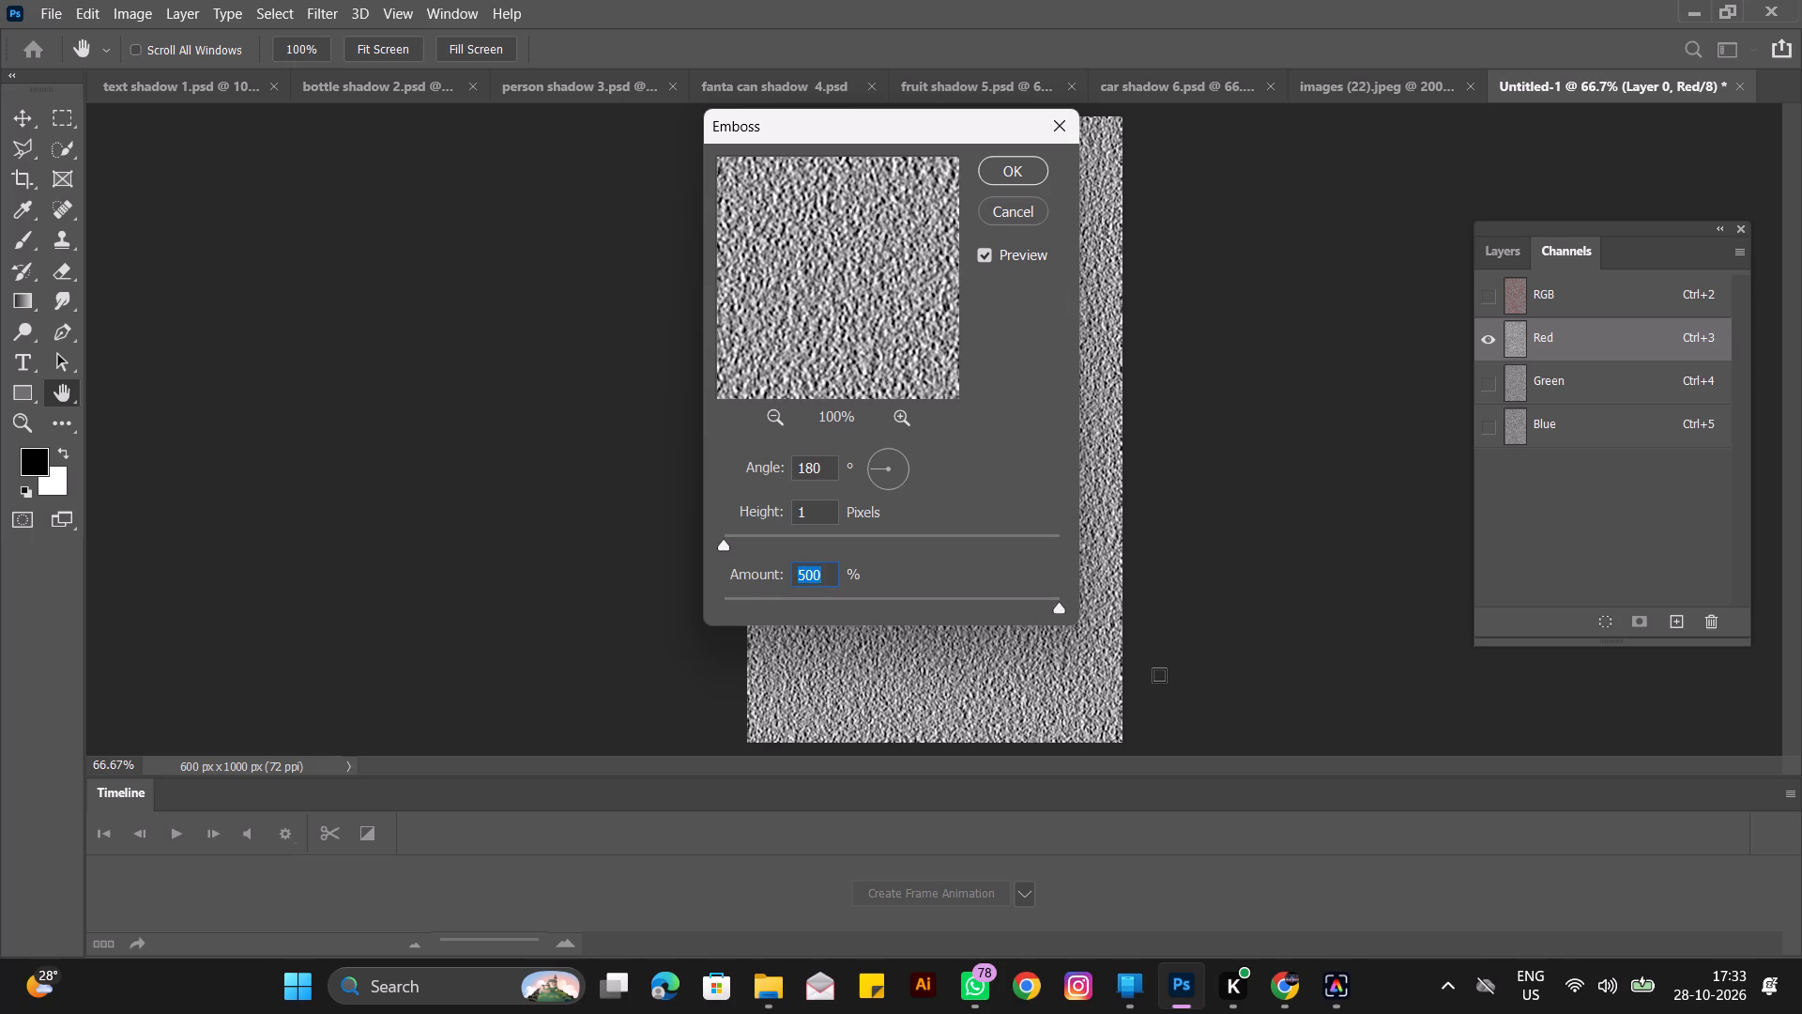
pyautogui.scroll(1, 1159, 675)
pyautogui.click(1035, 171)
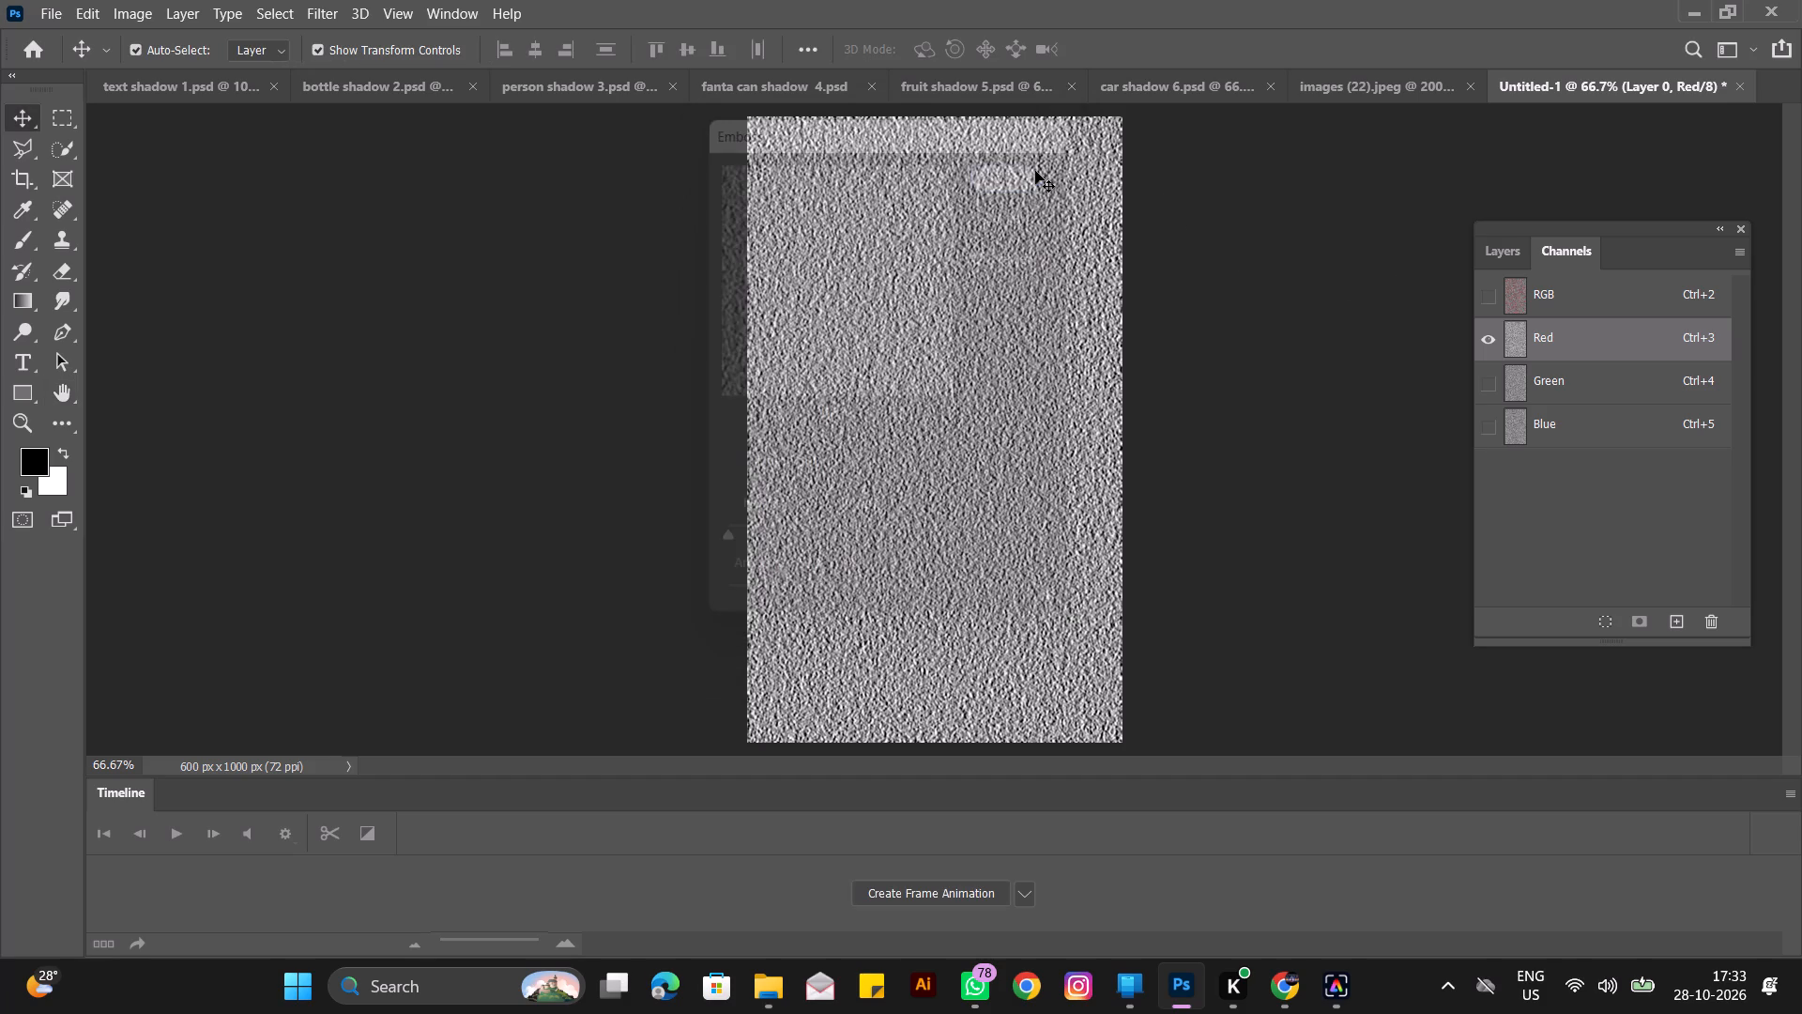
# Make all channels visible and emboss only the Green channel with a 90° angle, 1 pixel height and 500% amount.
pyautogui.click(1497, 339)
pyautogui.click(1491, 307)
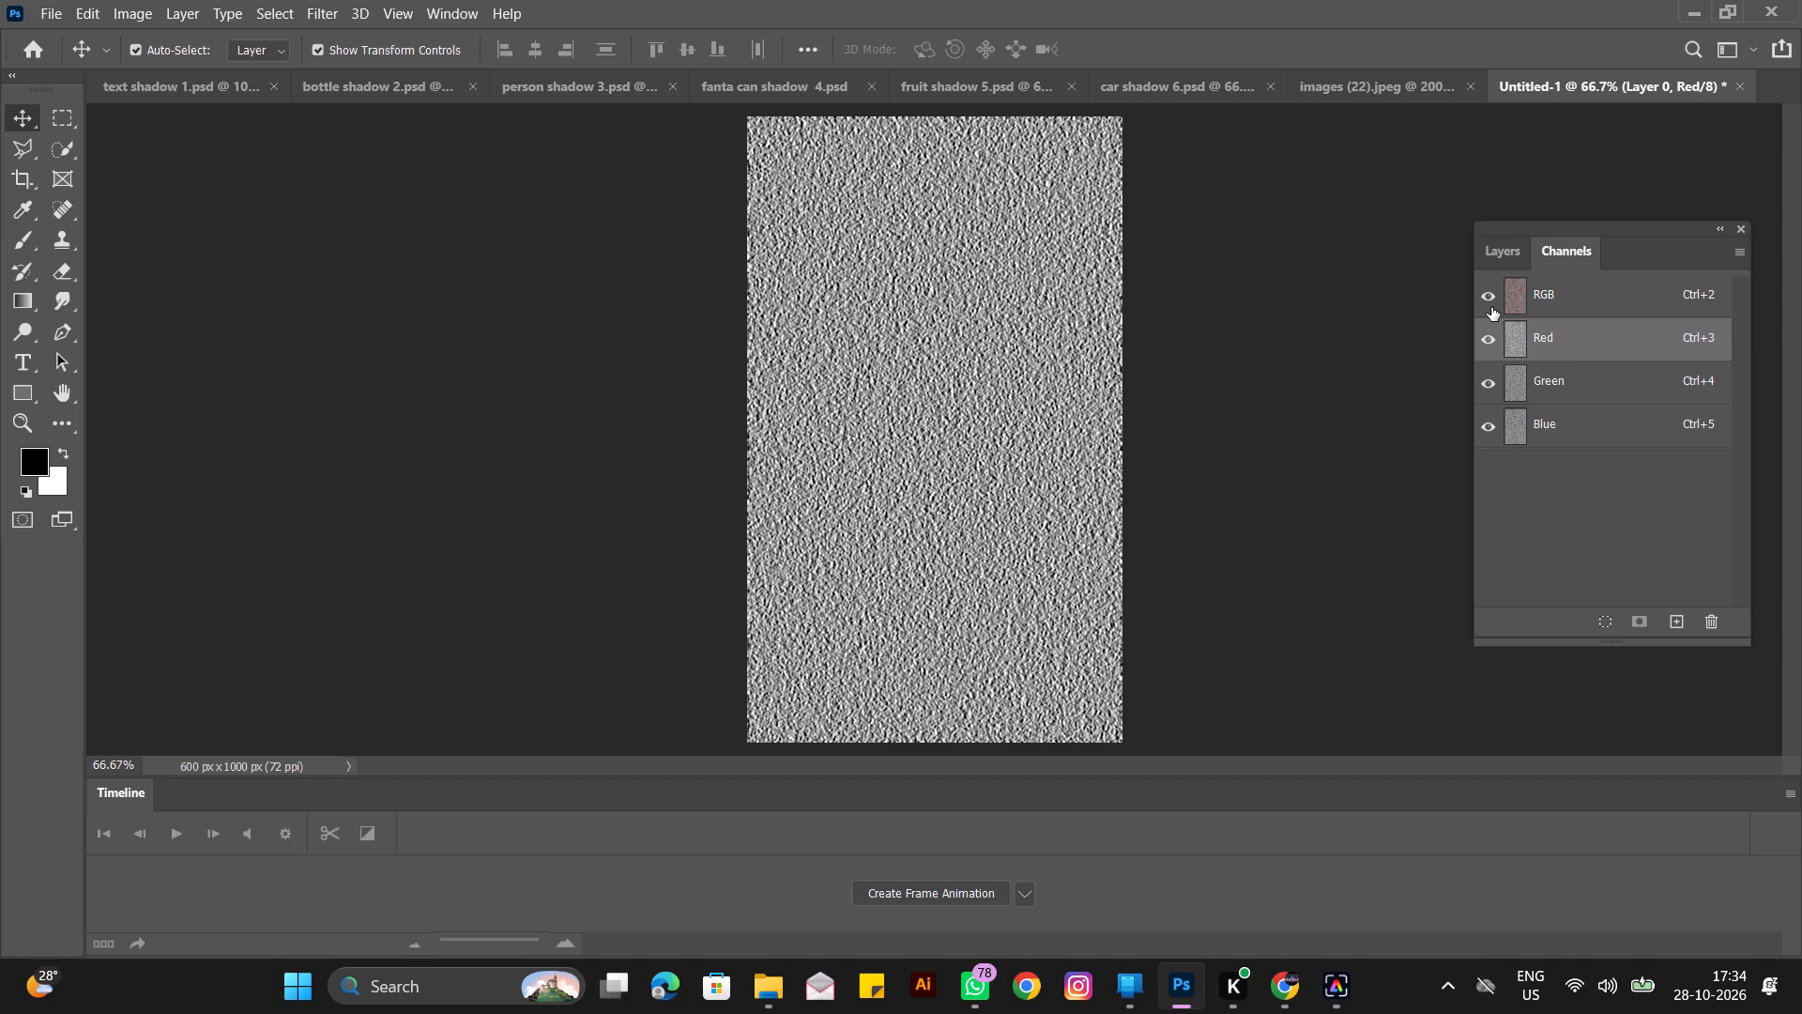
pyautogui.click(1602, 407)
pyautogui.click(1583, 376)
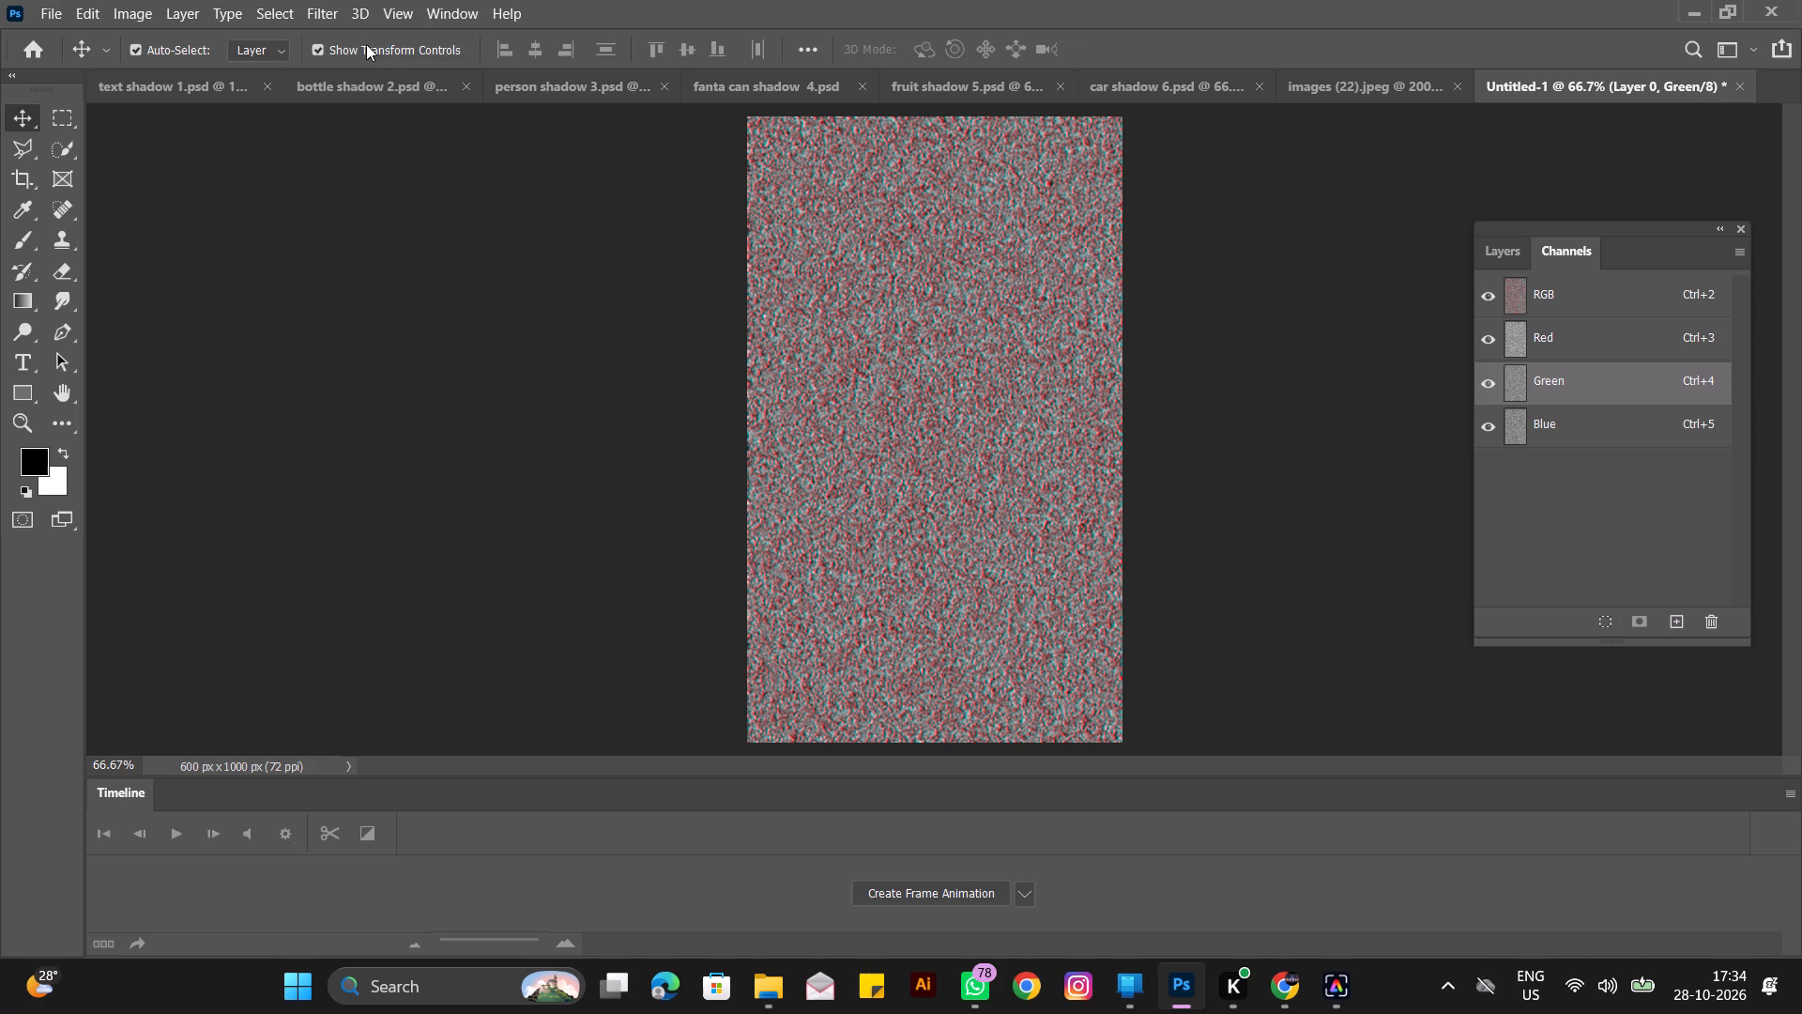
pyautogui.click(326, 9)
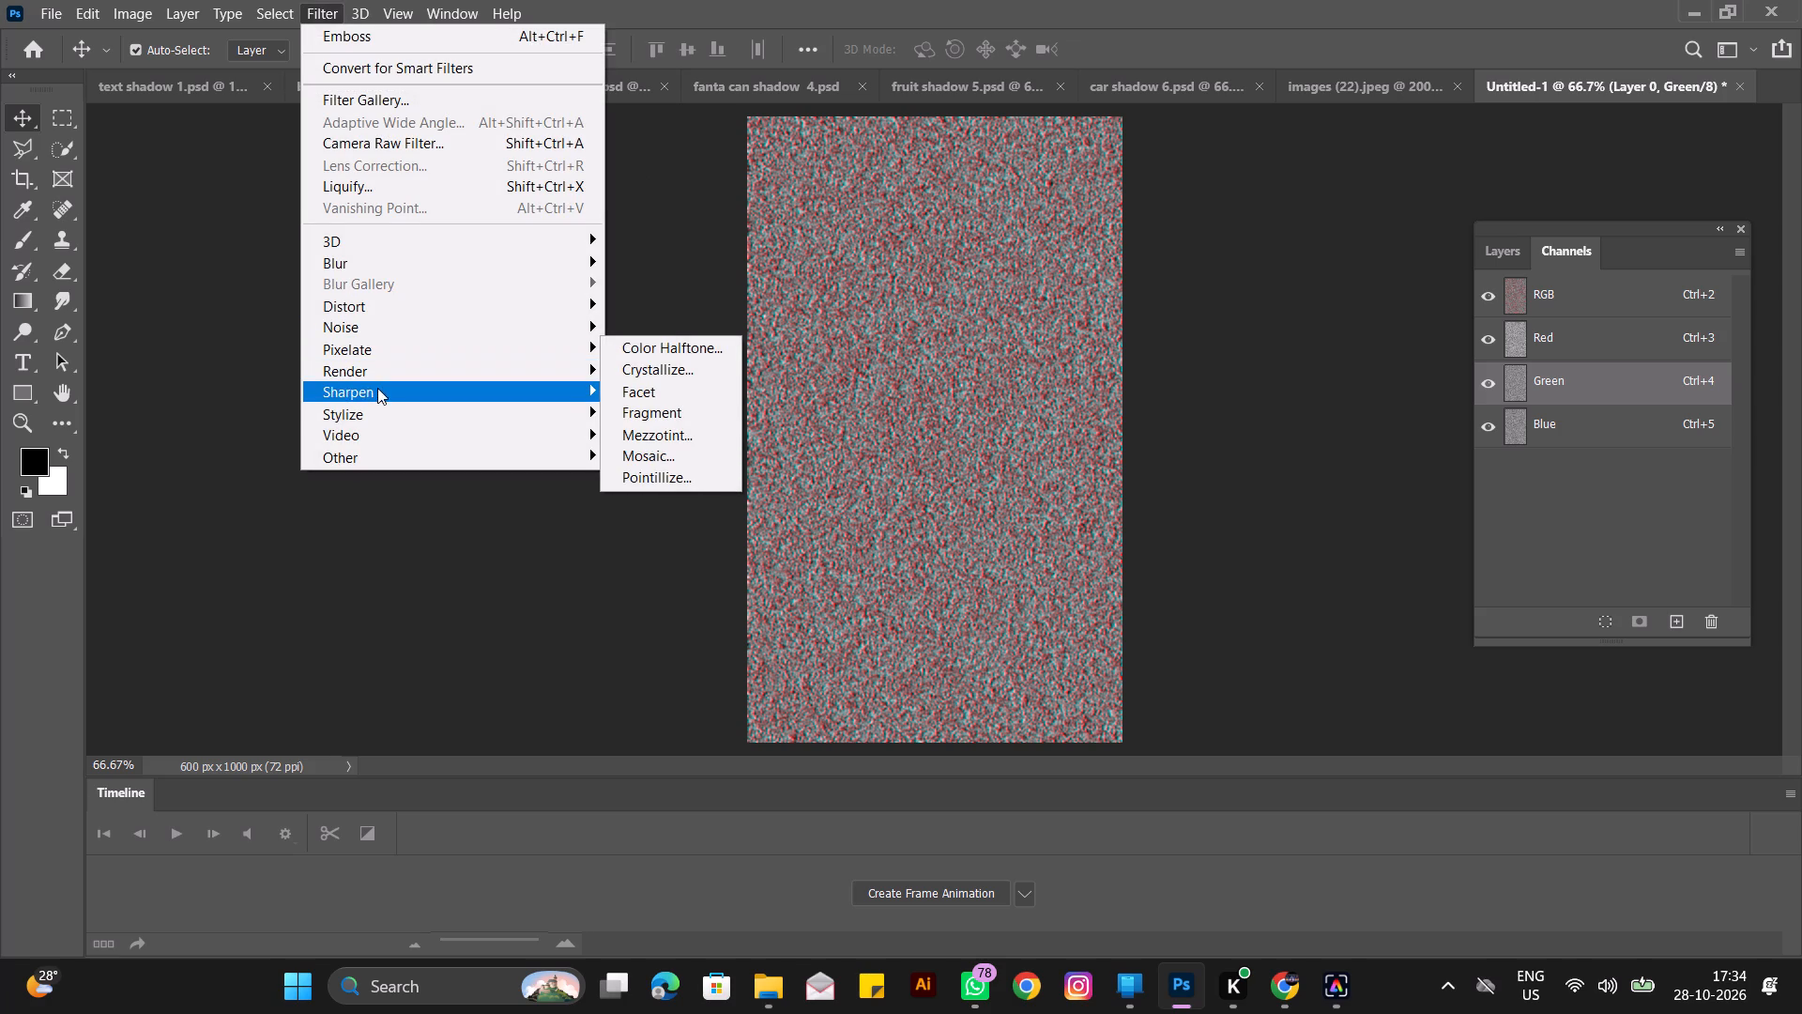
pyautogui.click(667, 437)
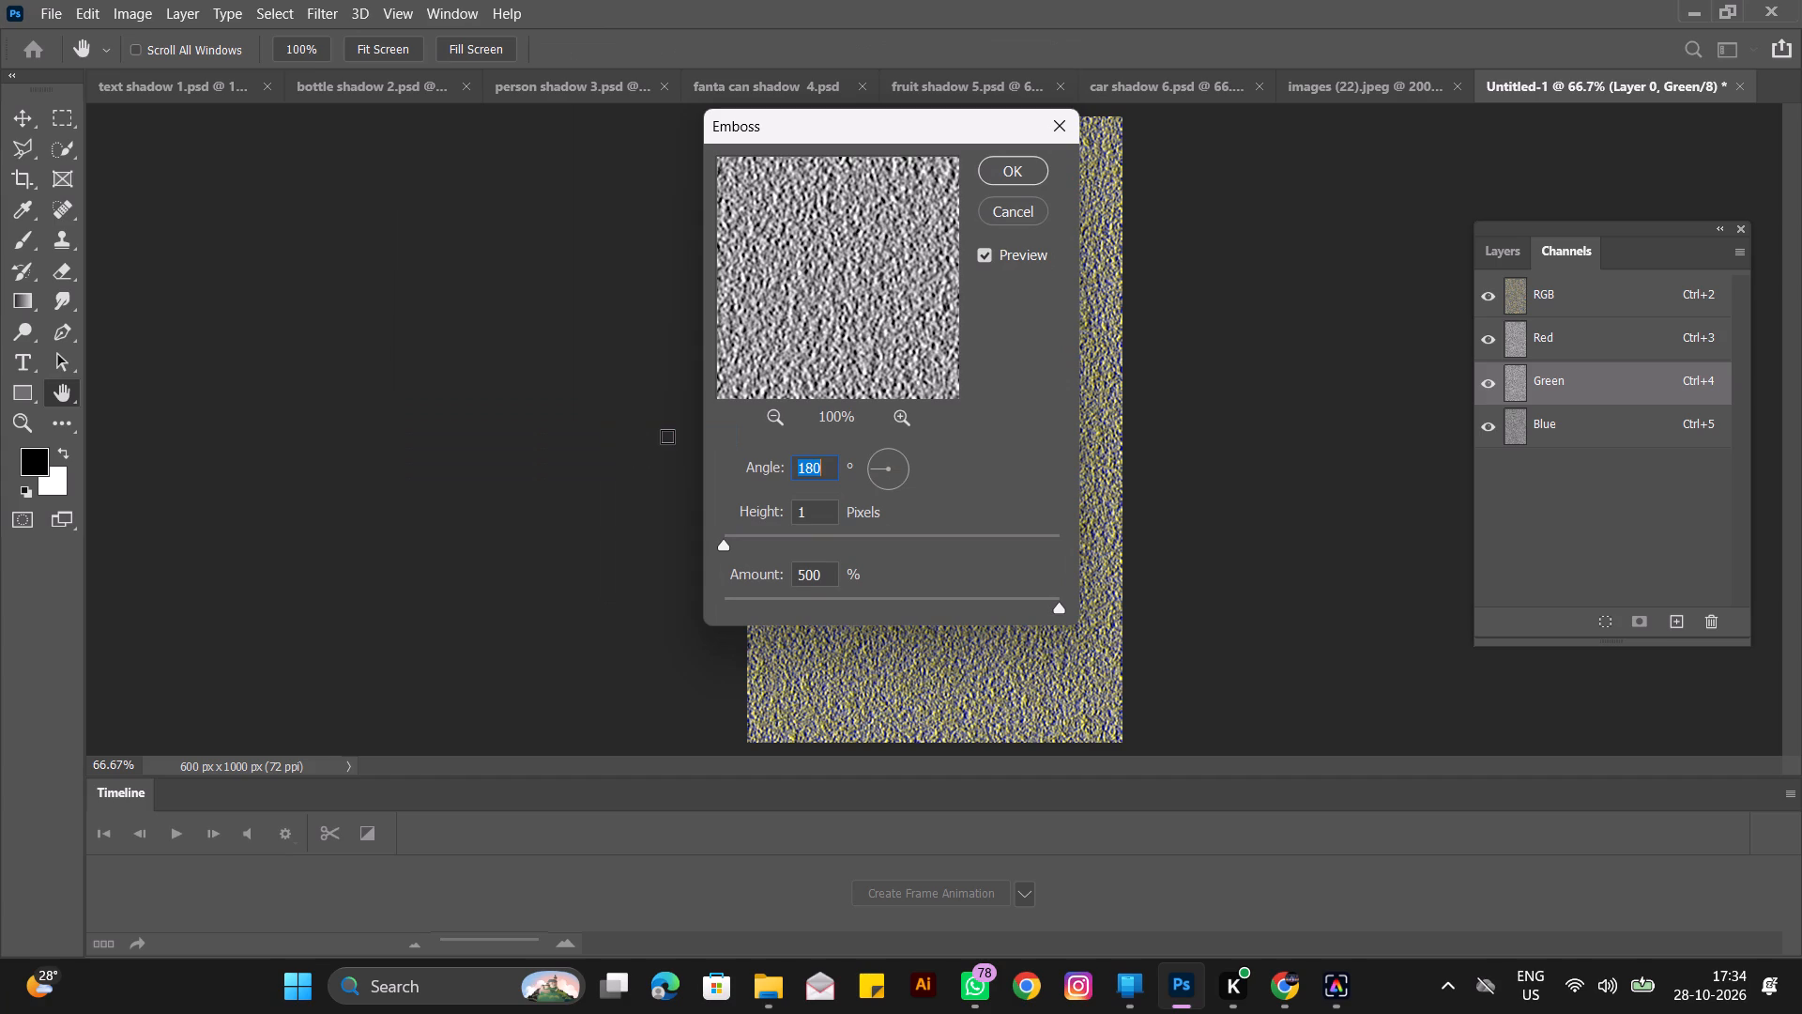
pyautogui.write('90')
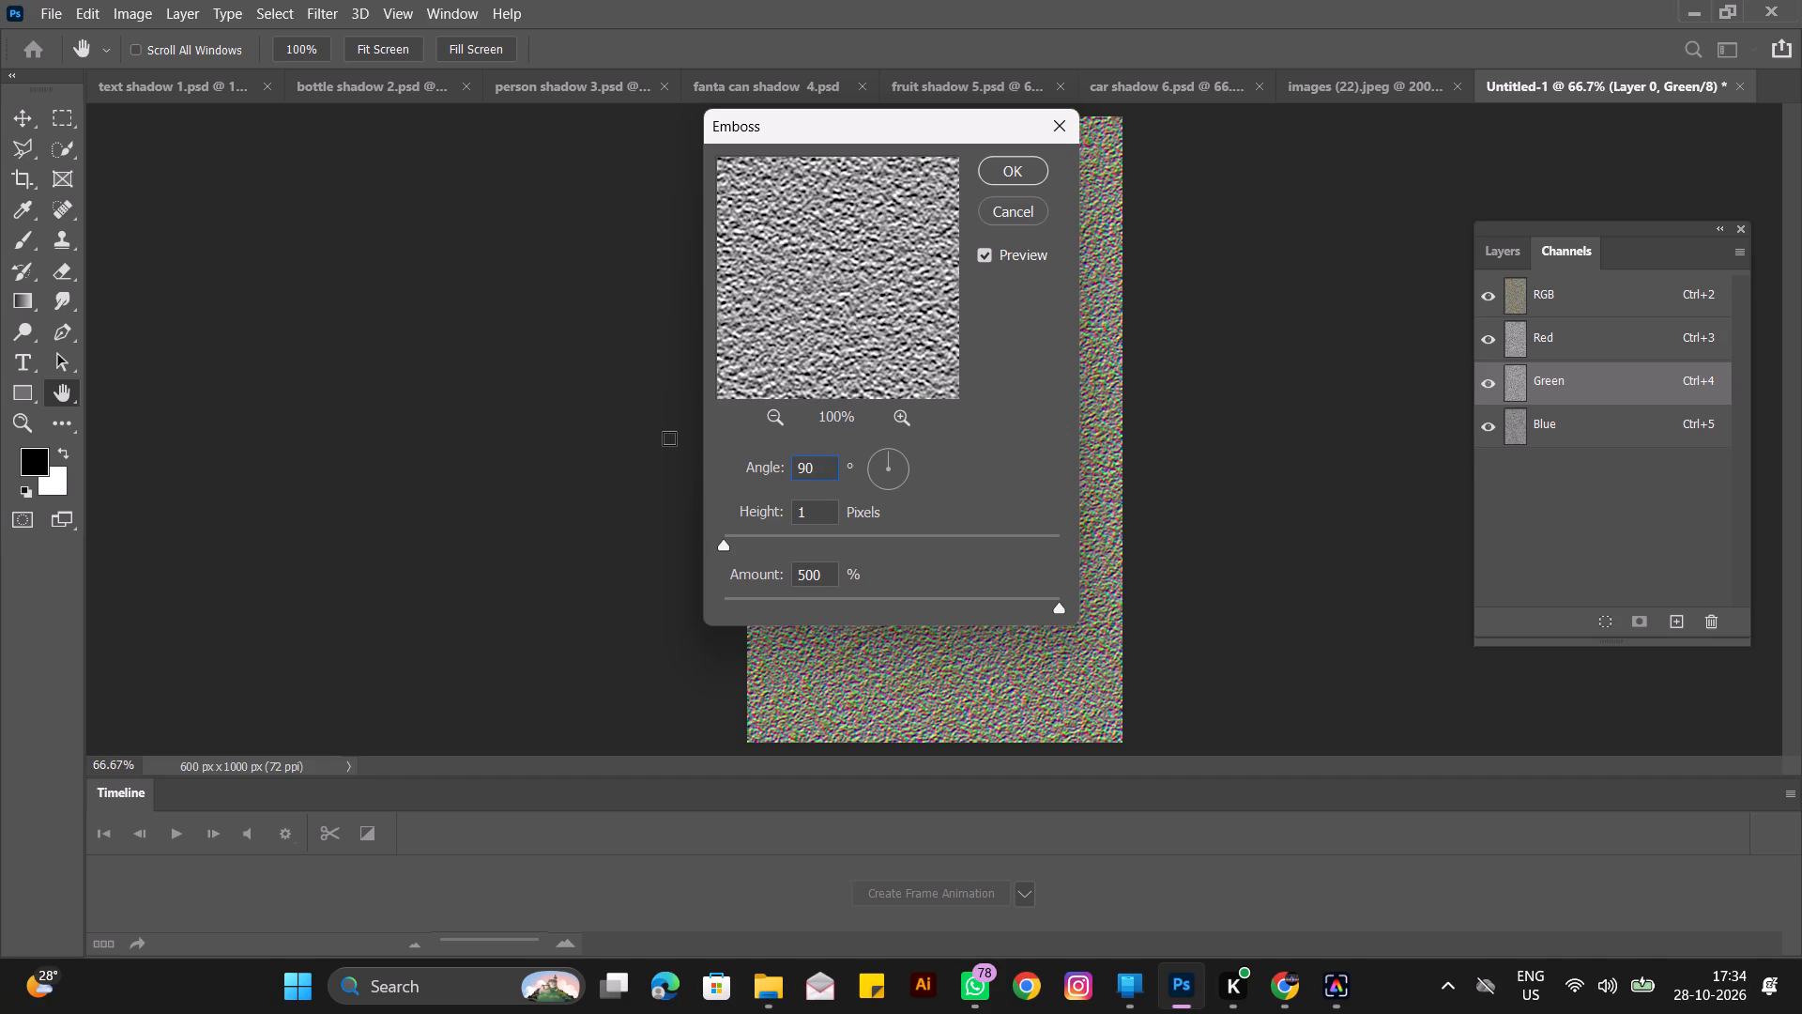
pyautogui.click(991, 165)
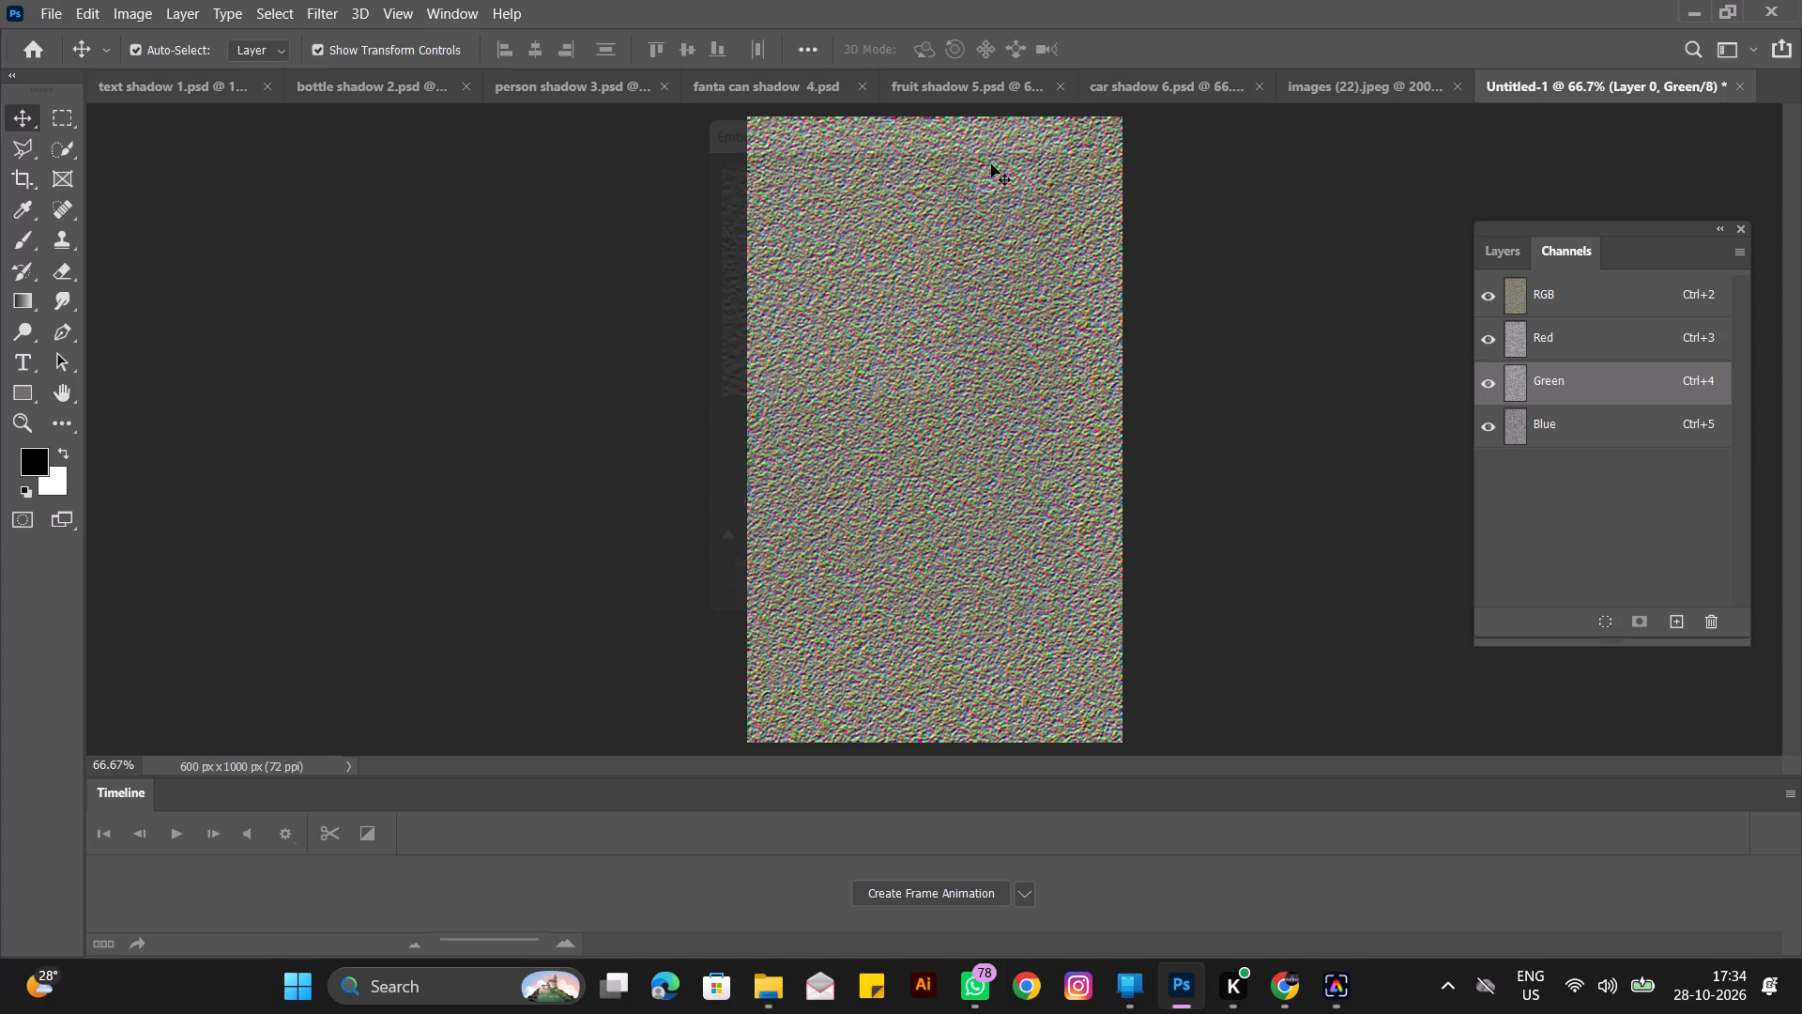
# Return from the channels to the layer list.
pyautogui.click(1488, 254)
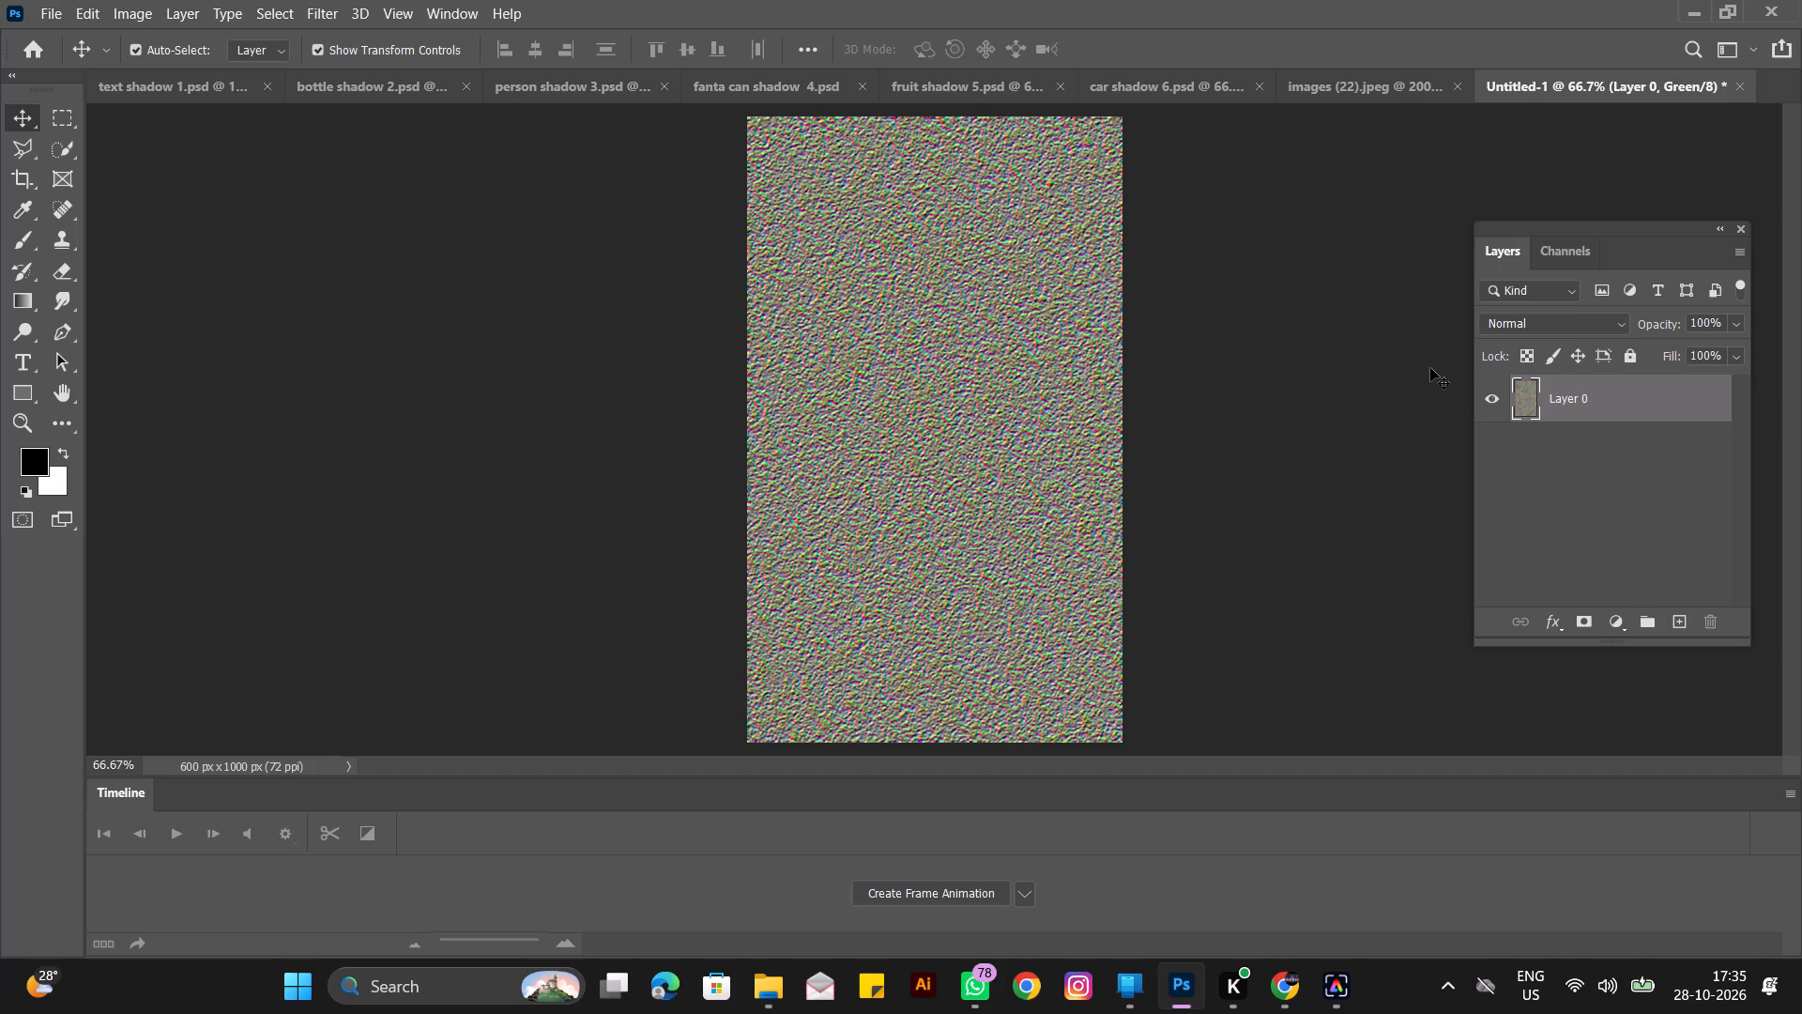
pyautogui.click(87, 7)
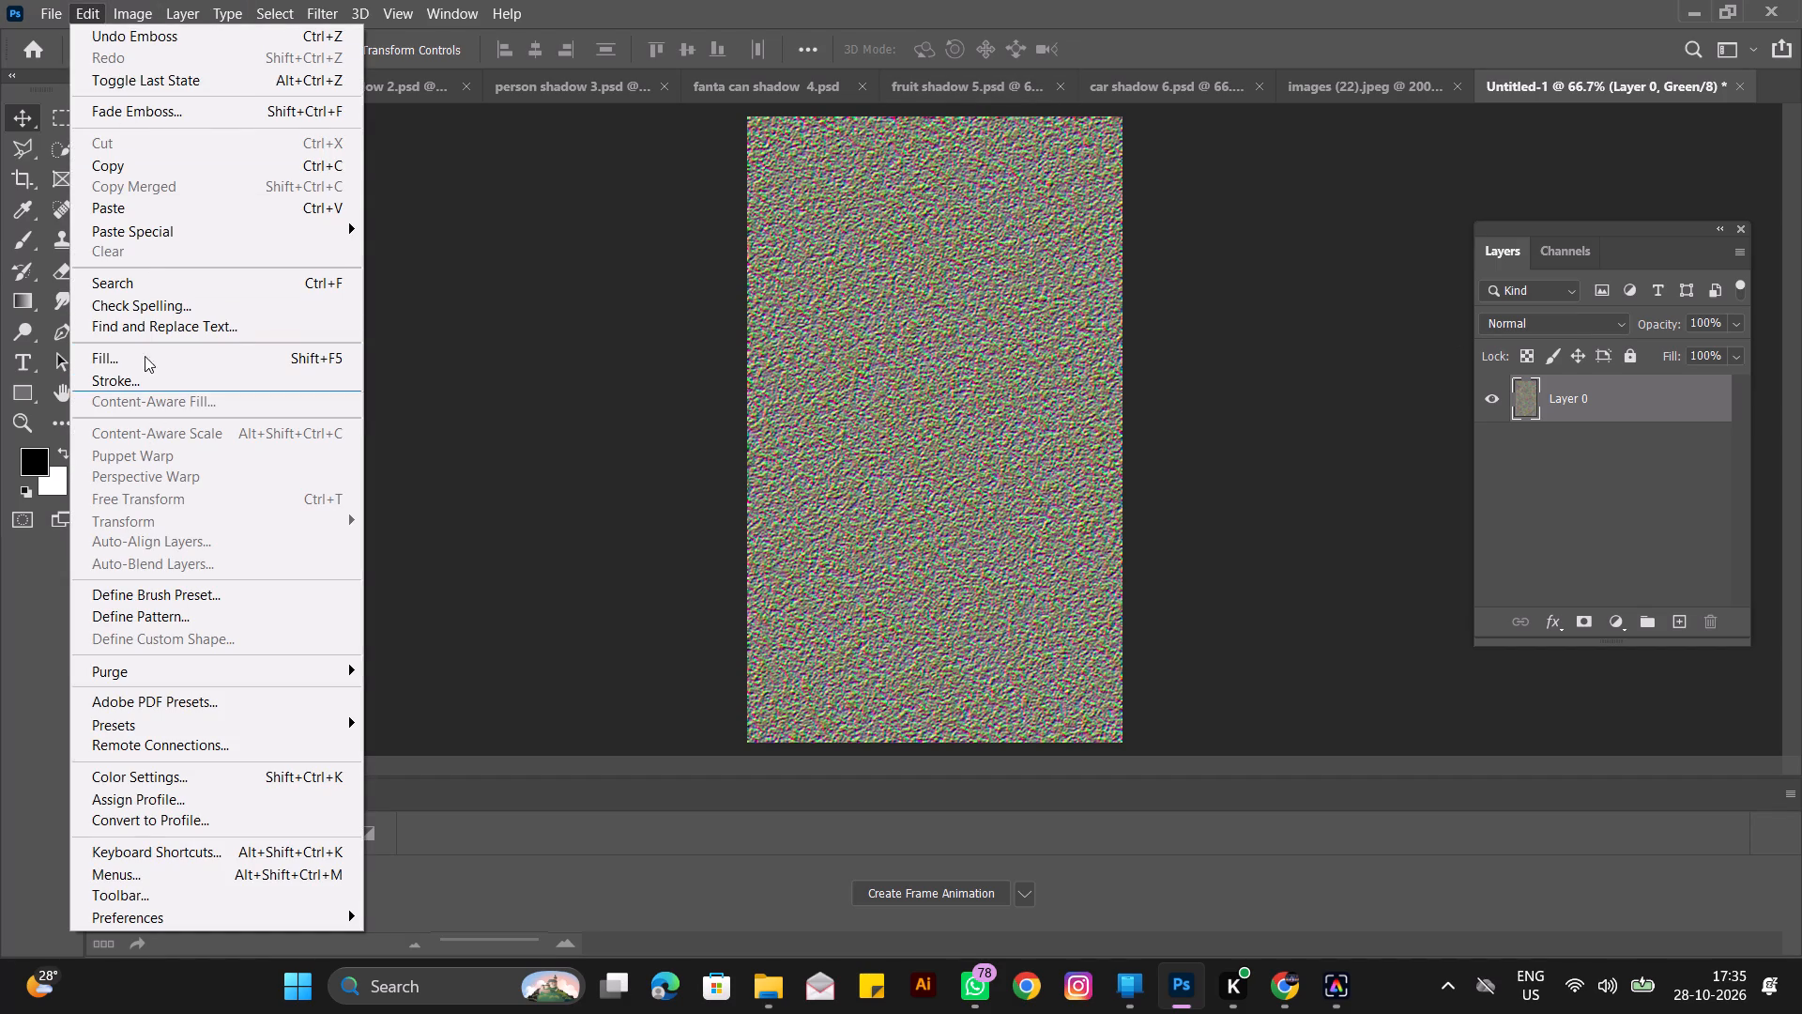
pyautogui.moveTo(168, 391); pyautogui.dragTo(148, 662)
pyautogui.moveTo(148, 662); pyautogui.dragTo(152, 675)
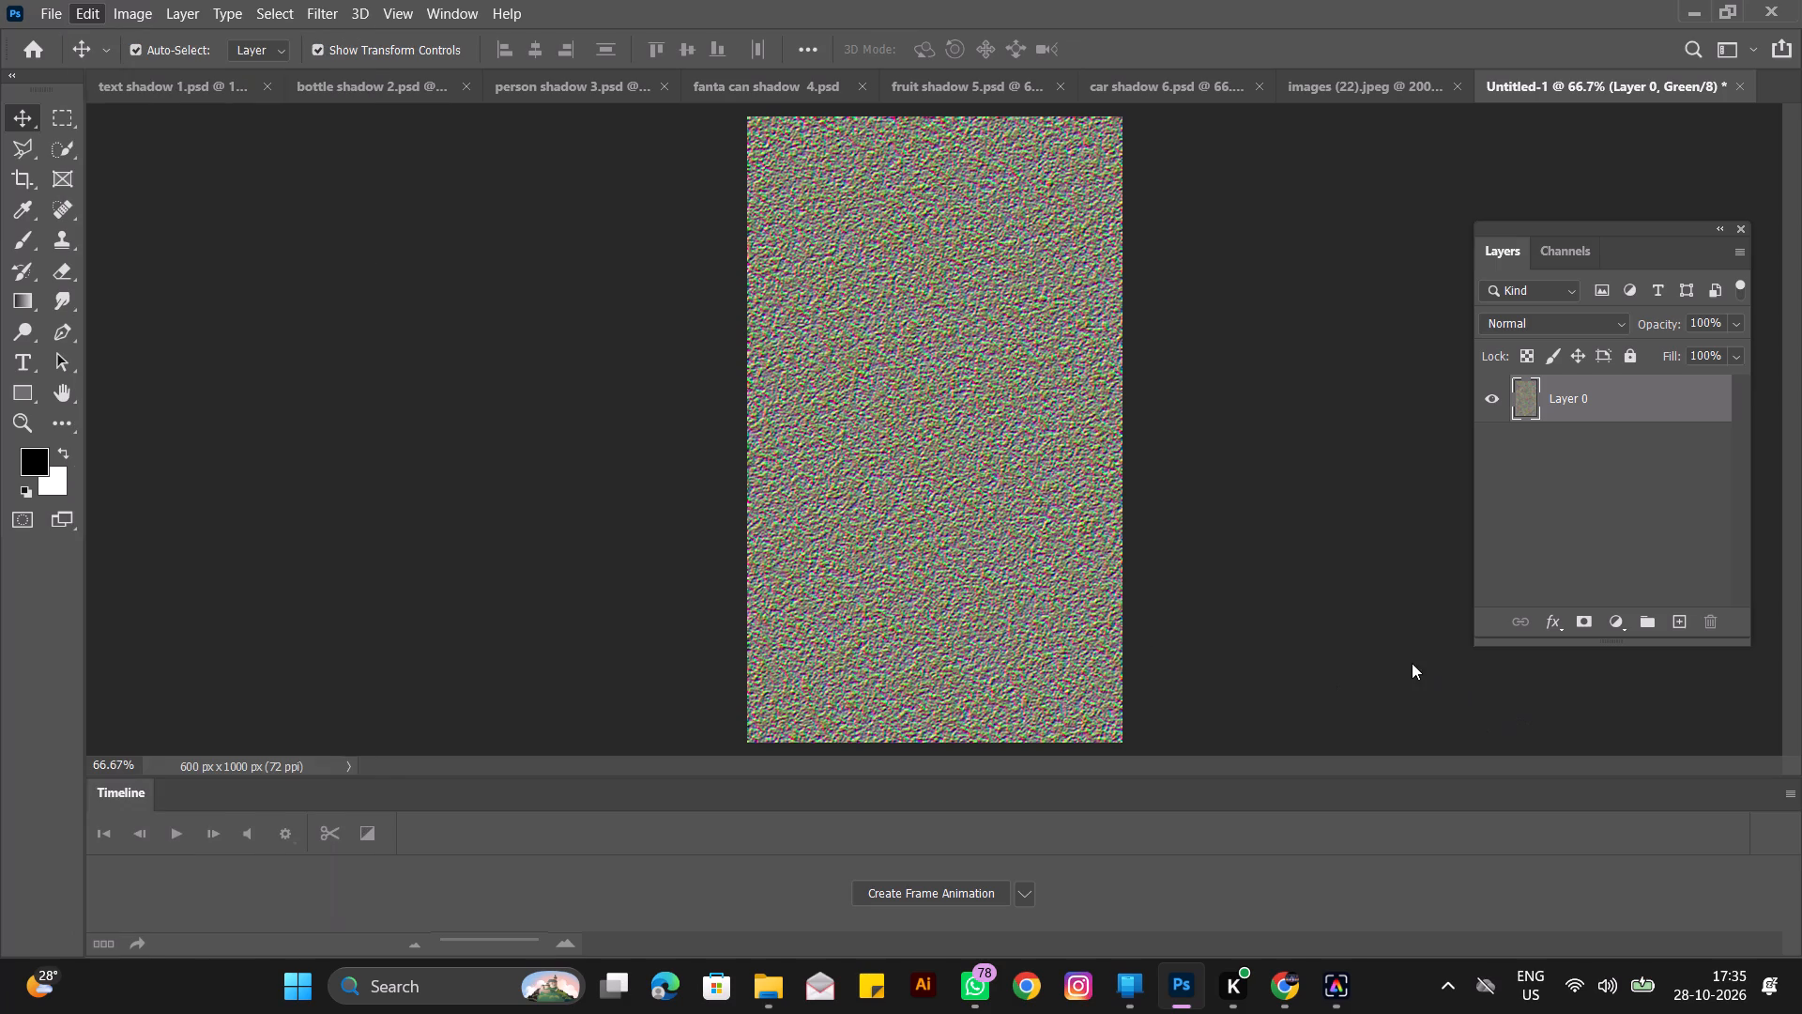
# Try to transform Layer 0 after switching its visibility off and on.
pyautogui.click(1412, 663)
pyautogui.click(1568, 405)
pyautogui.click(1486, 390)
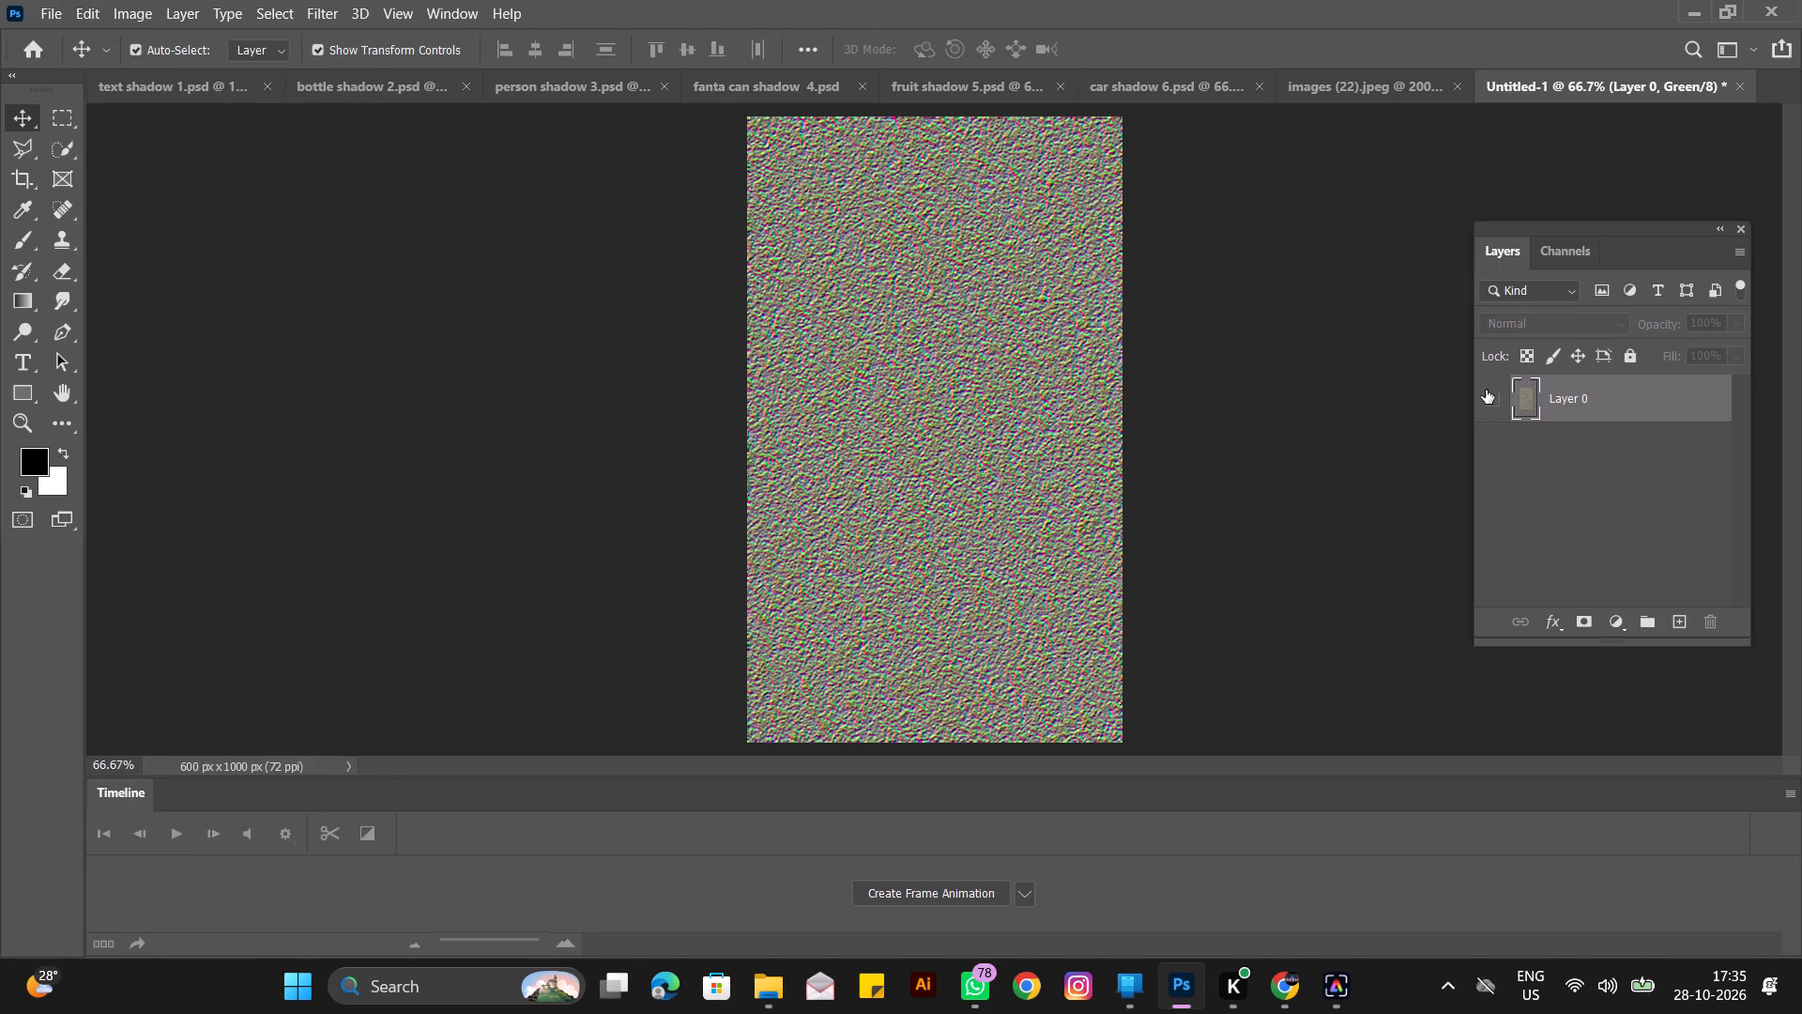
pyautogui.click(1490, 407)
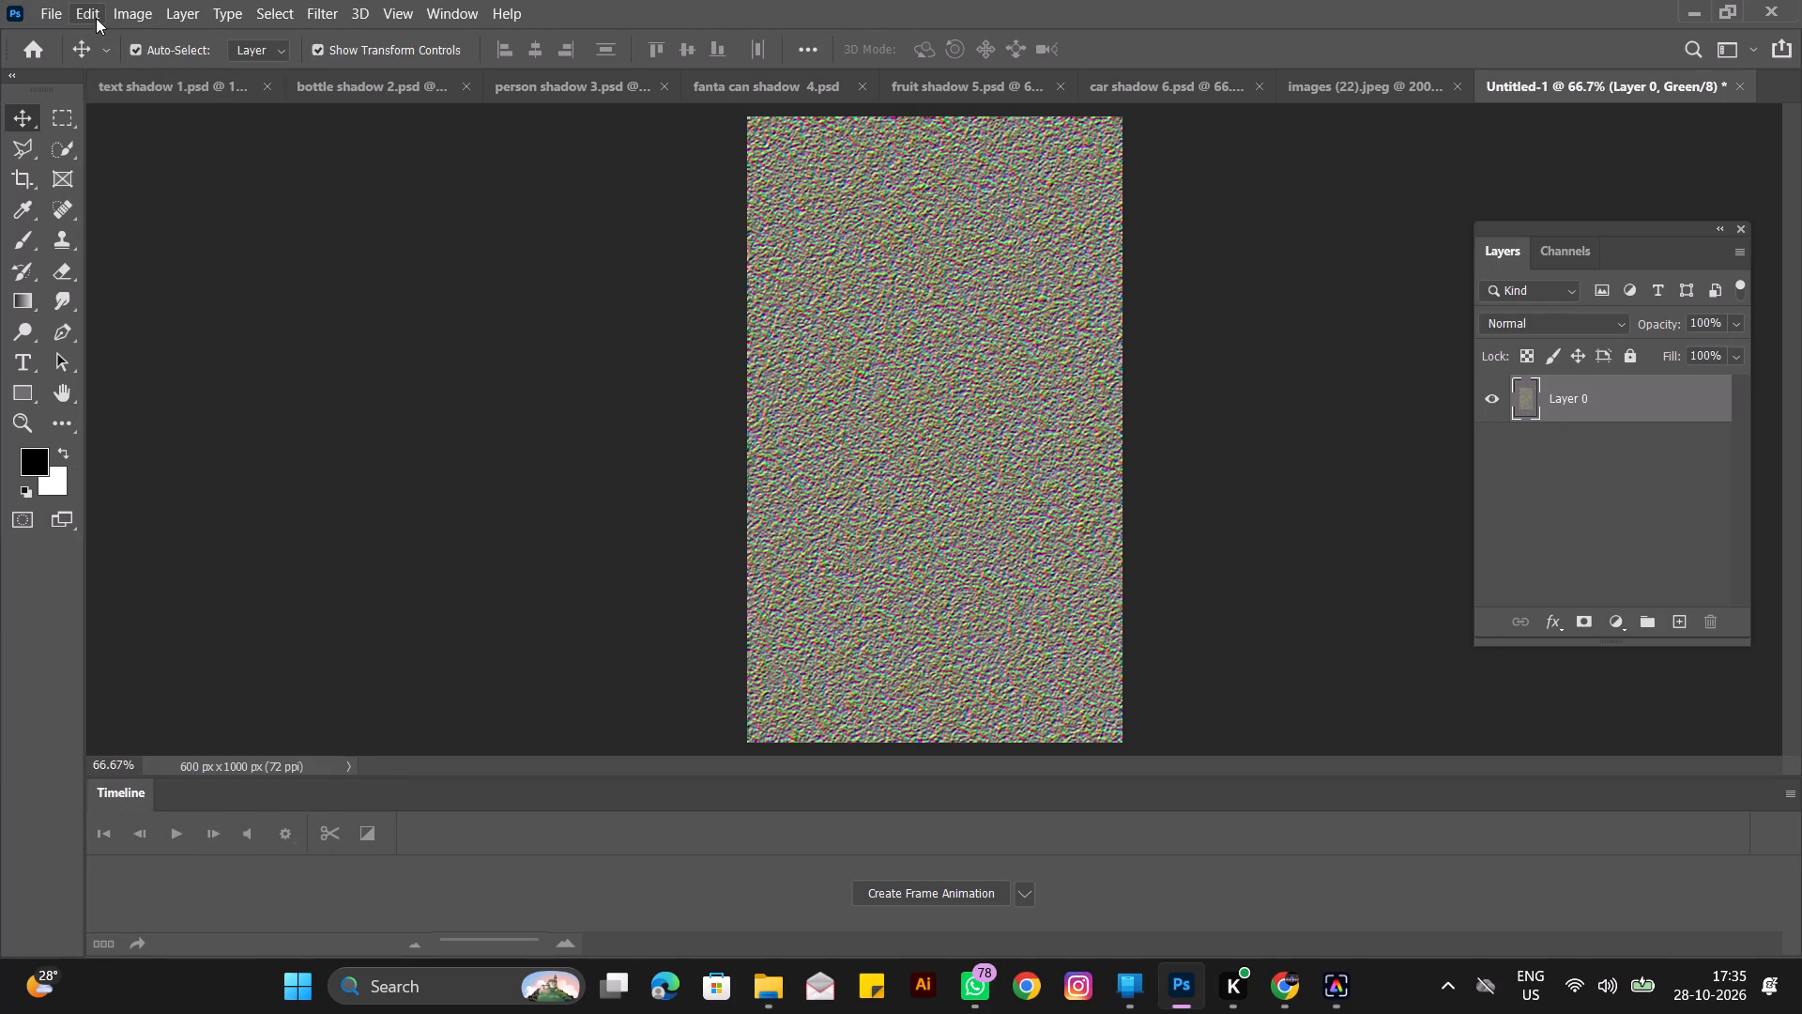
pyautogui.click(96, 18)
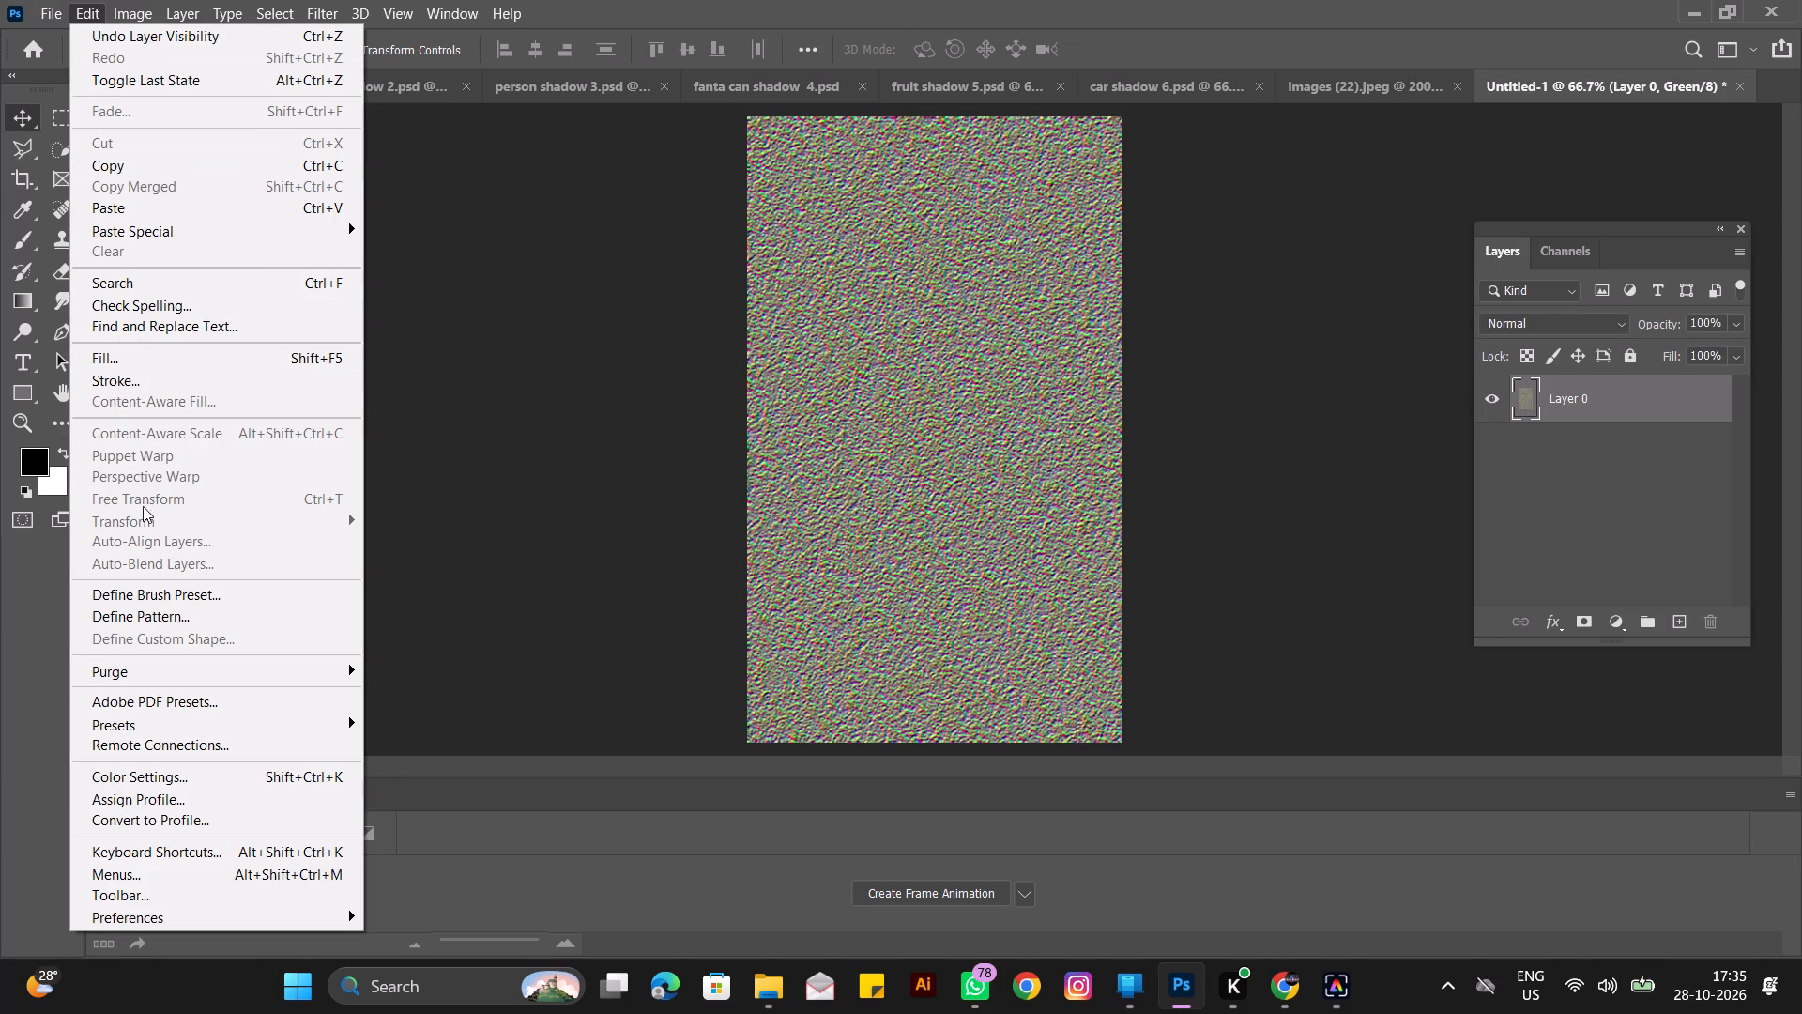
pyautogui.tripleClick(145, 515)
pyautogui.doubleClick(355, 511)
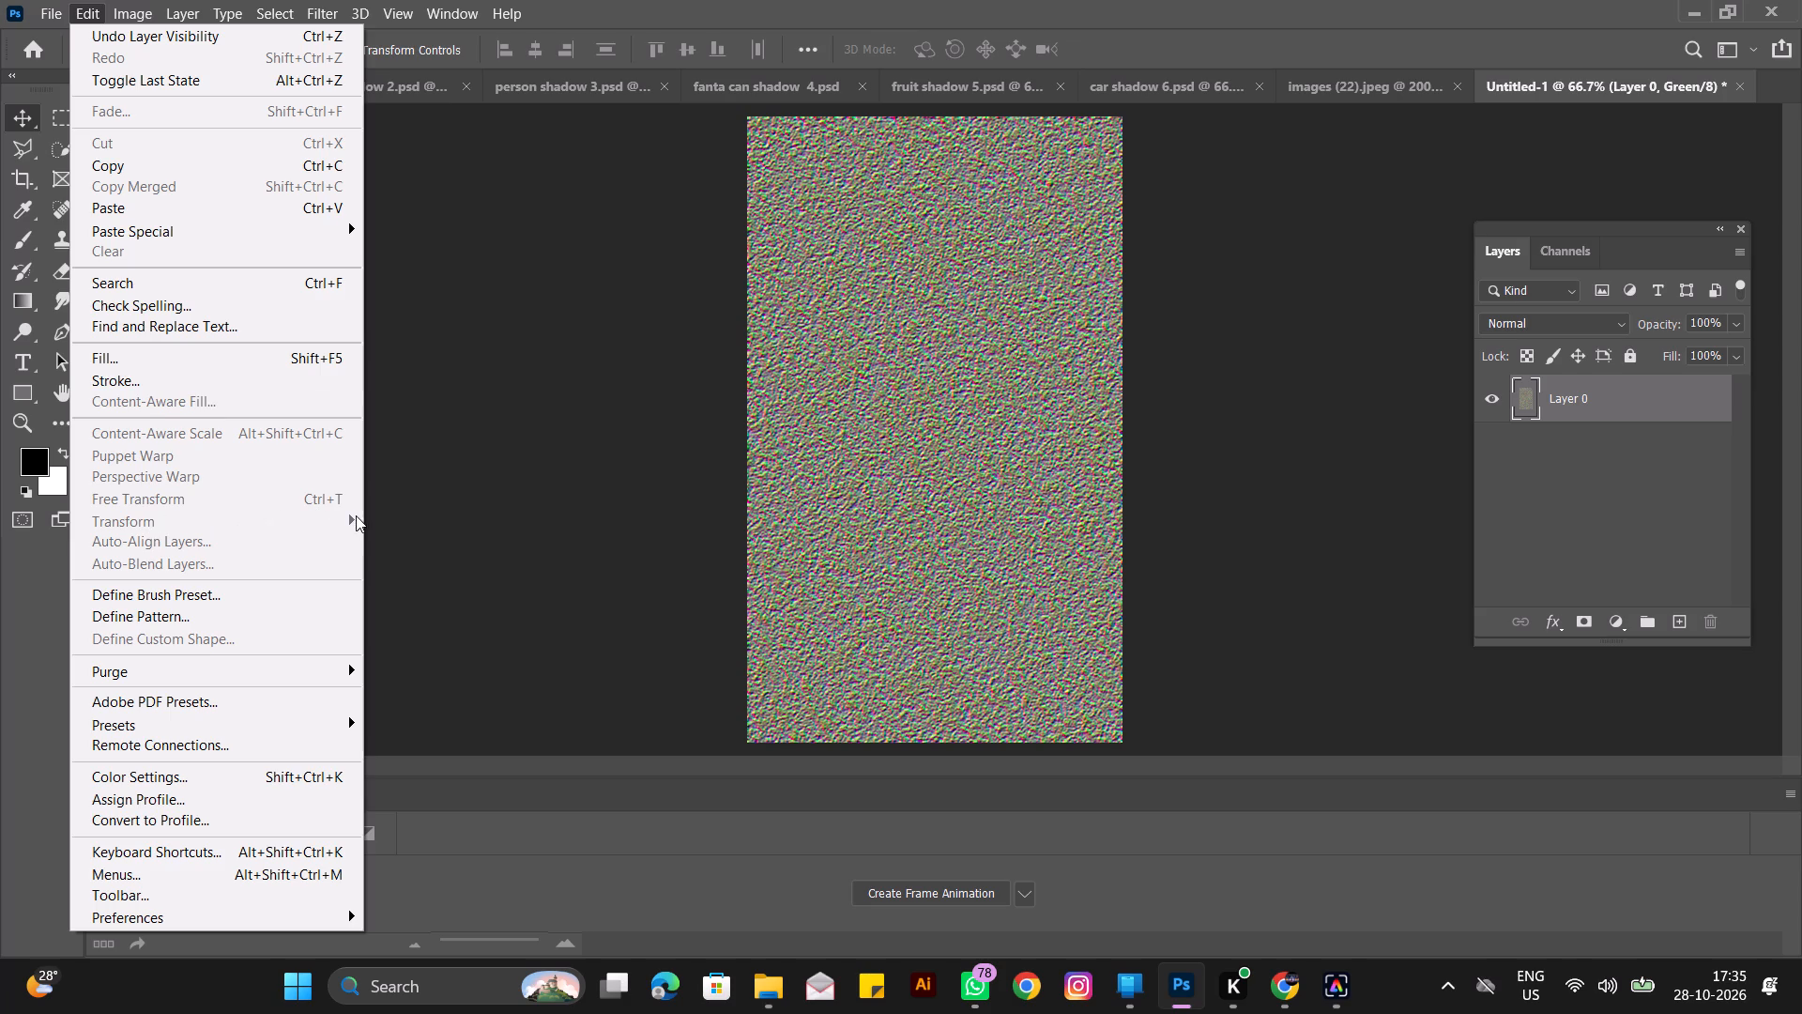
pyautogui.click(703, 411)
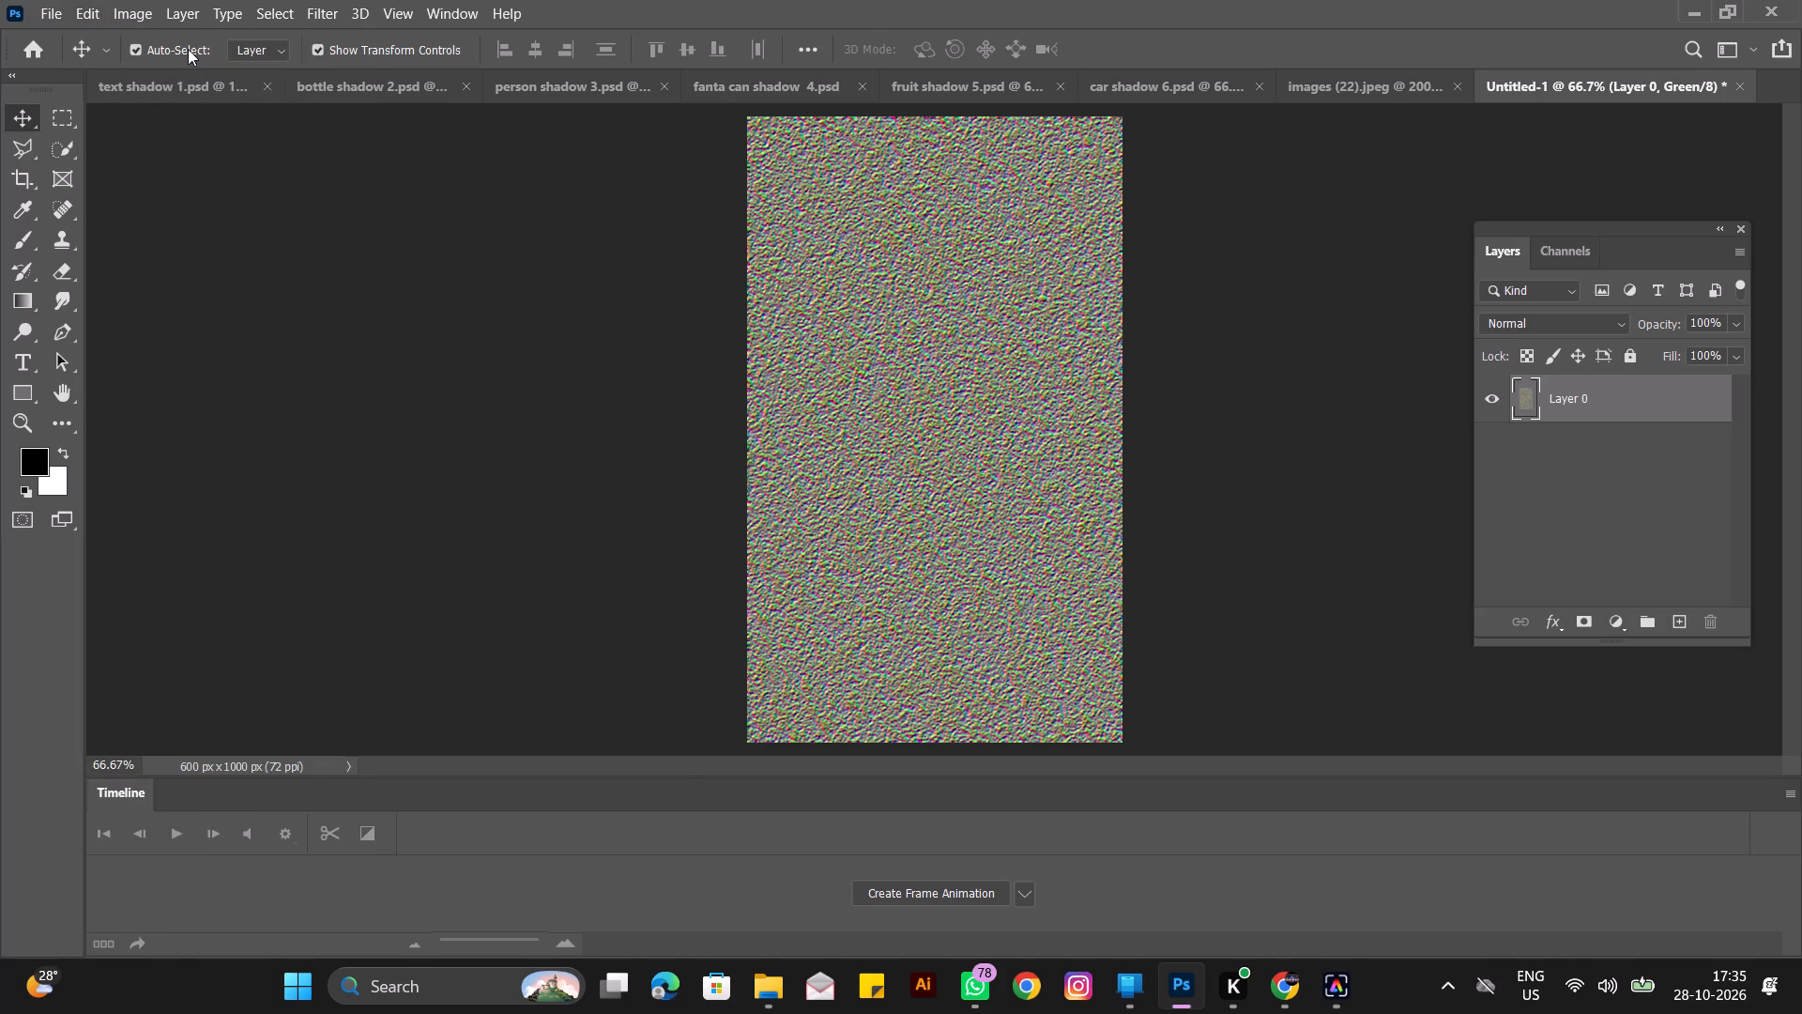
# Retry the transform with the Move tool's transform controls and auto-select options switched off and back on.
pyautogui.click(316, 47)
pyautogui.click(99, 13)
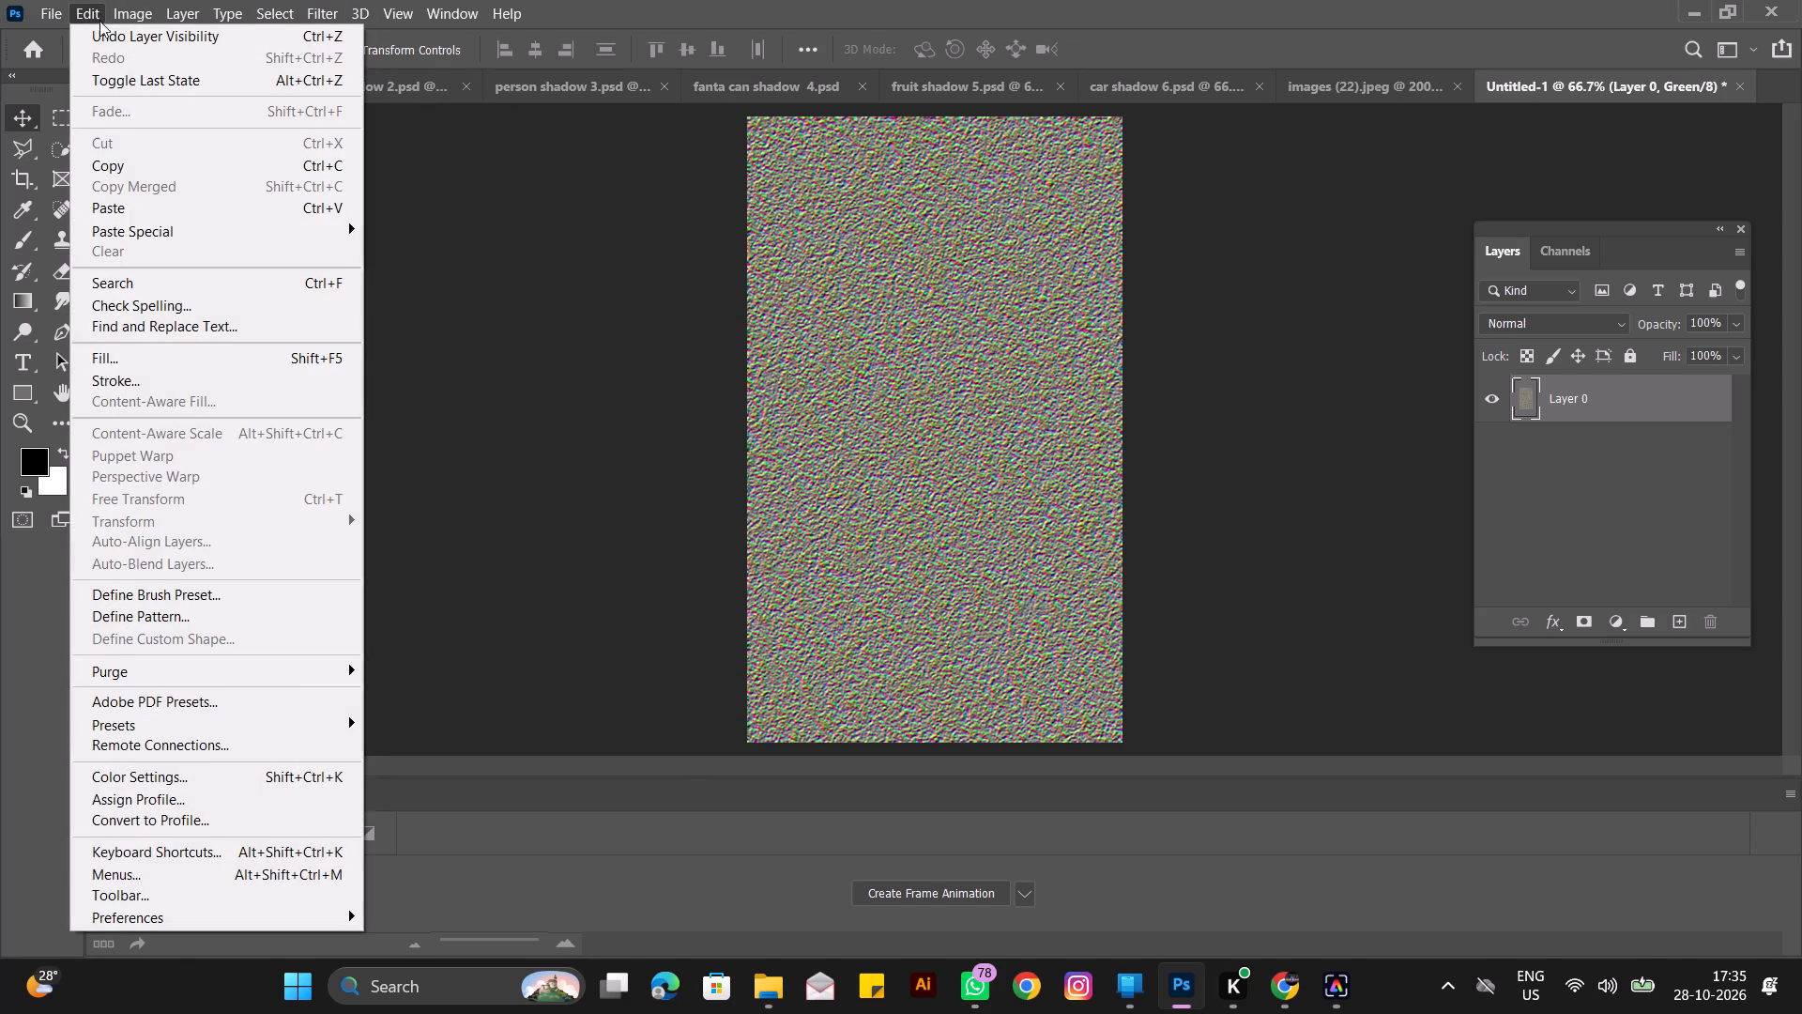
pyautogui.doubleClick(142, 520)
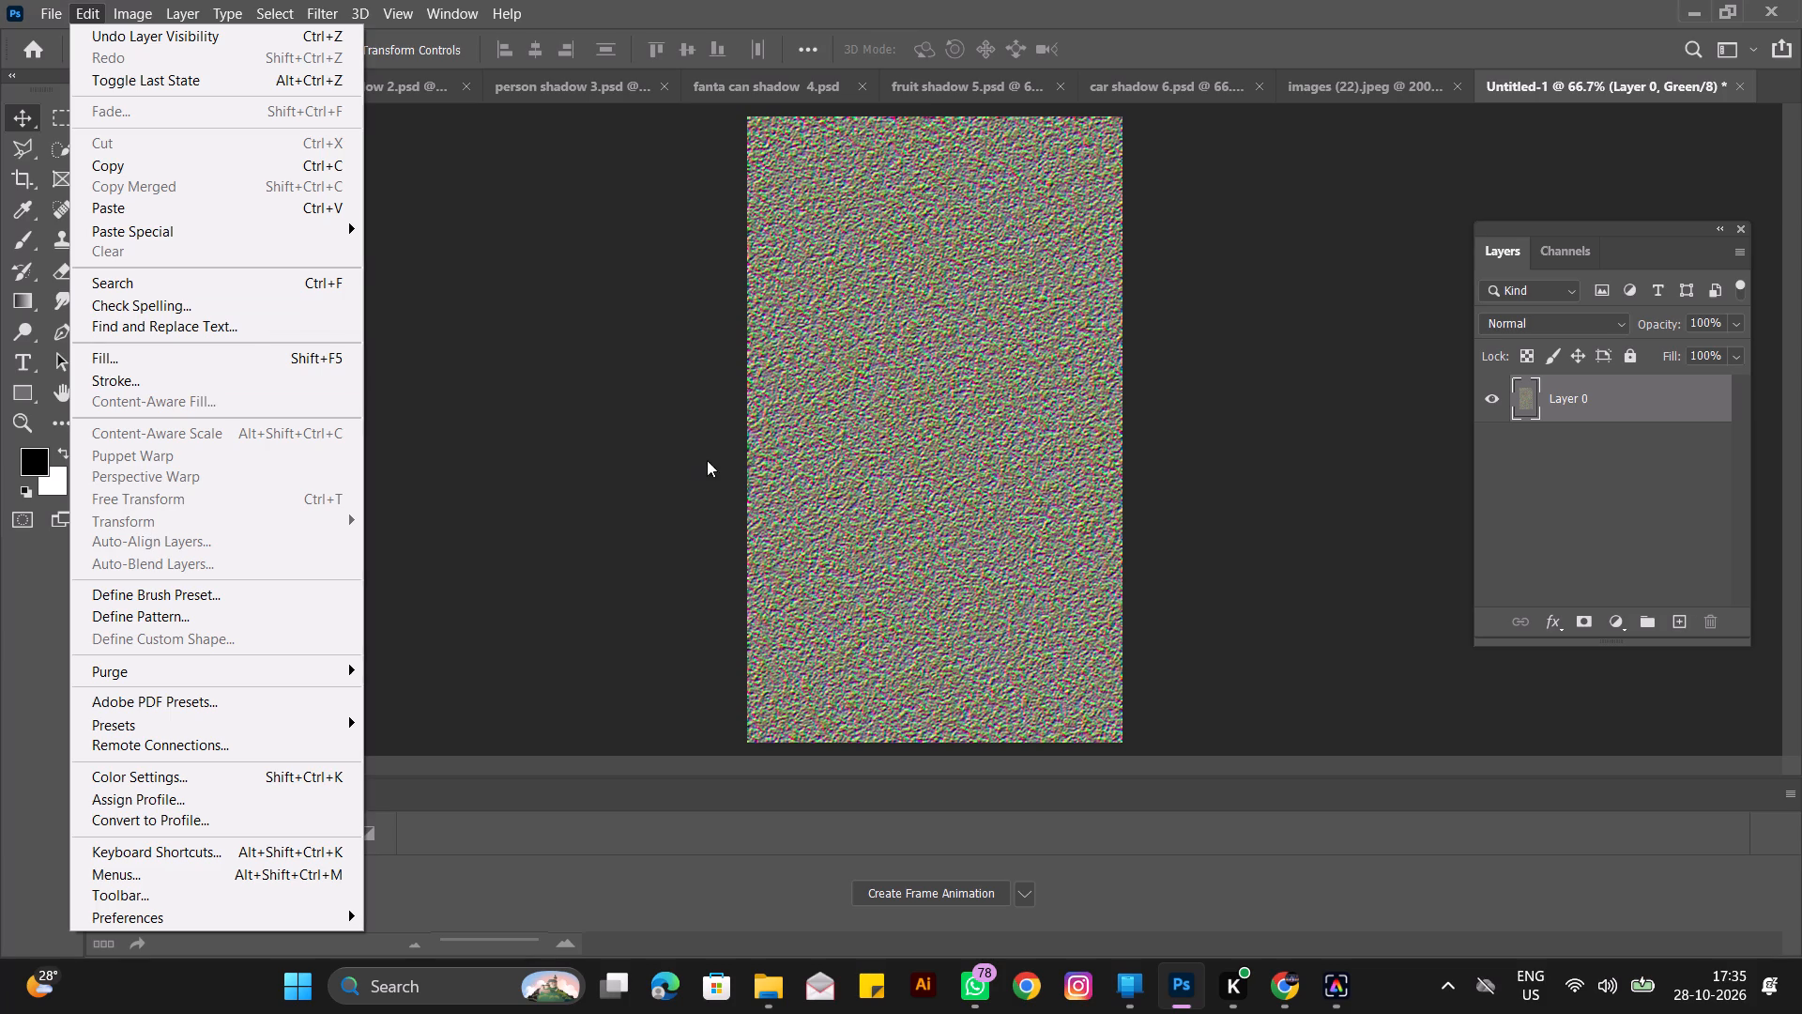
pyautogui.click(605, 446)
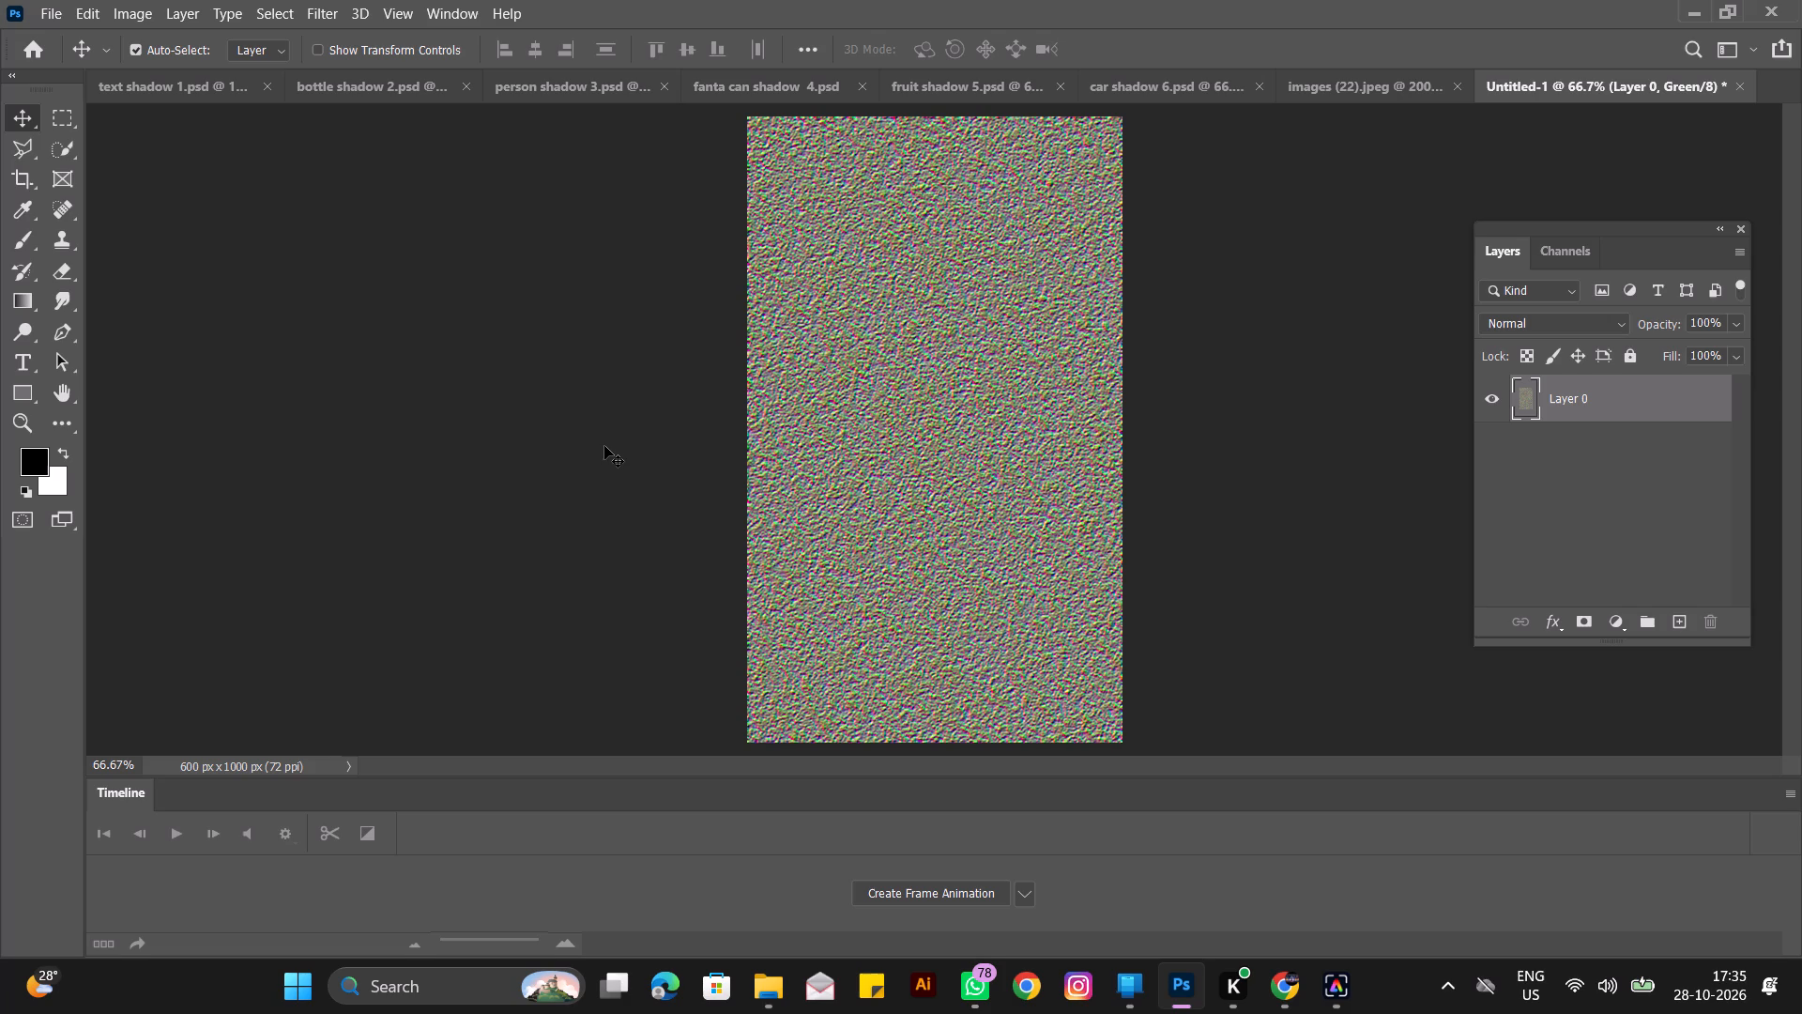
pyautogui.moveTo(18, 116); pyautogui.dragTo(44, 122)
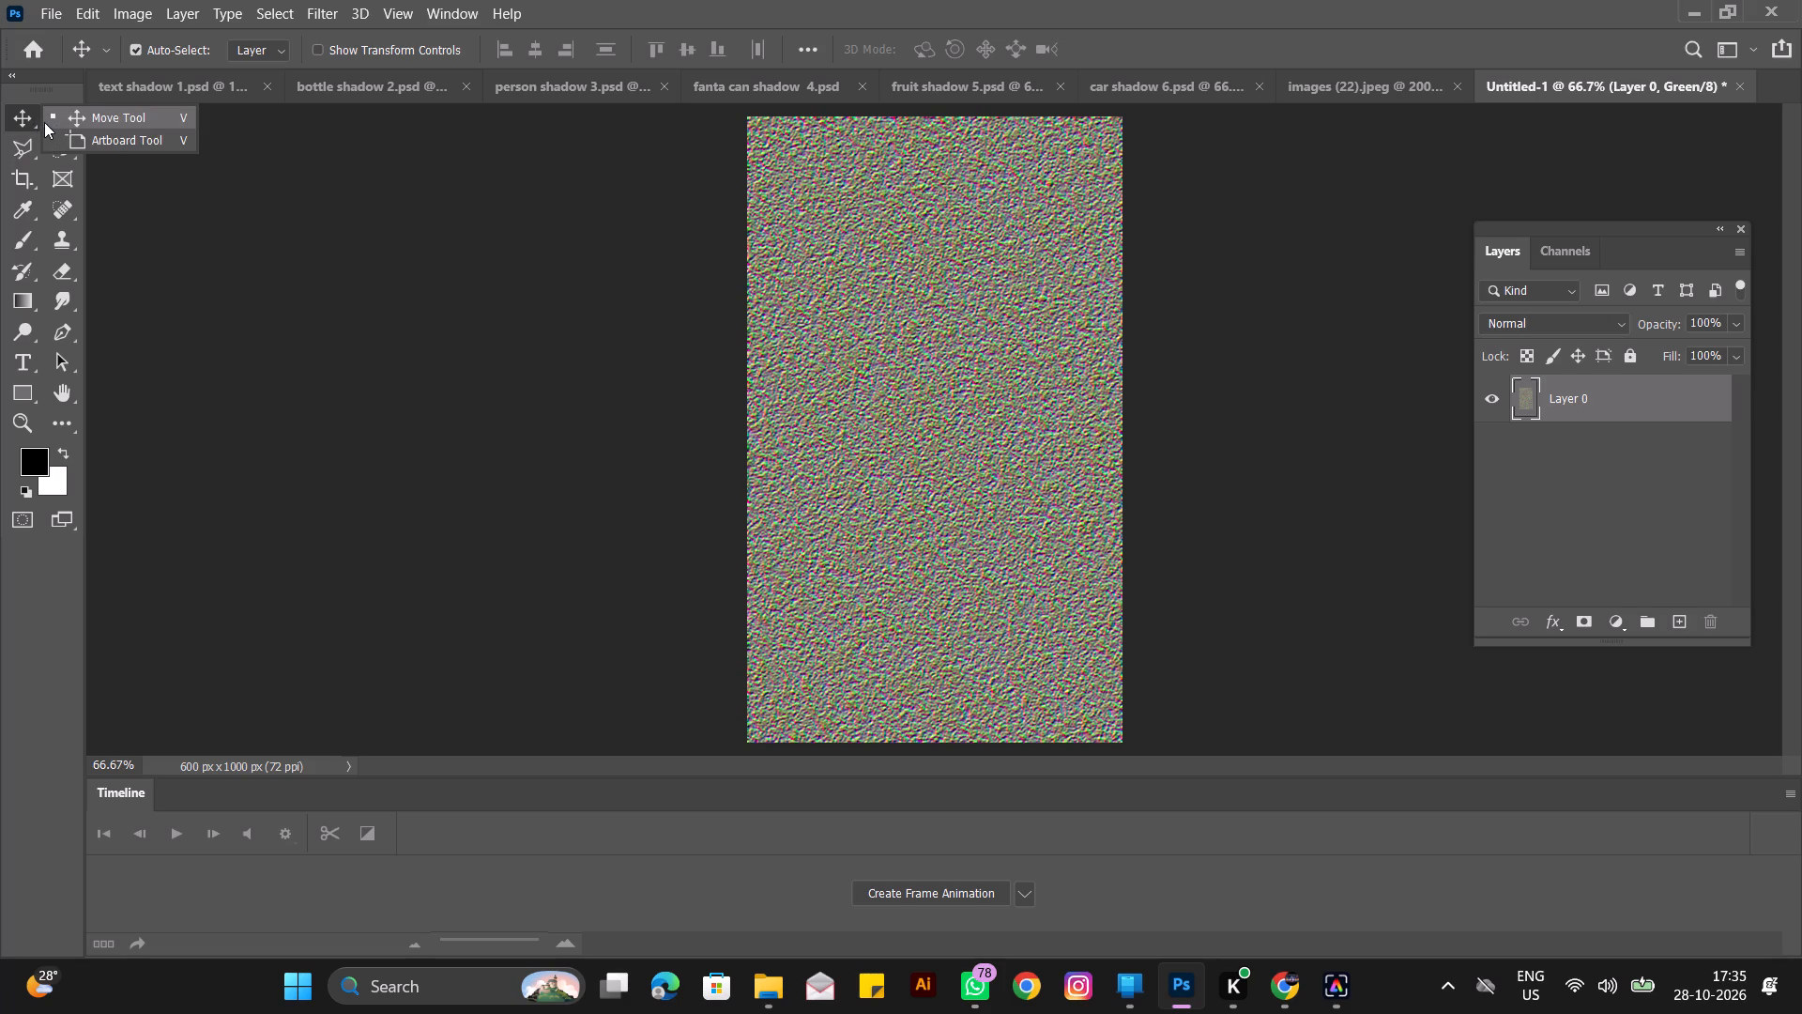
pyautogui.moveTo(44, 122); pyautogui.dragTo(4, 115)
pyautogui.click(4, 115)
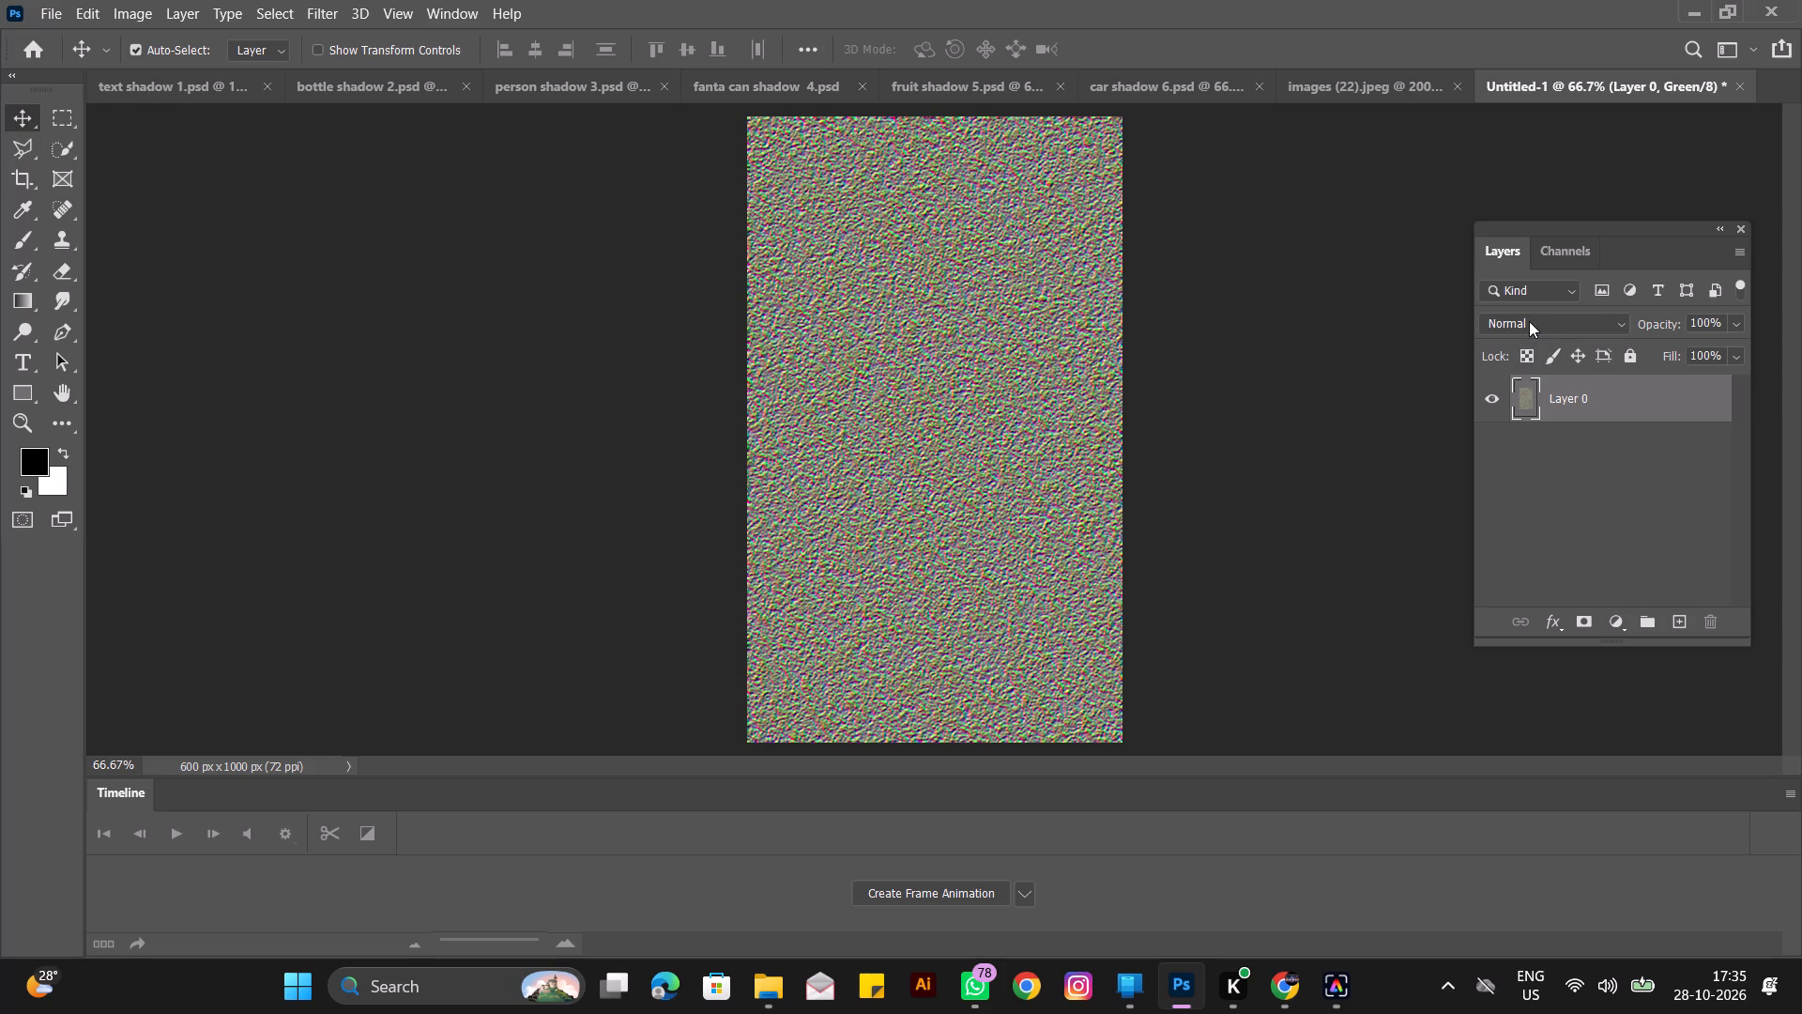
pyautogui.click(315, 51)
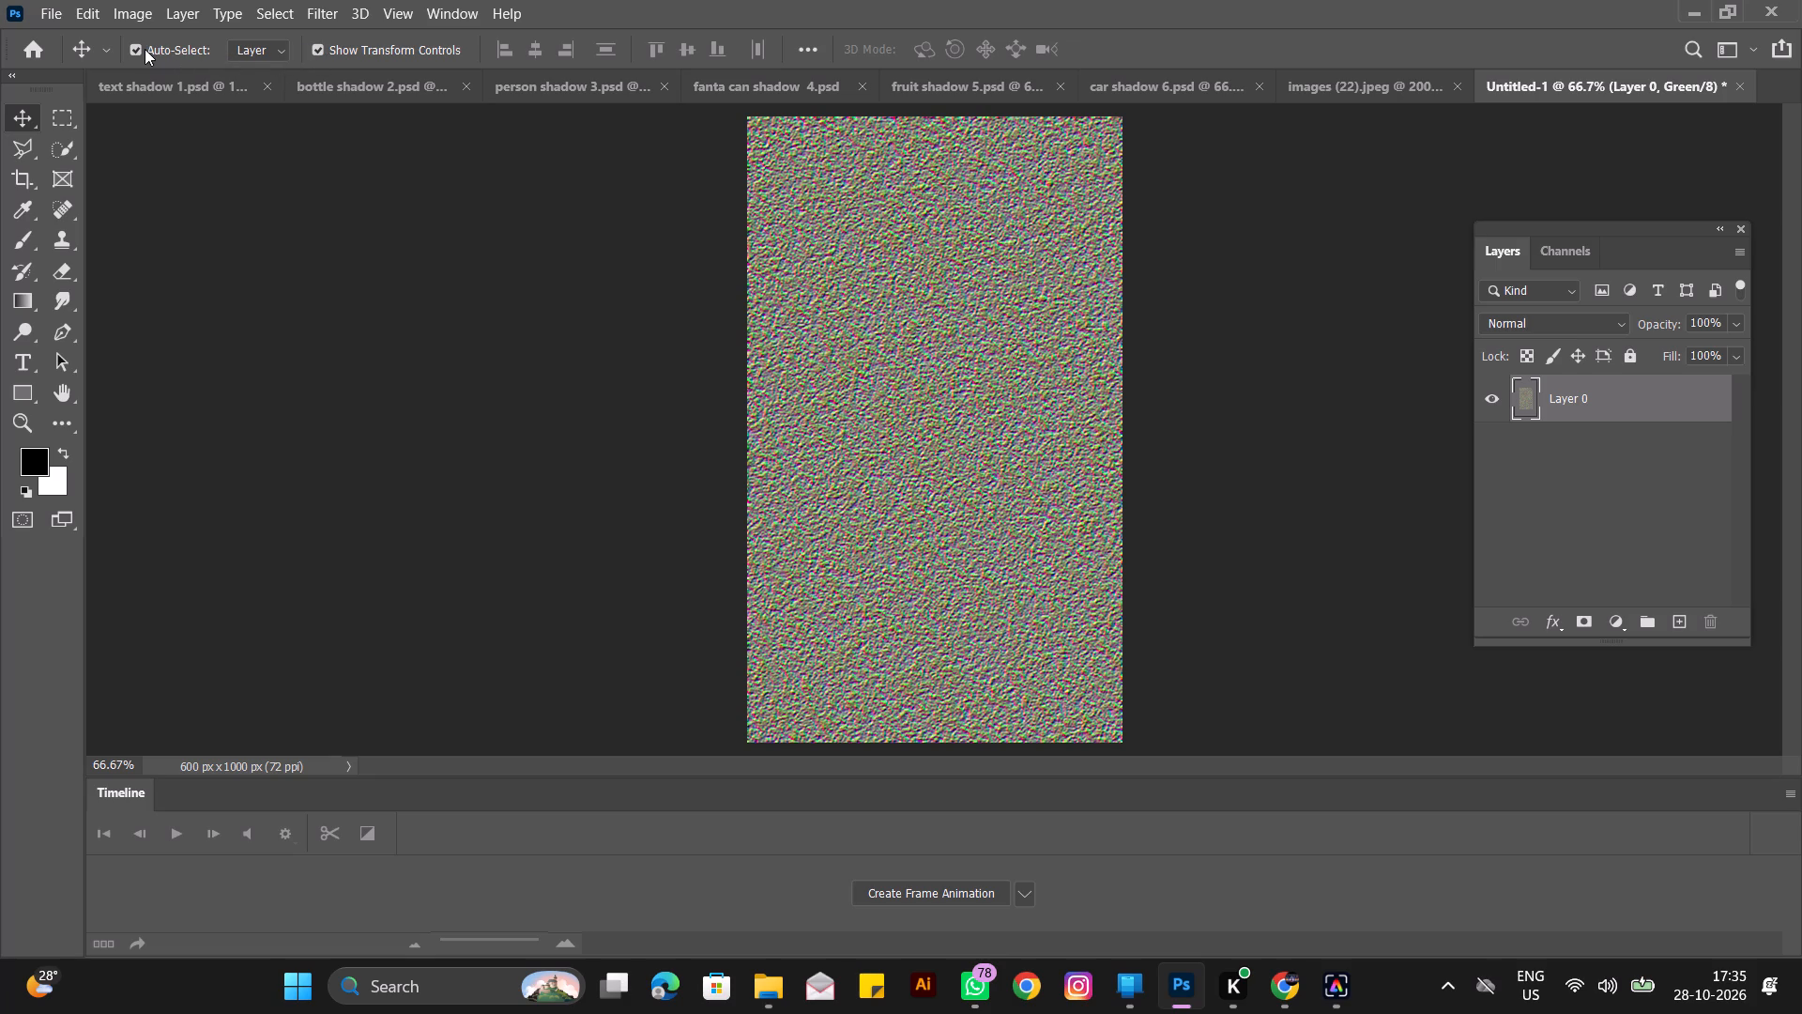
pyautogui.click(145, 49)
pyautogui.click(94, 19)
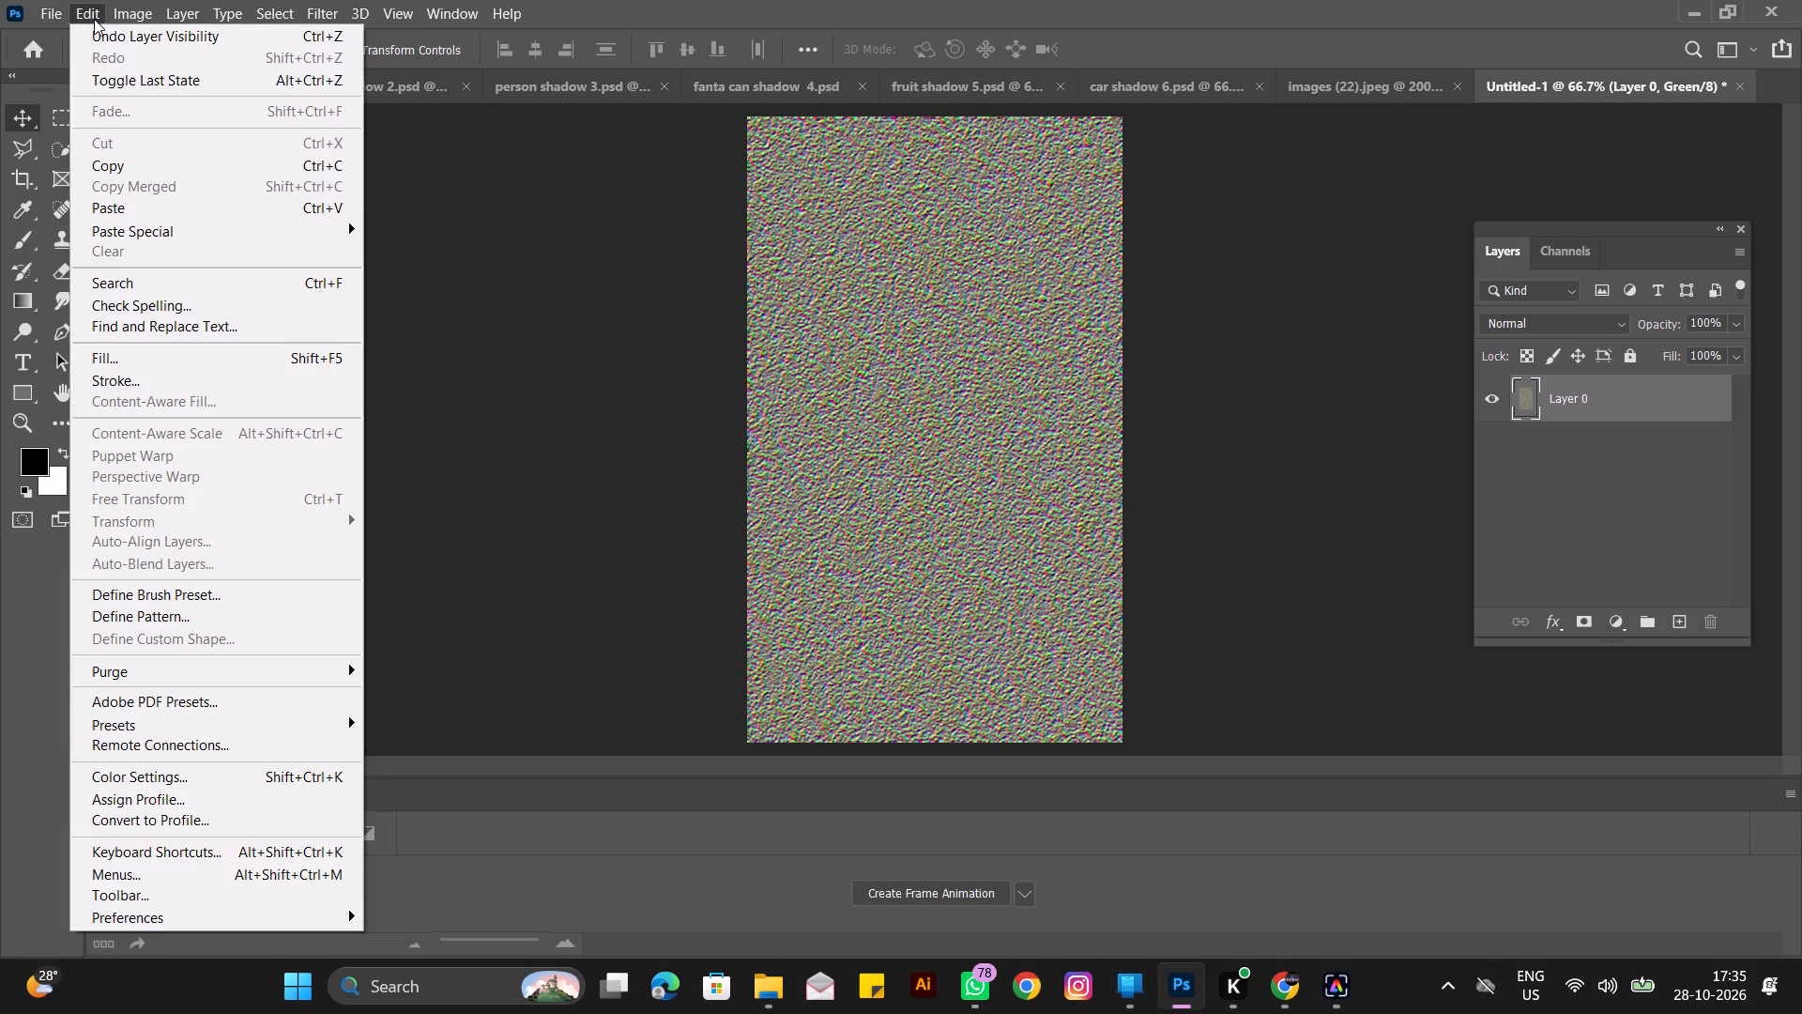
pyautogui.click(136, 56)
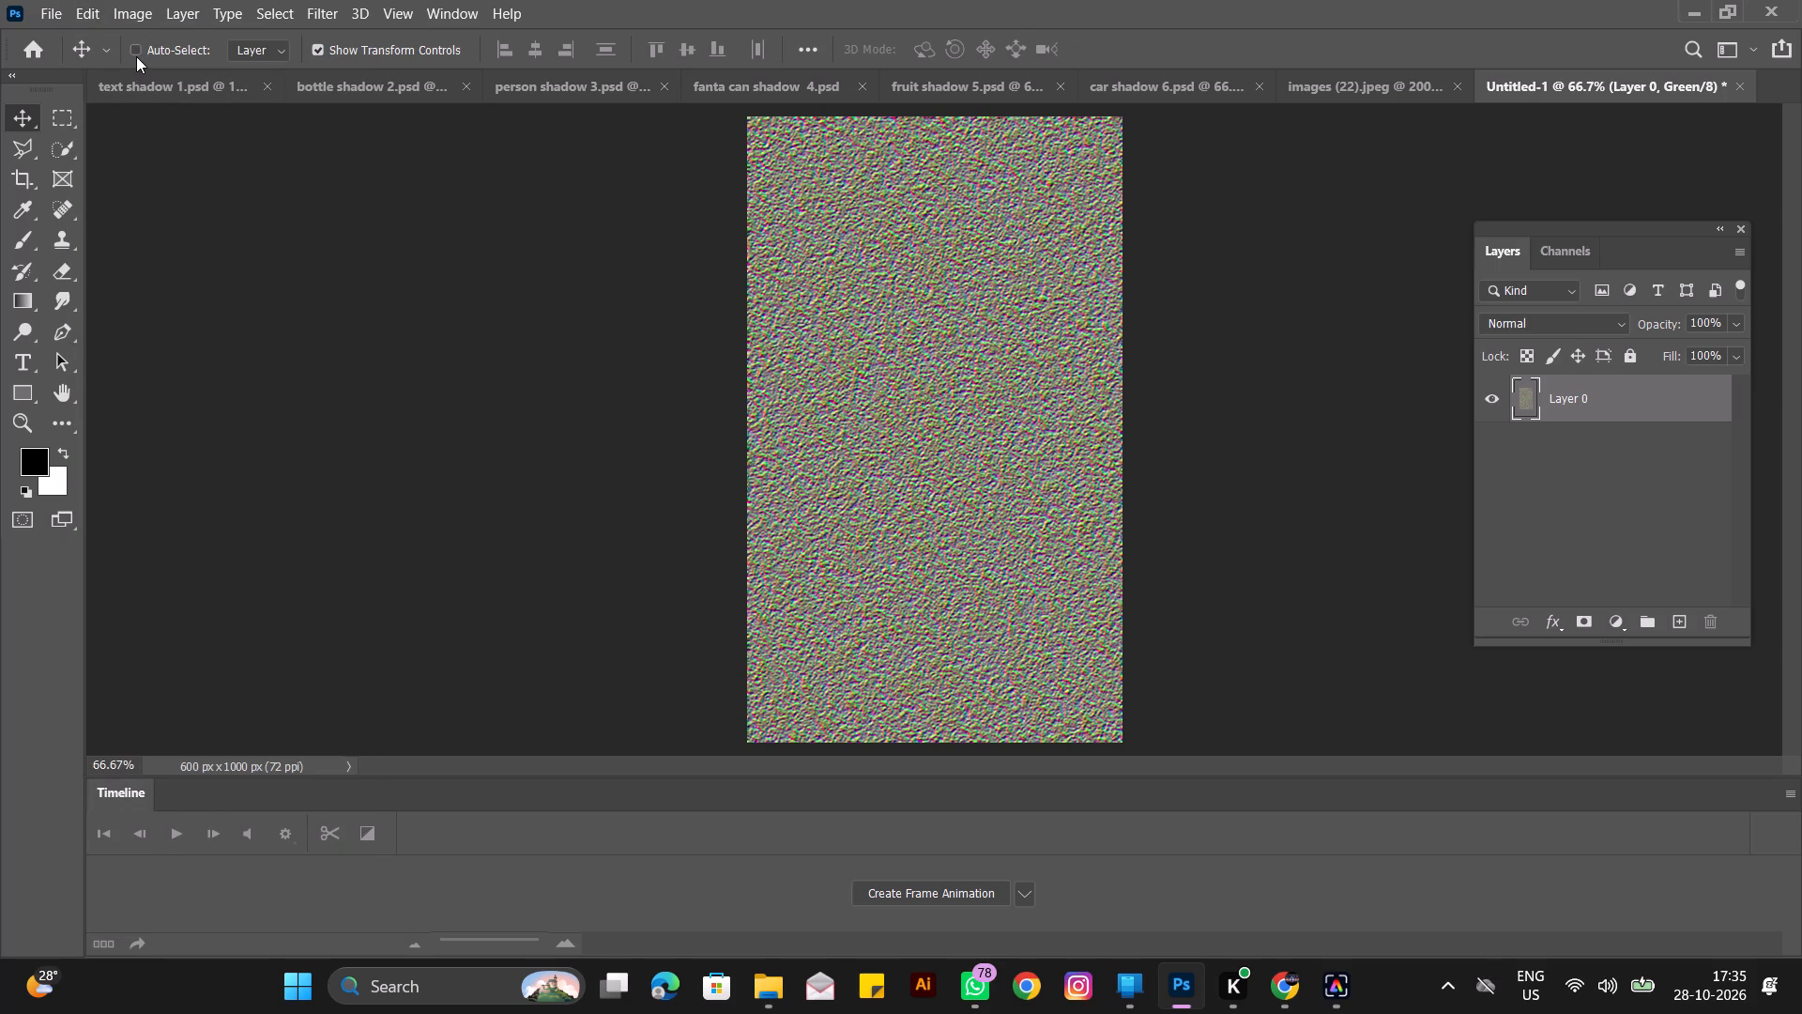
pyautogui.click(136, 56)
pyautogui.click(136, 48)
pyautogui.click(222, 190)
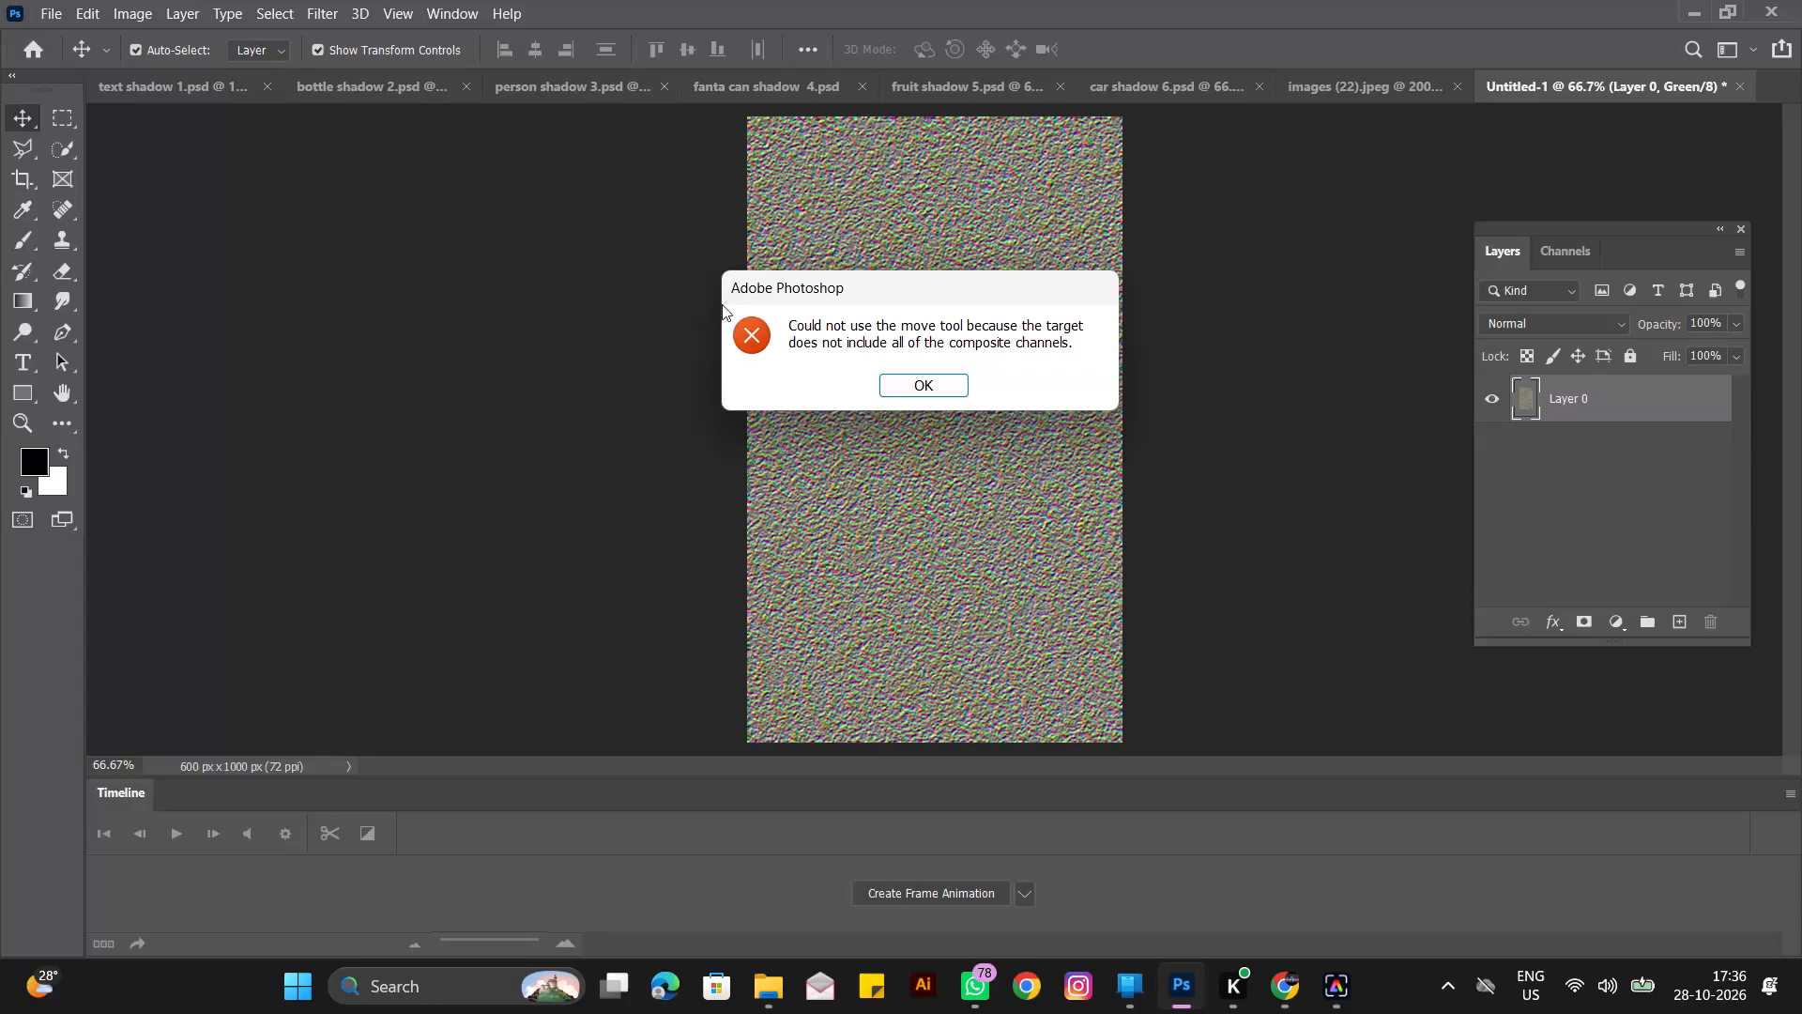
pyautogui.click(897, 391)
# Reselect Layer 0 so its full RGB composite is the target, dismissing the layer style settings.
pyautogui.doubleClick(1542, 402)
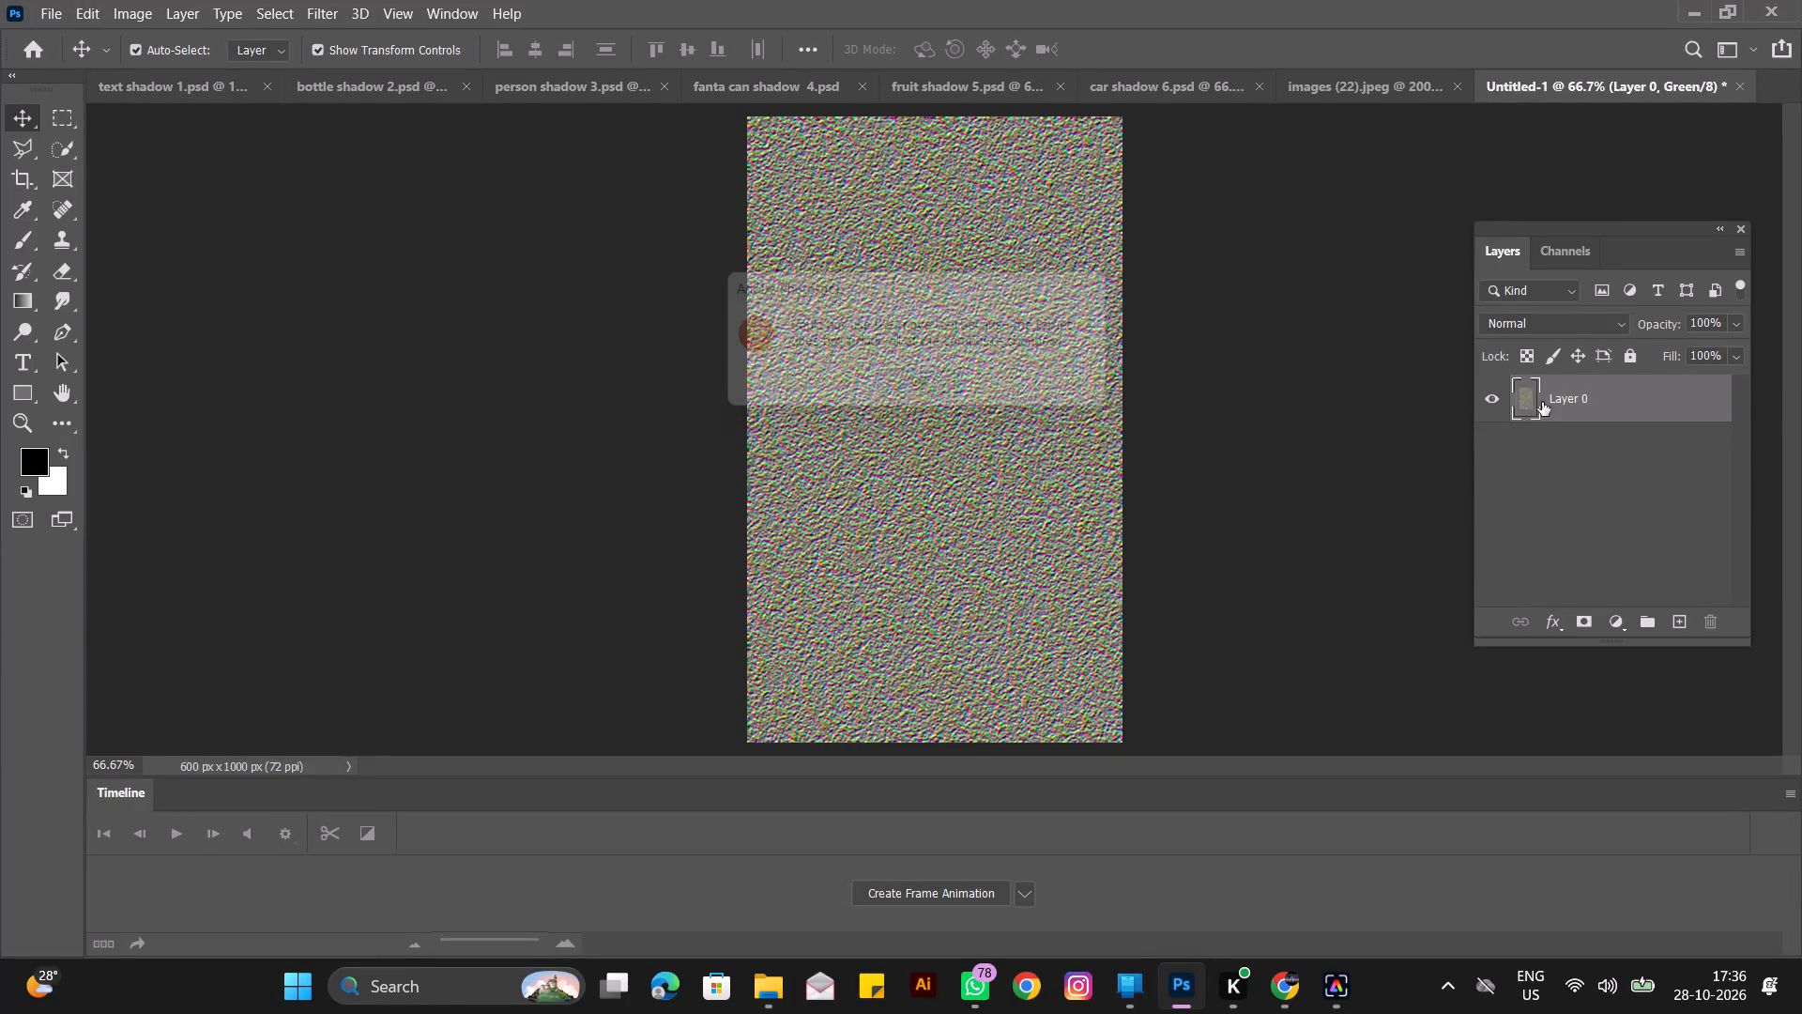
pyautogui.click(1543, 402)
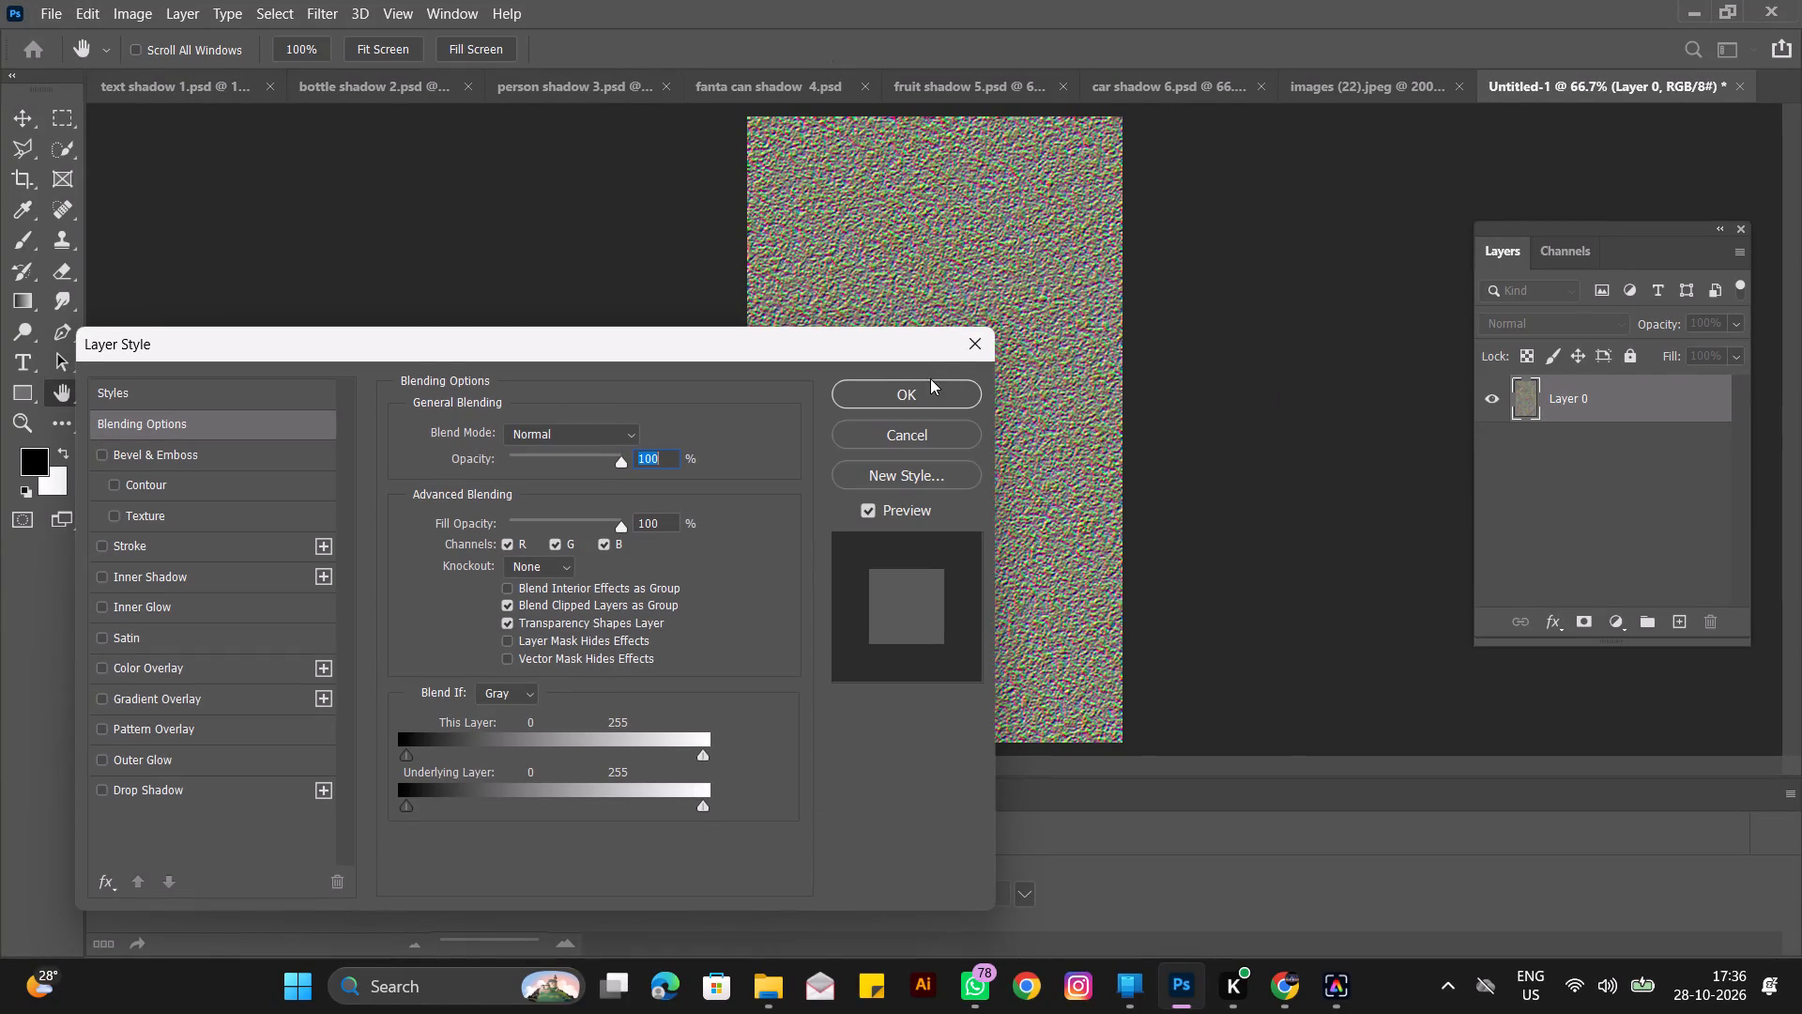
pyautogui.click(970, 346)
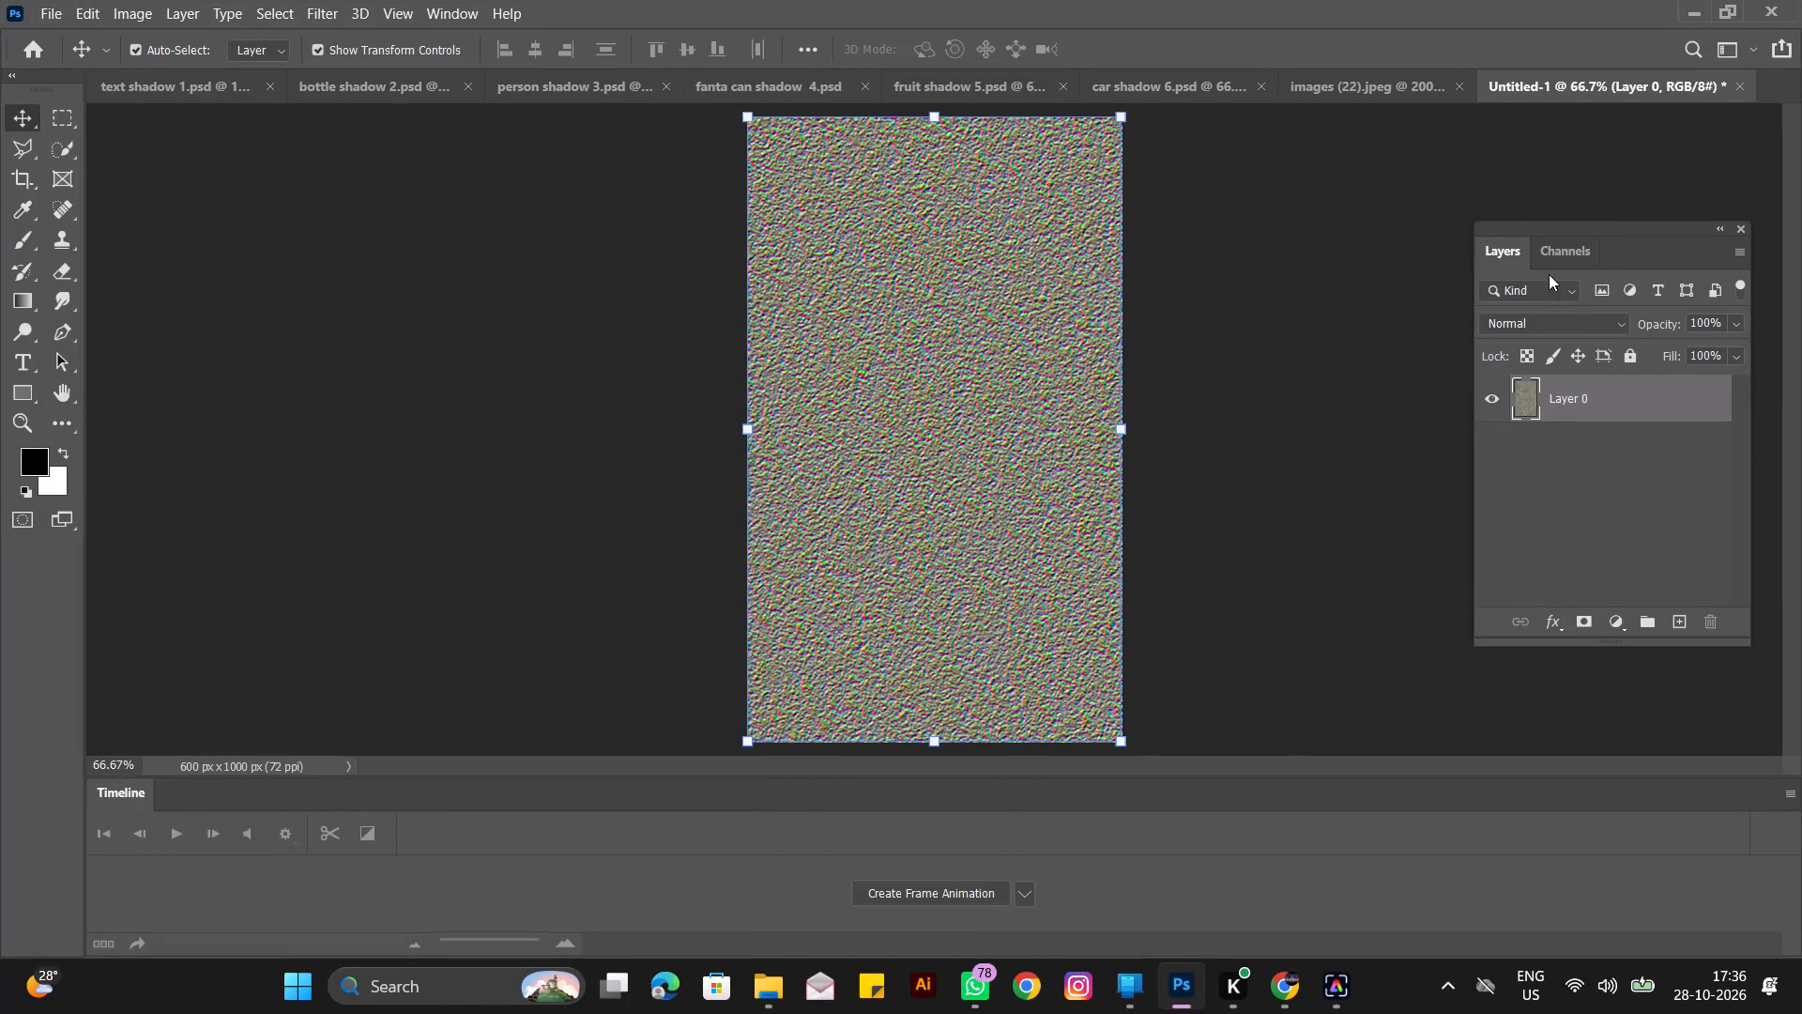
# Inspect the Red, Green and Blue channels by switching their visibility, ending with the full RGB composite shown.
pyautogui.click(1558, 248)
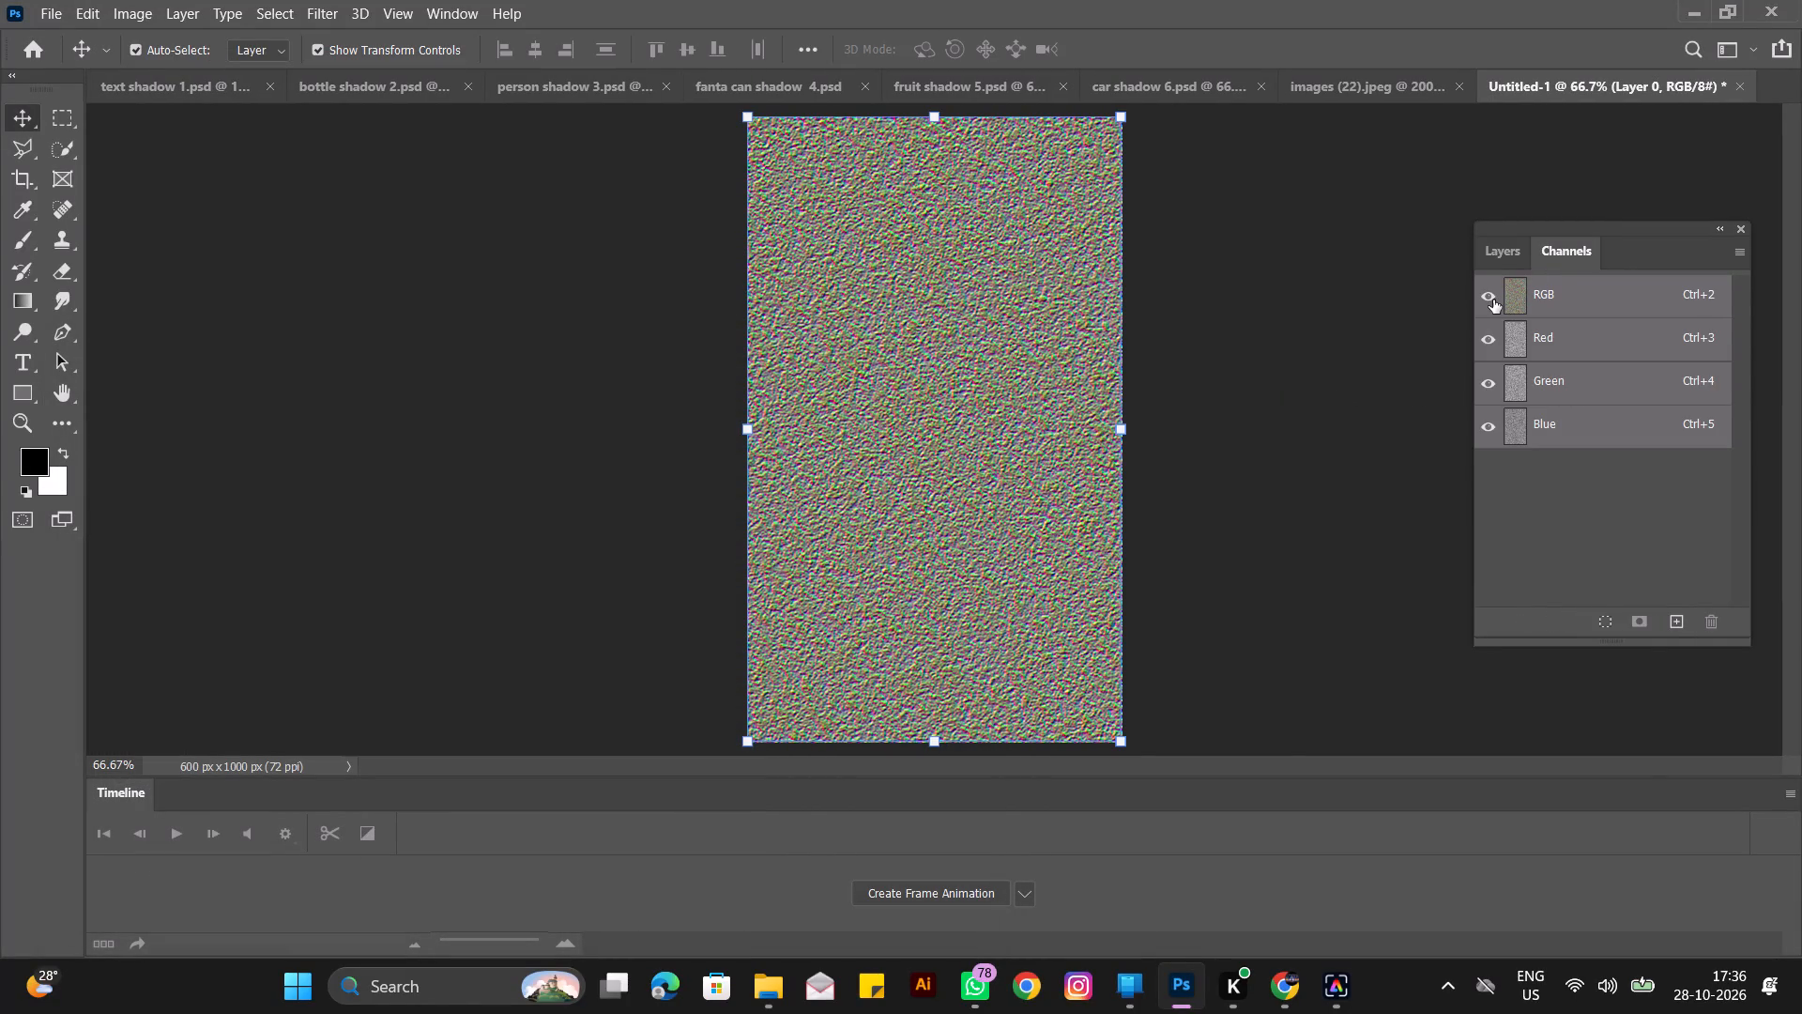
pyautogui.click(1493, 300)
pyautogui.click(1493, 300)
pyautogui.click(1478, 296)
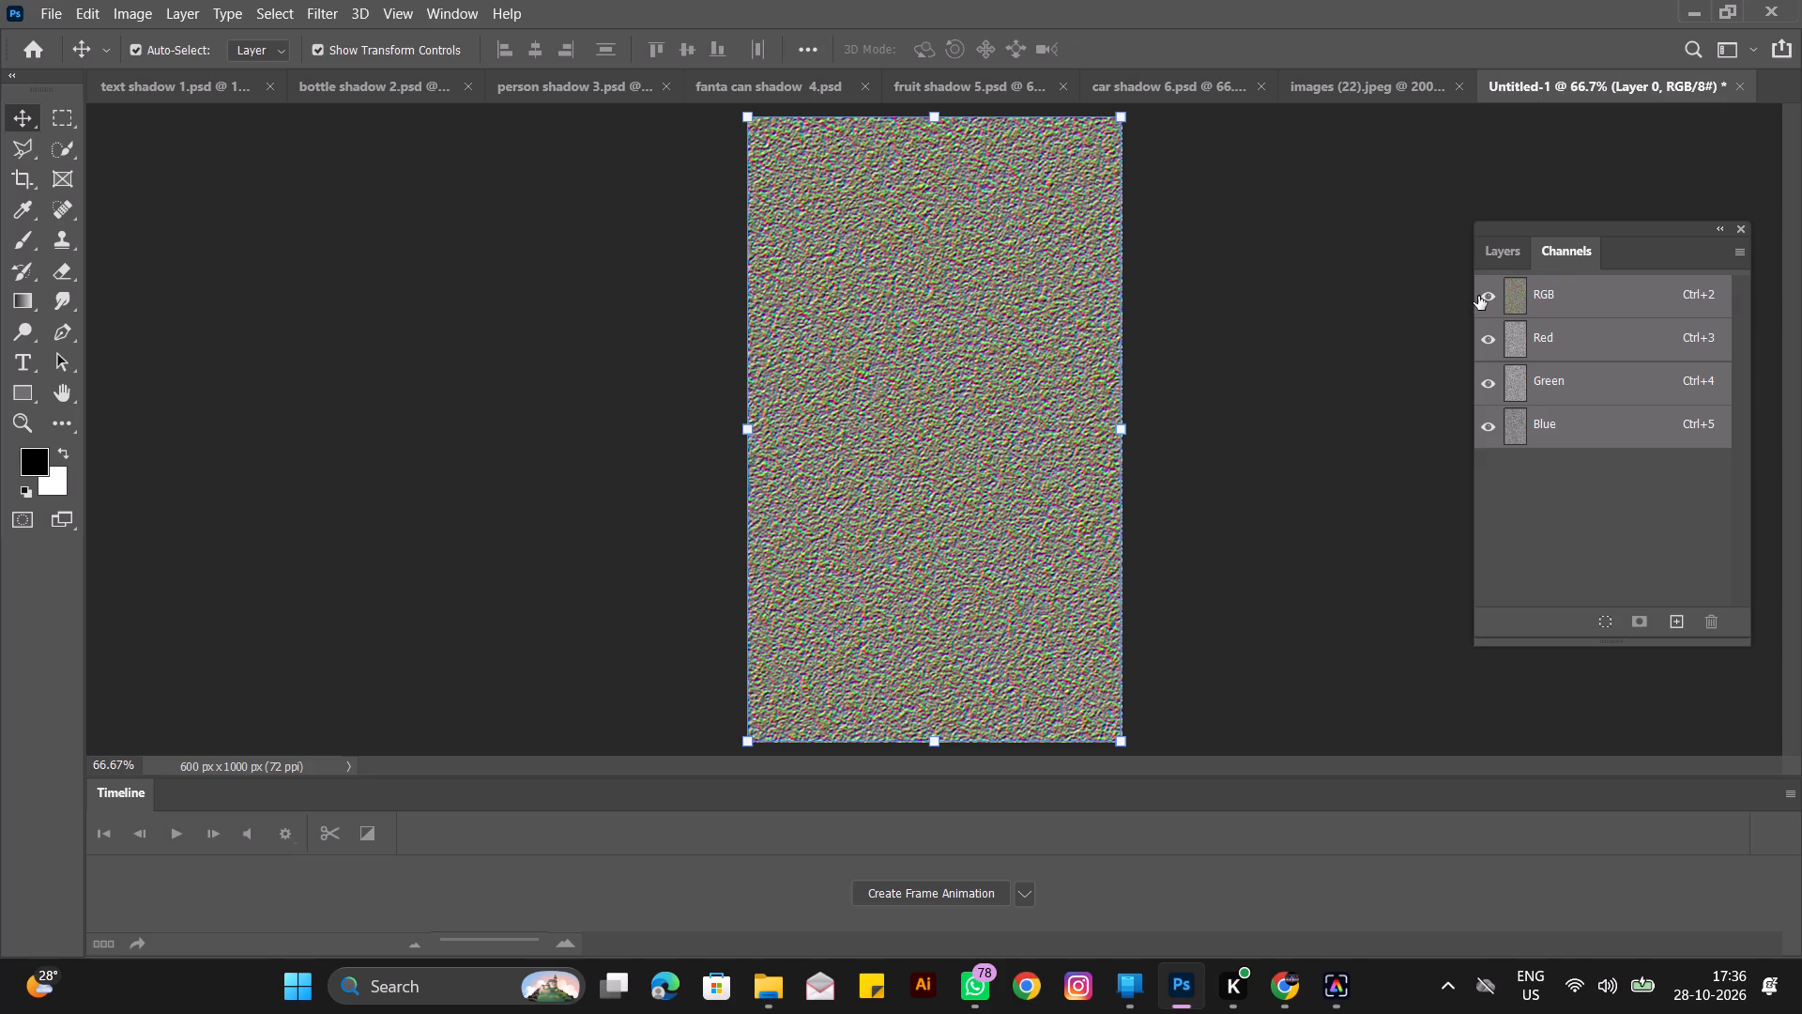
pyautogui.doubleClick(1488, 299)
pyautogui.click(1486, 333)
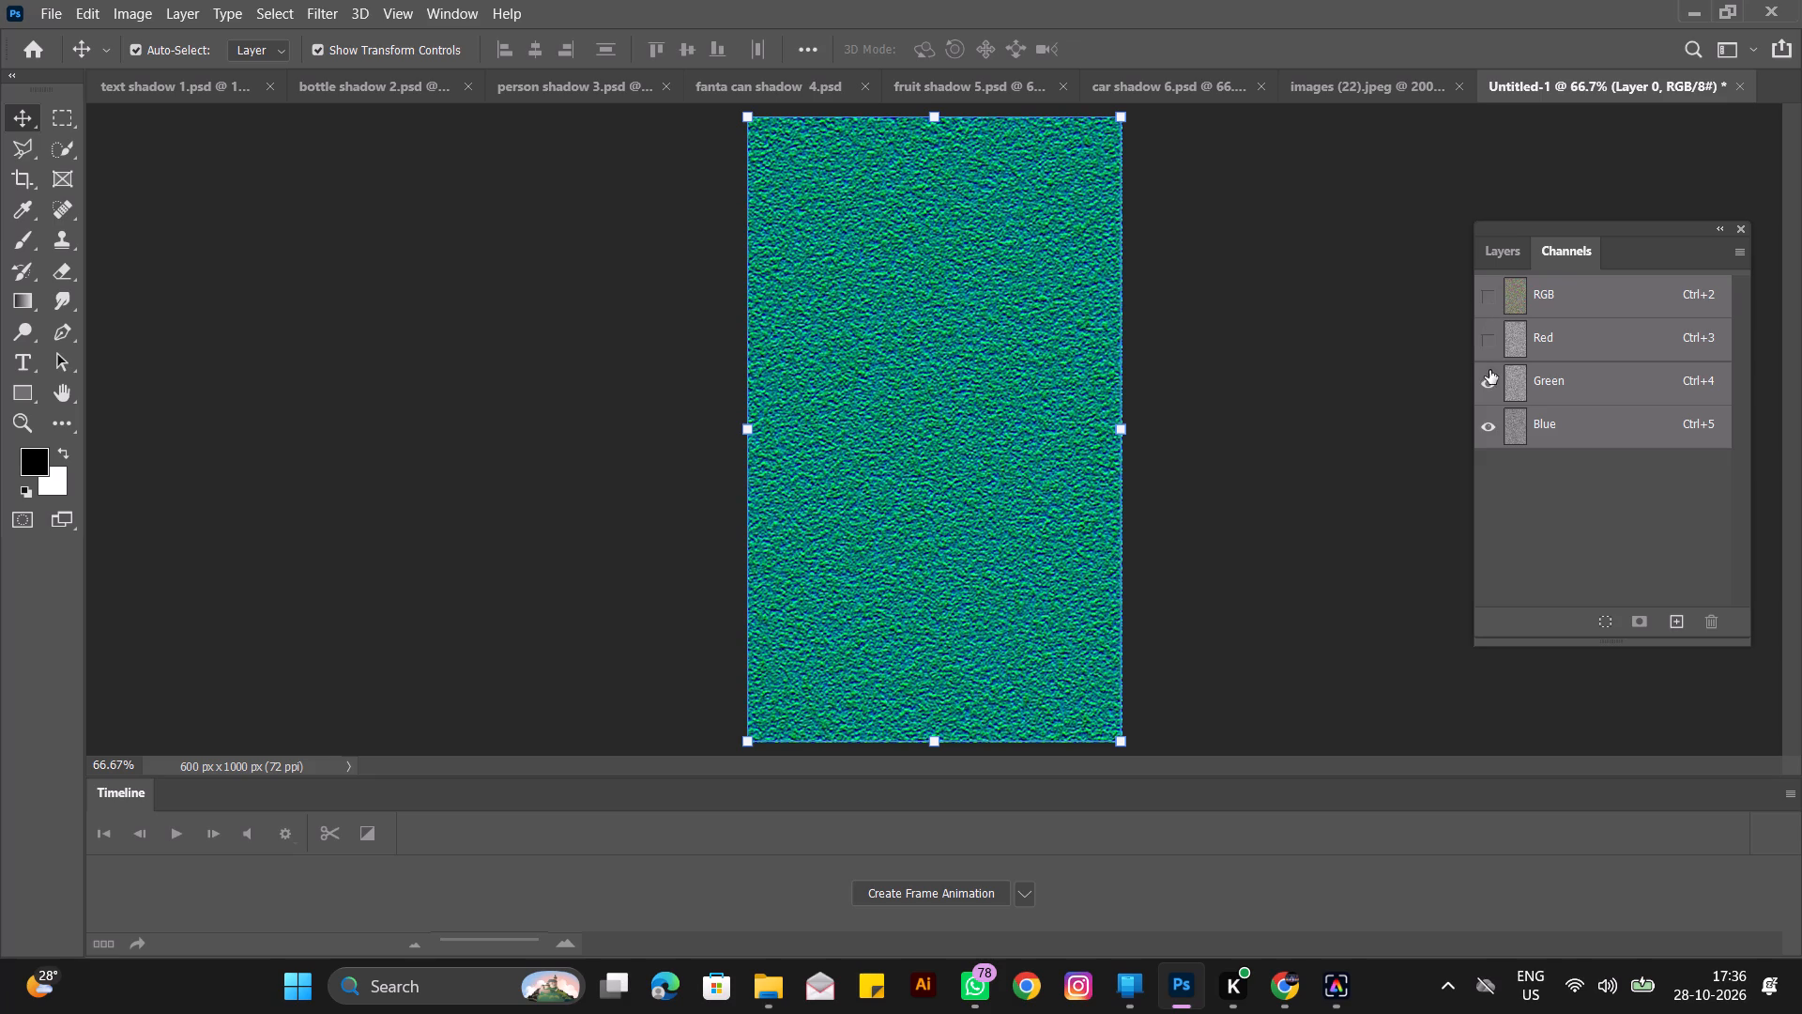
pyautogui.click(1489, 374)
pyautogui.click(1486, 422)
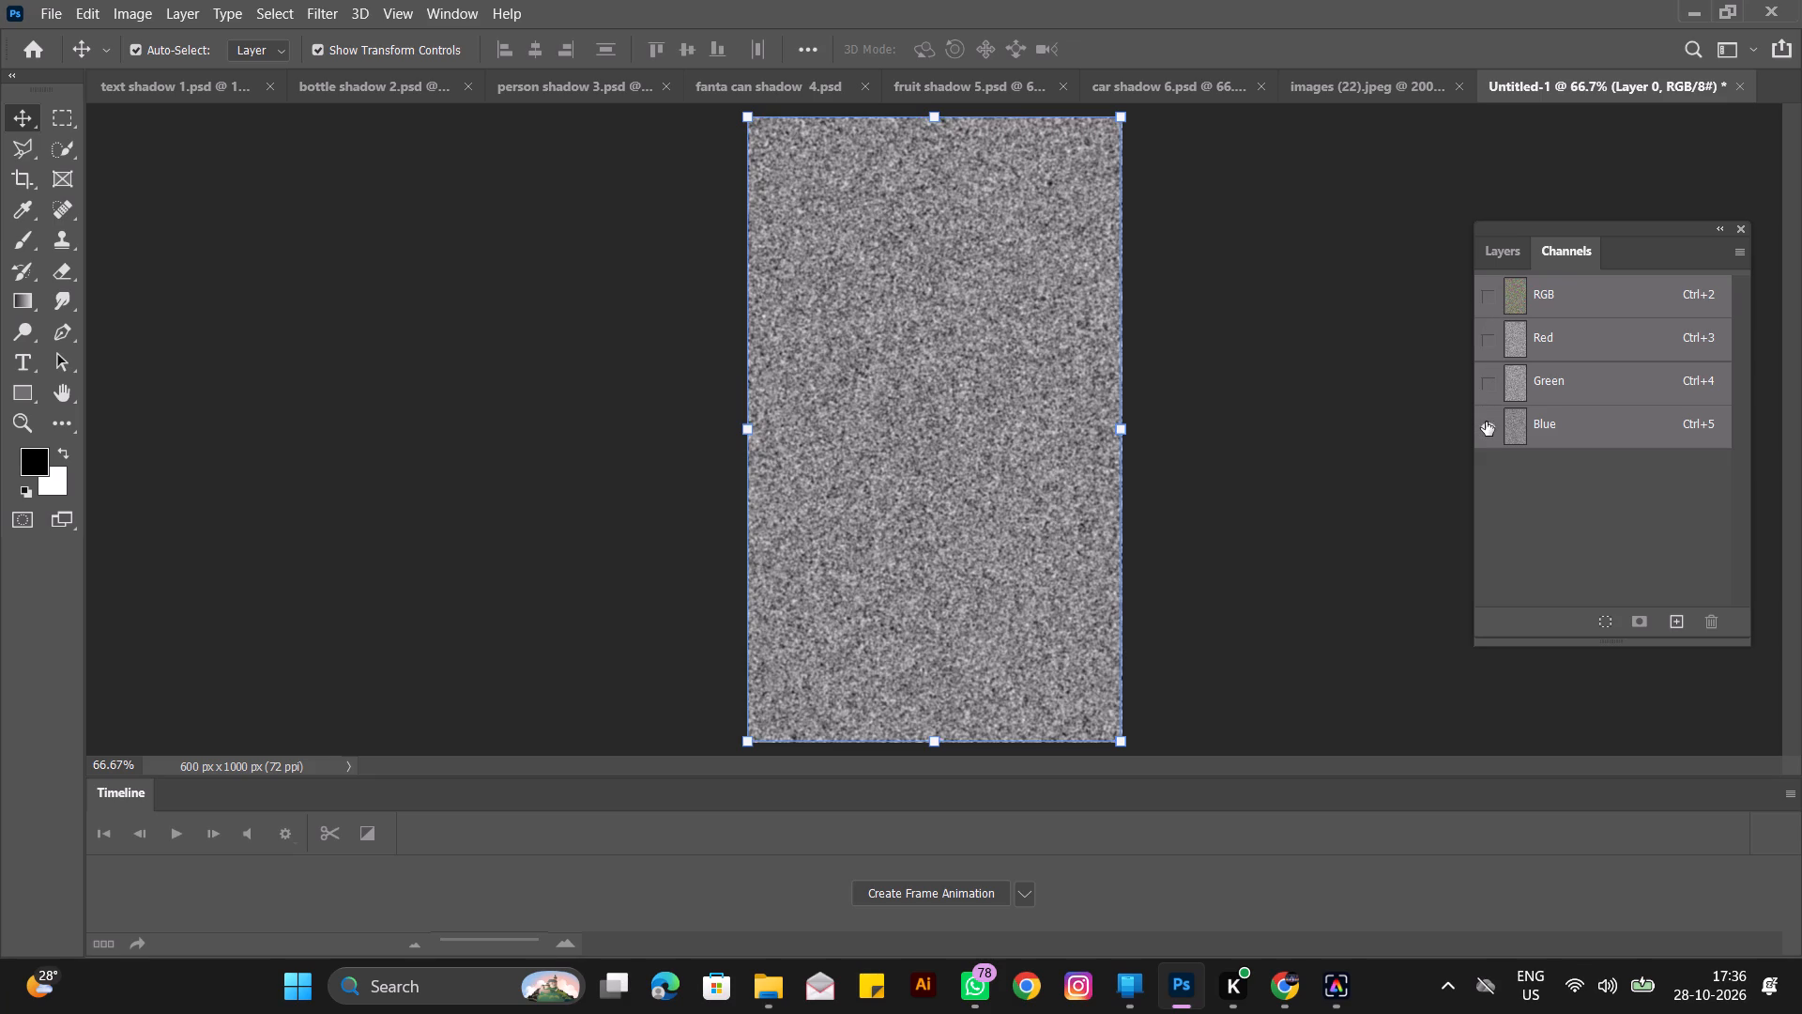
pyautogui.click(1489, 430)
pyautogui.click(1489, 295)
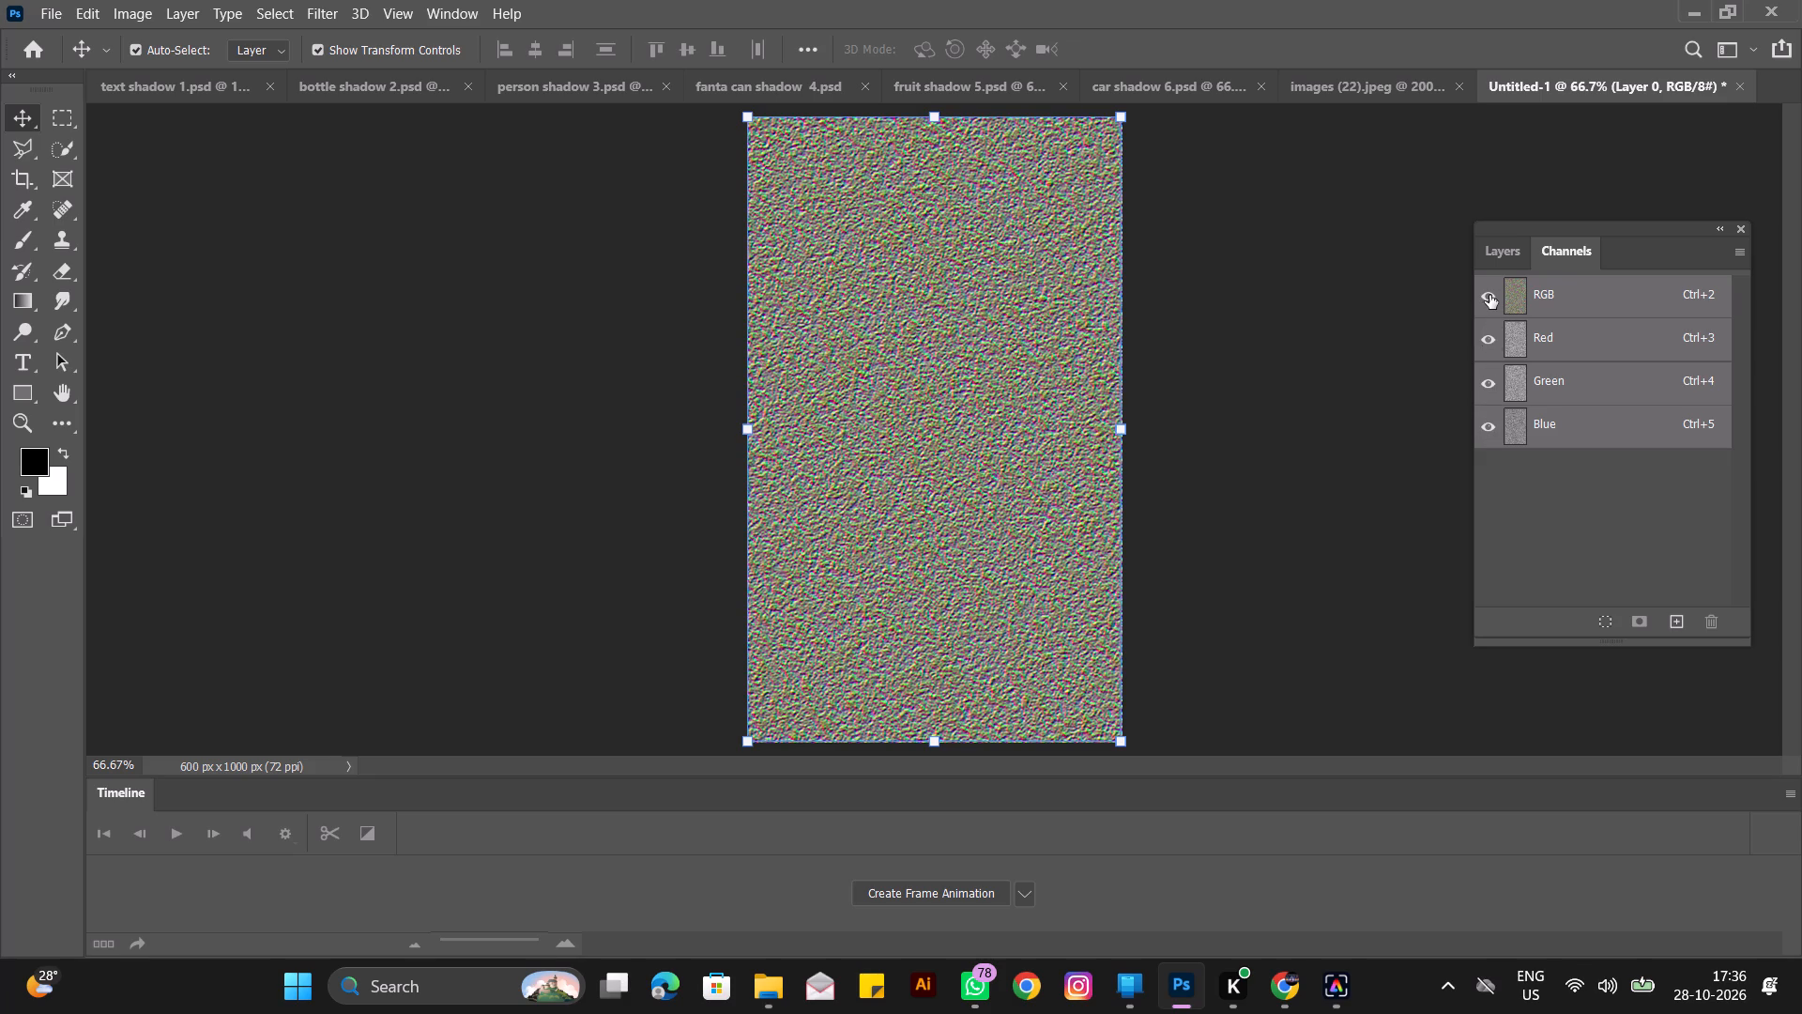
pyautogui.click(1489, 295)
pyautogui.click(1493, 422)
pyautogui.click(1500, 384)
pyautogui.click(1488, 343)
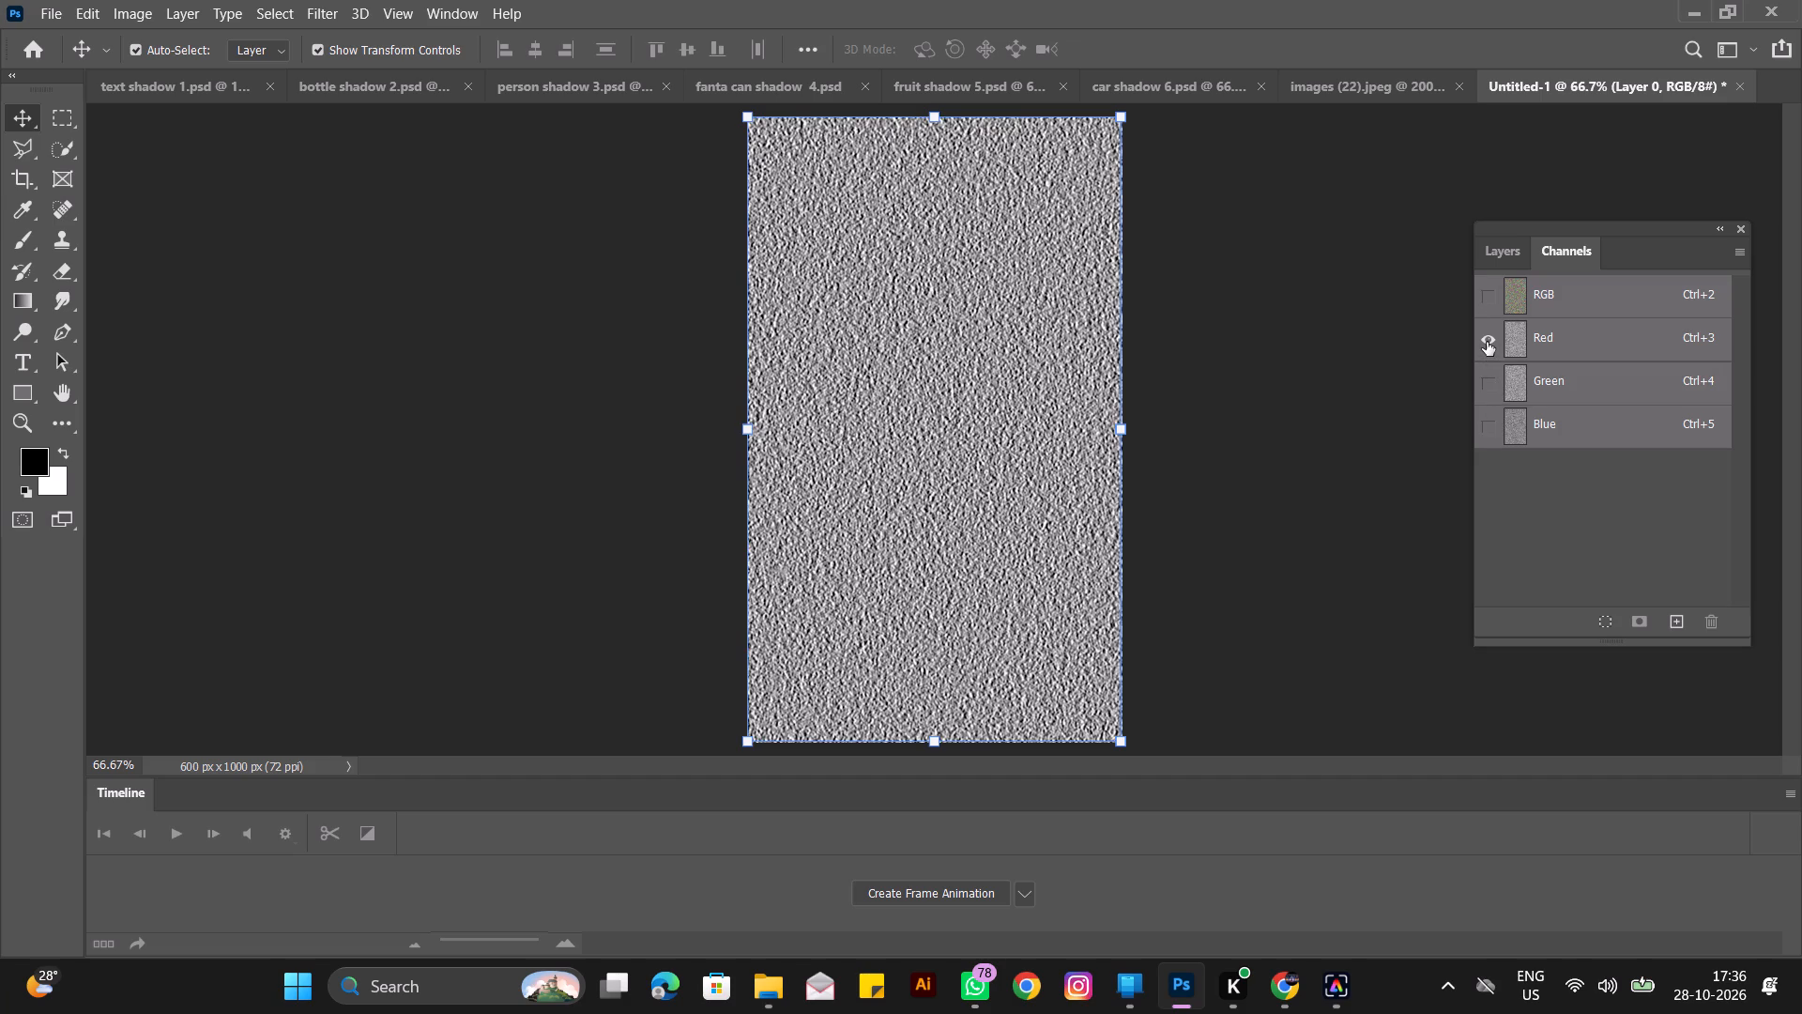
pyautogui.click(99, 22)
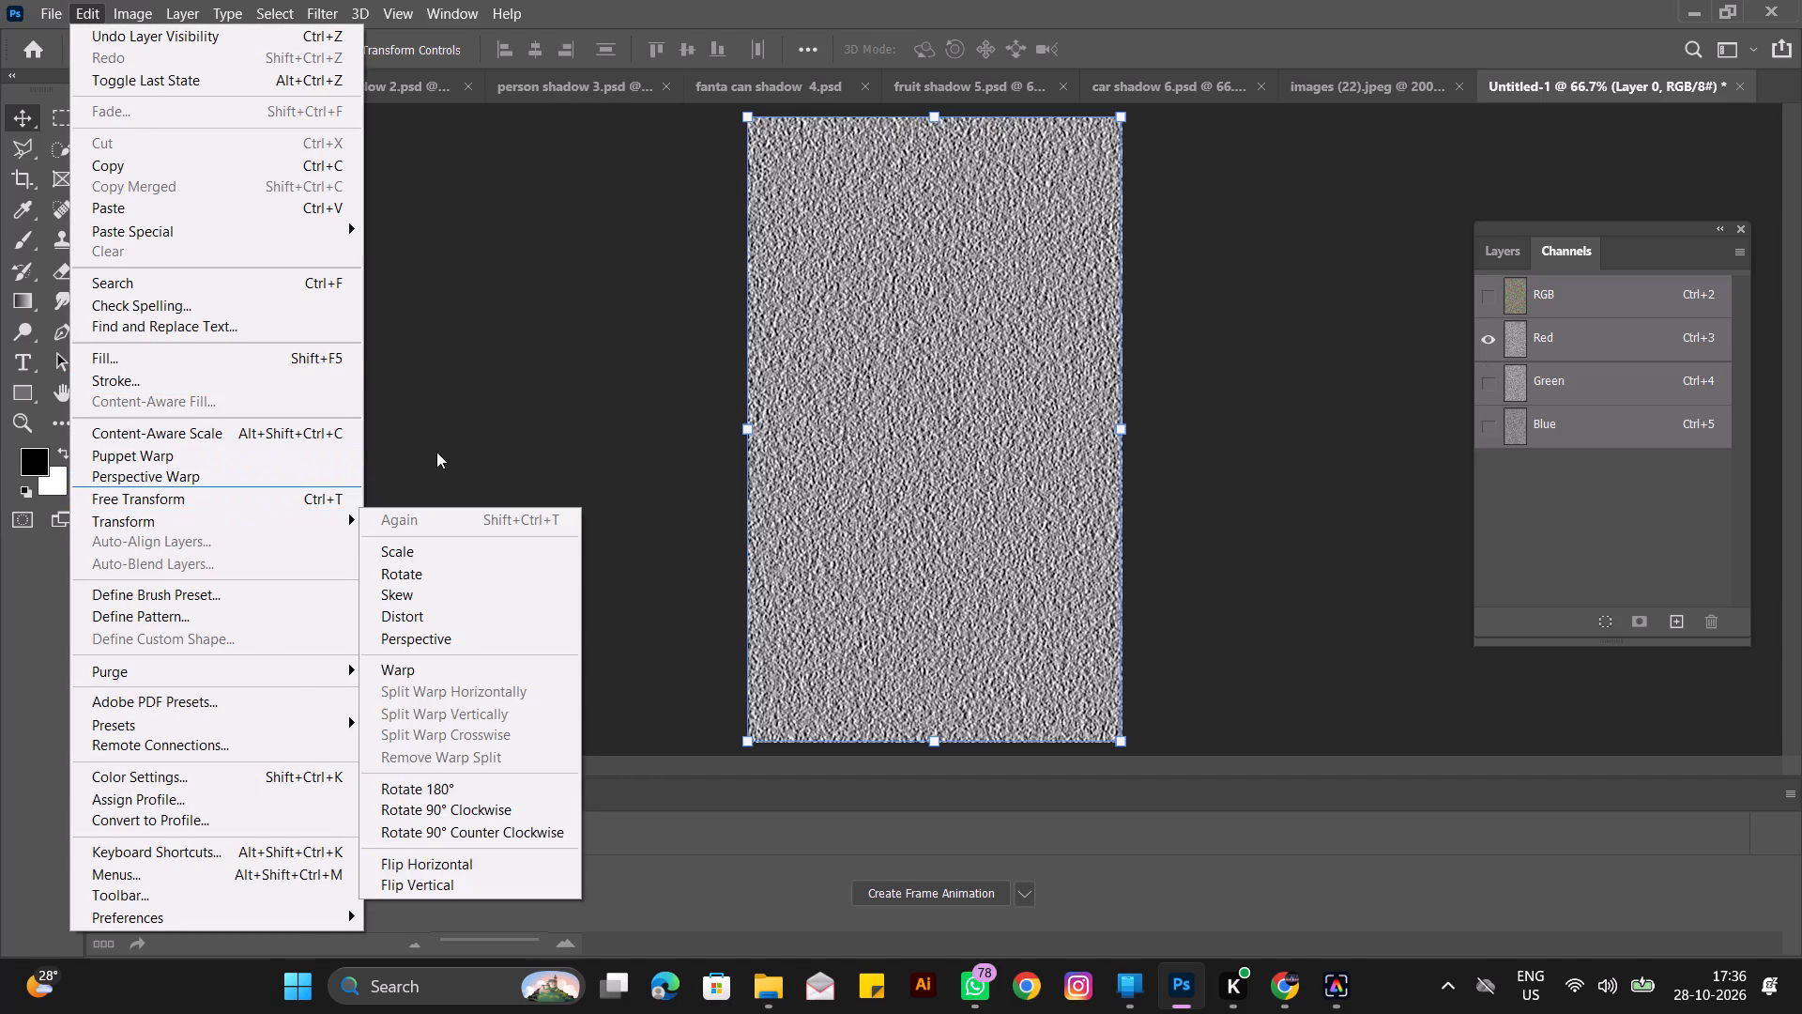
pyautogui.click(496, 429)
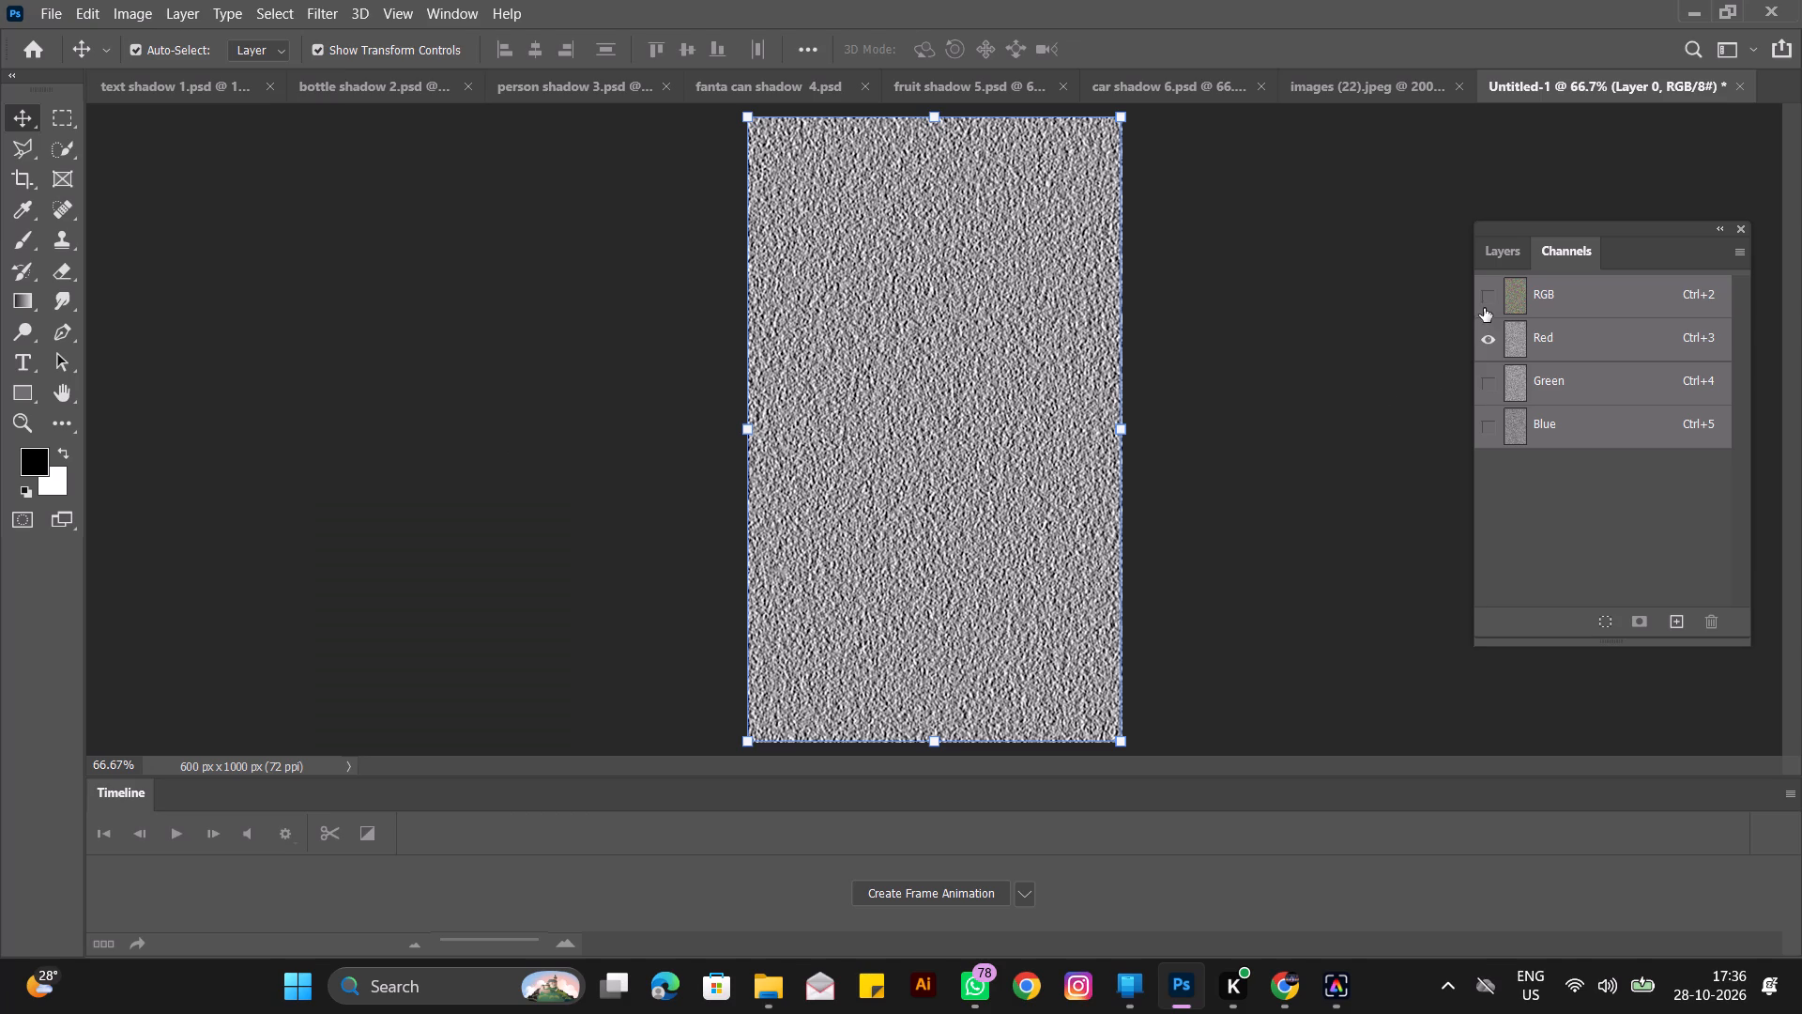
pyautogui.click(1484, 308)
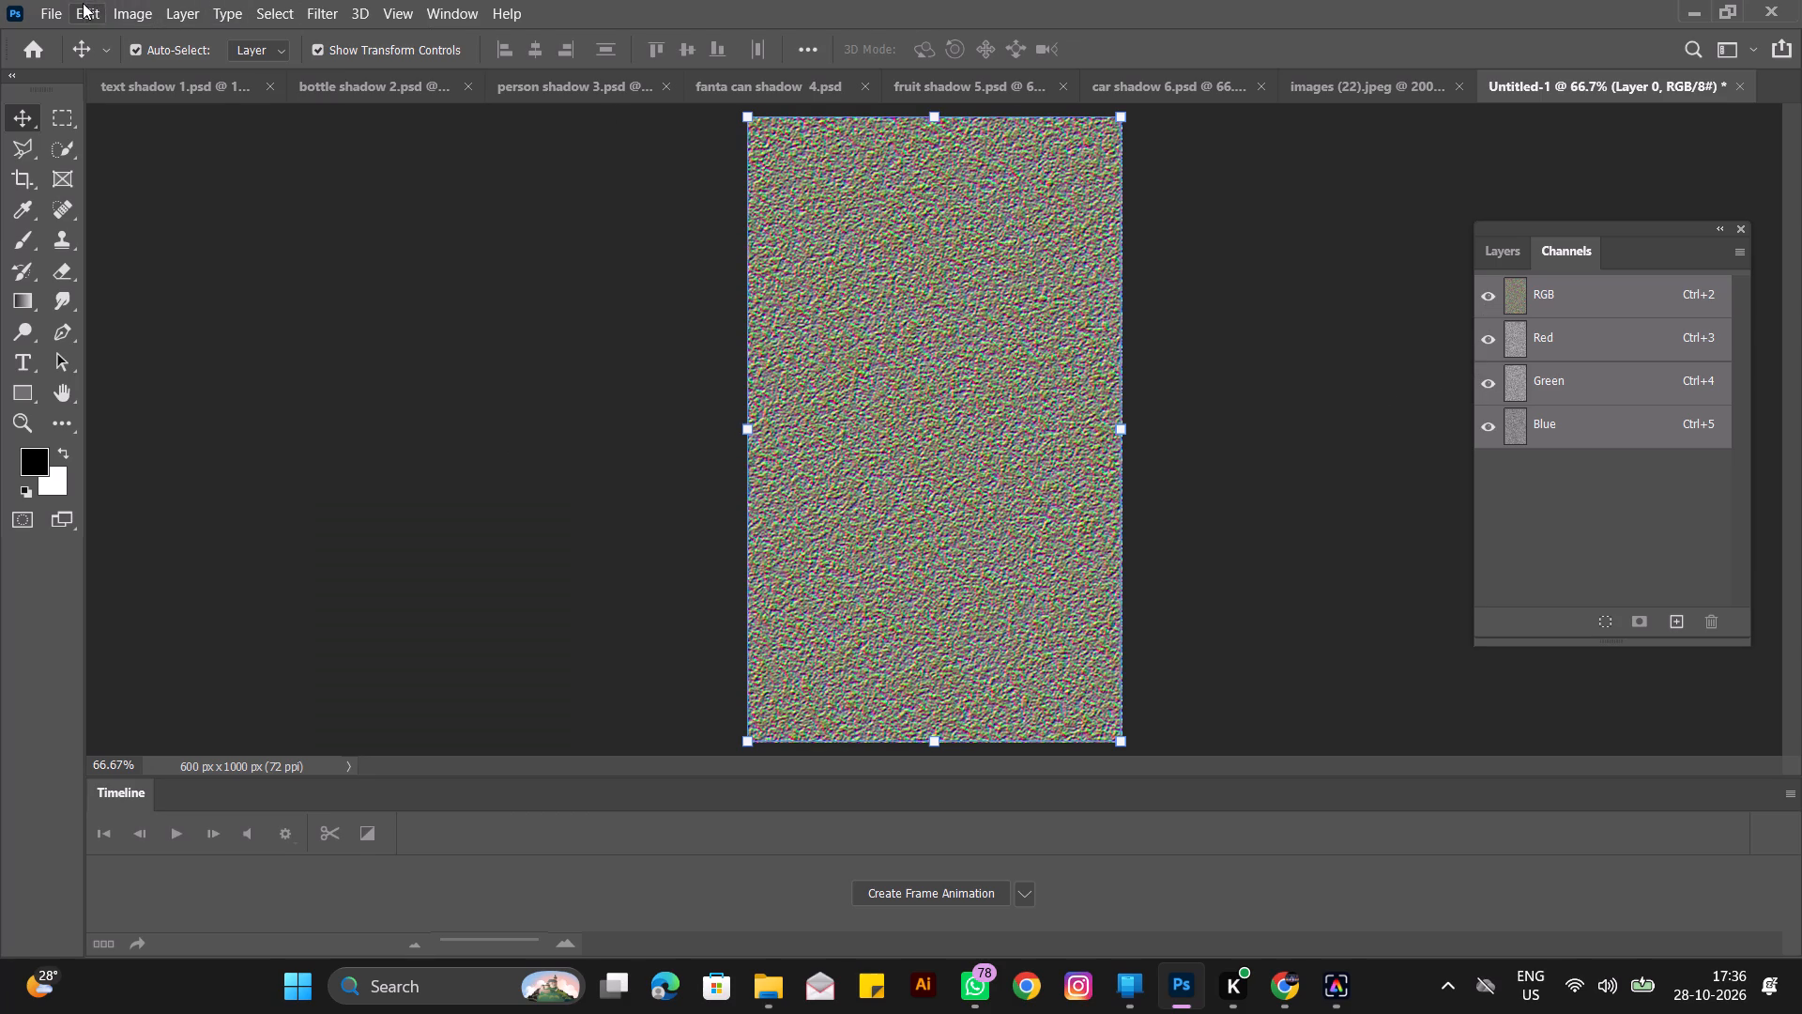
# Apply a Perspective transform to Layer 0, stretching its bottom edge symmetrically outward to about 1632% width.
pyautogui.click(82, 4)
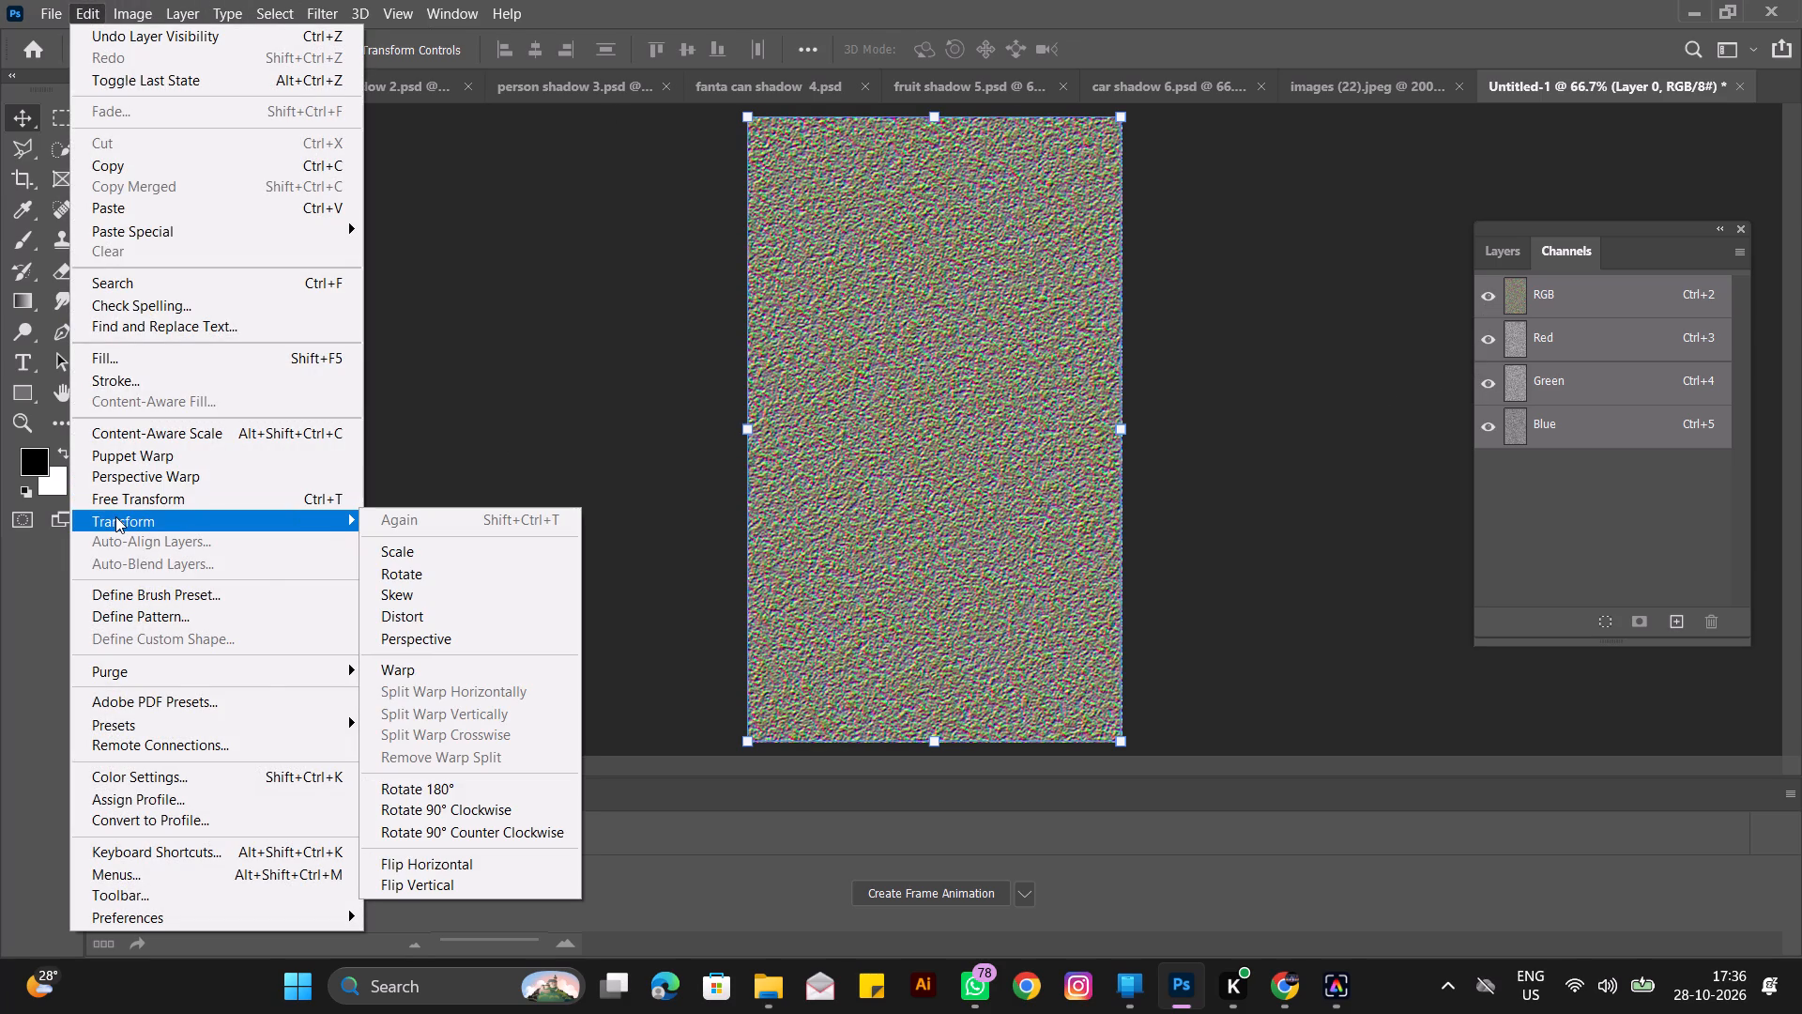
pyautogui.click(115, 516)
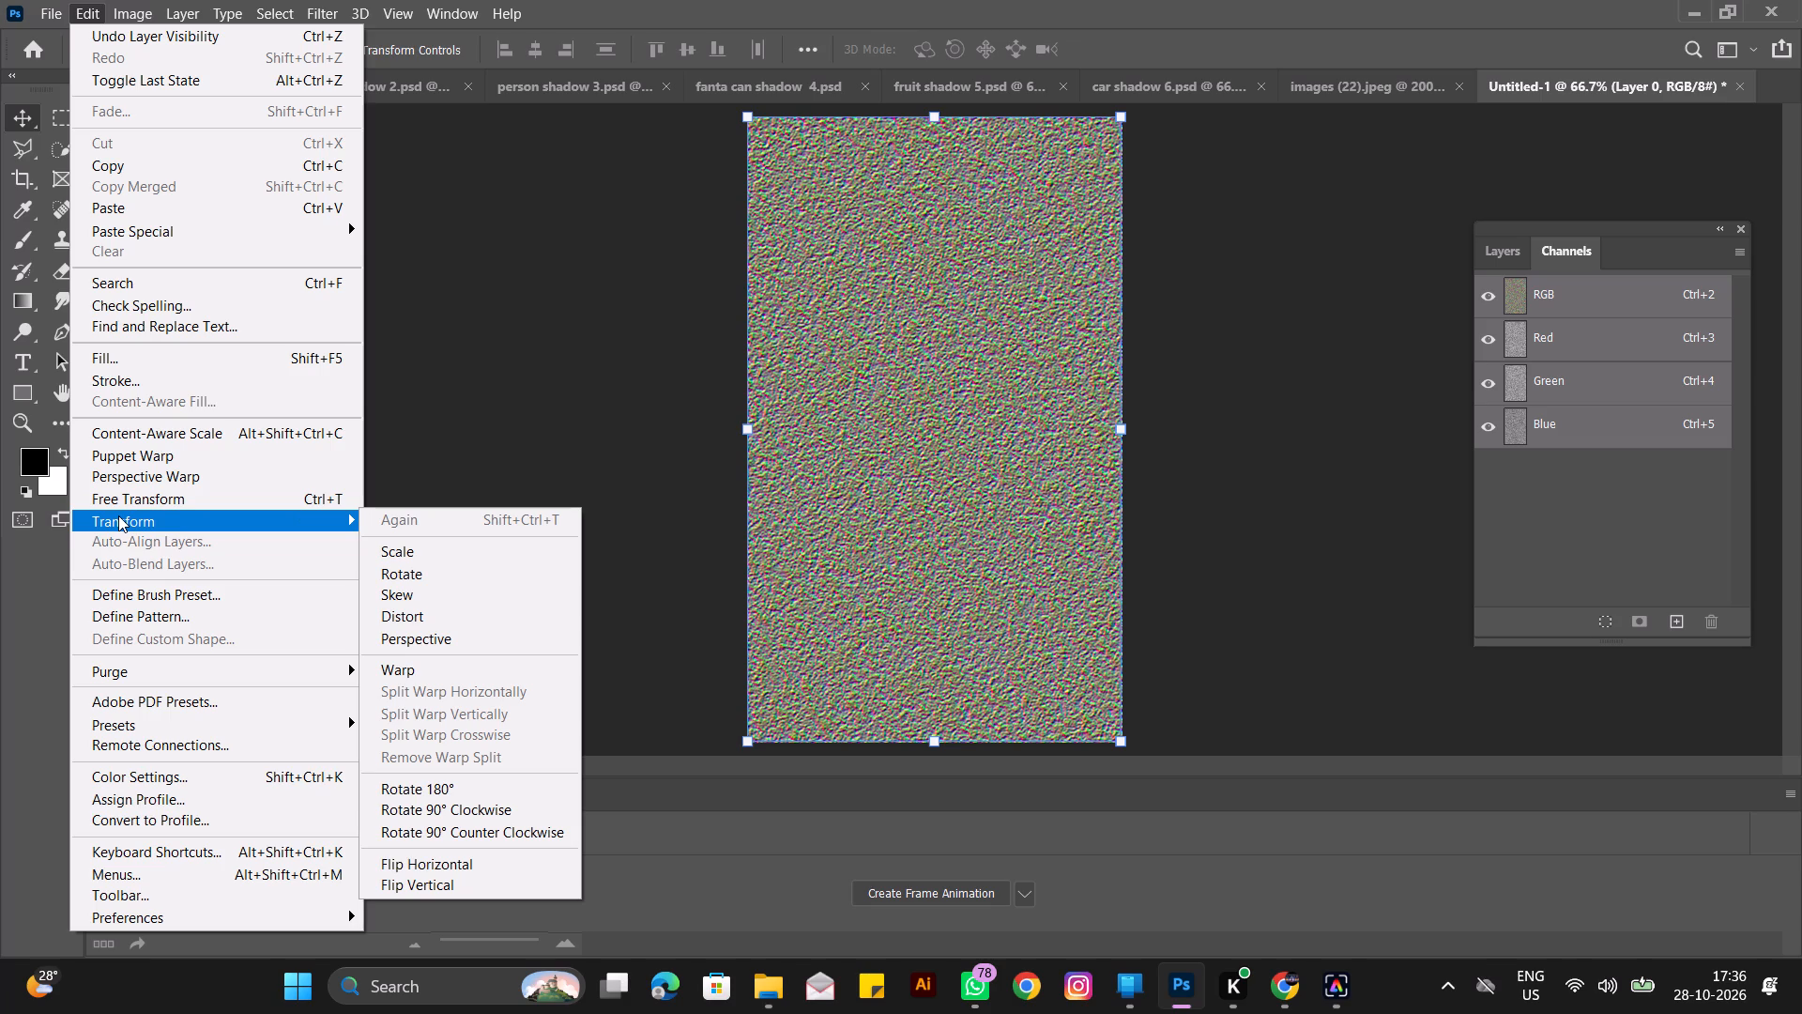
pyautogui.click(404, 637)
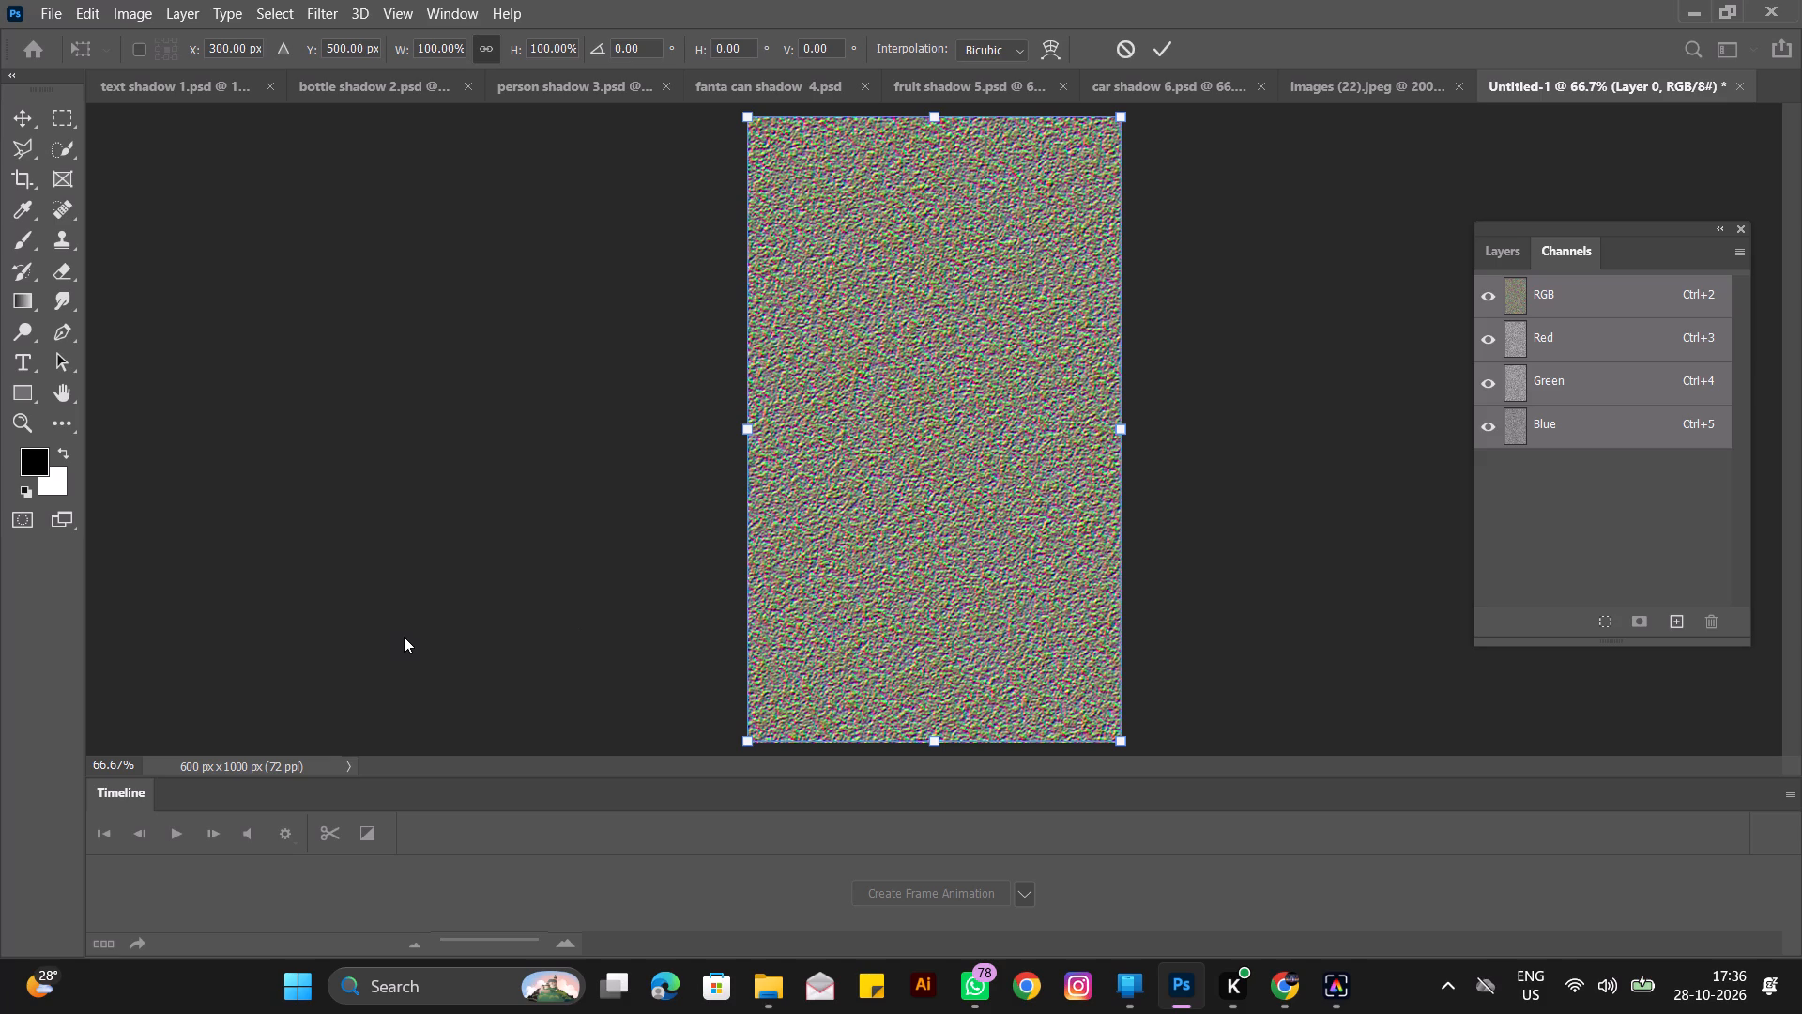
pyautogui.hotkey('ctrl', '-')
pyautogui.hotkey('ctrl', '-')
pyautogui.hotkey('ctrl', '-')
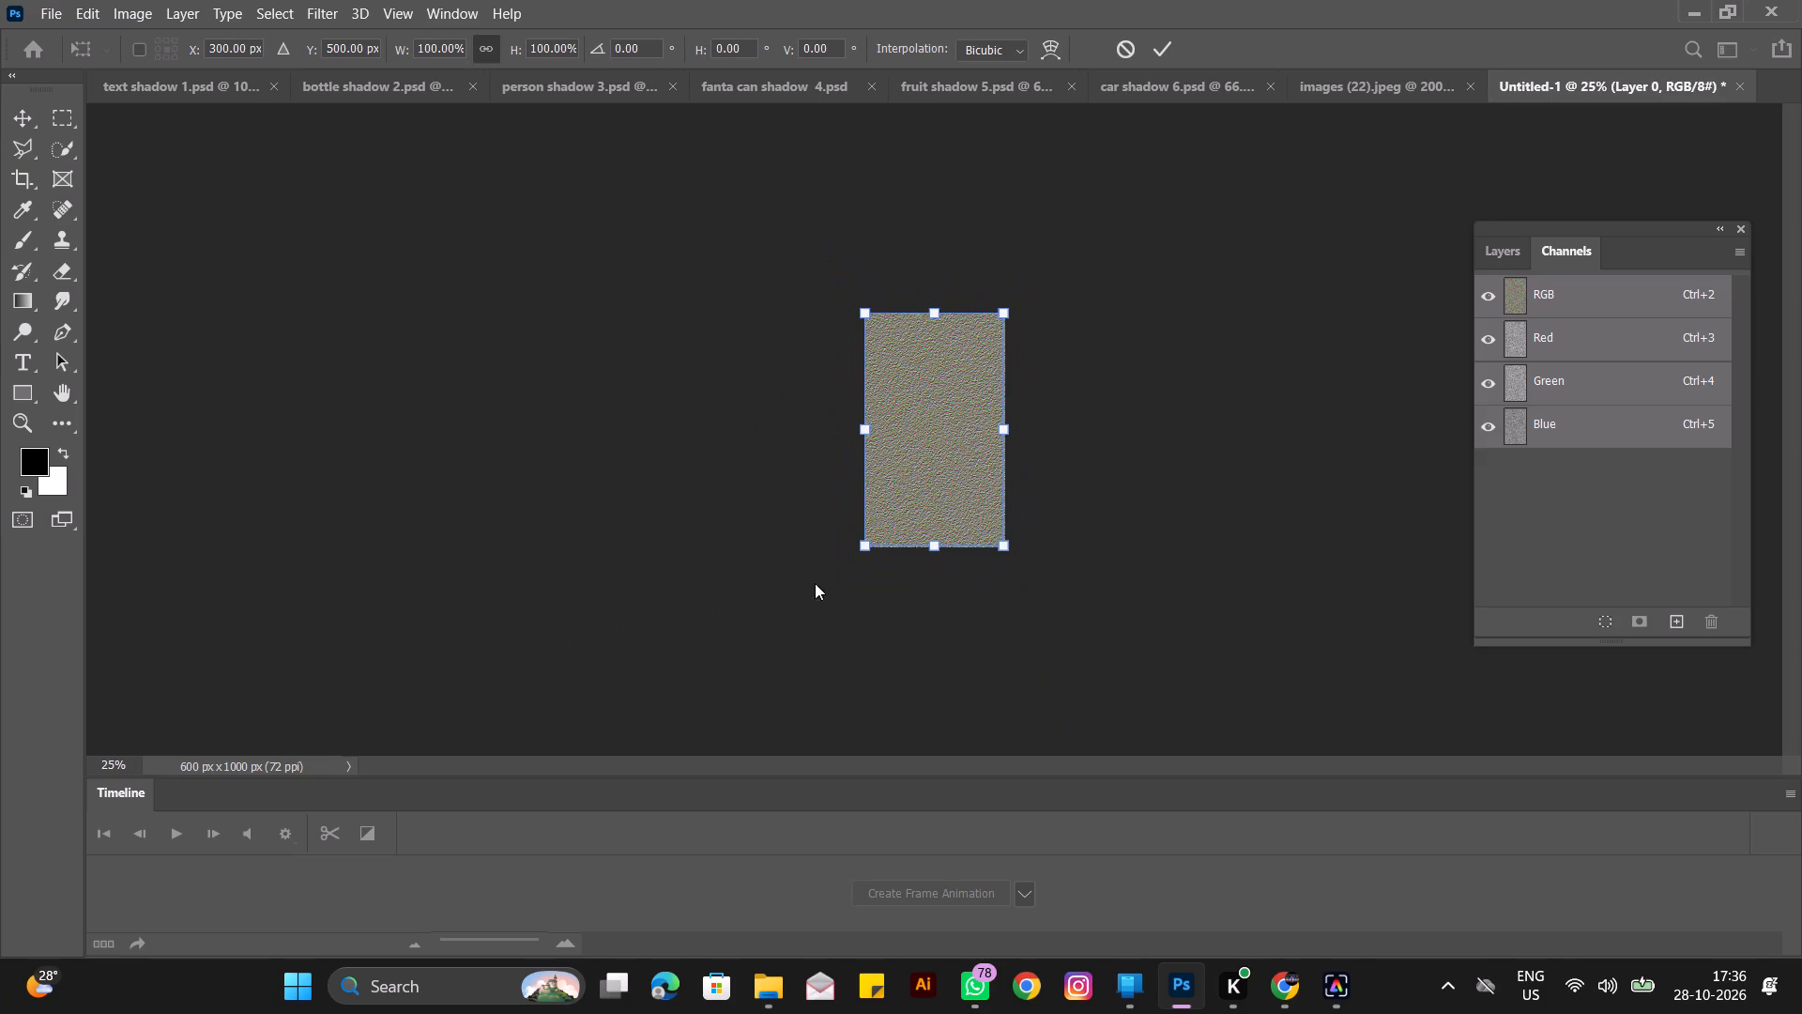
pyautogui.moveTo(866, 543); pyautogui.dragTo(312, 486)
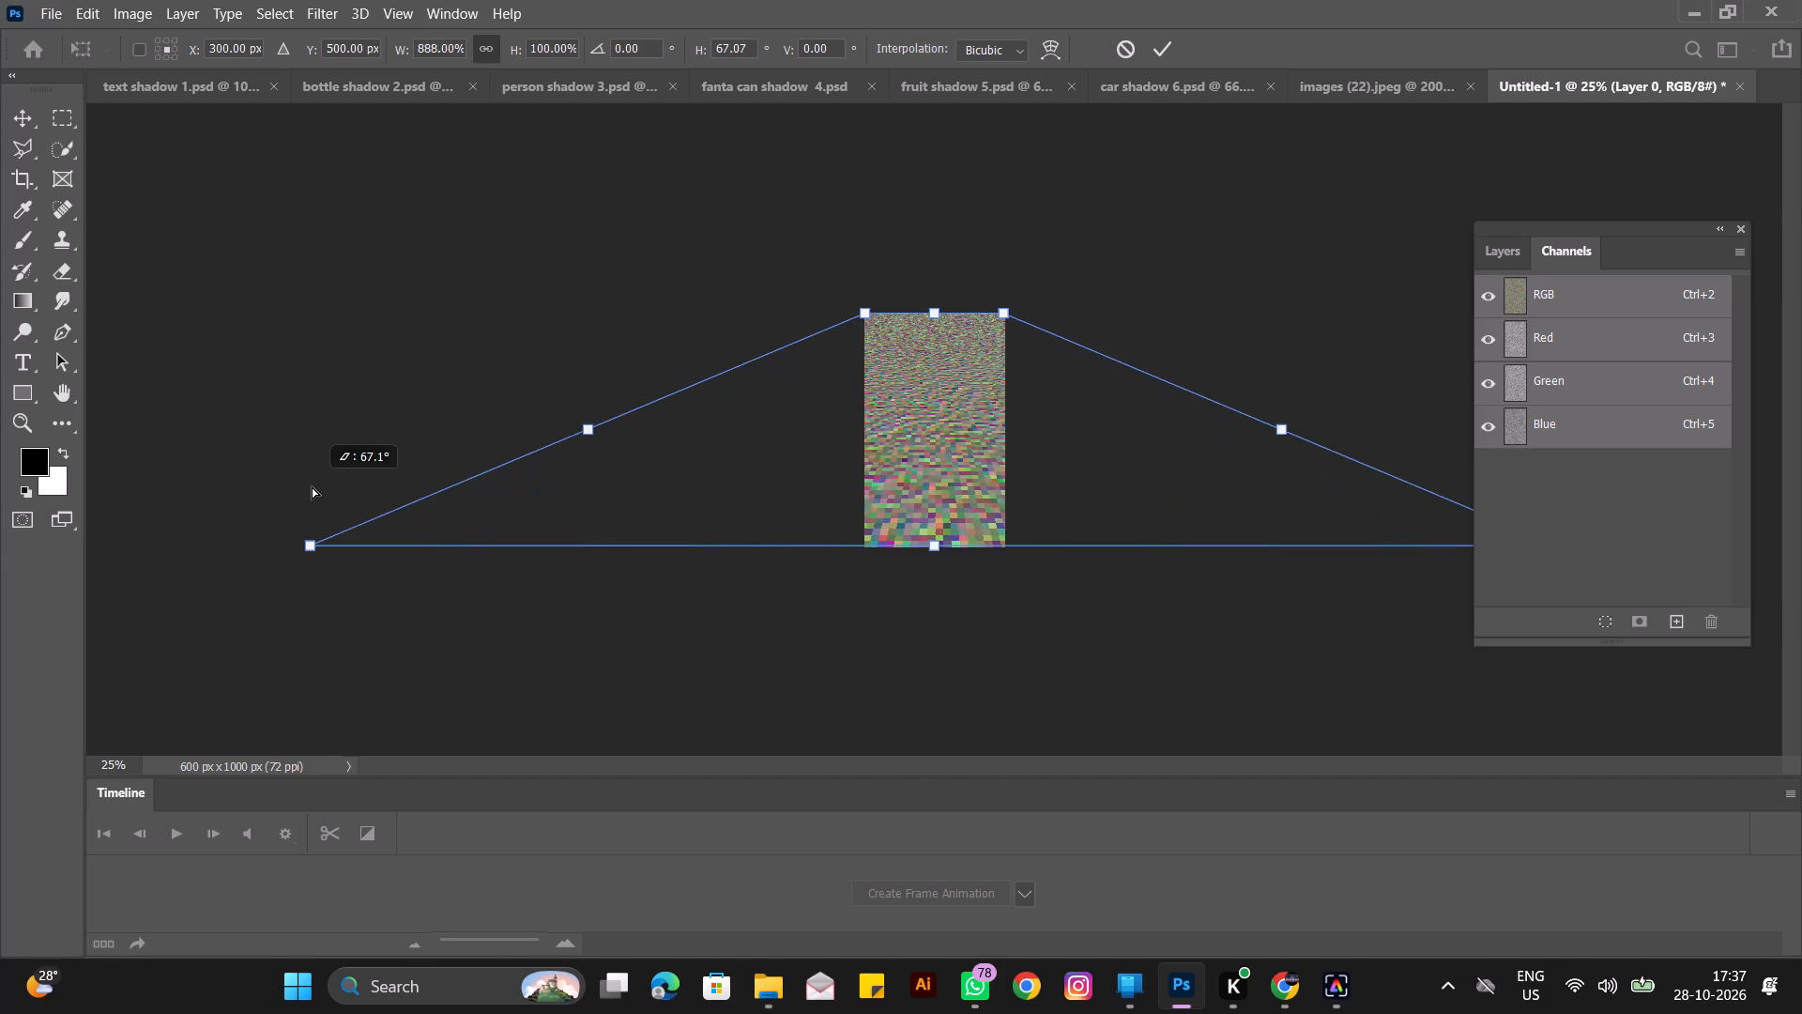
pyautogui.moveTo(312, 486); pyautogui.dragTo(195, 472)
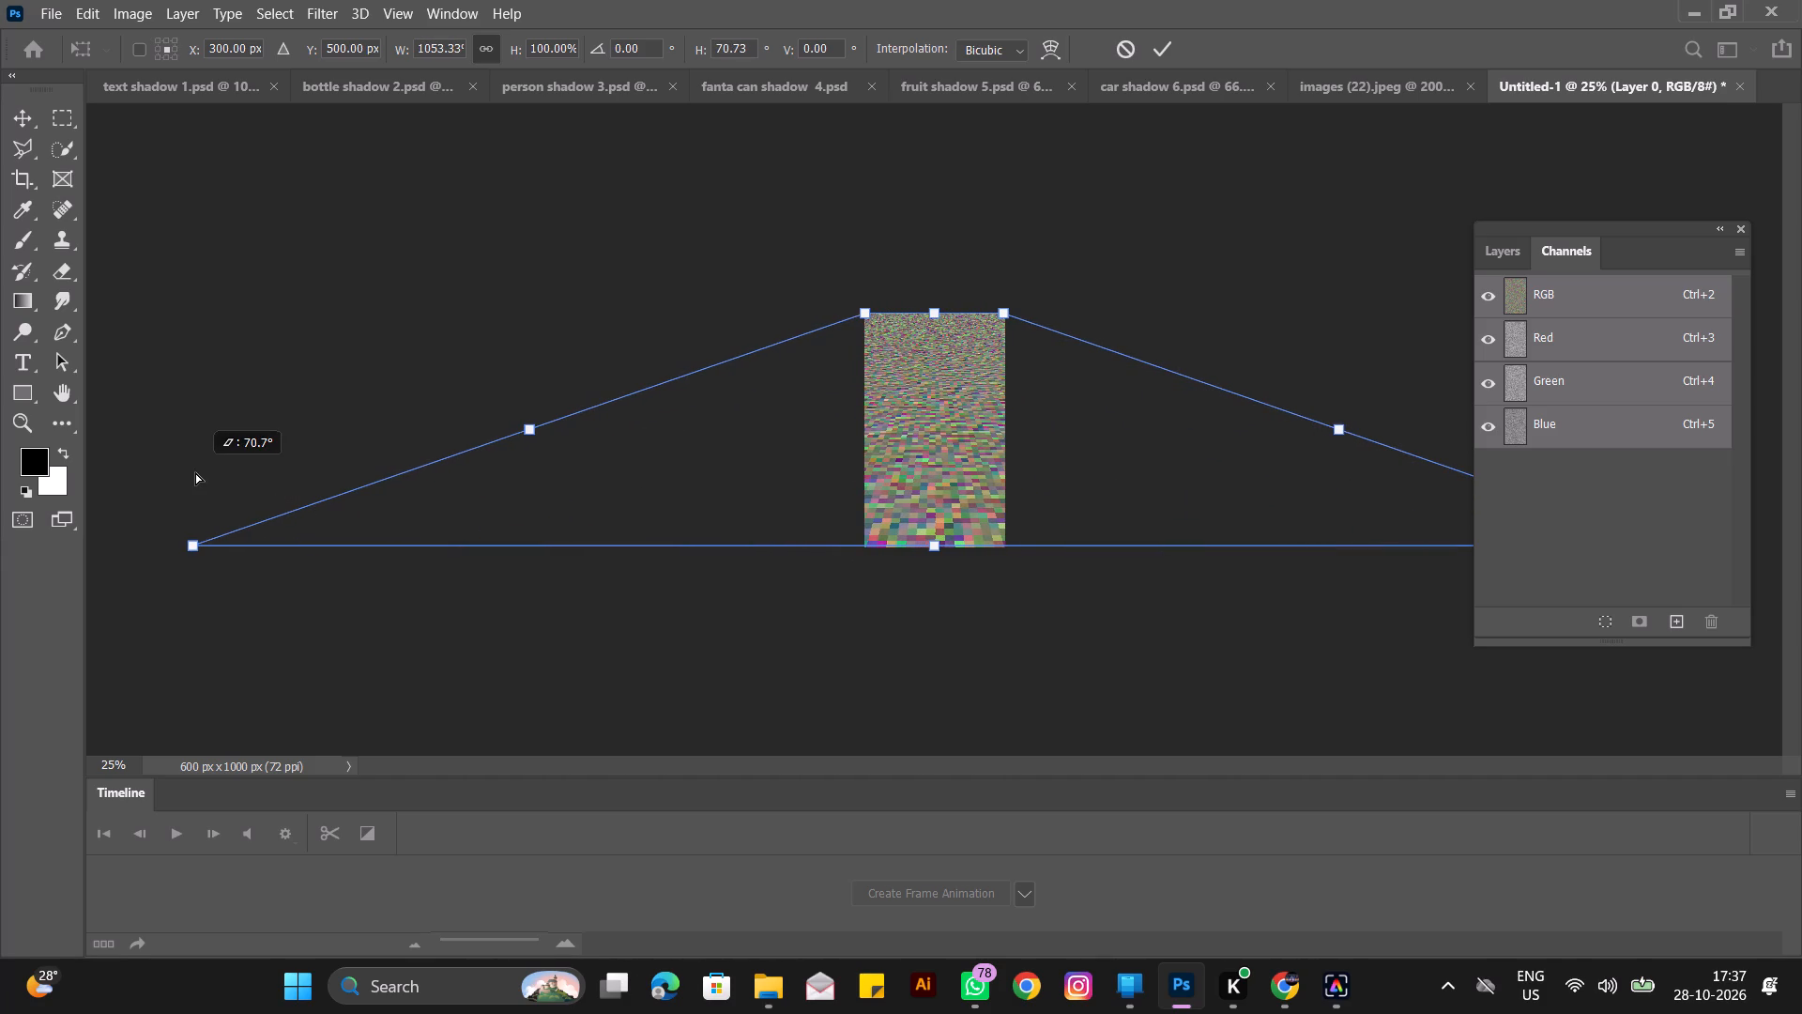
pyautogui.moveTo(195, 472); pyautogui.dragTo(0, 464)
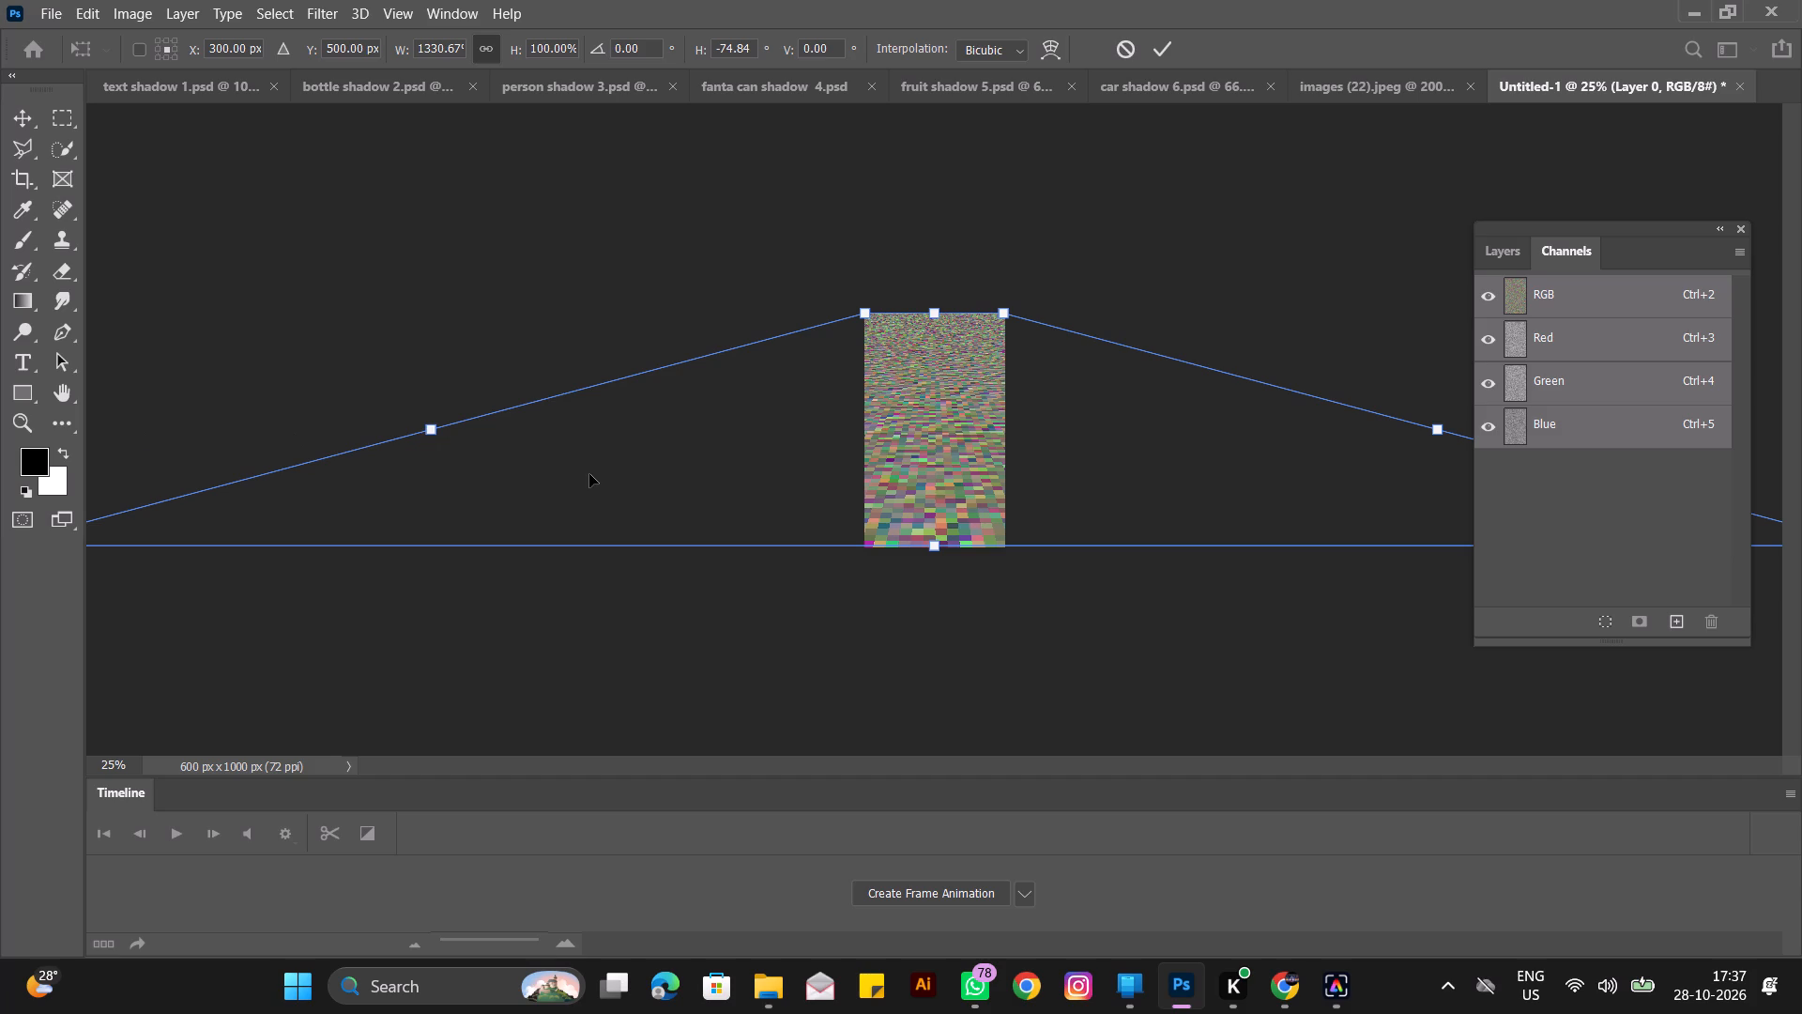
pyautogui.hotkey('ctrl', '-')
pyautogui.hotkey('ctrl', '-')
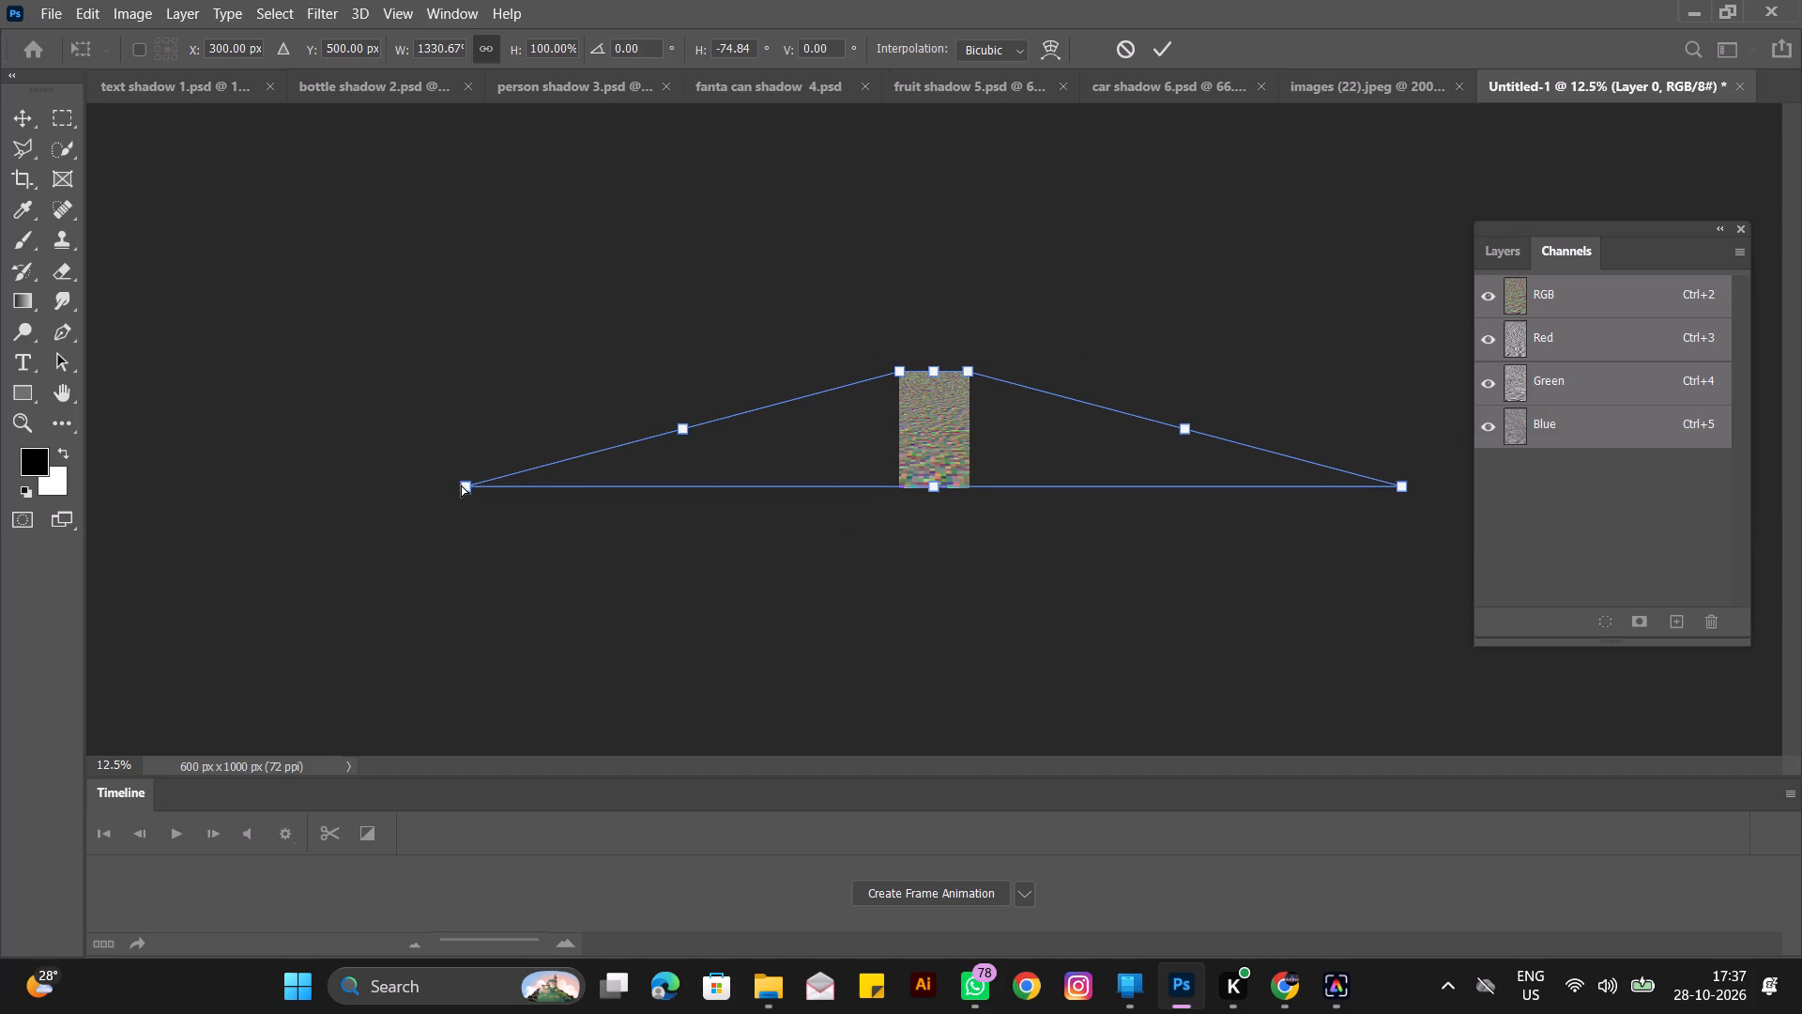
pyautogui.moveTo(461, 484); pyautogui.dragTo(355, 473)
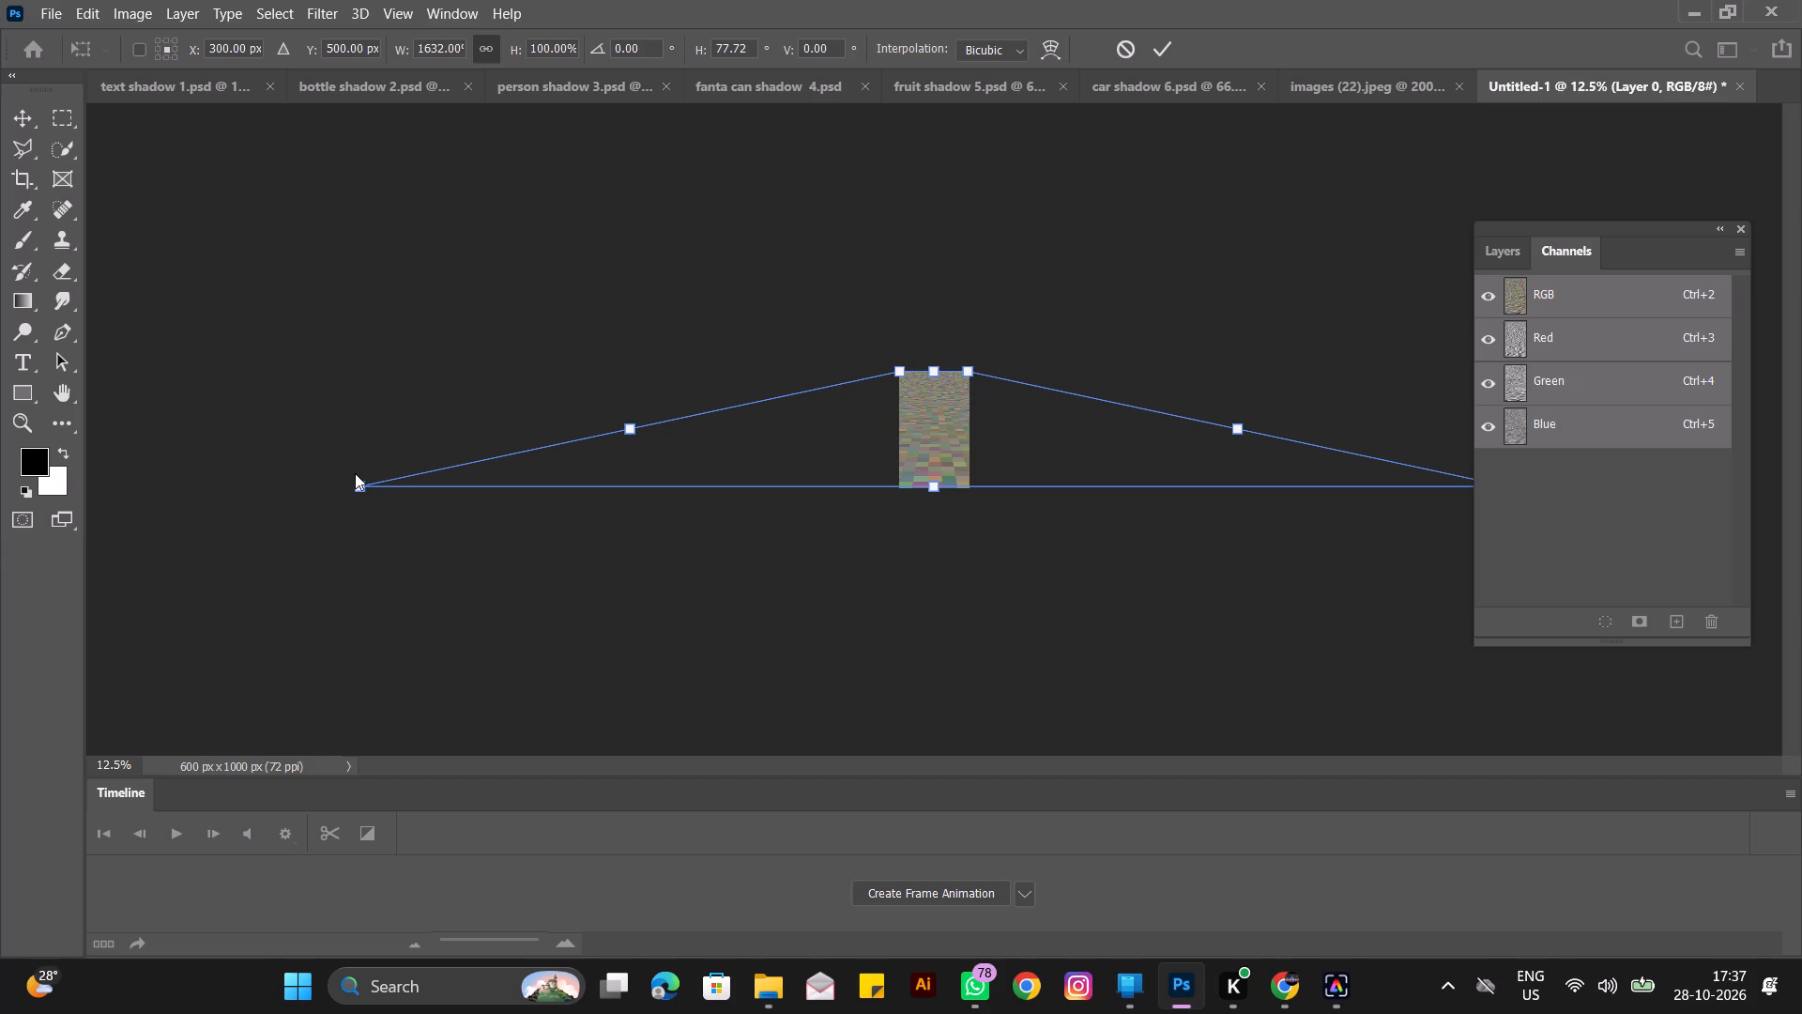
# Widen the bottom edge of Layer 0 further in perspective, past about 1890% width, and apply the transform.
pyautogui.hotkey('ctrl', '-')
pyautogui.hotkey('ctrl', '-')
pyautogui.hotkey('ctrl', '+')
pyautogui.hotkey('ctrl', '+')
pyautogui.hotkey('ctrl', '+')
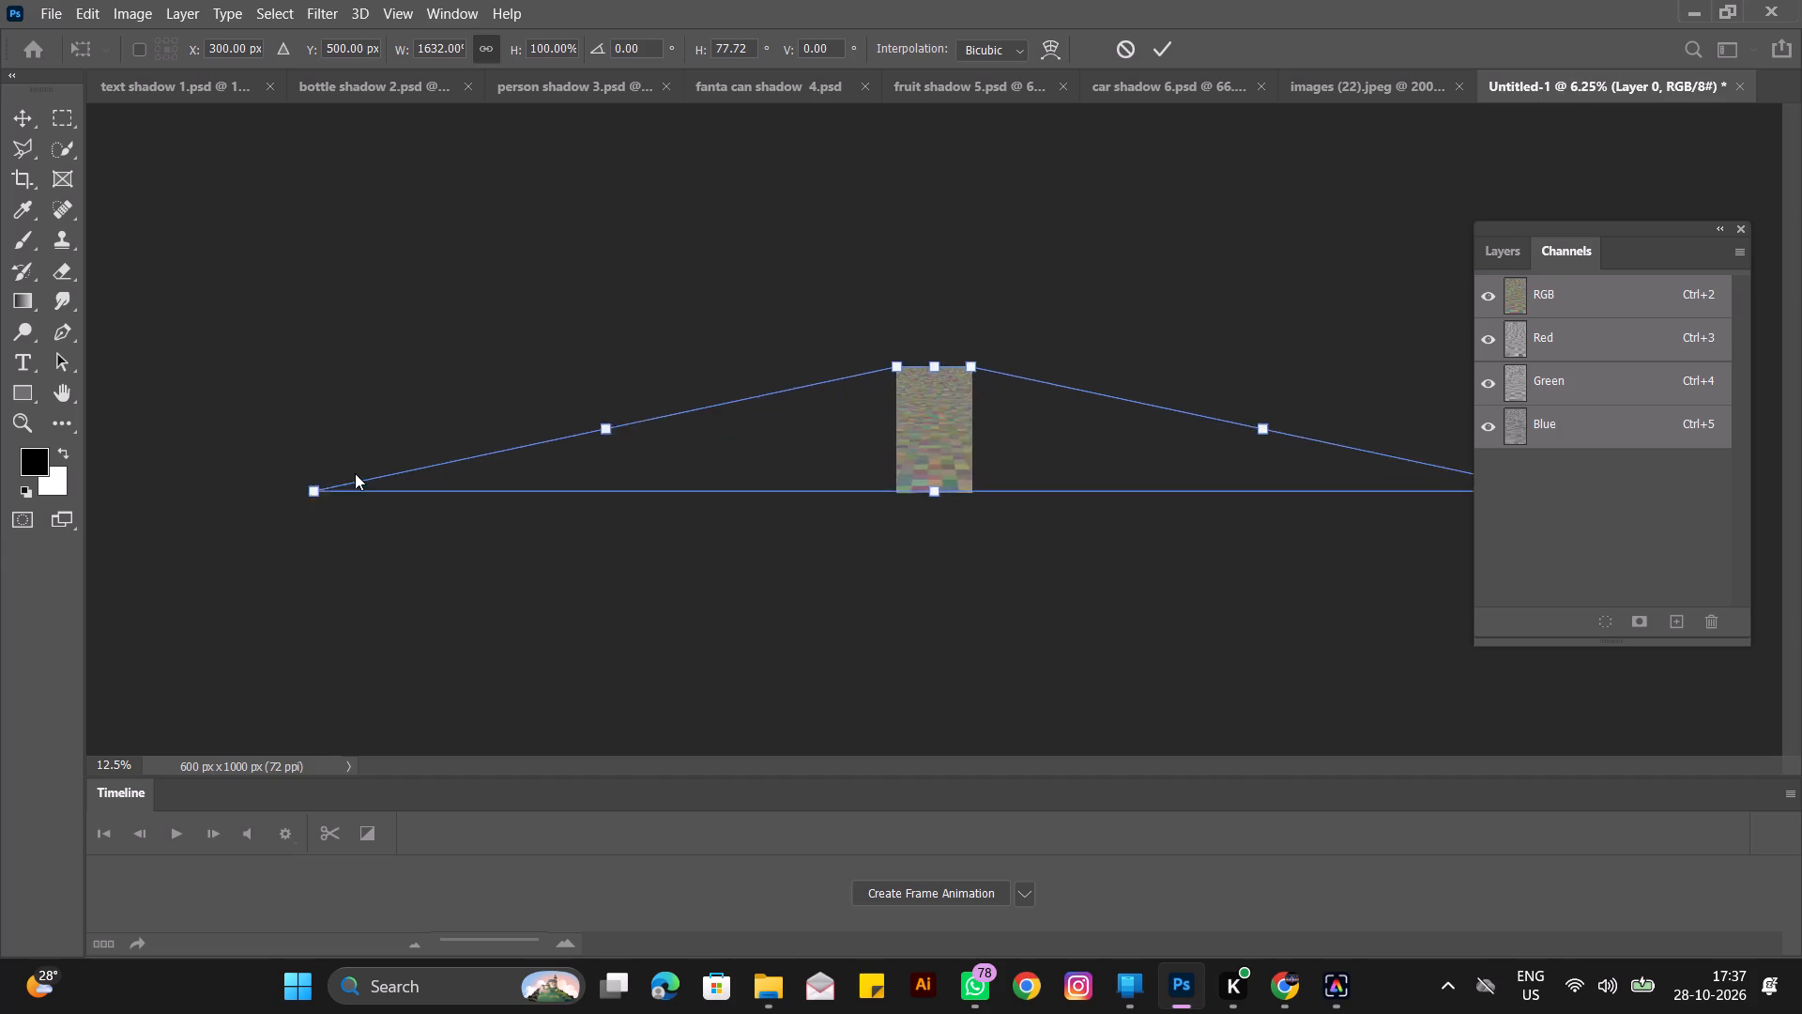
pyautogui.hotkey('ctrl', '+')
pyautogui.hotkey('ctrl', '+')
pyautogui.hotkey('ctrl', '+')
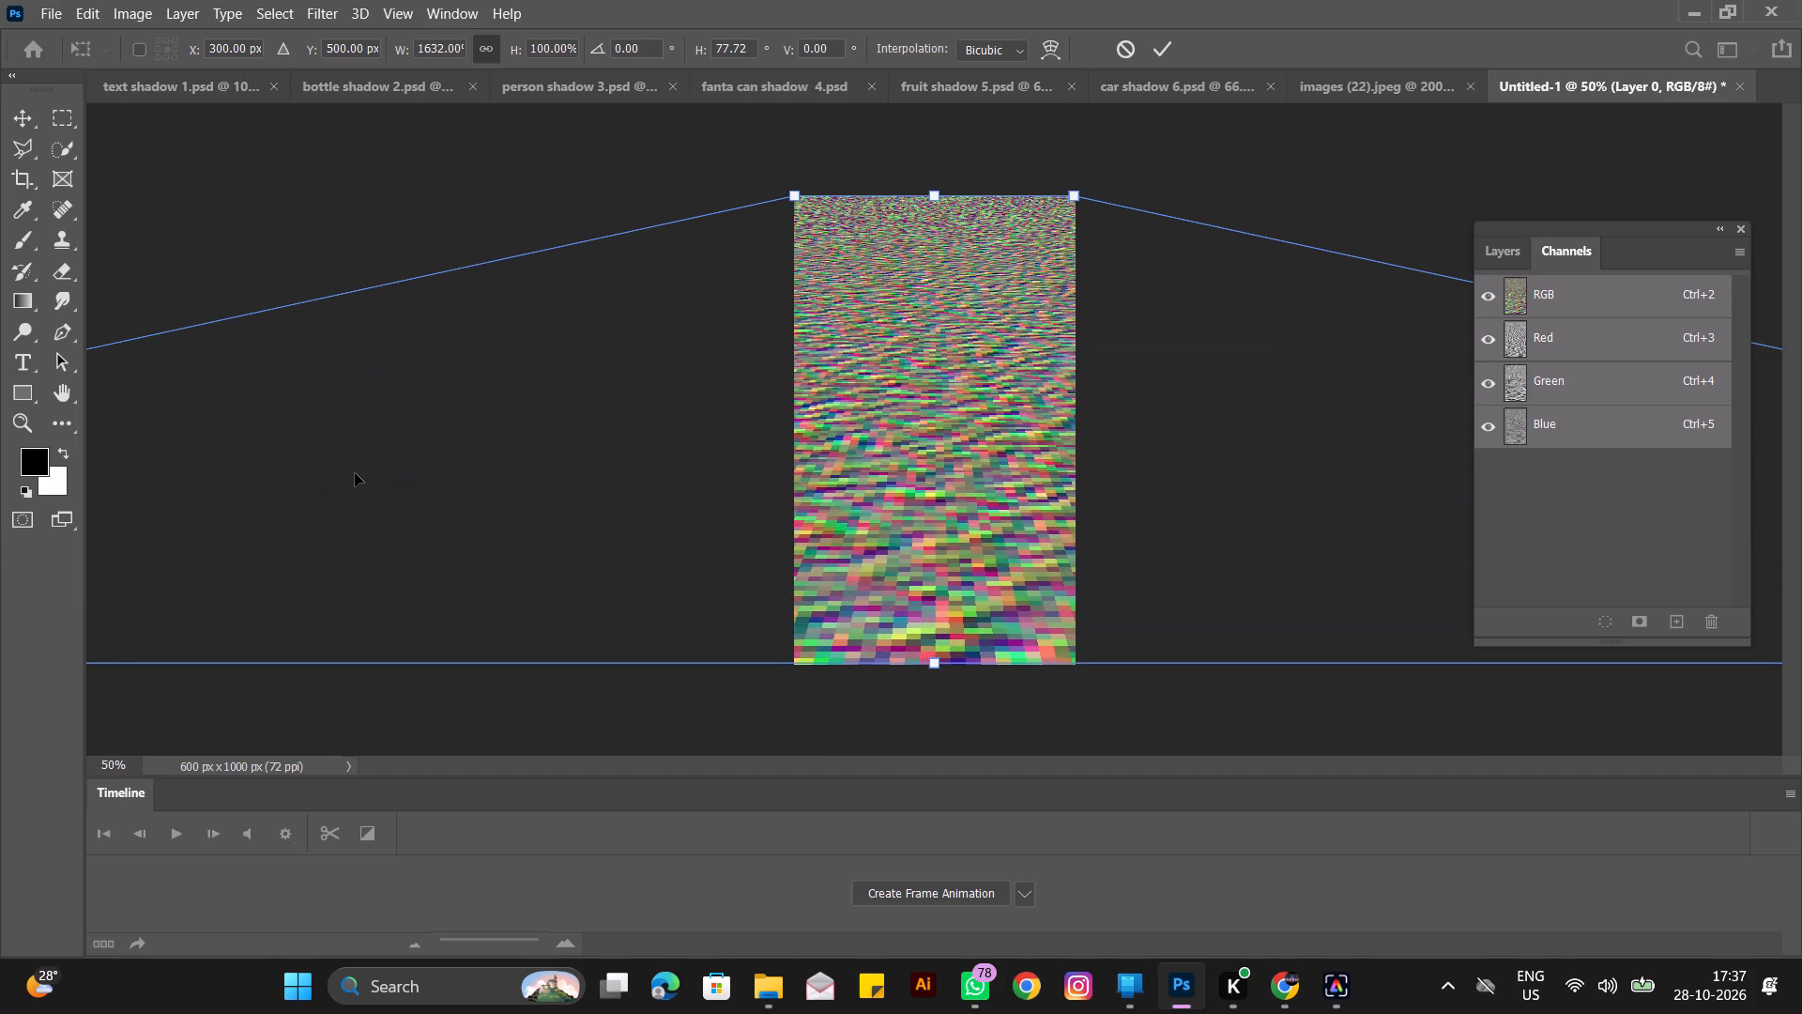
pyautogui.hotkey('ctrl', '-')
pyautogui.hotkey('ctrl', '-')
pyautogui.hotkey('ctrl', '-')
pyautogui.hotkey('ctrl', '-')
pyautogui.hotkey('ctrl', '-')
pyautogui.hotkey('ctrl', '-')
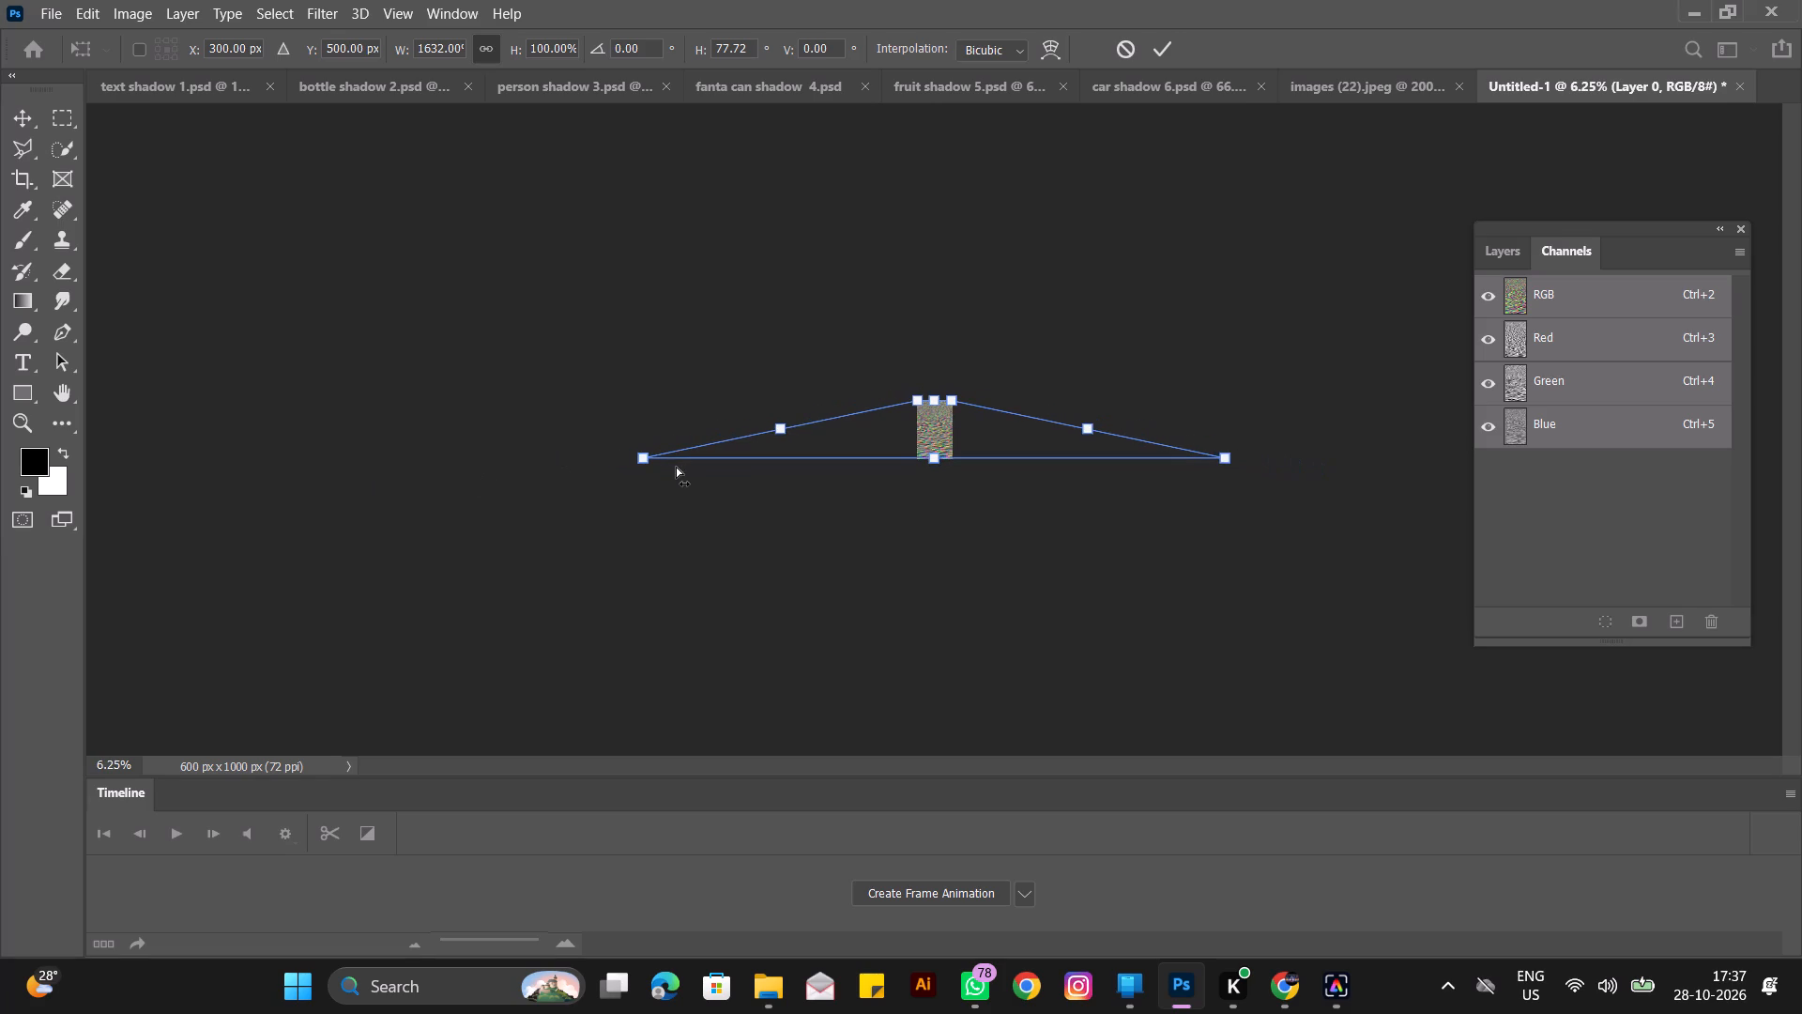
pyautogui.moveTo(636, 459); pyautogui.dragTo(586, 453)
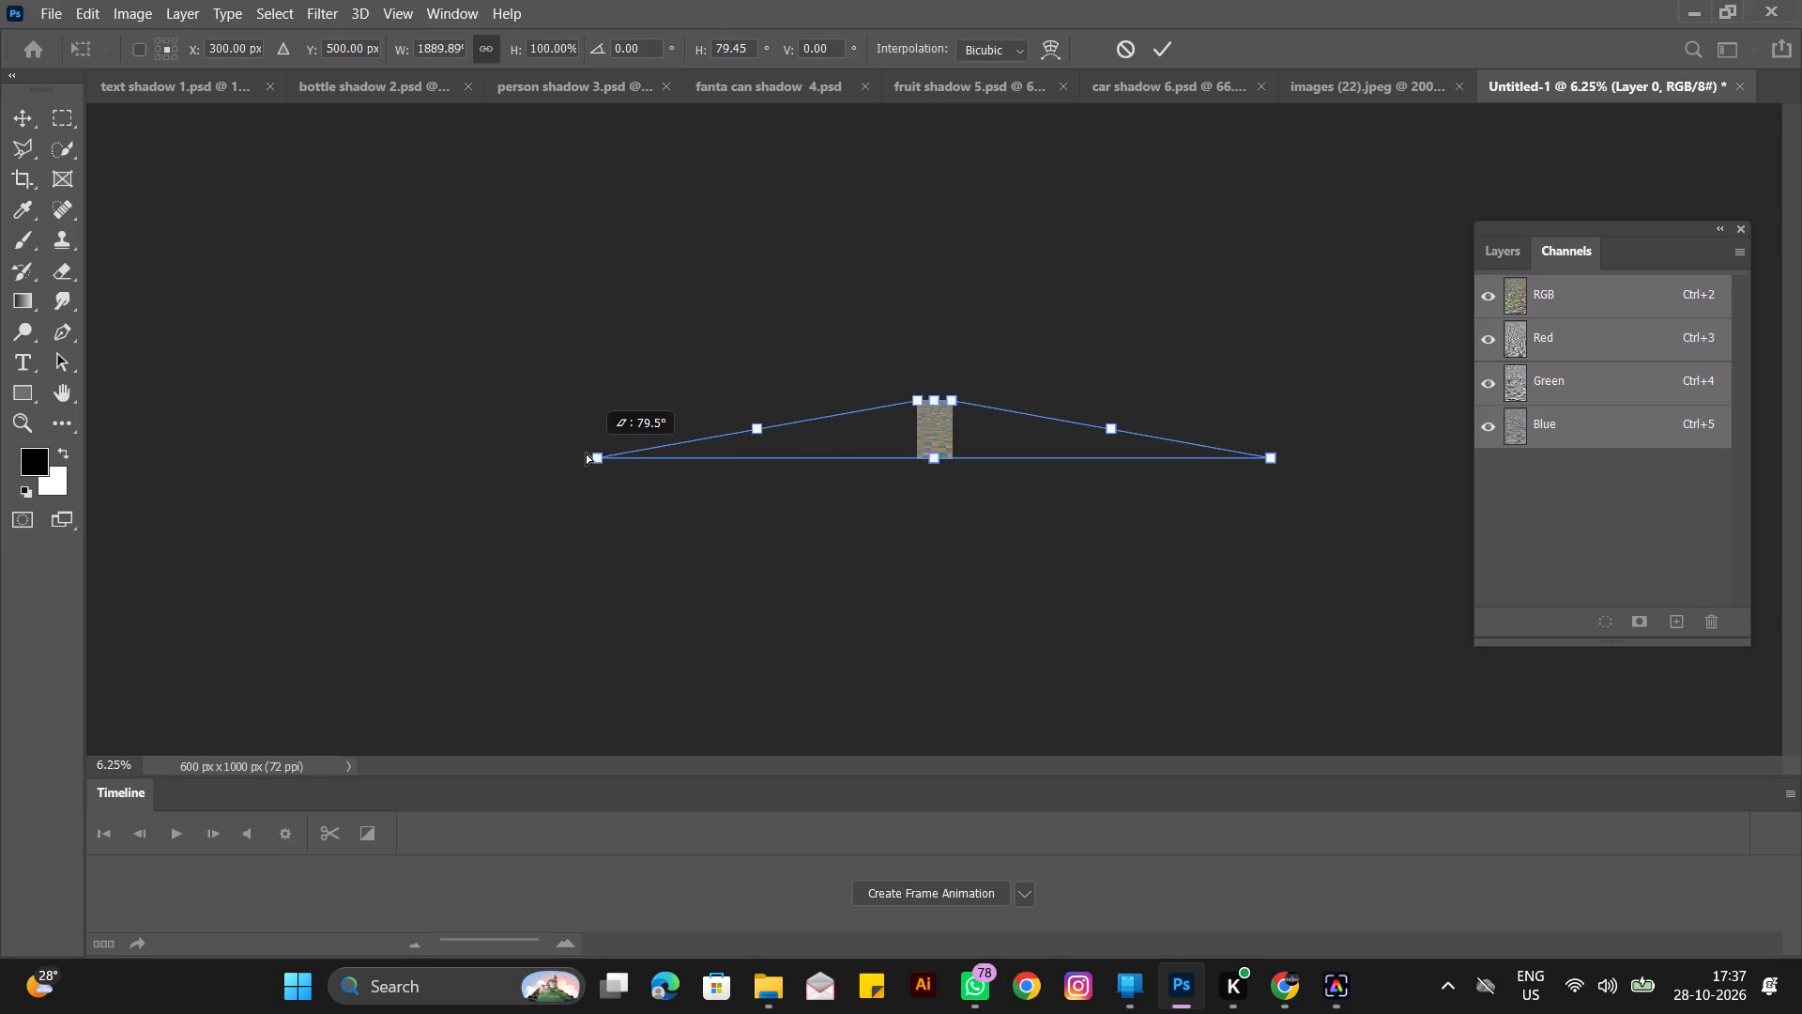
pyautogui.moveTo(586, 453); pyautogui.dragTo(571, 452)
pyautogui.click(1156, 49)
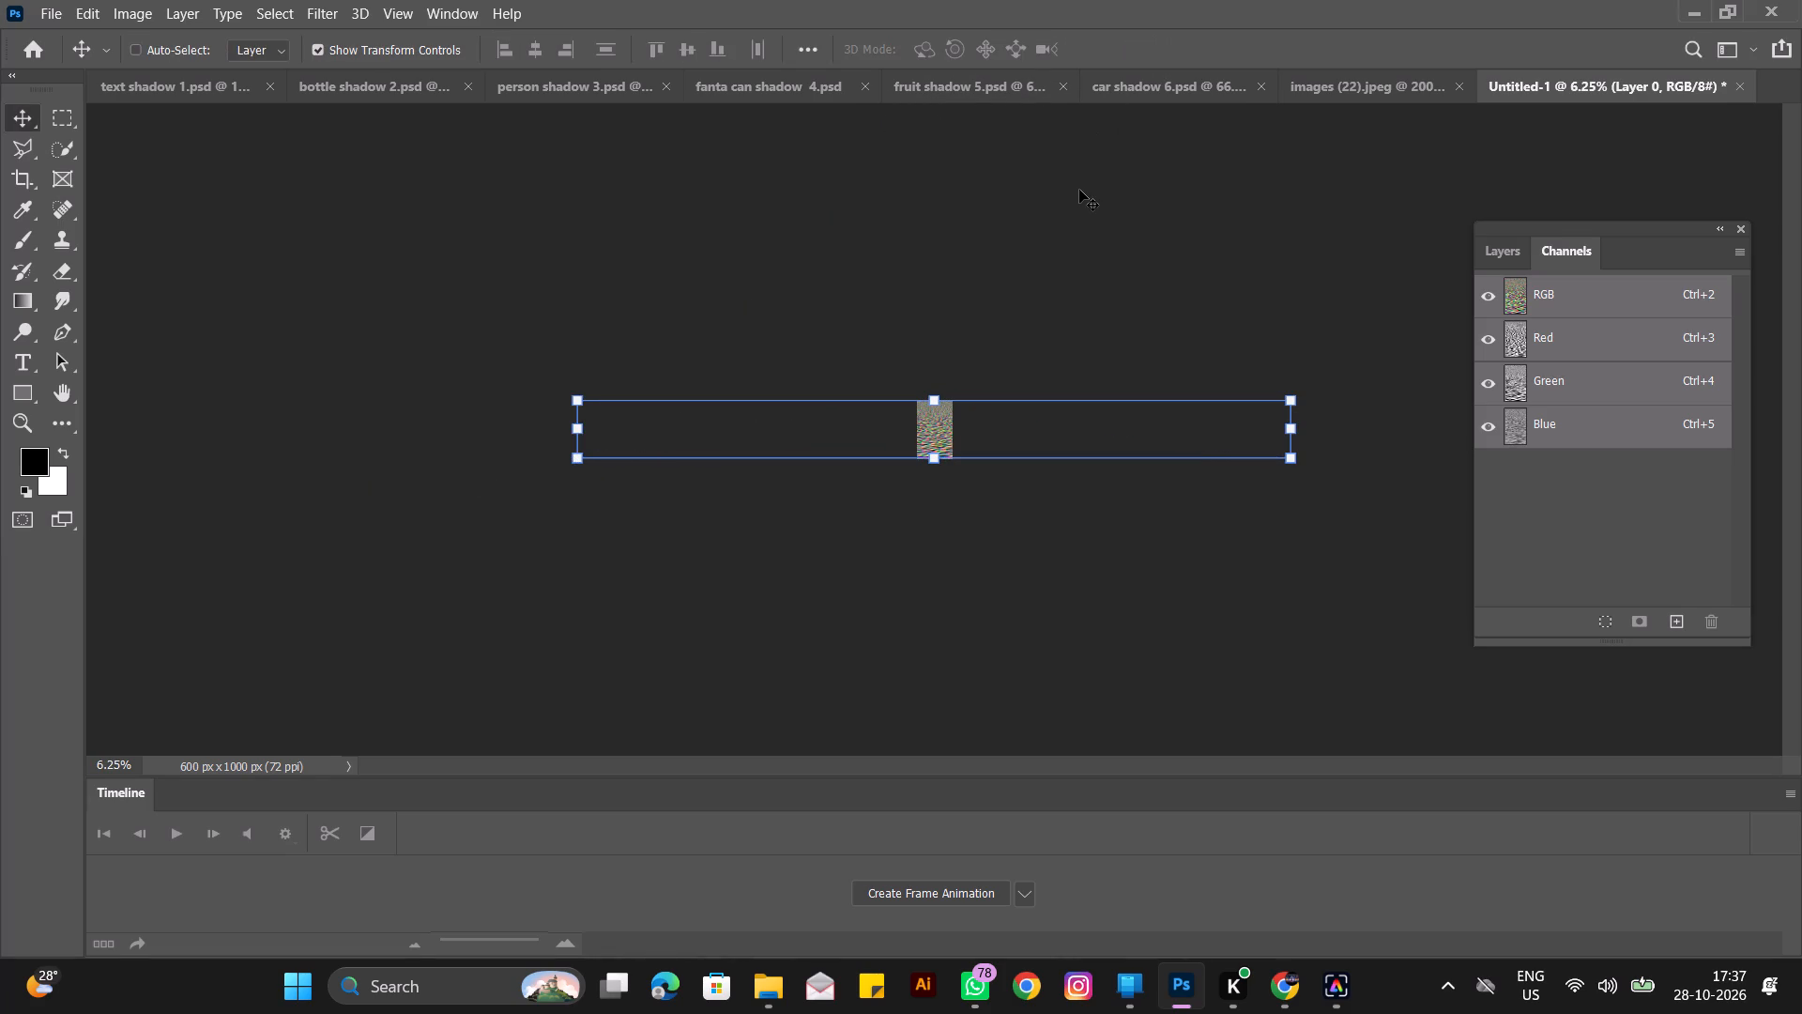
# Flatten the stretched ripple texture in Layer 0 into a single Background layer.
pyautogui.hotkey('ctrl', '+')
pyautogui.hotkey('ctrl', '+')
pyautogui.hotkey('ctrl', '+')
pyautogui.hotkey('ctrl', '+')
pyautogui.hotkey('ctrl', '+')
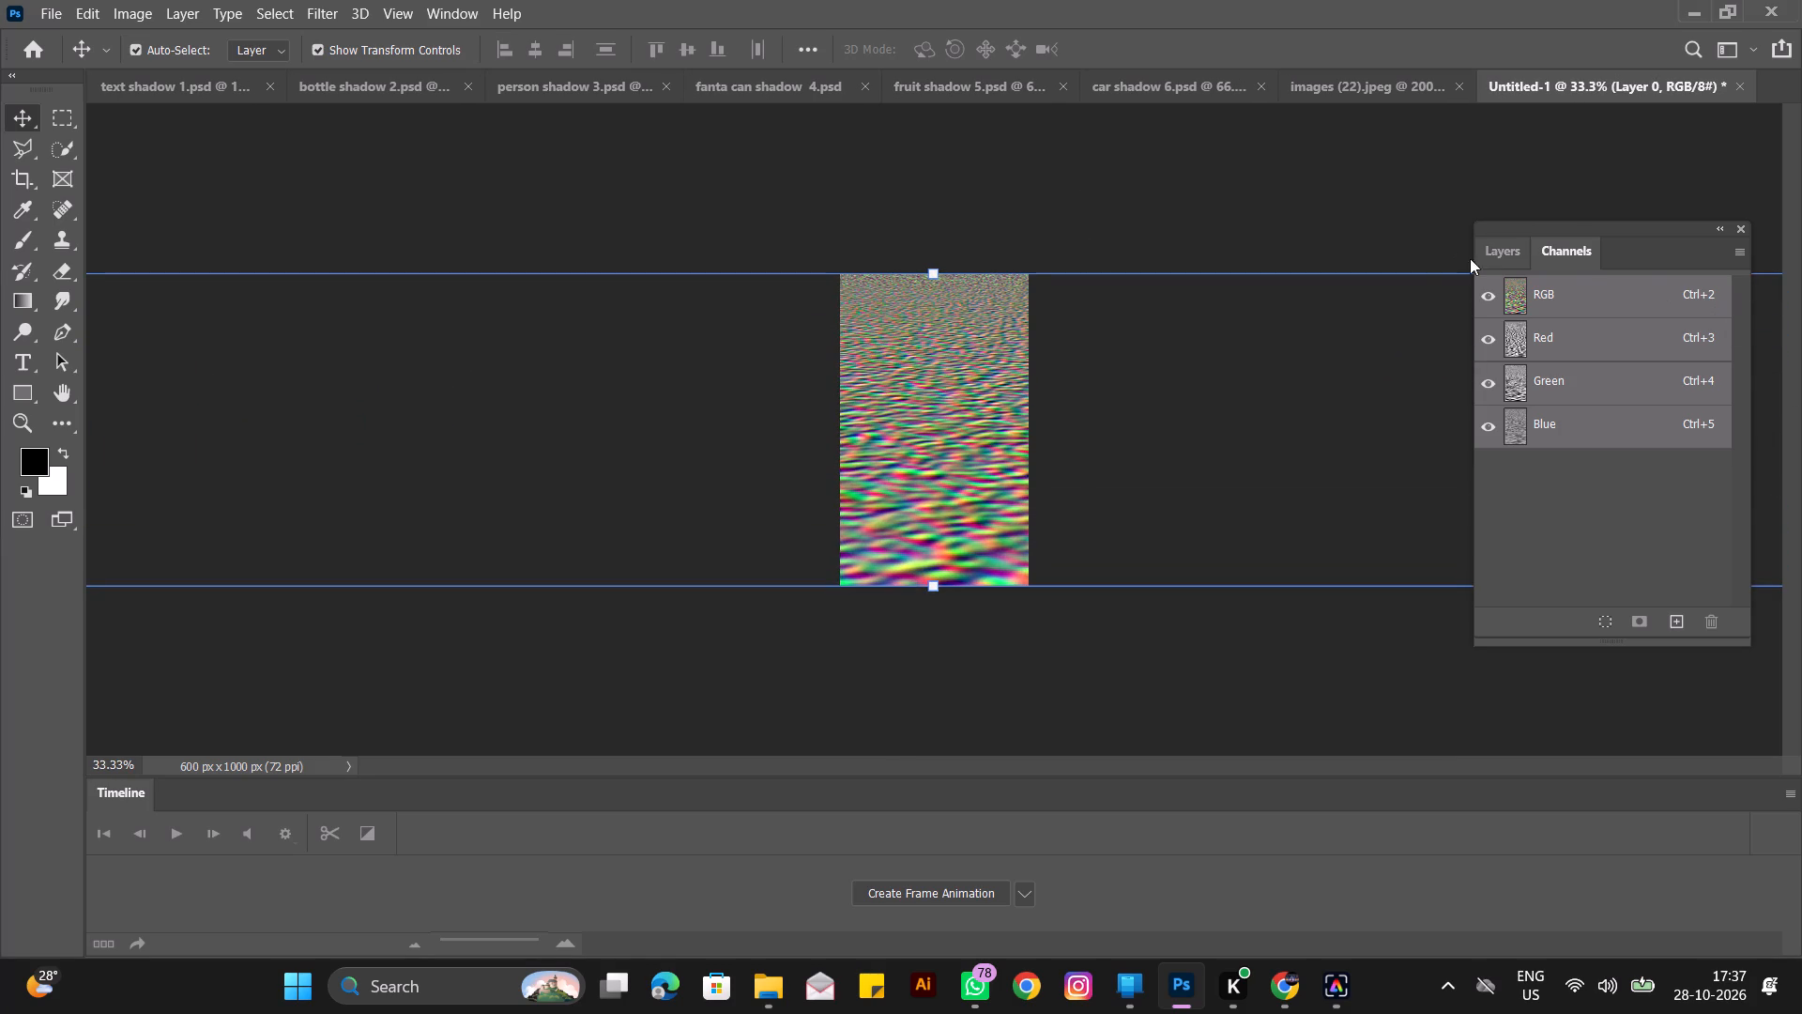
pyautogui.click(1496, 254)
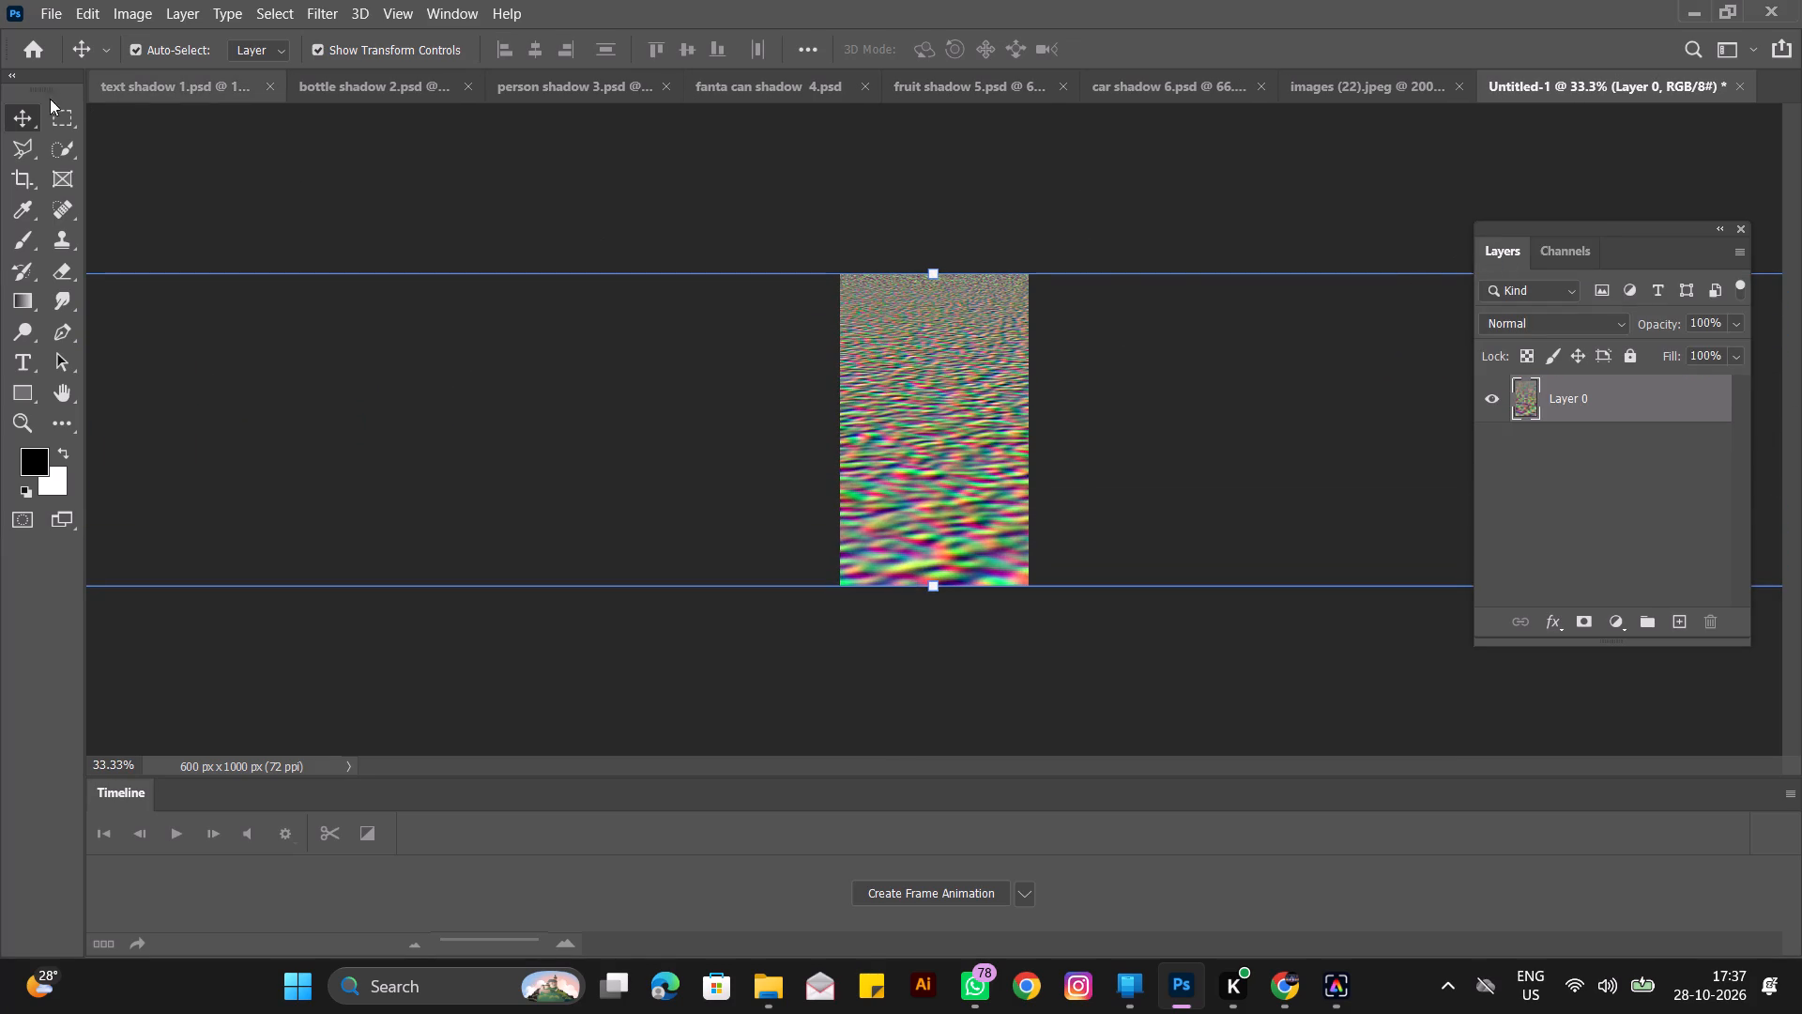
pyautogui.click(118, 132)
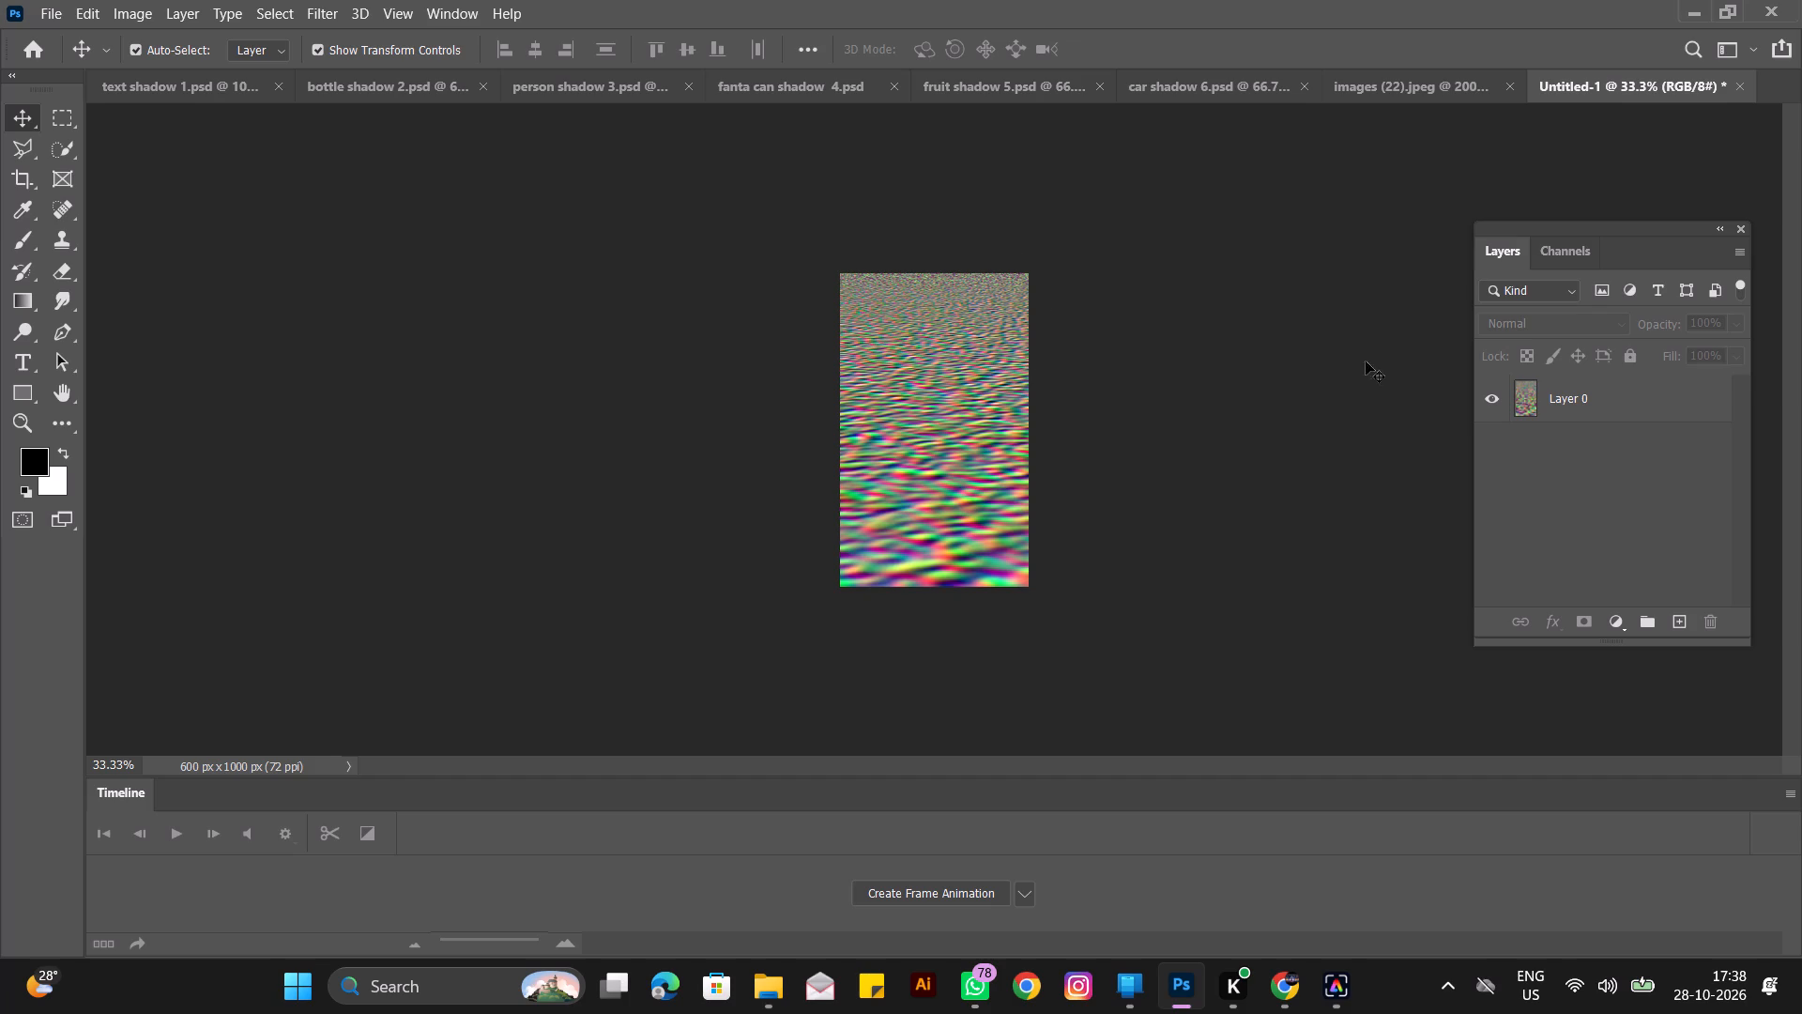
pyautogui.rightClick(1597, 410)
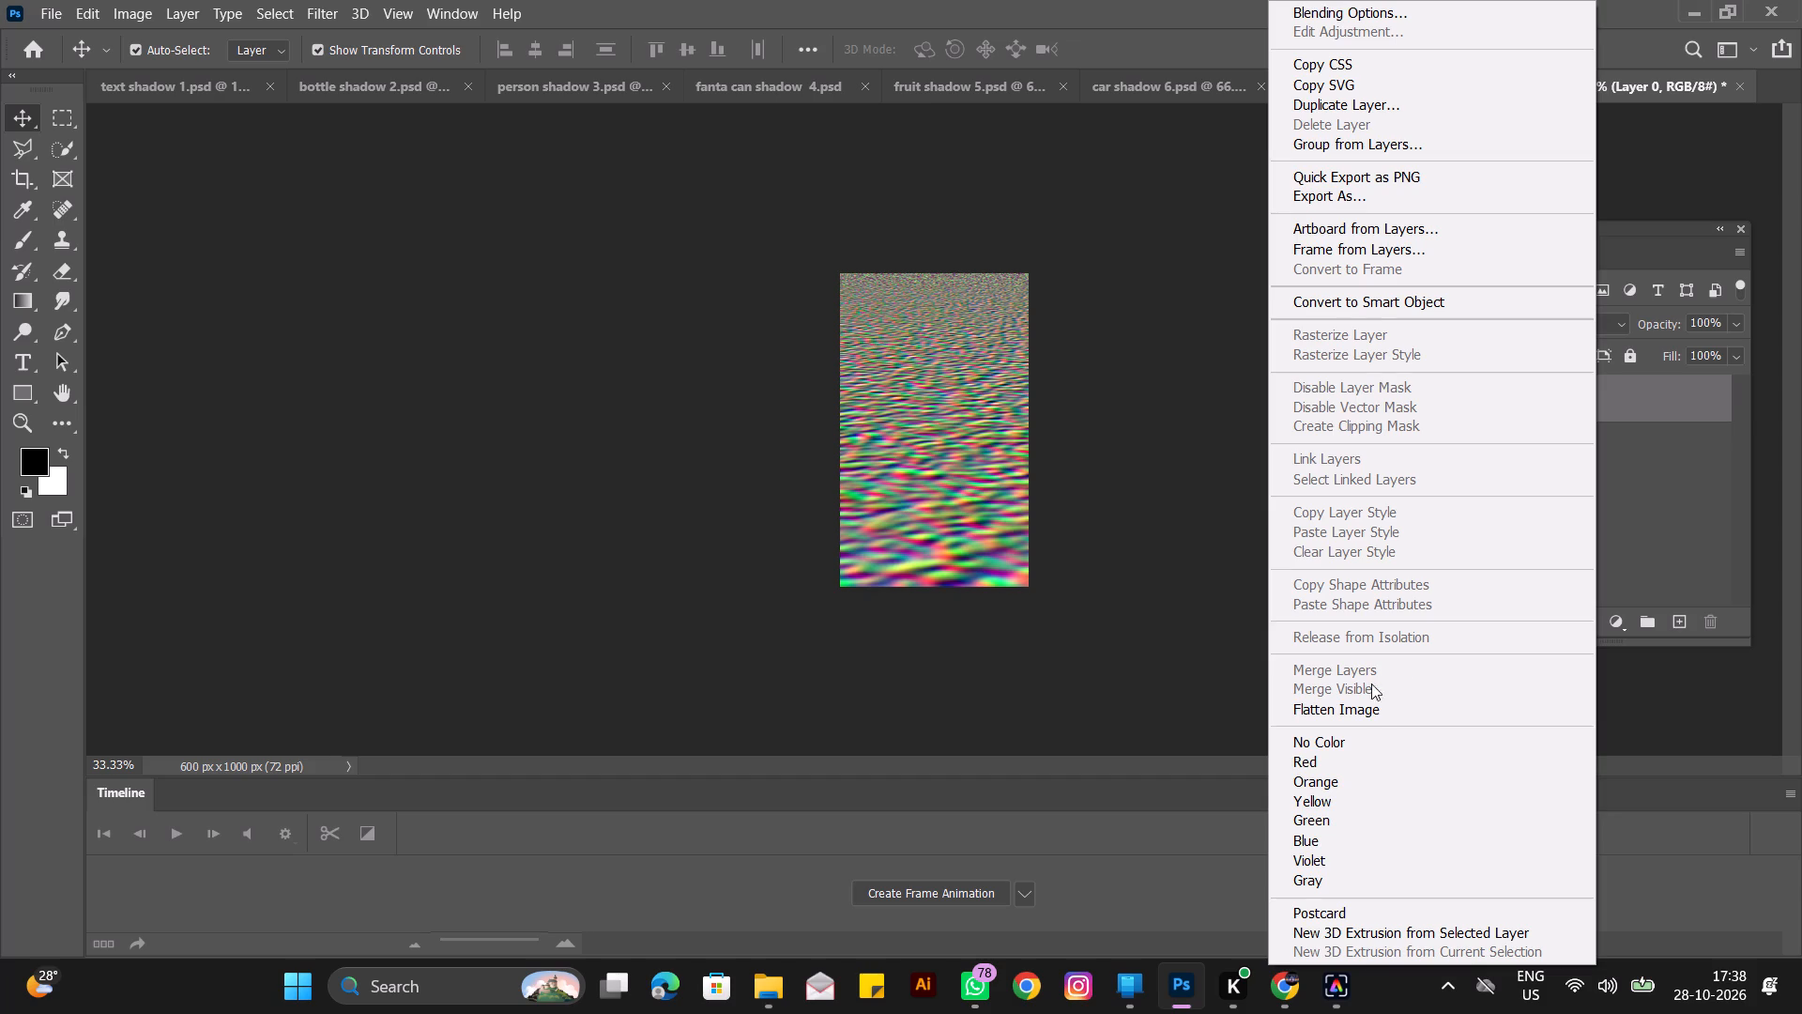
pyautogui.click(1365, 706)
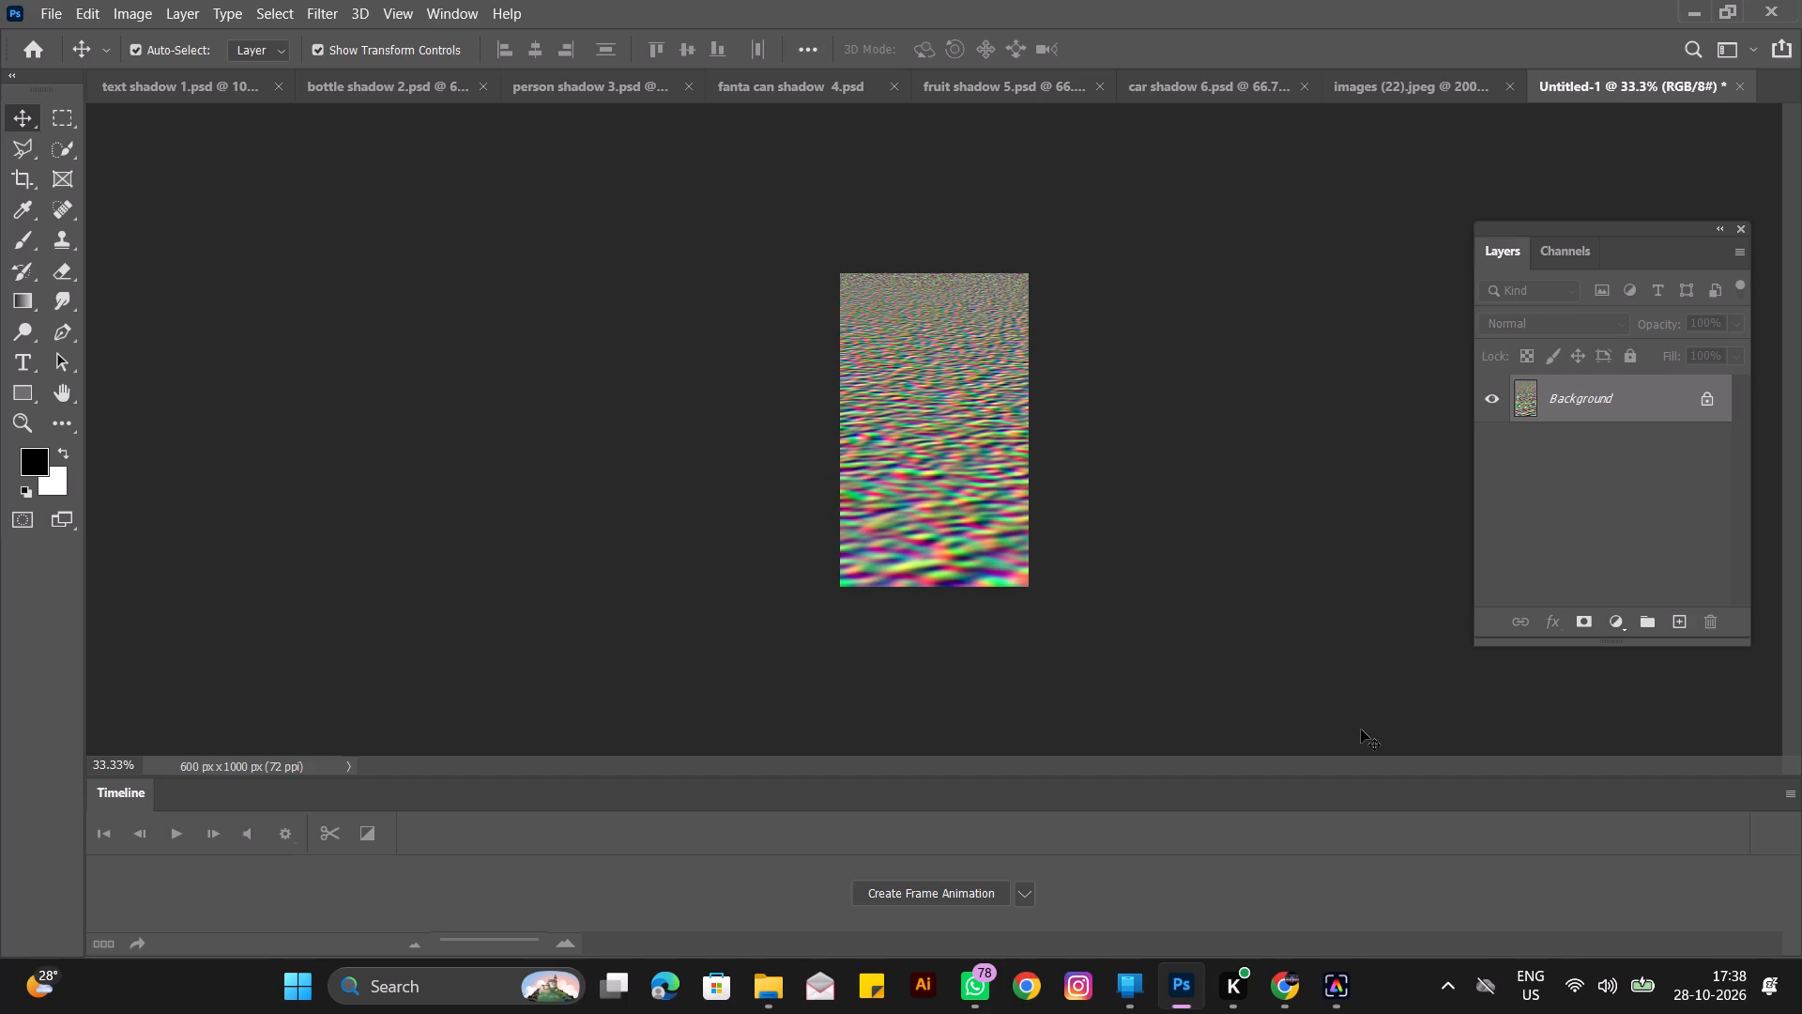
# Save the flattened texture in Downloads as a Photoshop file named "water ripples- displace map".
pyautogui.click(42, 2)
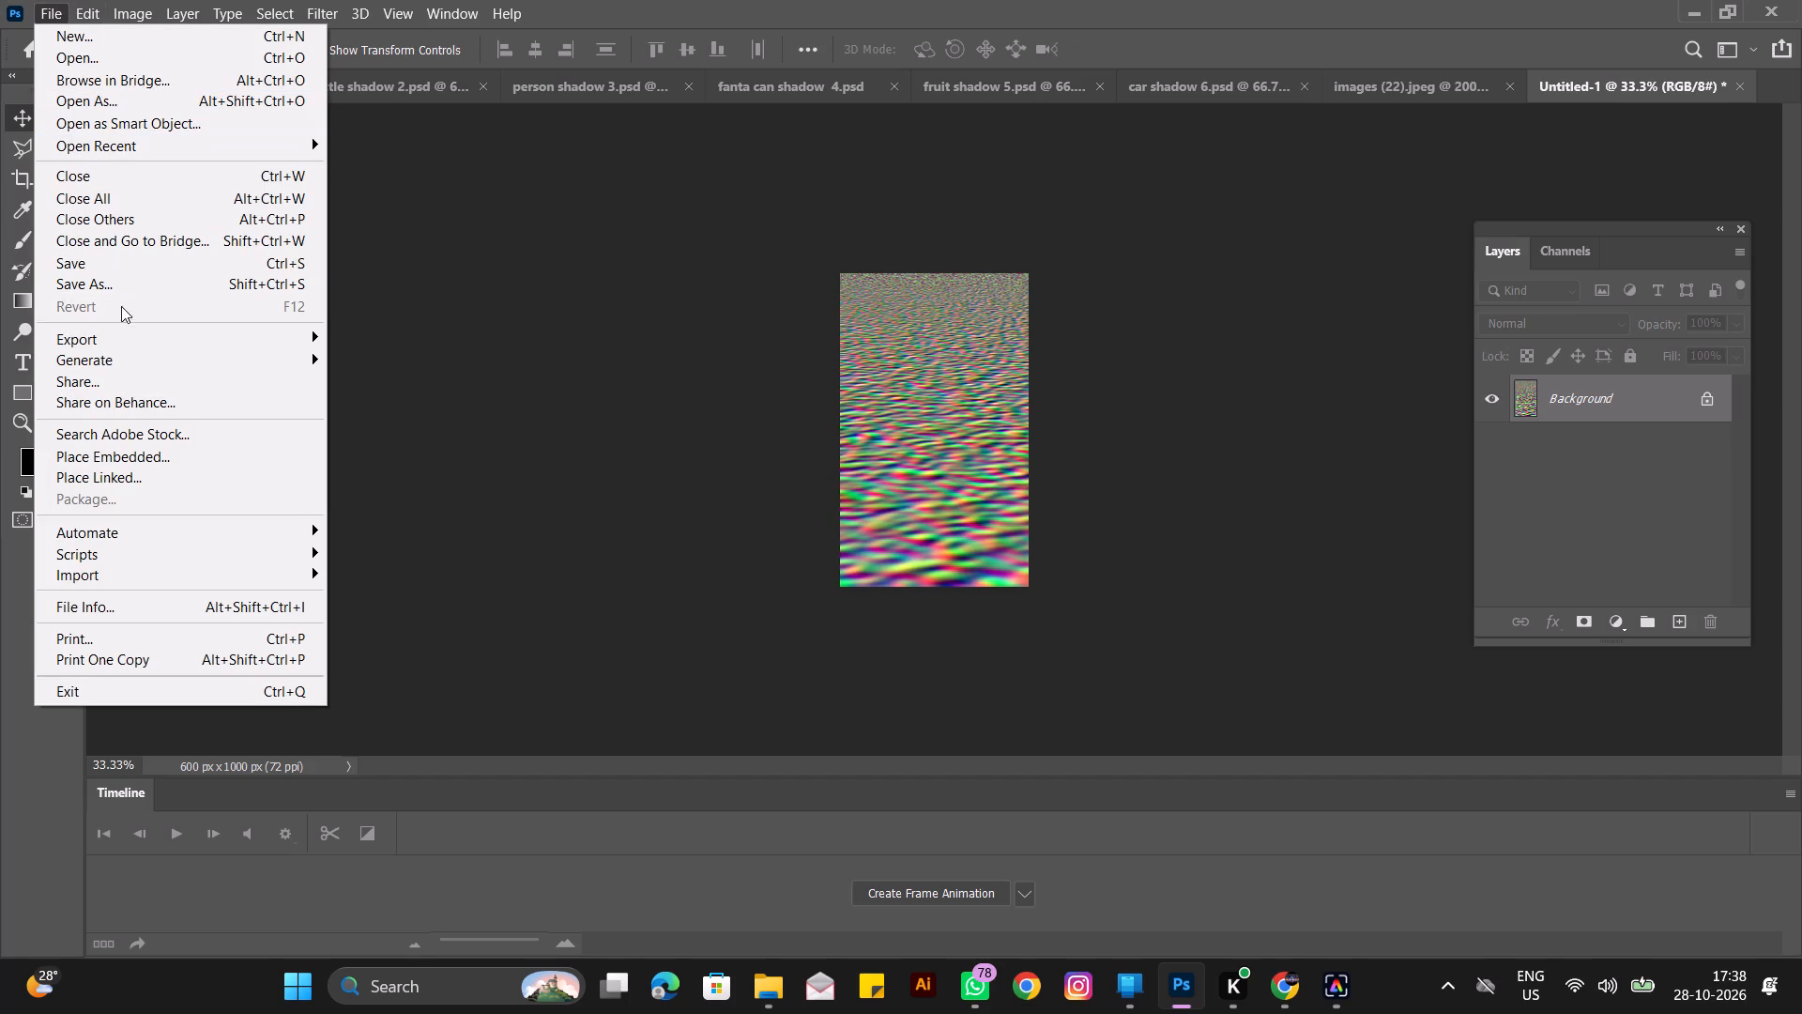
pyautogui.click(116, 285)
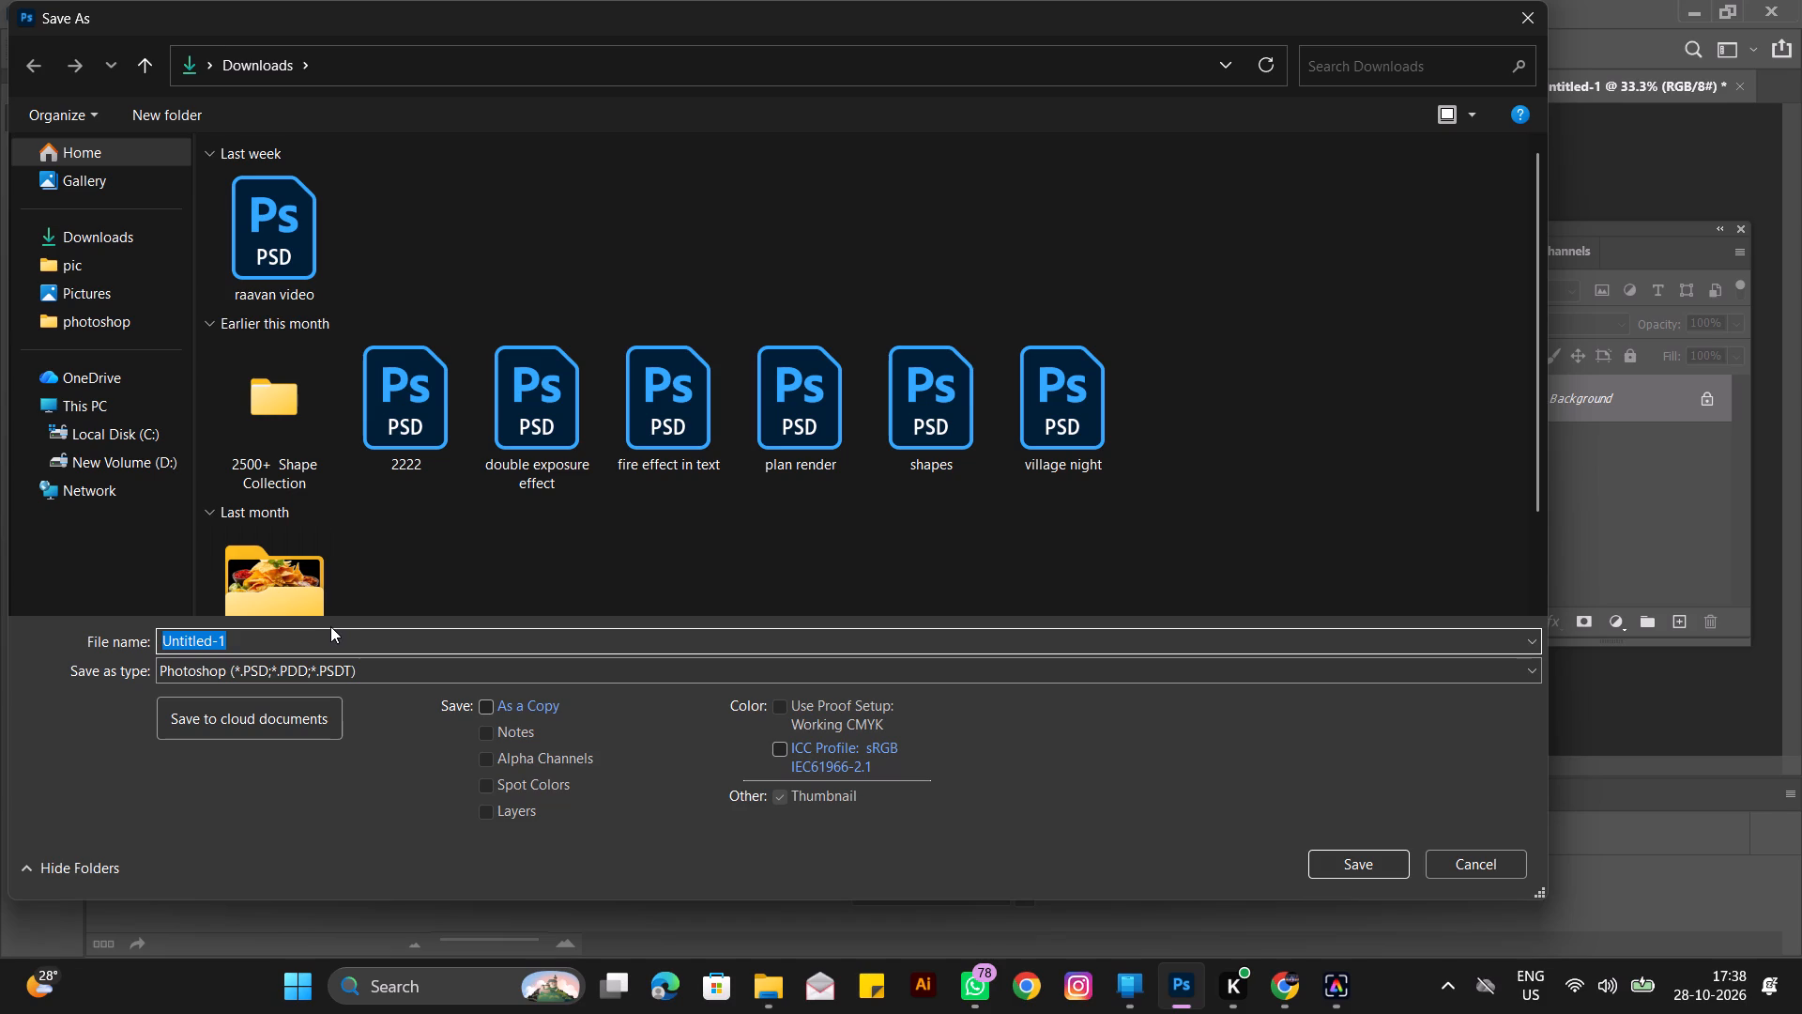
pyautogui.write('water')
pyautogui.press('space')
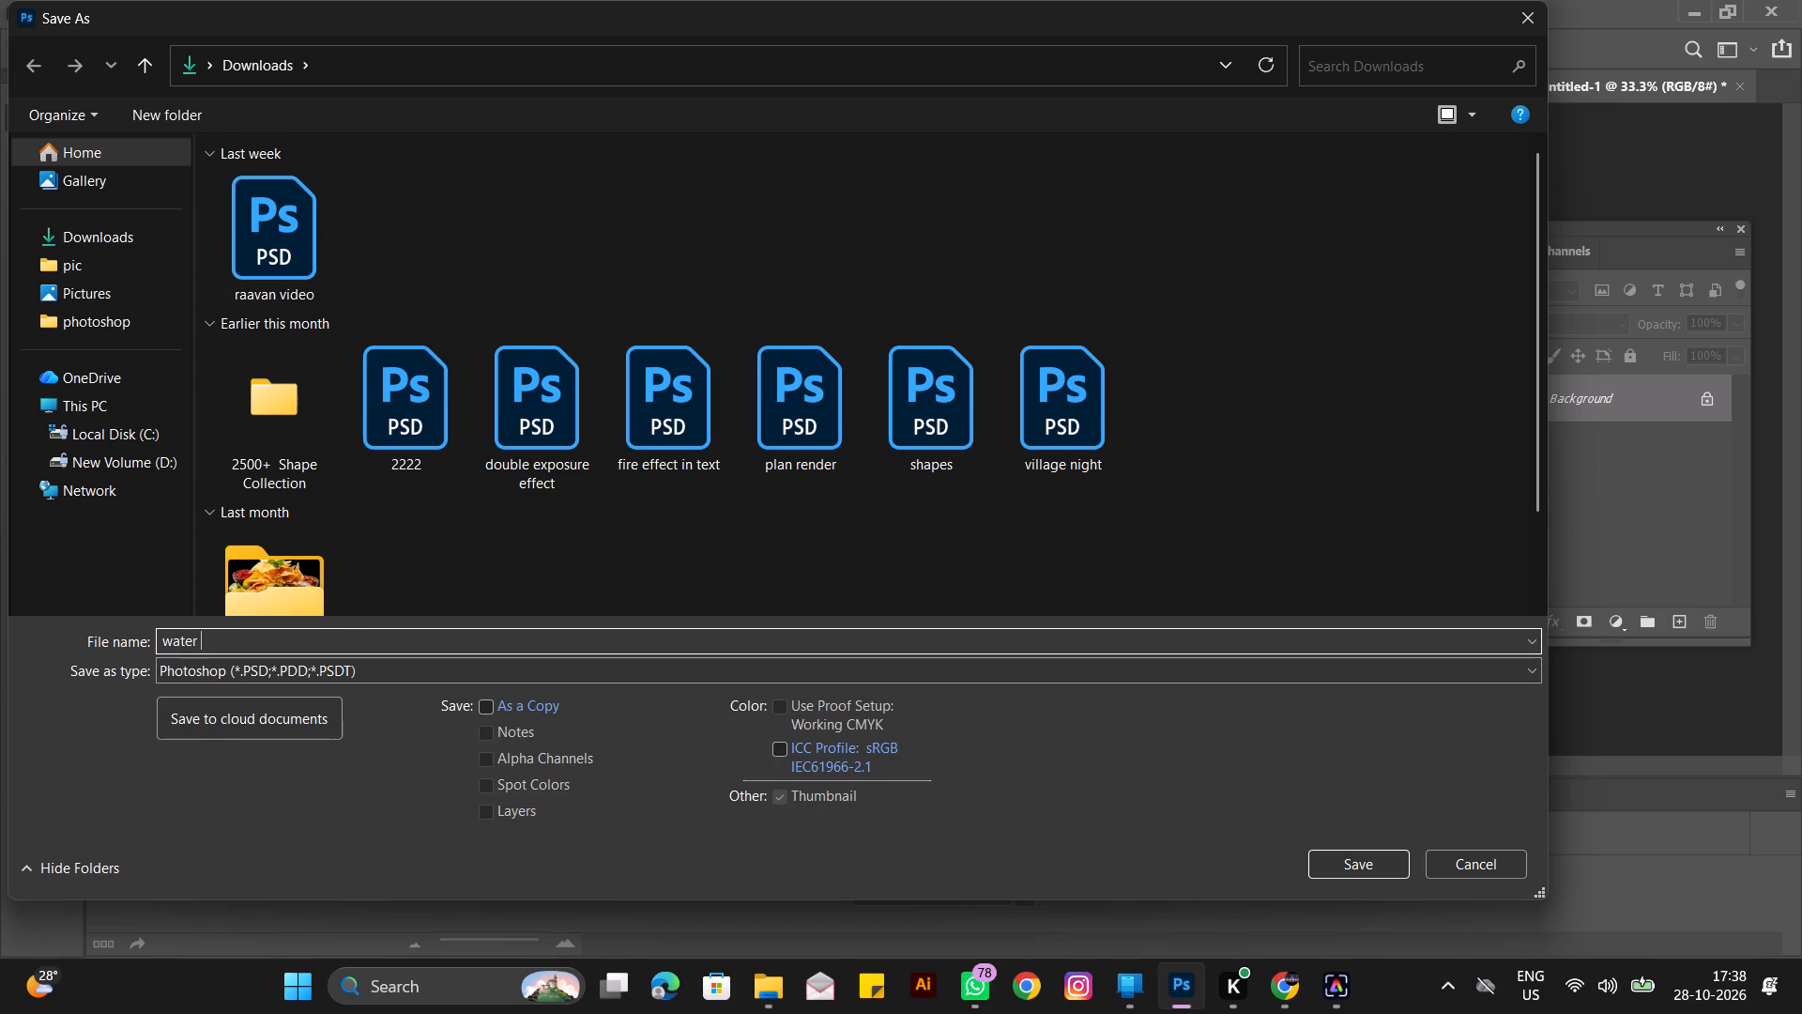
pyautogui.write('ripp.')
pyautogui.press('BackSpace')
pyautogui.press('l')
pyautogui.write('es')
pyautogui.write('- displ')
pyautogui.write('ace map')
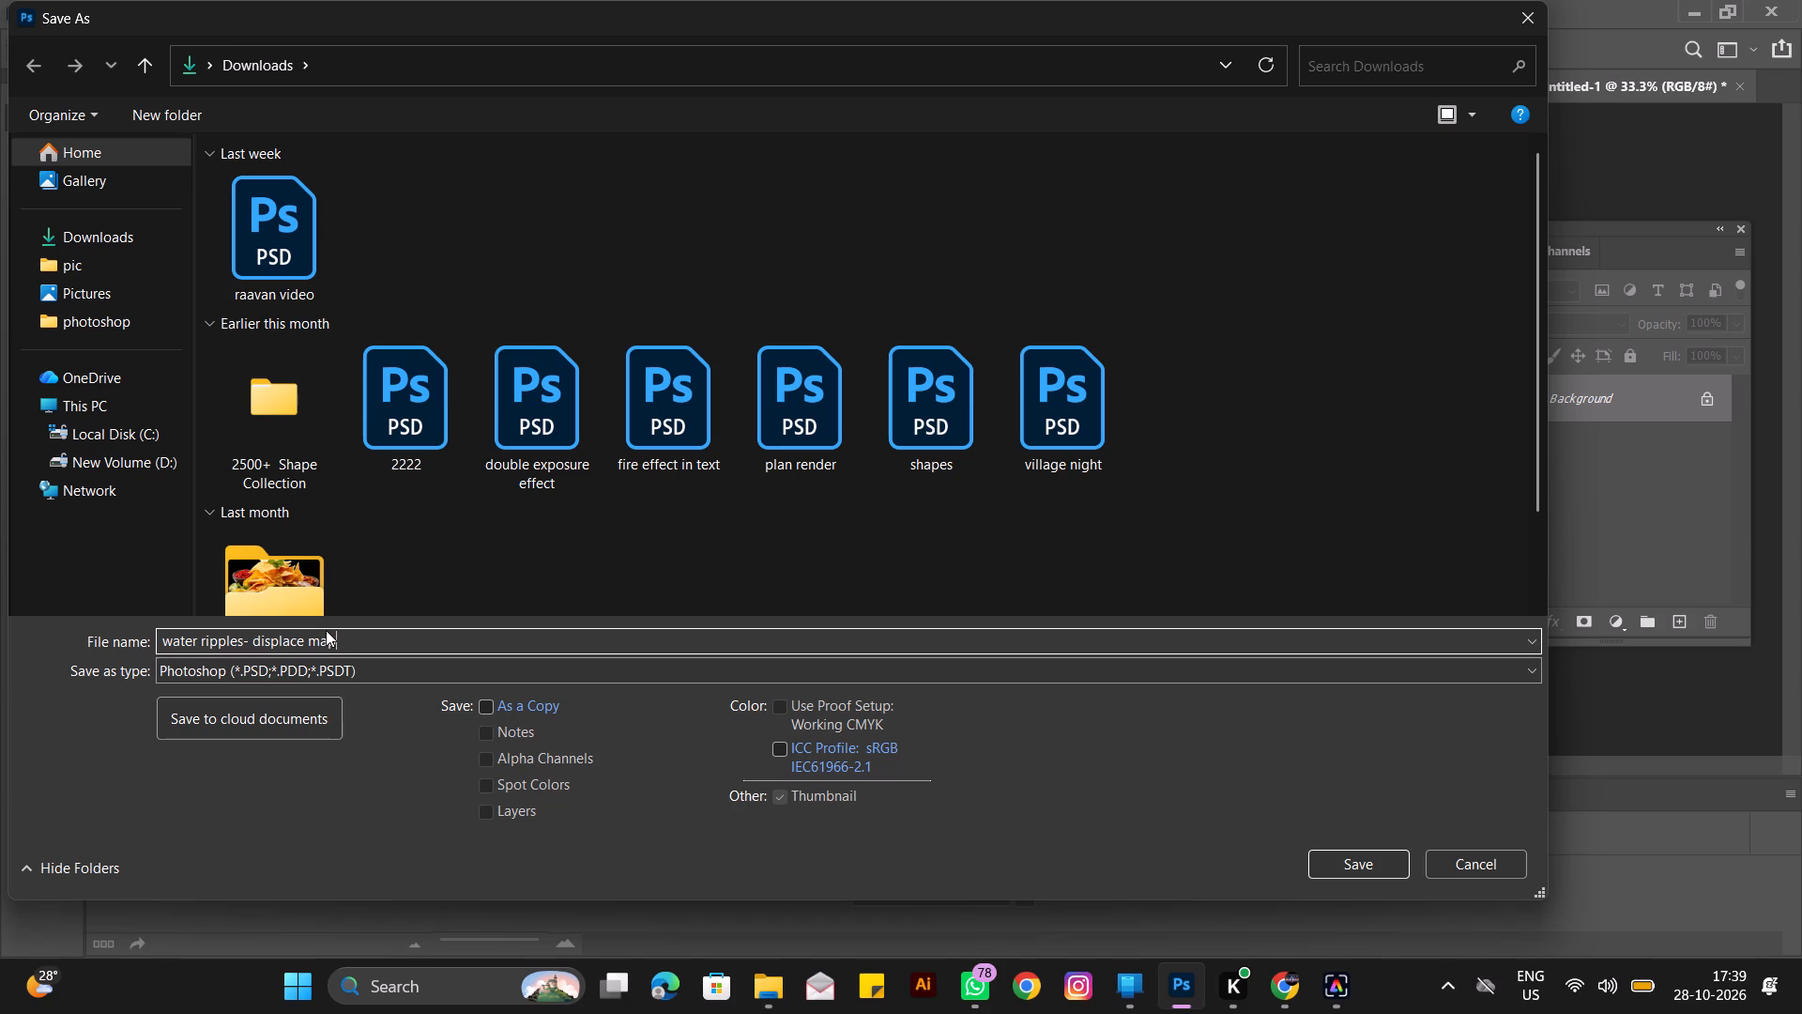
pyautogui.click(1326, 863)
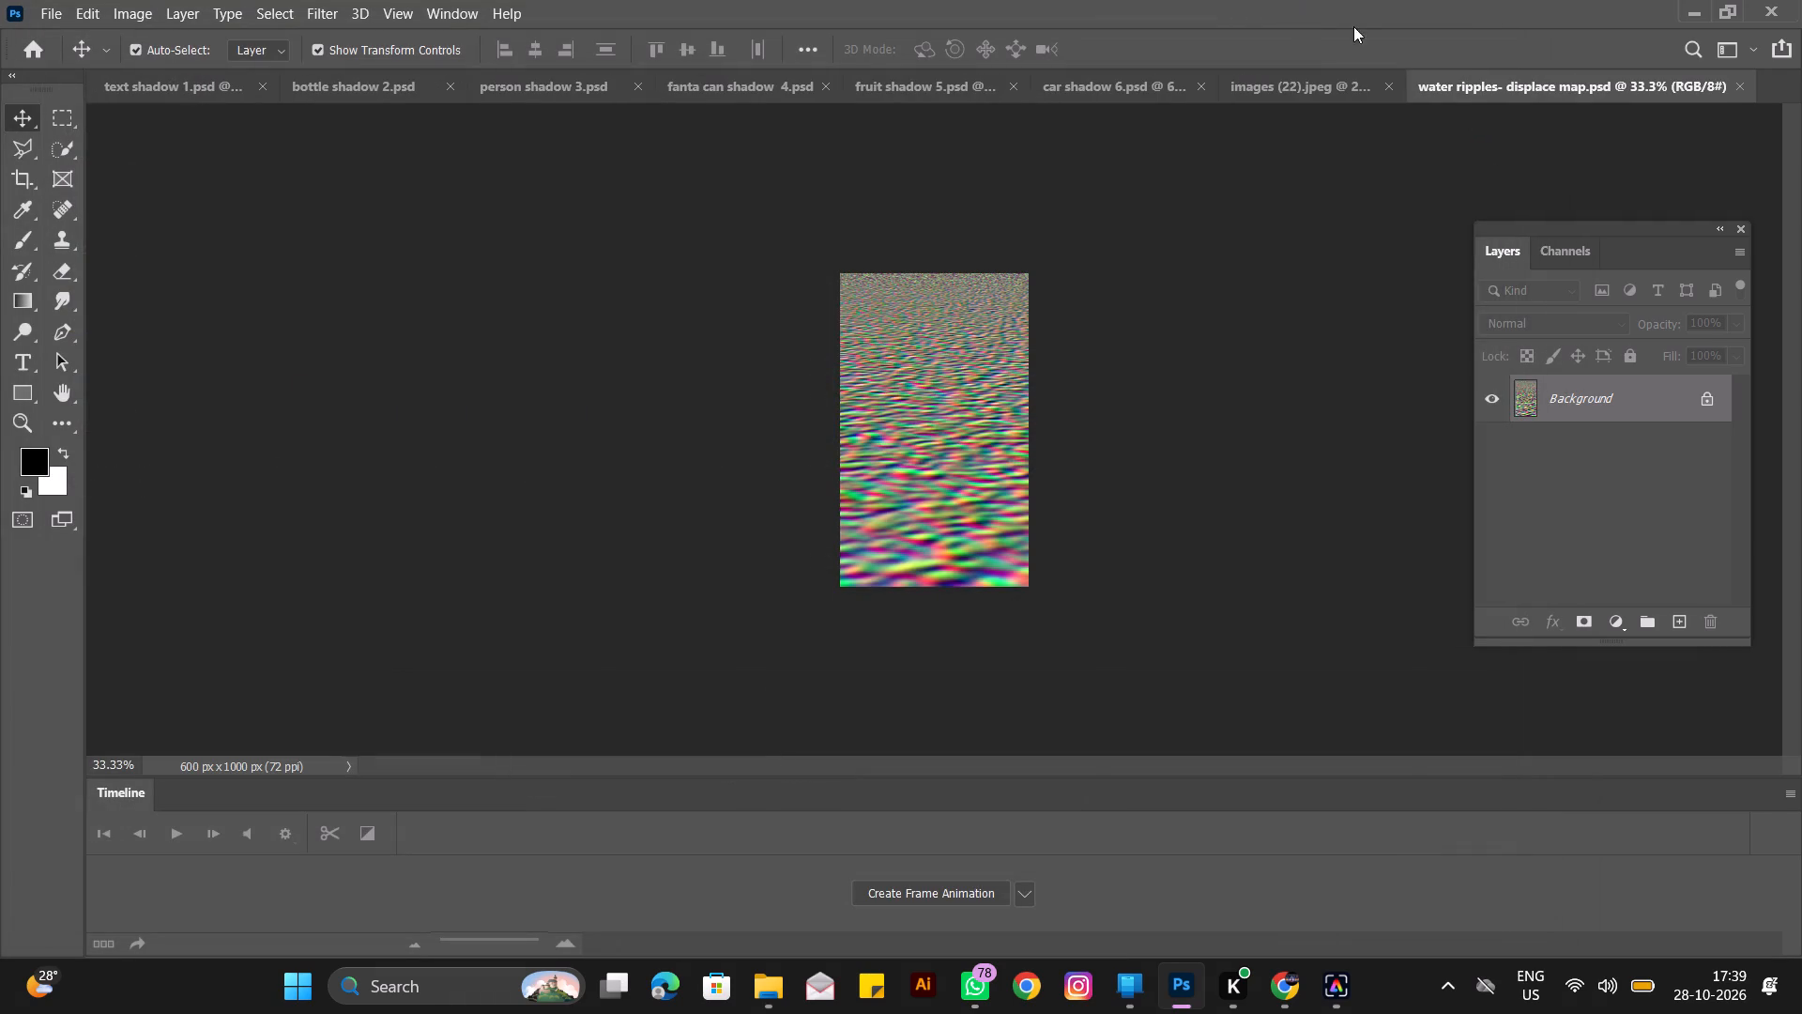
# Switch to the barn reflection document, images (22).jpeg.
pyautogui.click(1332, 84)
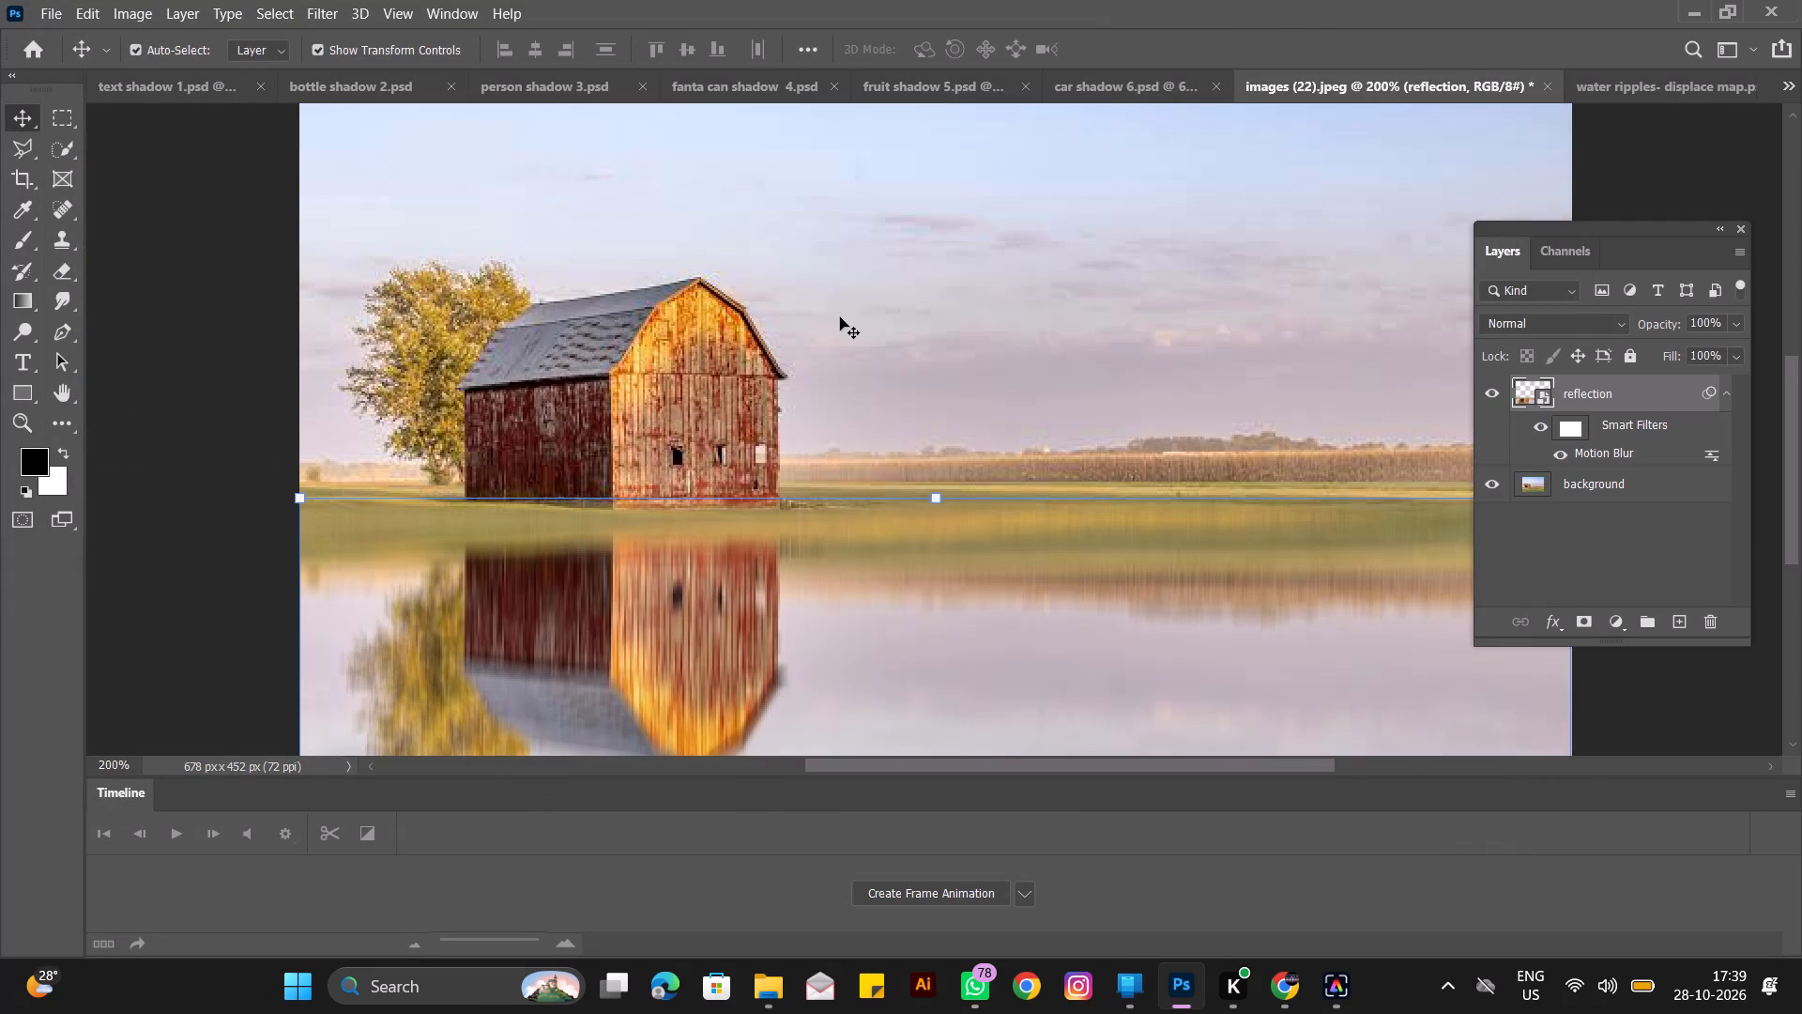
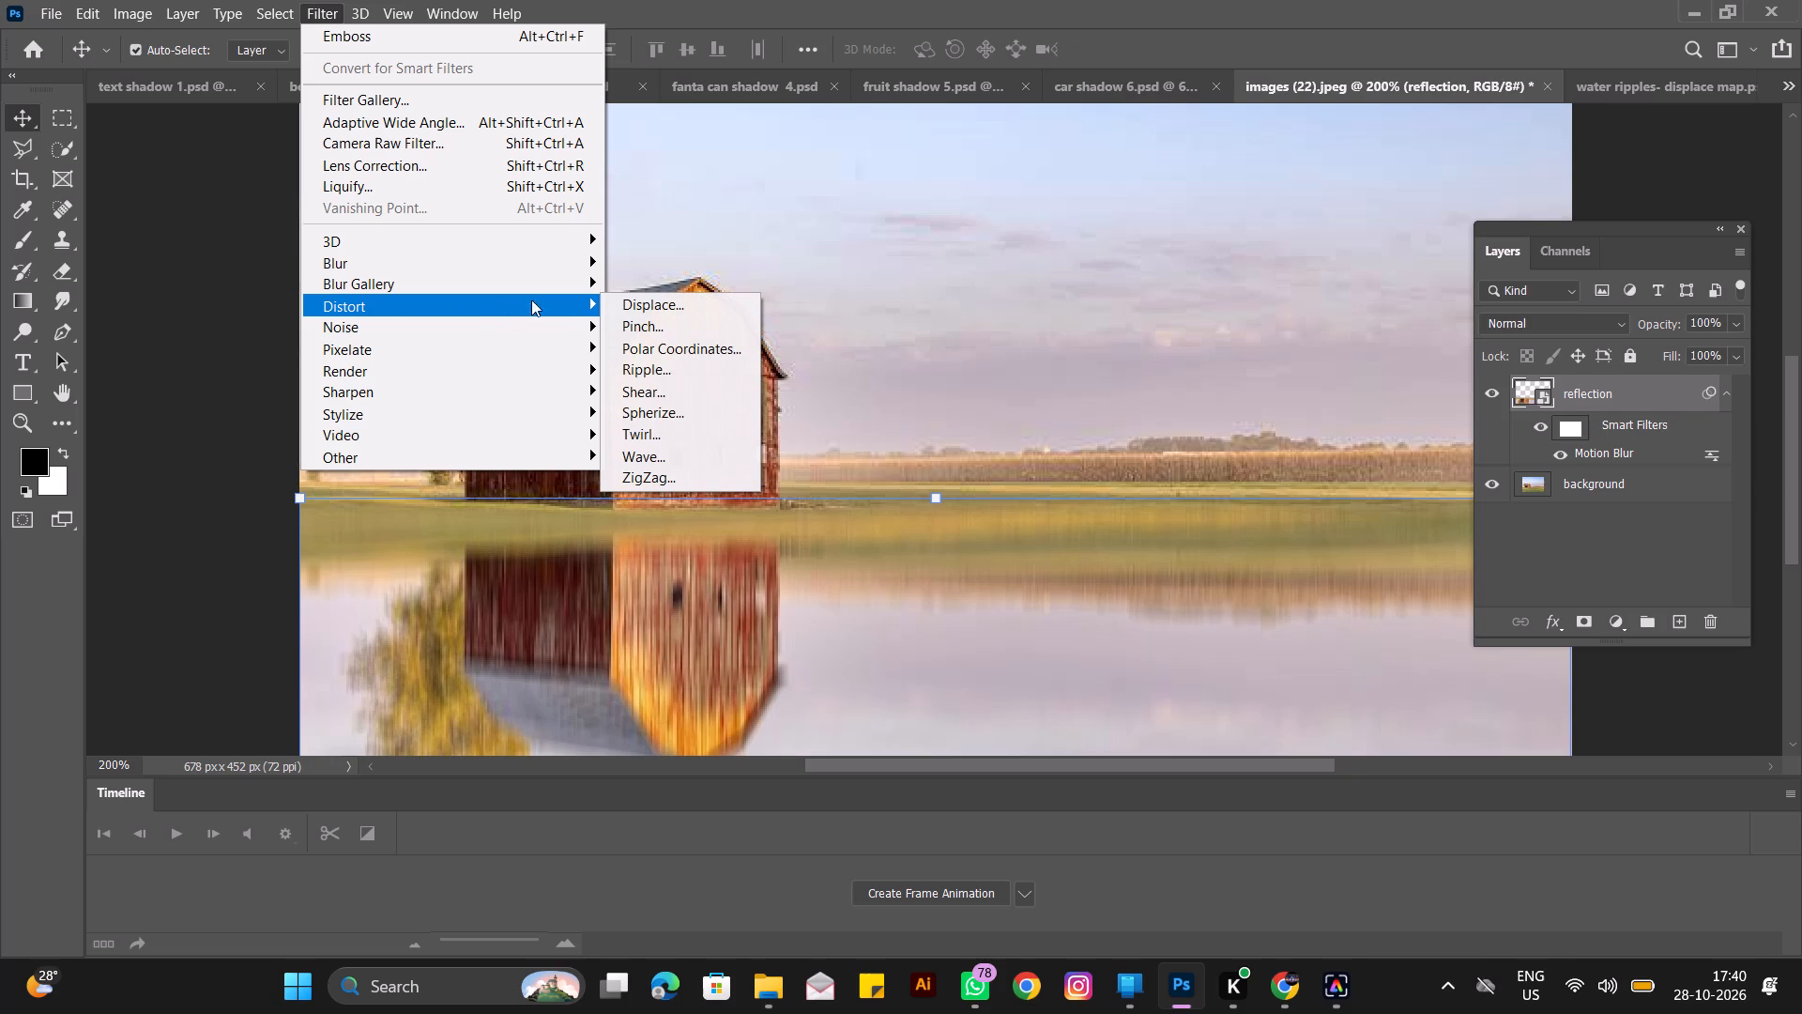
# Apply the Displace filter to the reflection layer with horizontal scale 10 and vertical scale 40, using the "water ripples- displace map" file.
pyautogui.click(663, 311)
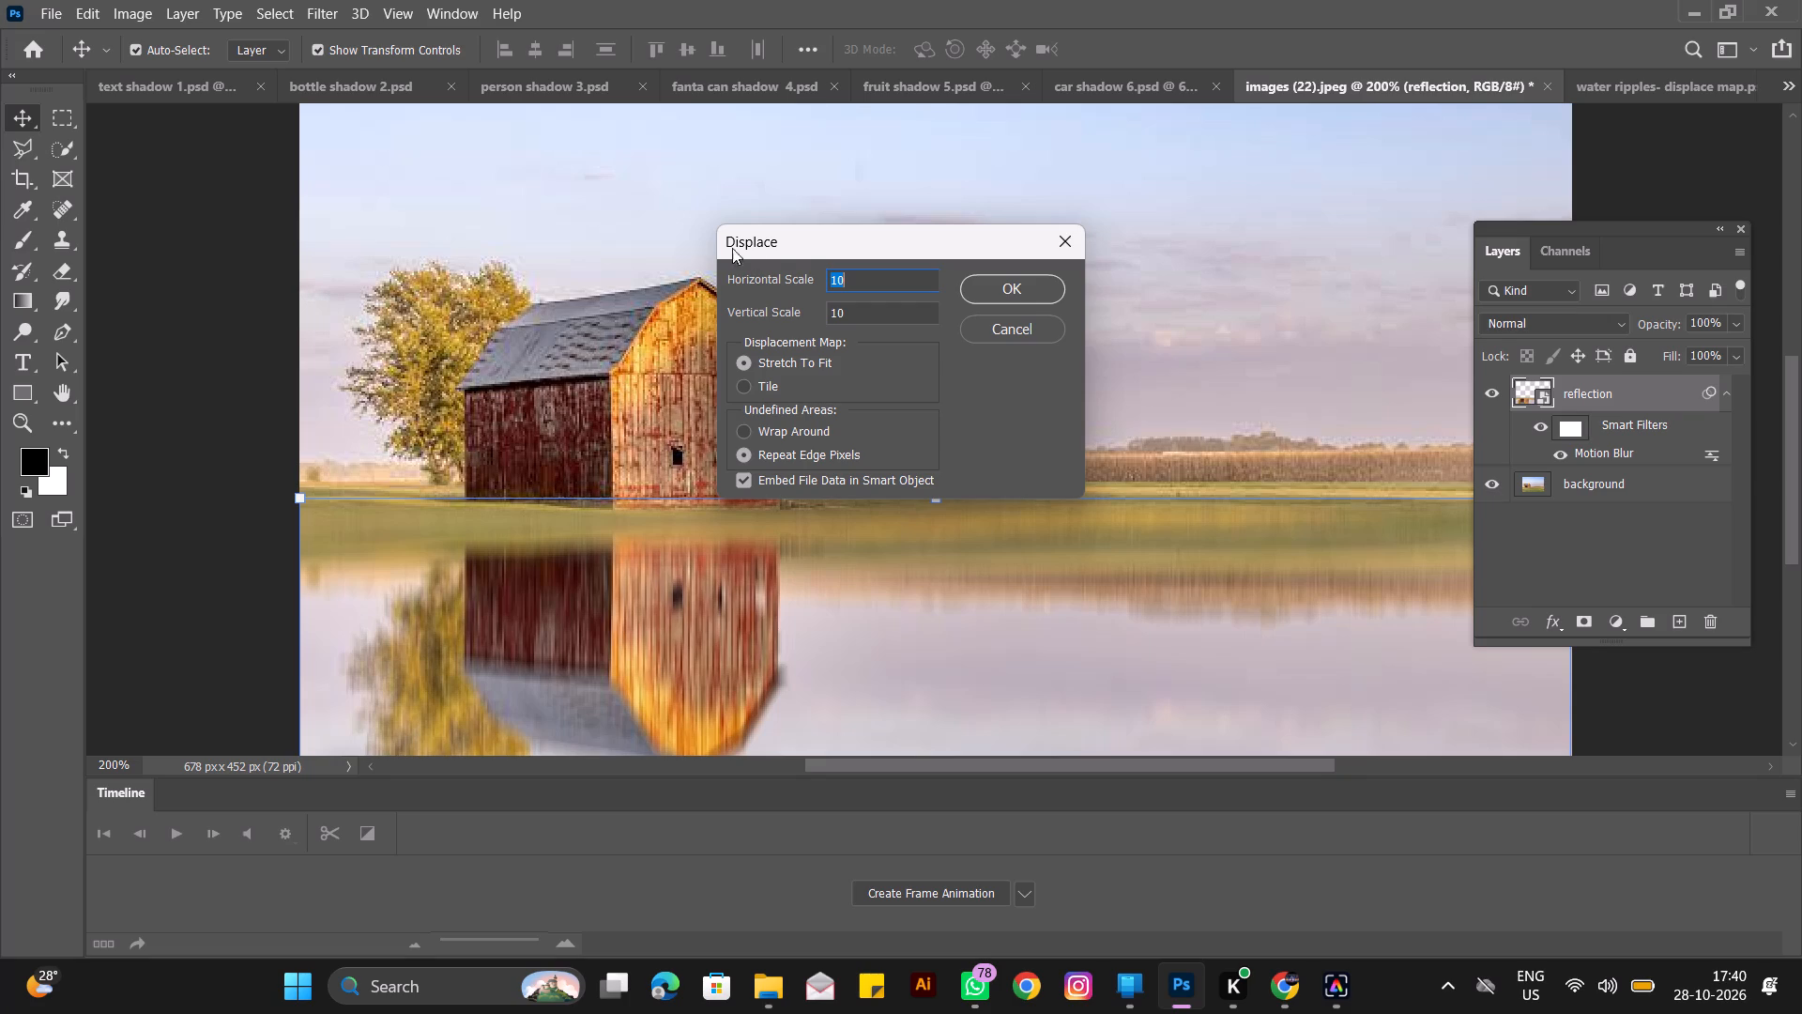
pyautogui.moveTo(848, 307); pyautogui.dragTo(809, 307)
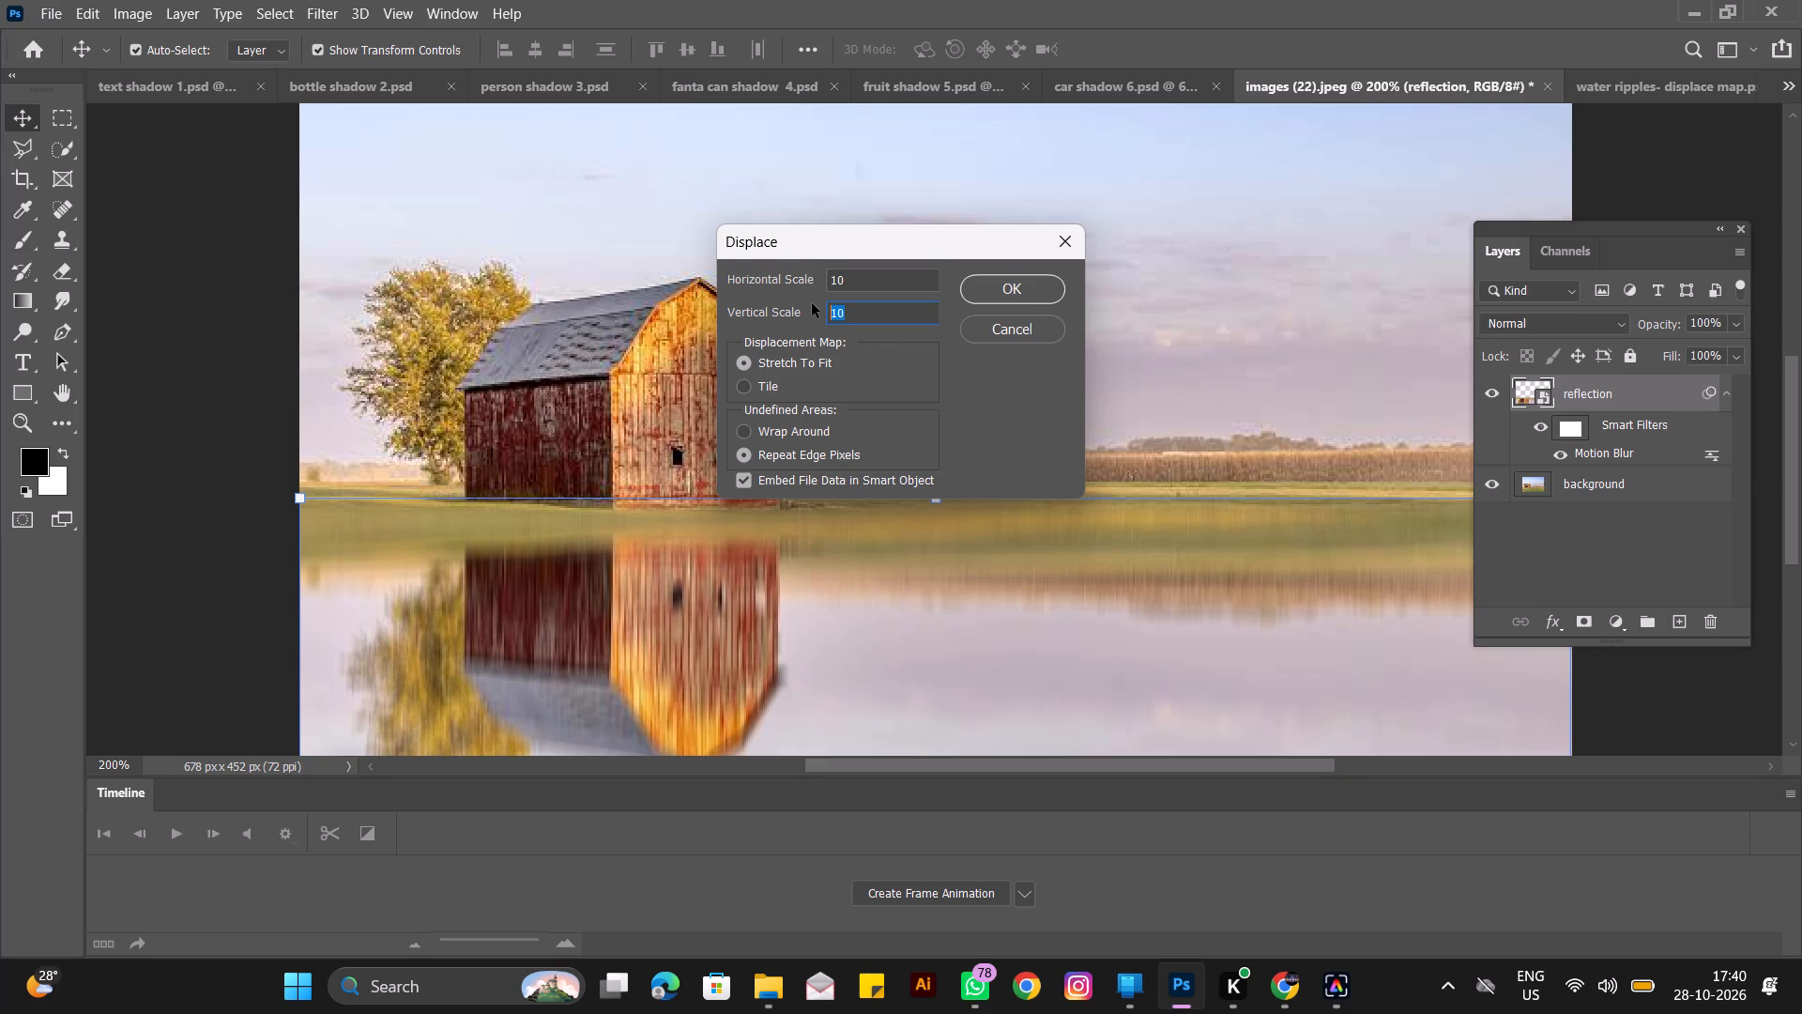
pyautogui.write('40')
pyautogui.click(1014, 295)
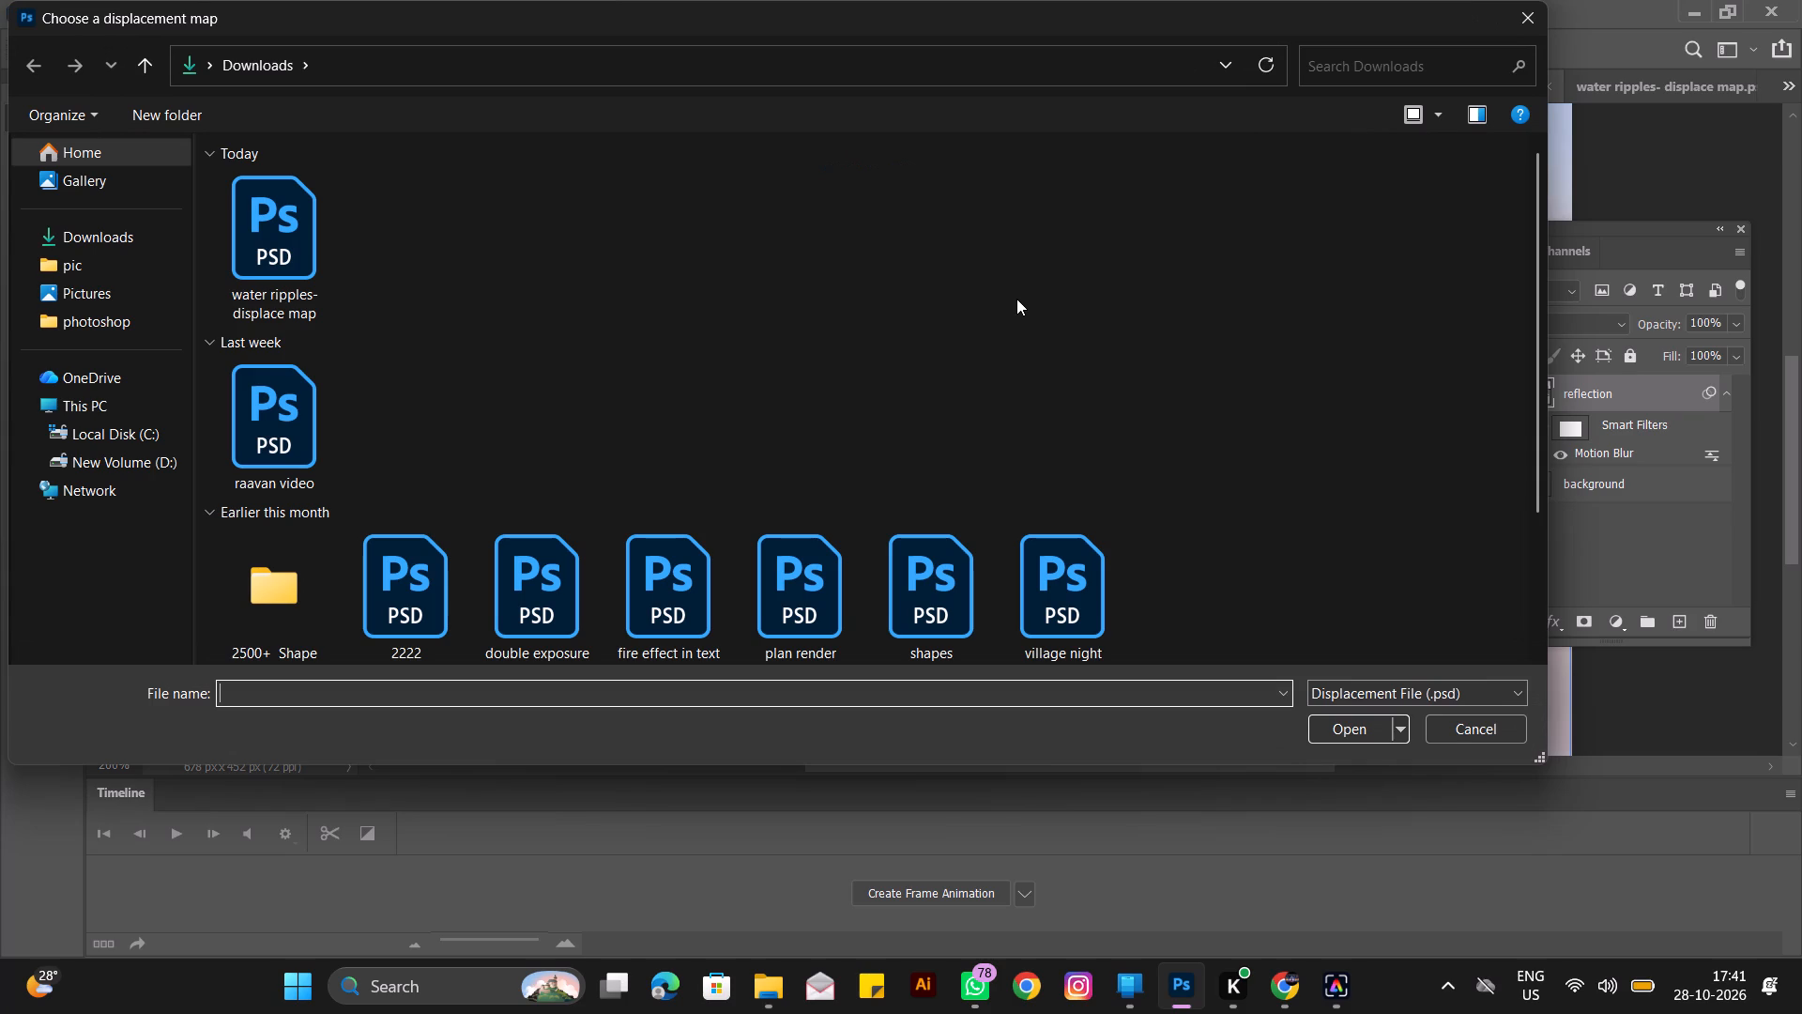
pyautogui.click(297, 222)
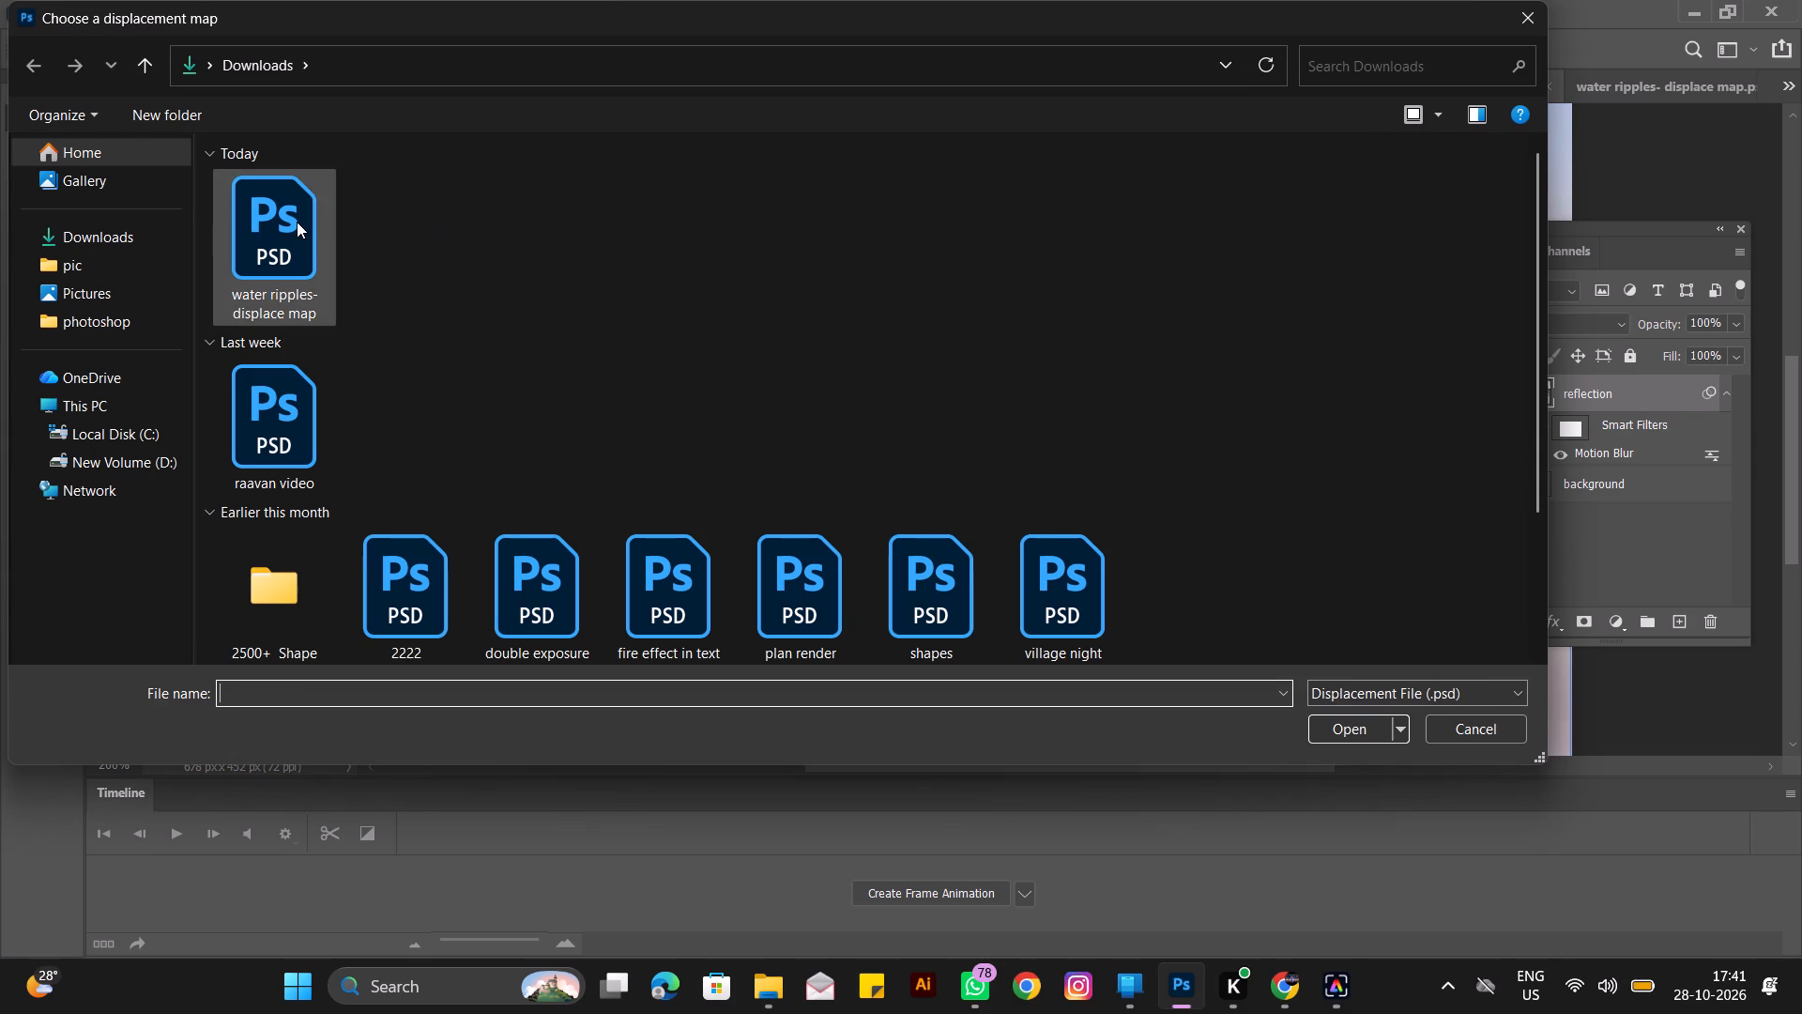
pyautogui.click(1331, 729)
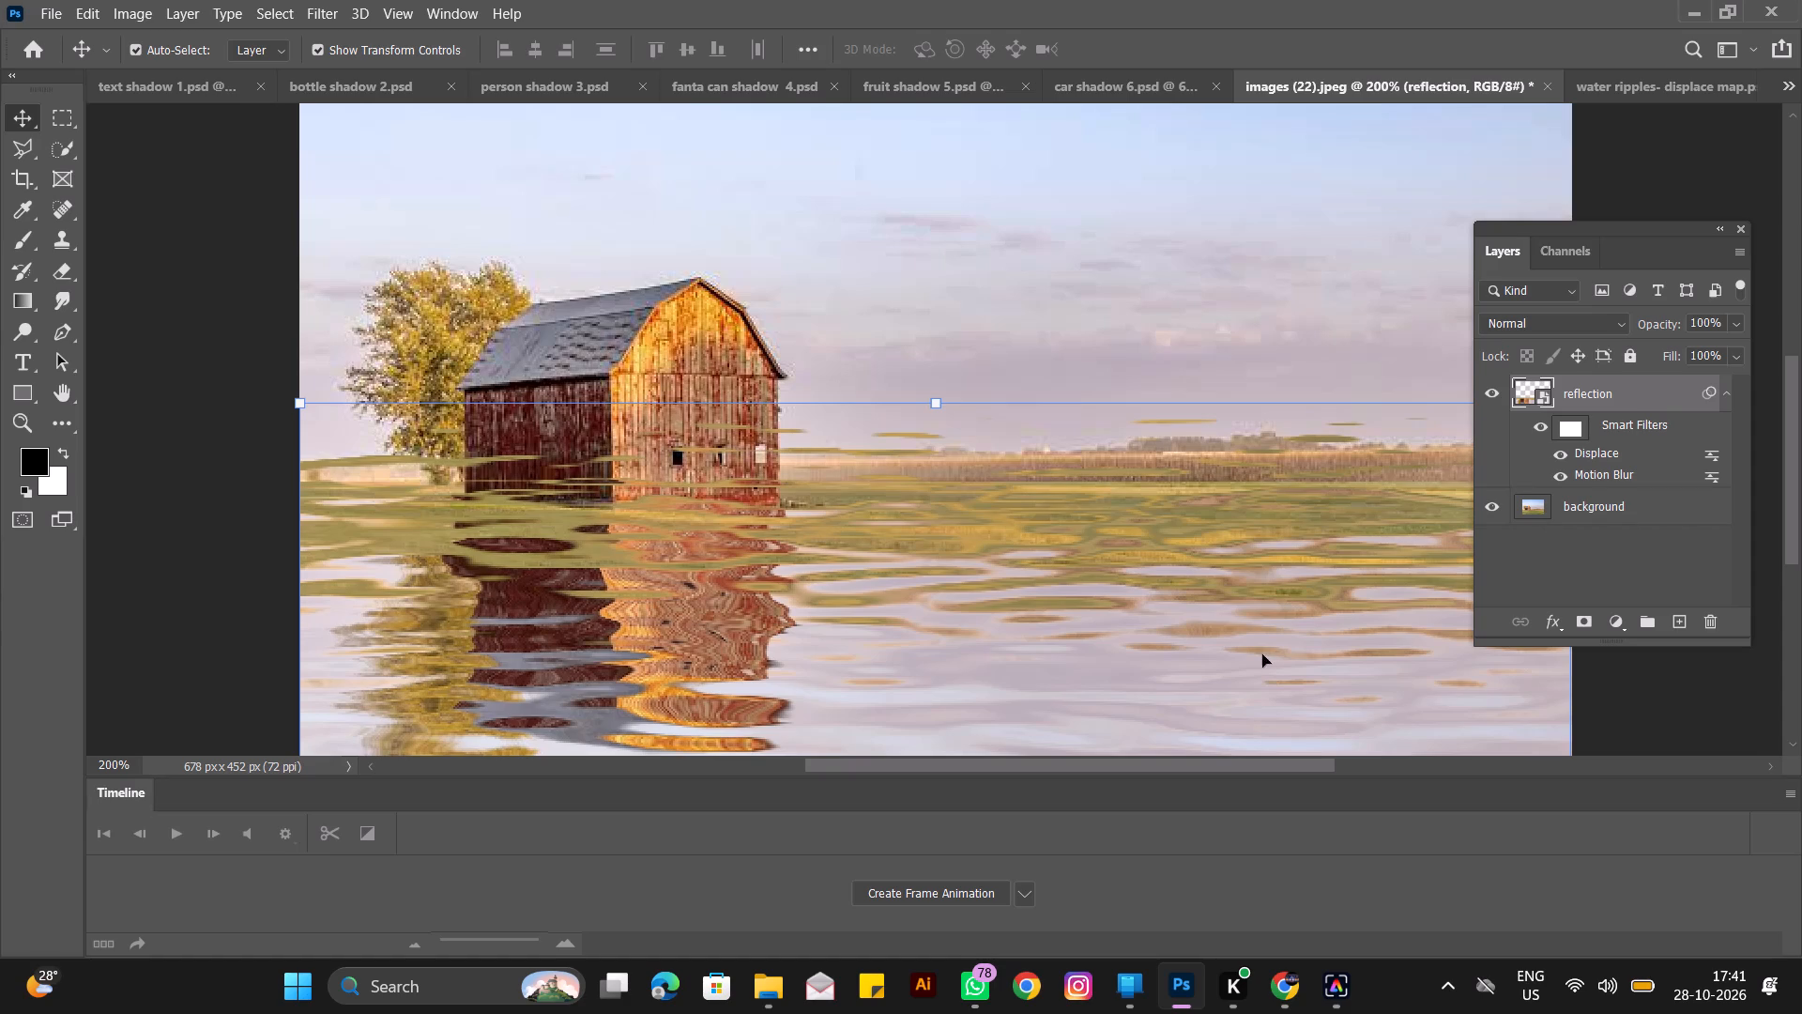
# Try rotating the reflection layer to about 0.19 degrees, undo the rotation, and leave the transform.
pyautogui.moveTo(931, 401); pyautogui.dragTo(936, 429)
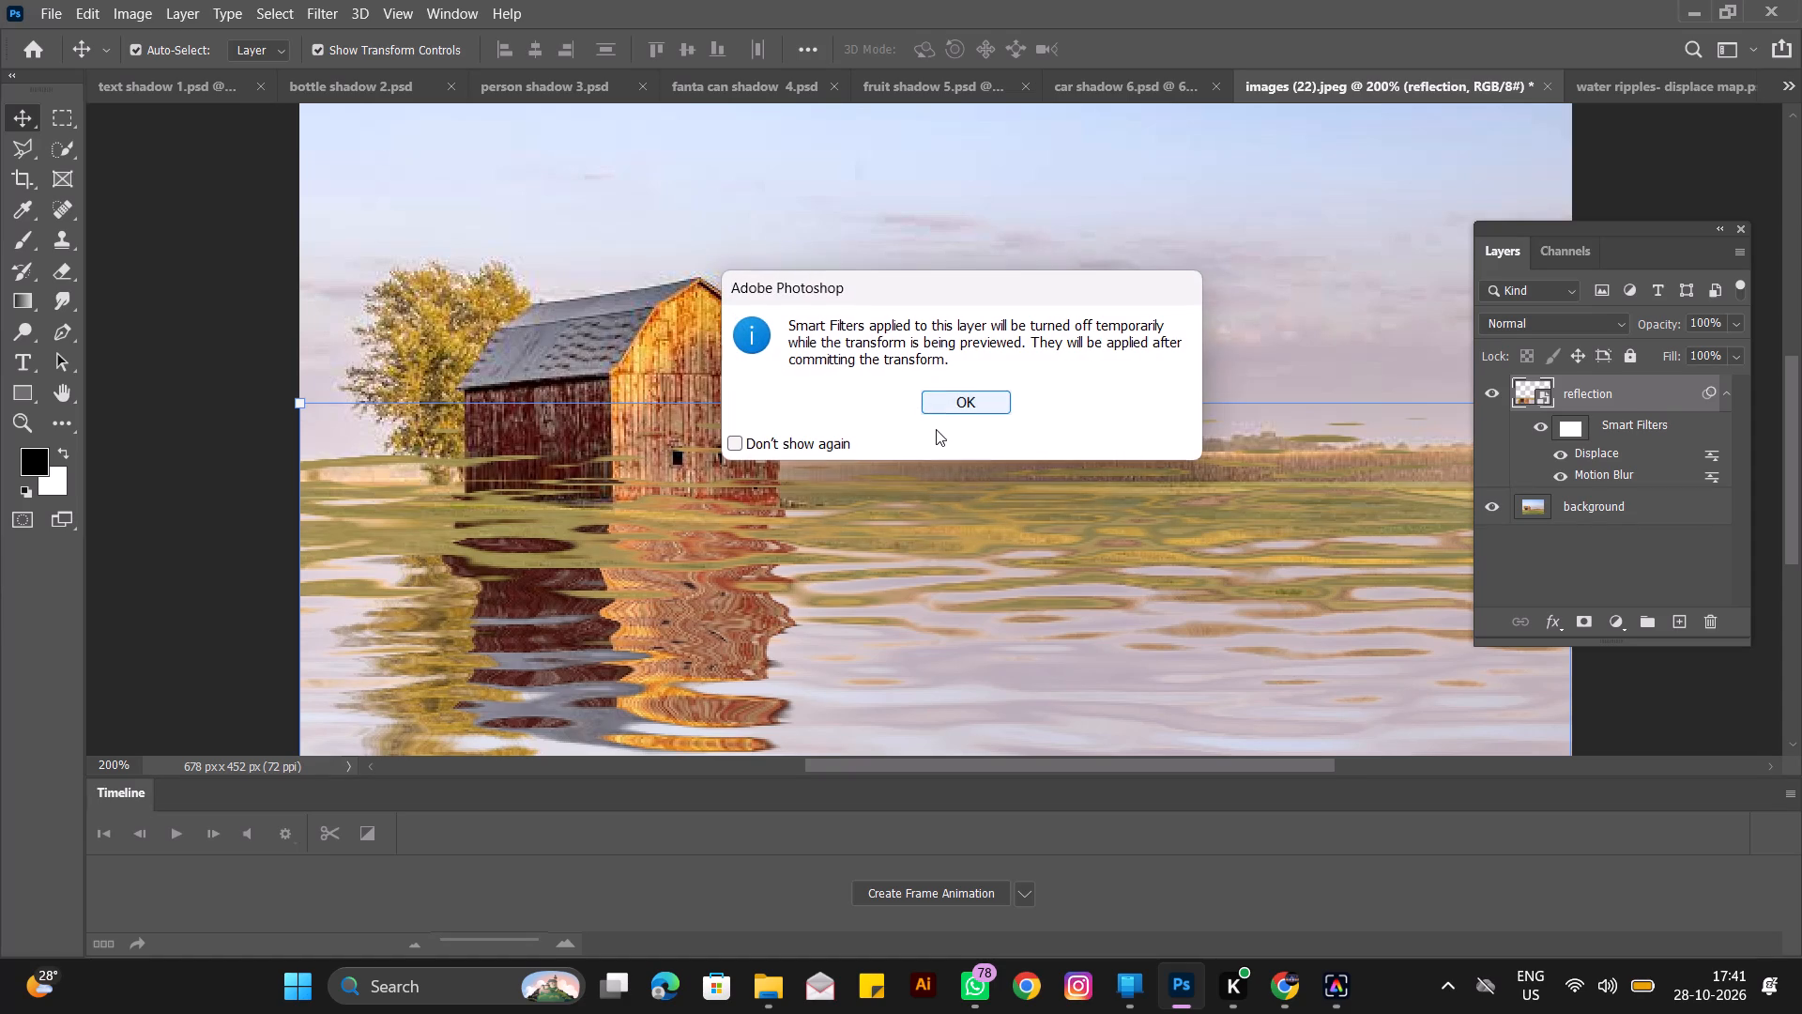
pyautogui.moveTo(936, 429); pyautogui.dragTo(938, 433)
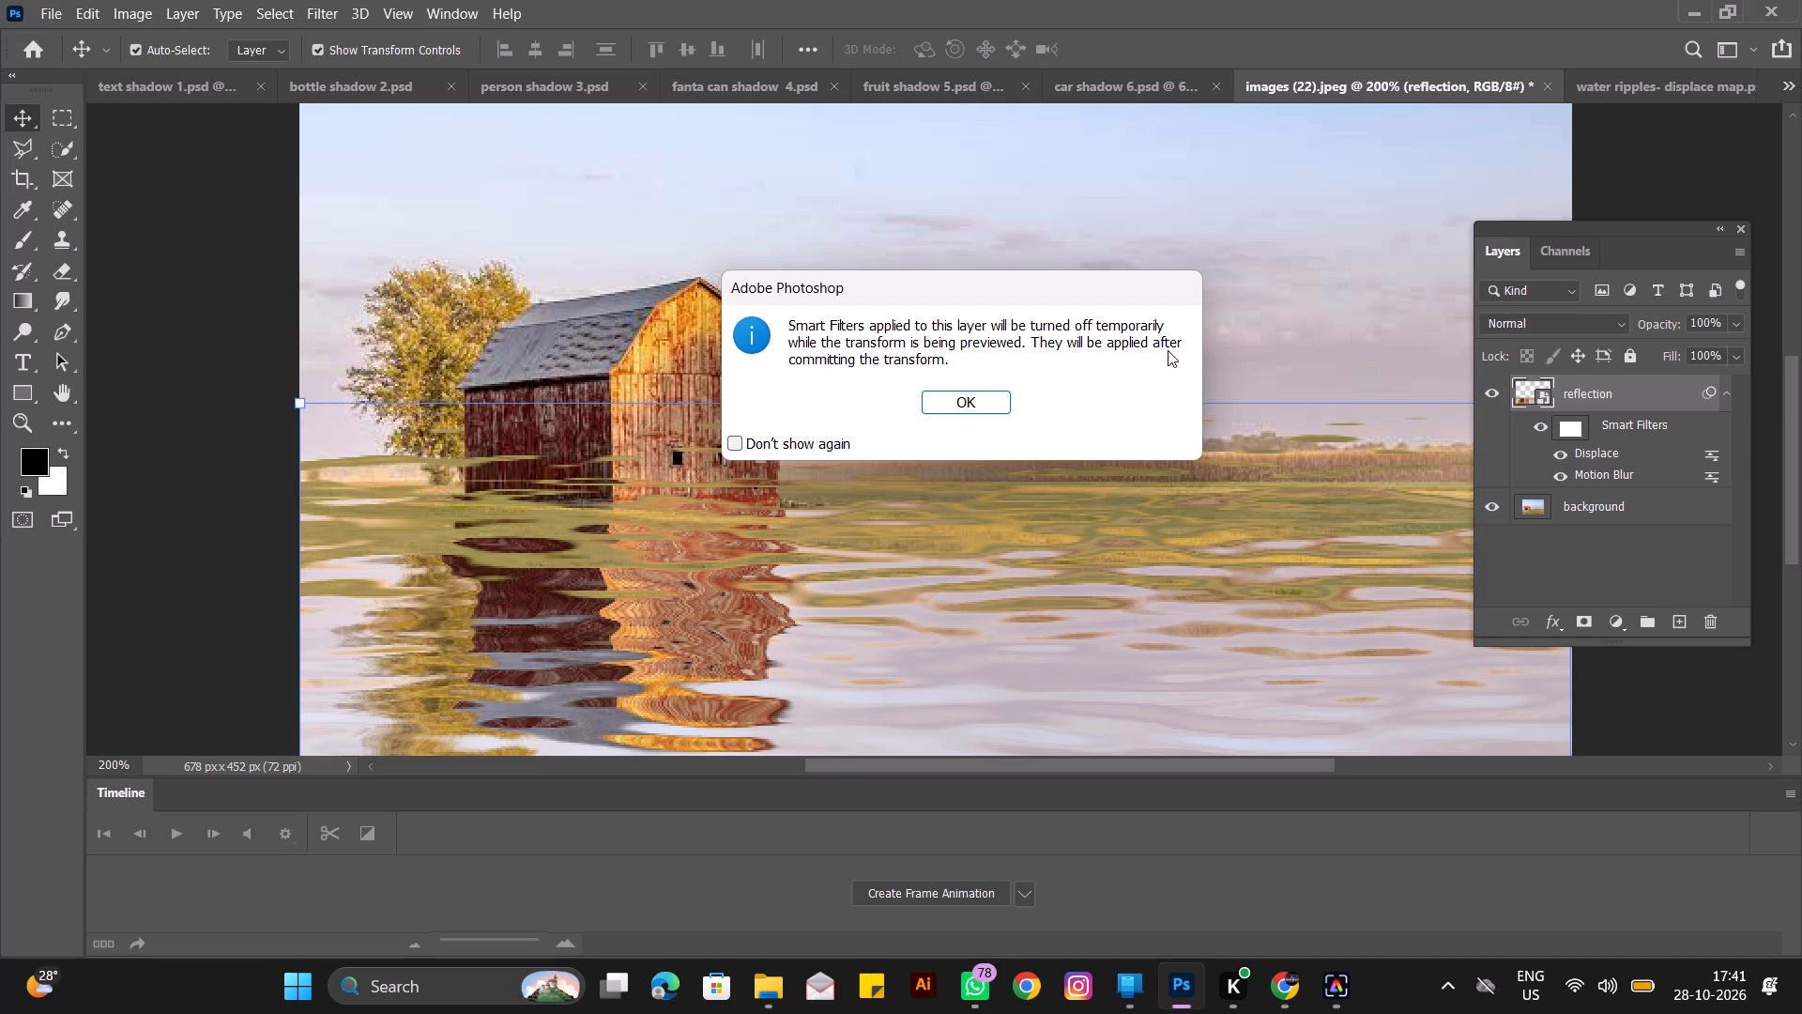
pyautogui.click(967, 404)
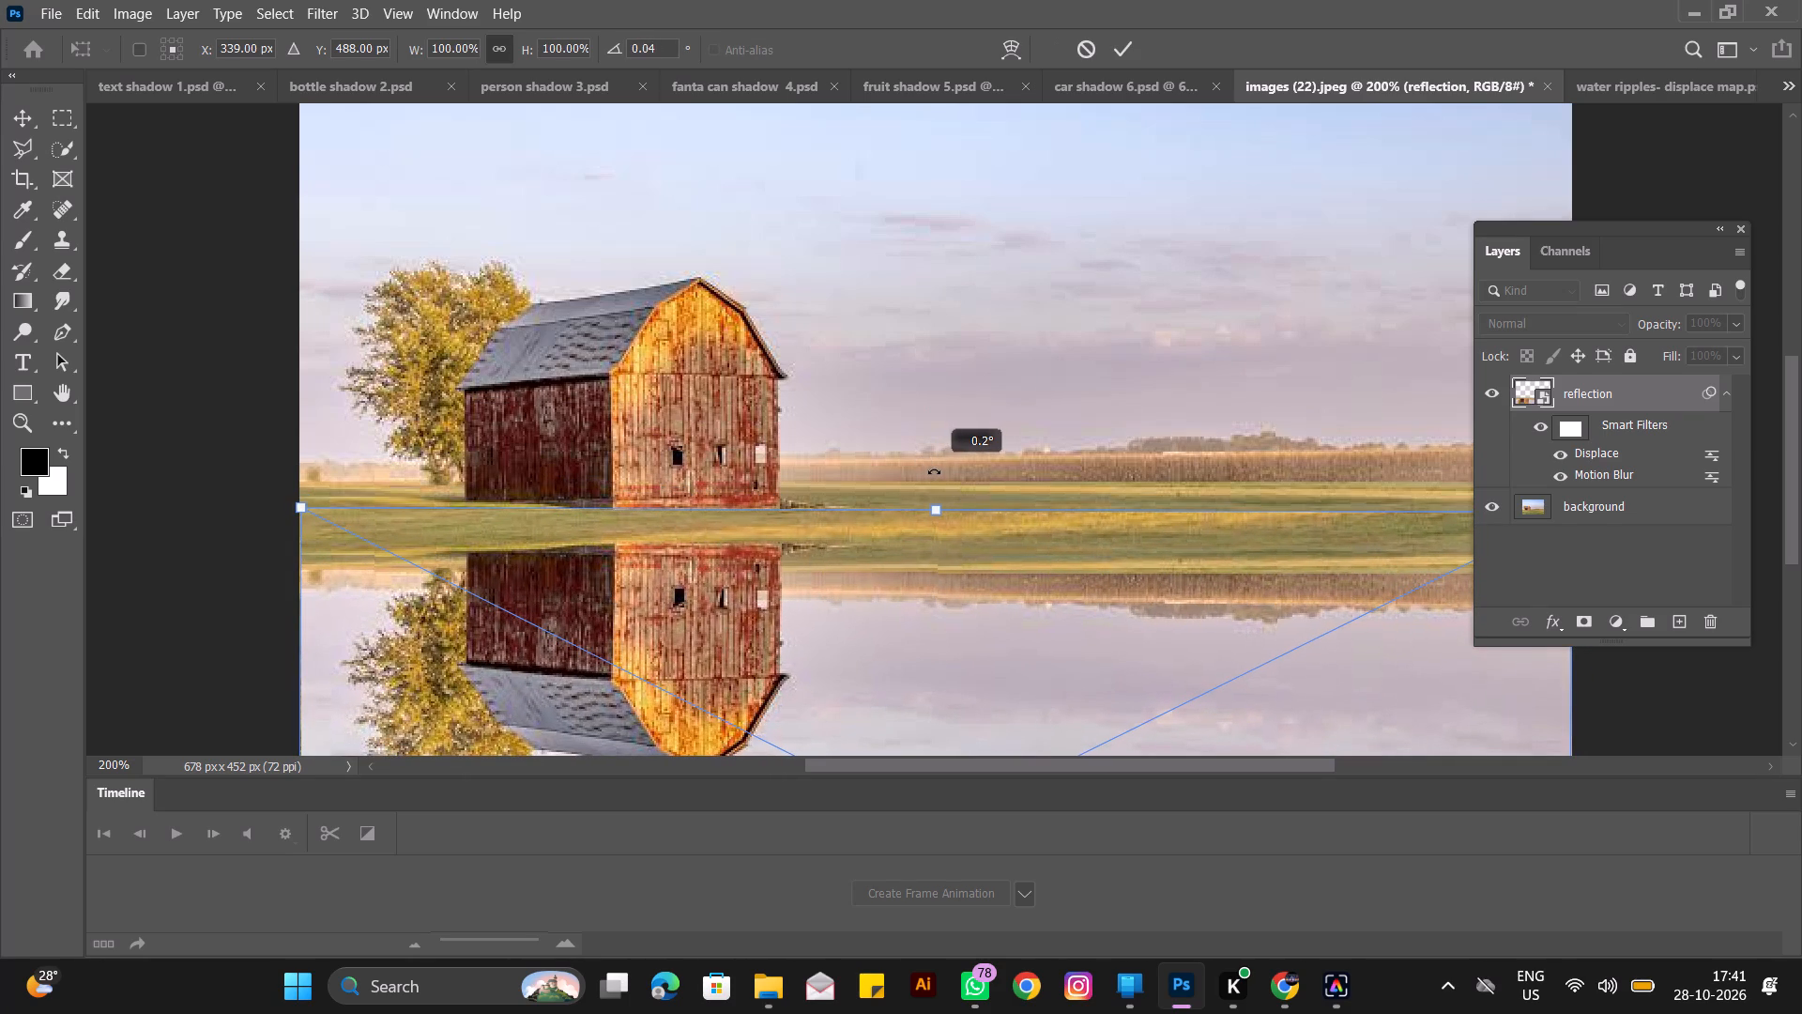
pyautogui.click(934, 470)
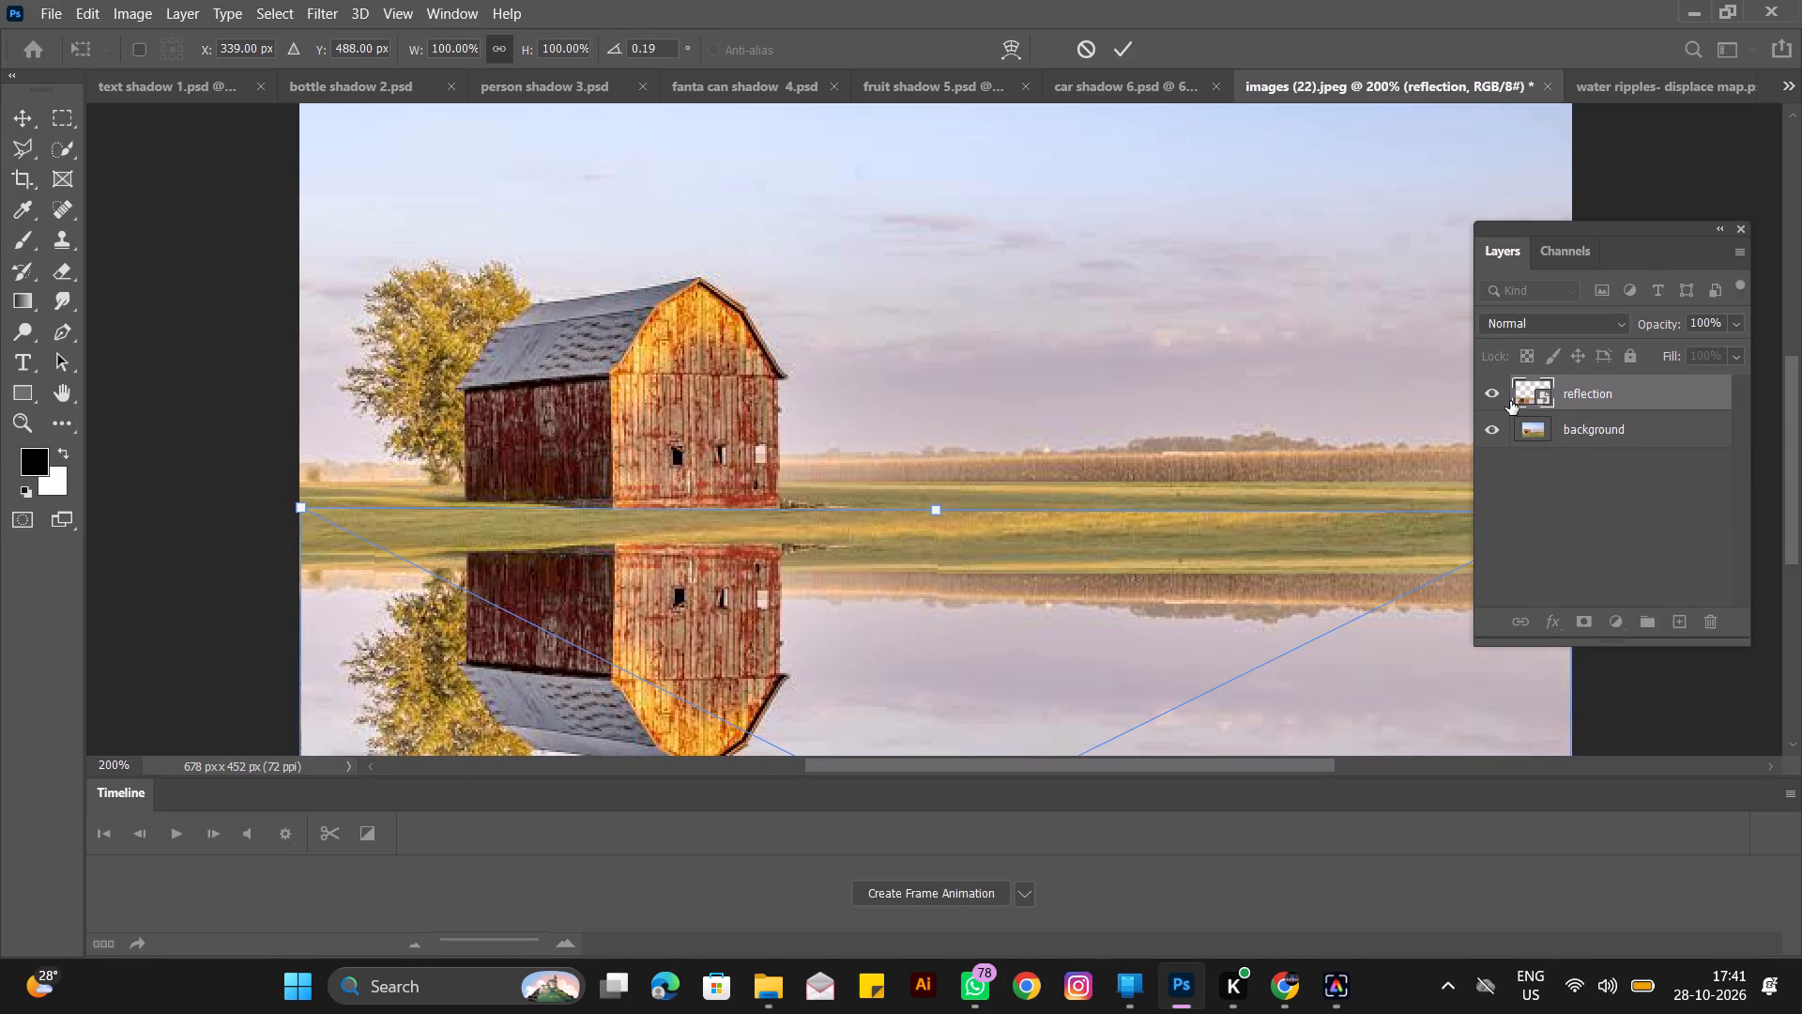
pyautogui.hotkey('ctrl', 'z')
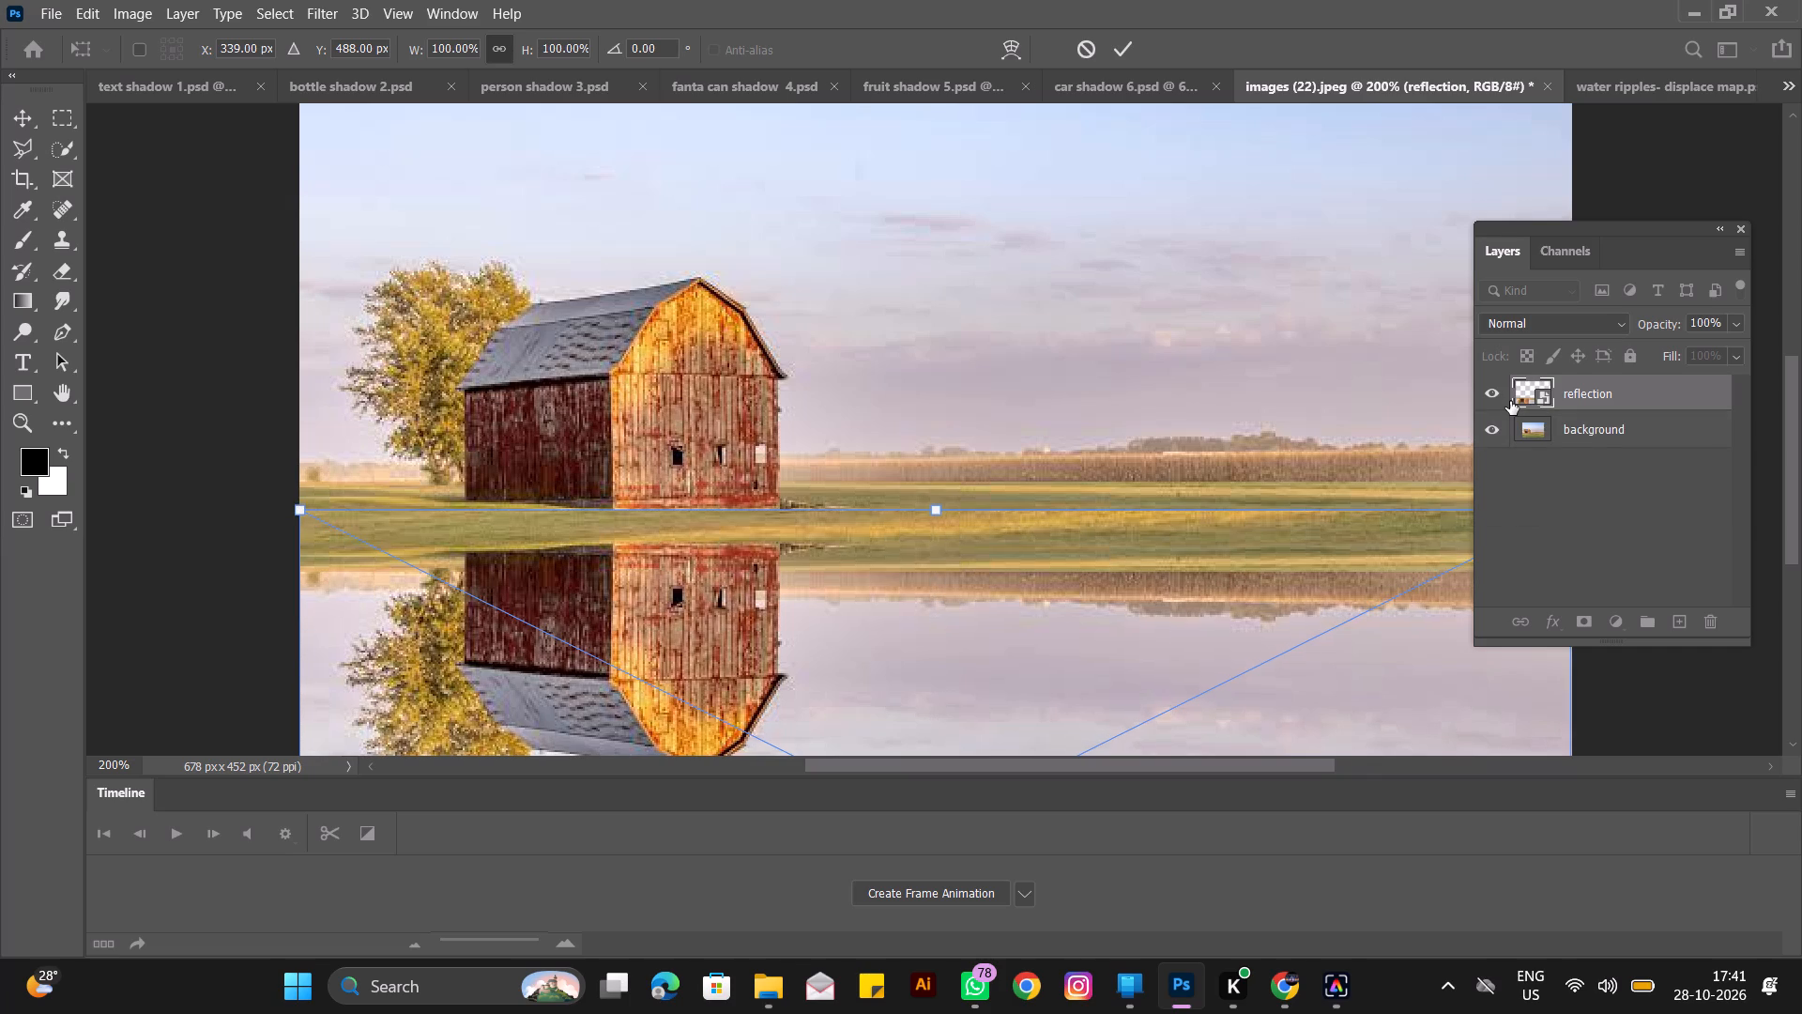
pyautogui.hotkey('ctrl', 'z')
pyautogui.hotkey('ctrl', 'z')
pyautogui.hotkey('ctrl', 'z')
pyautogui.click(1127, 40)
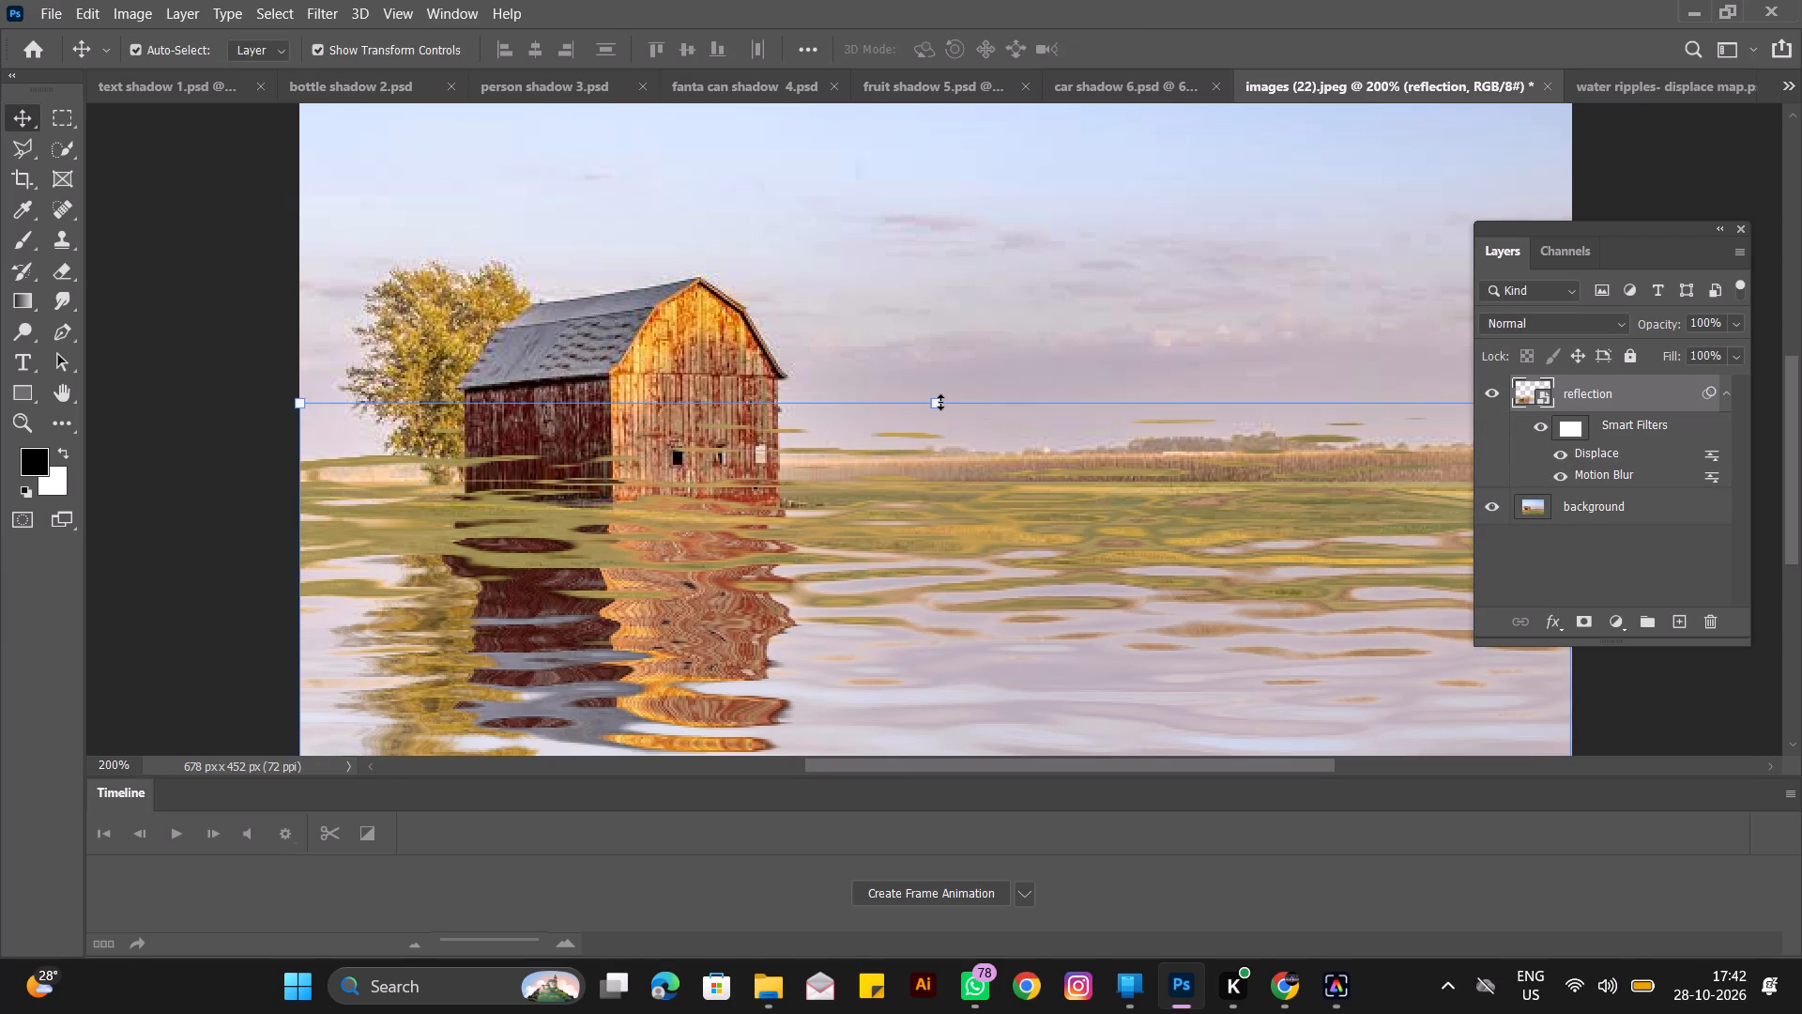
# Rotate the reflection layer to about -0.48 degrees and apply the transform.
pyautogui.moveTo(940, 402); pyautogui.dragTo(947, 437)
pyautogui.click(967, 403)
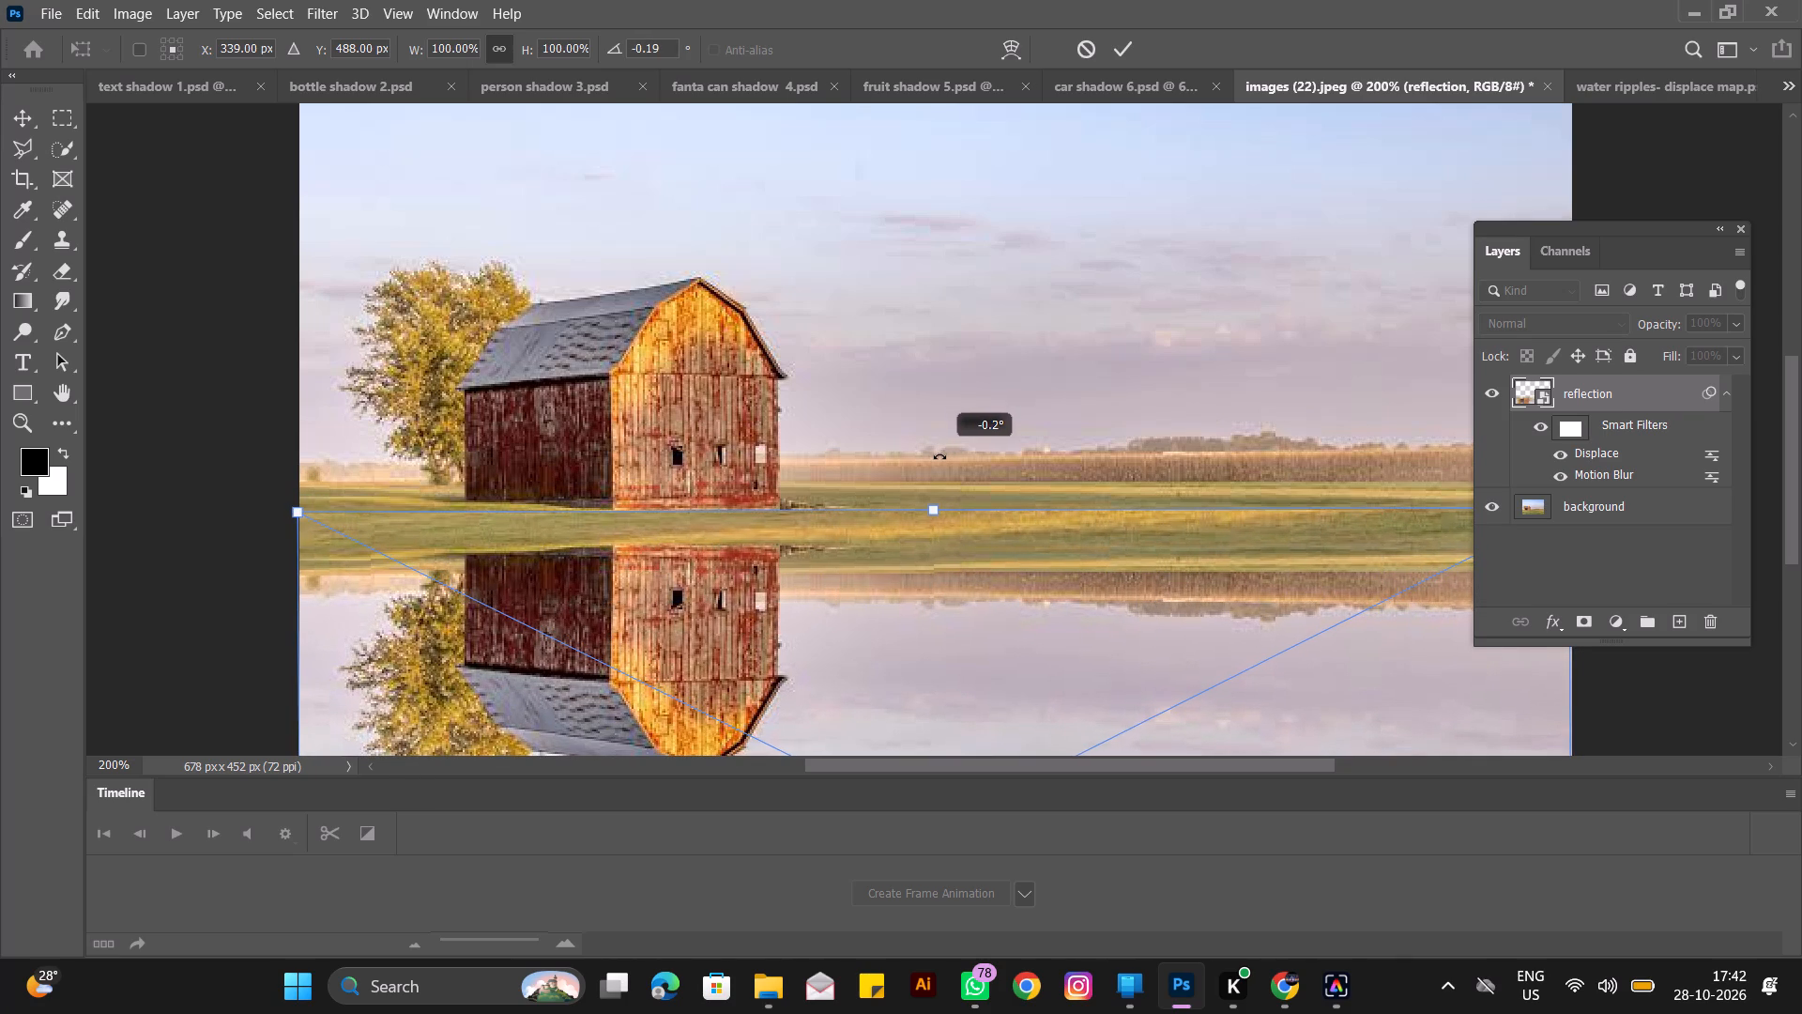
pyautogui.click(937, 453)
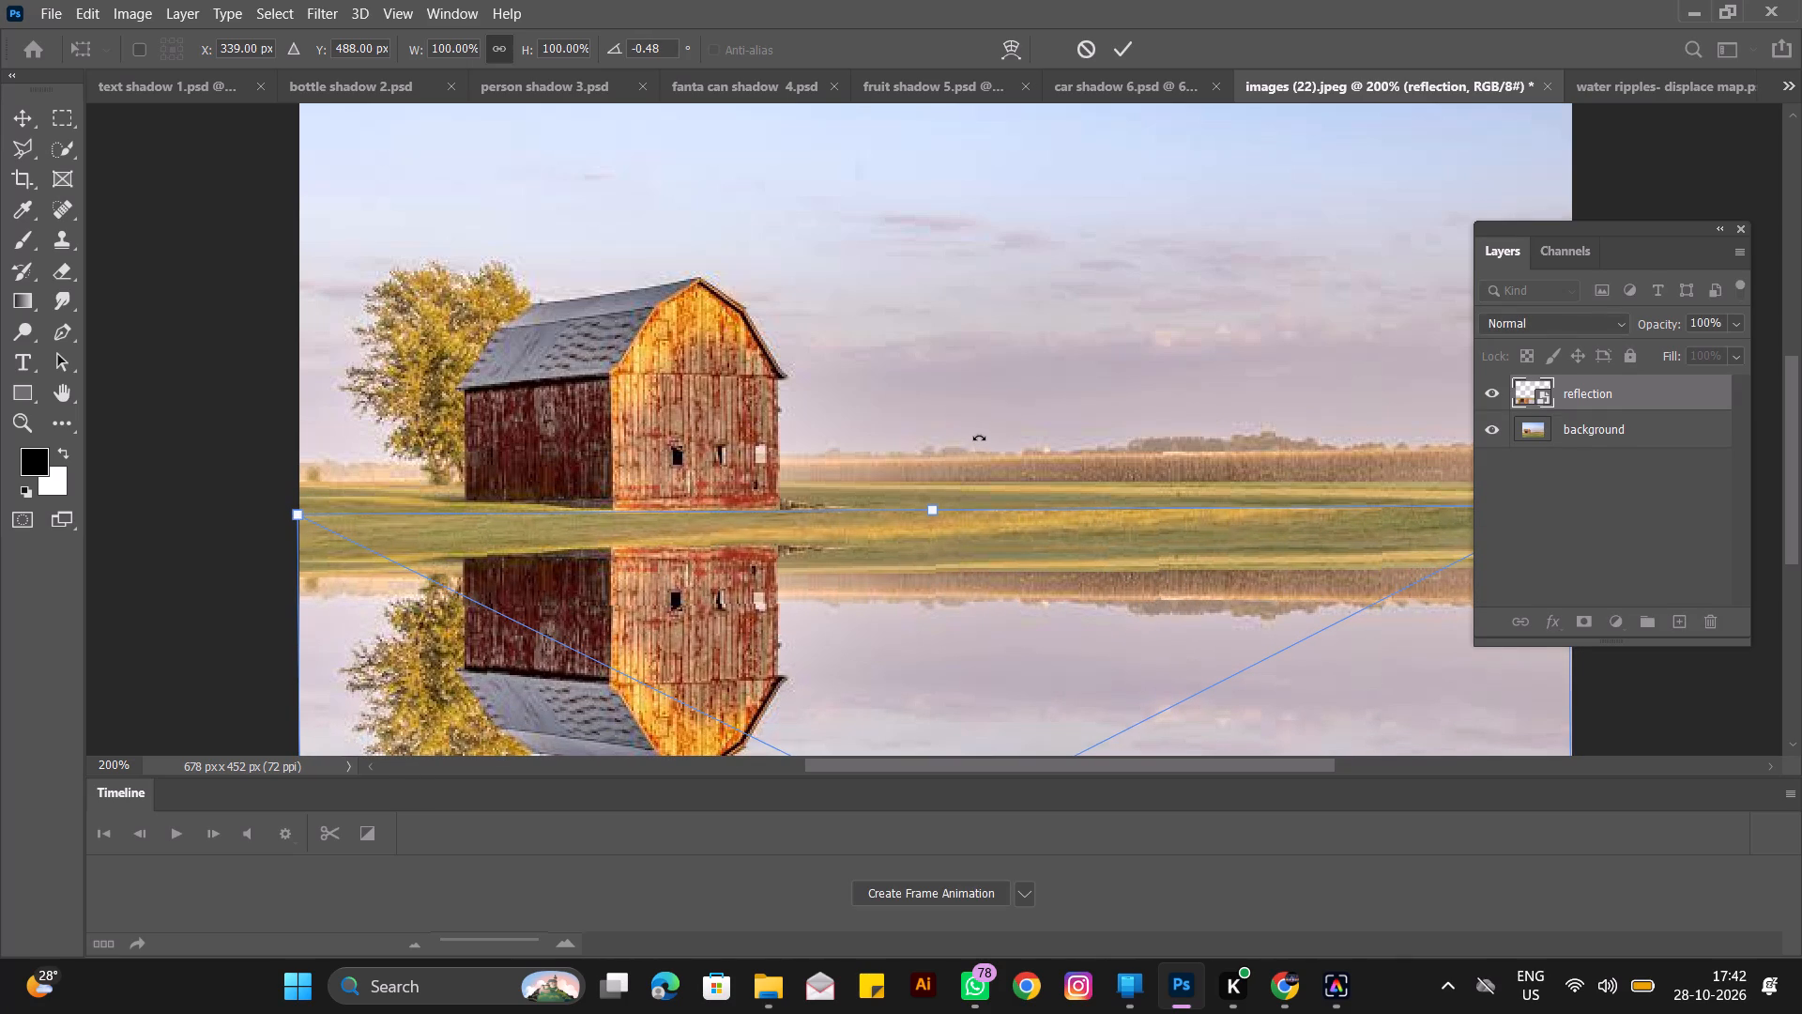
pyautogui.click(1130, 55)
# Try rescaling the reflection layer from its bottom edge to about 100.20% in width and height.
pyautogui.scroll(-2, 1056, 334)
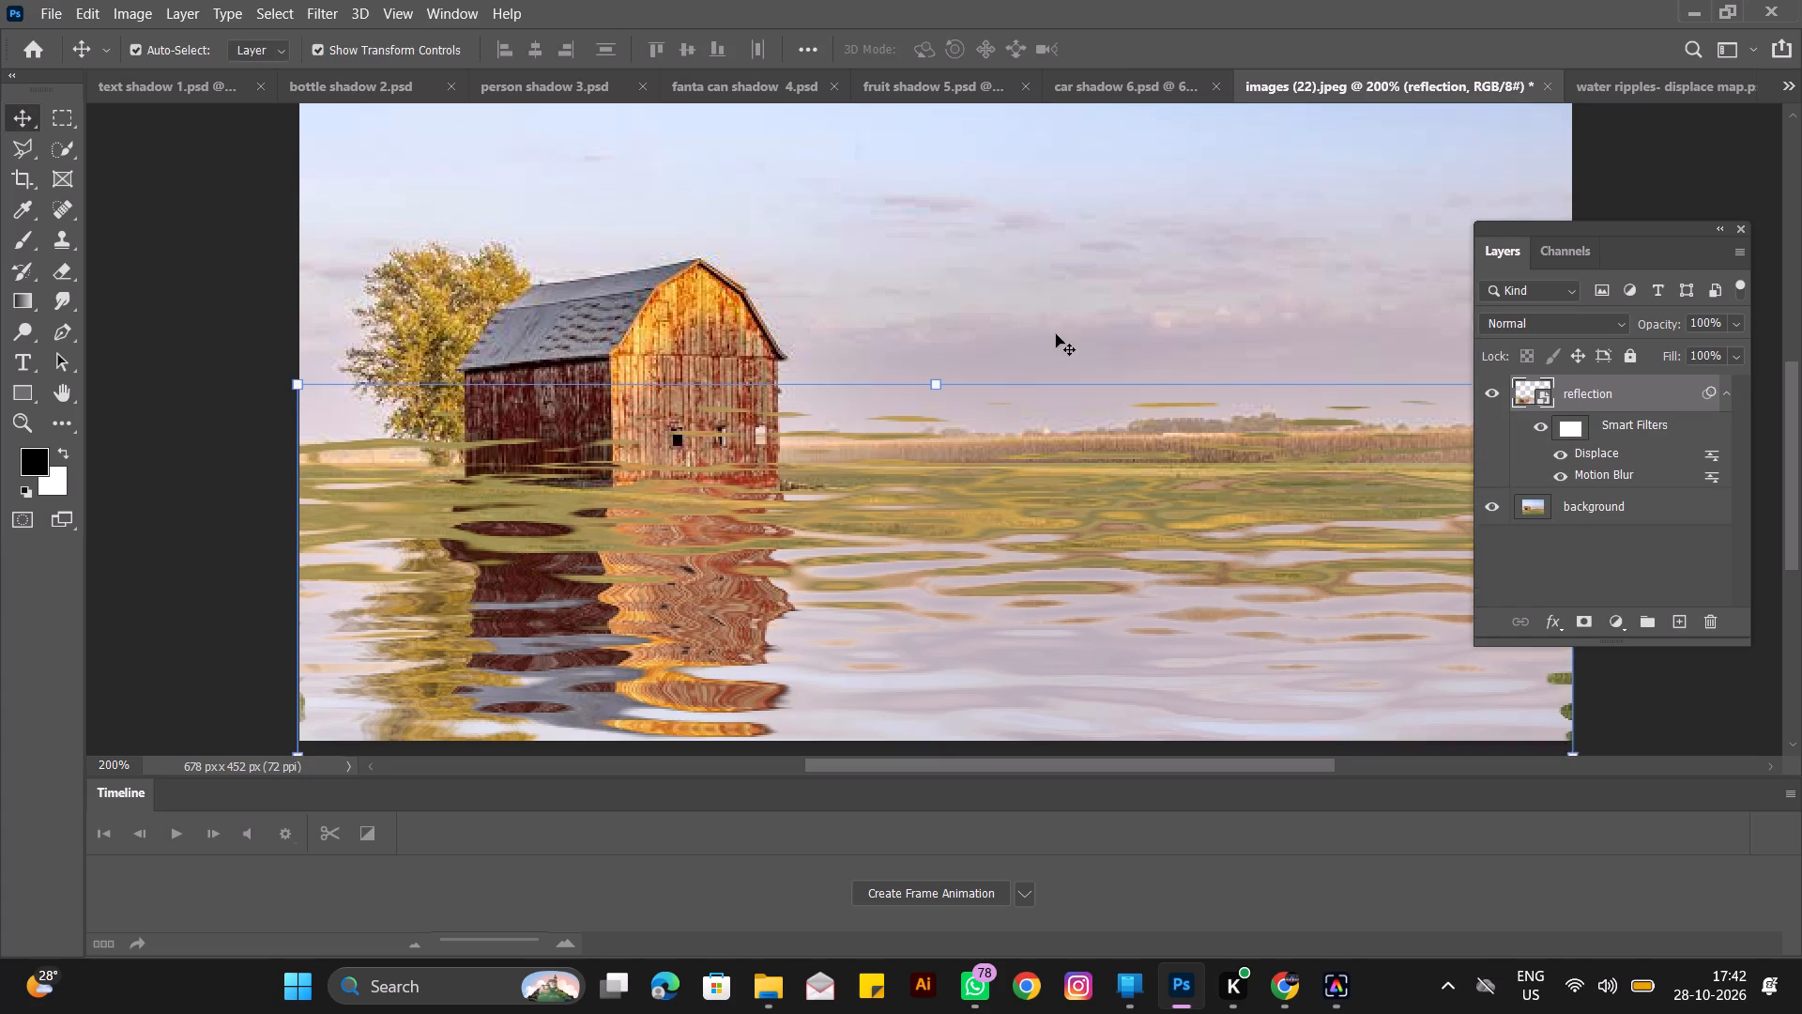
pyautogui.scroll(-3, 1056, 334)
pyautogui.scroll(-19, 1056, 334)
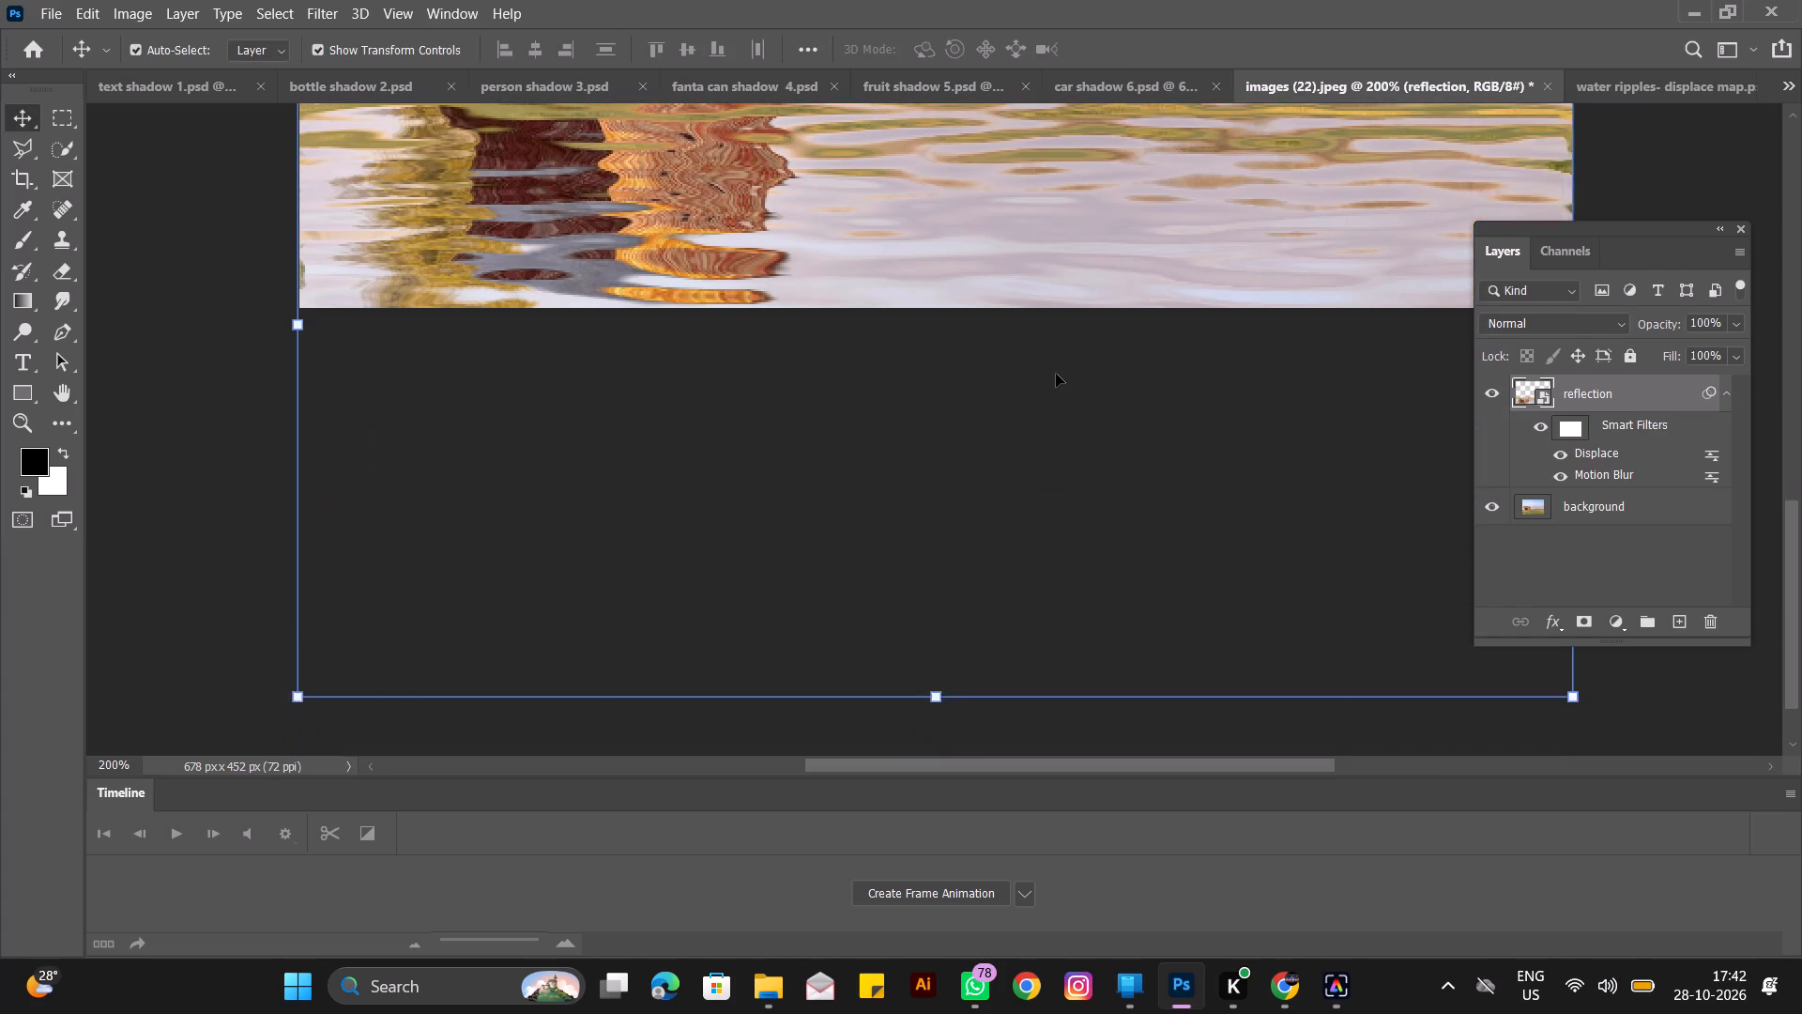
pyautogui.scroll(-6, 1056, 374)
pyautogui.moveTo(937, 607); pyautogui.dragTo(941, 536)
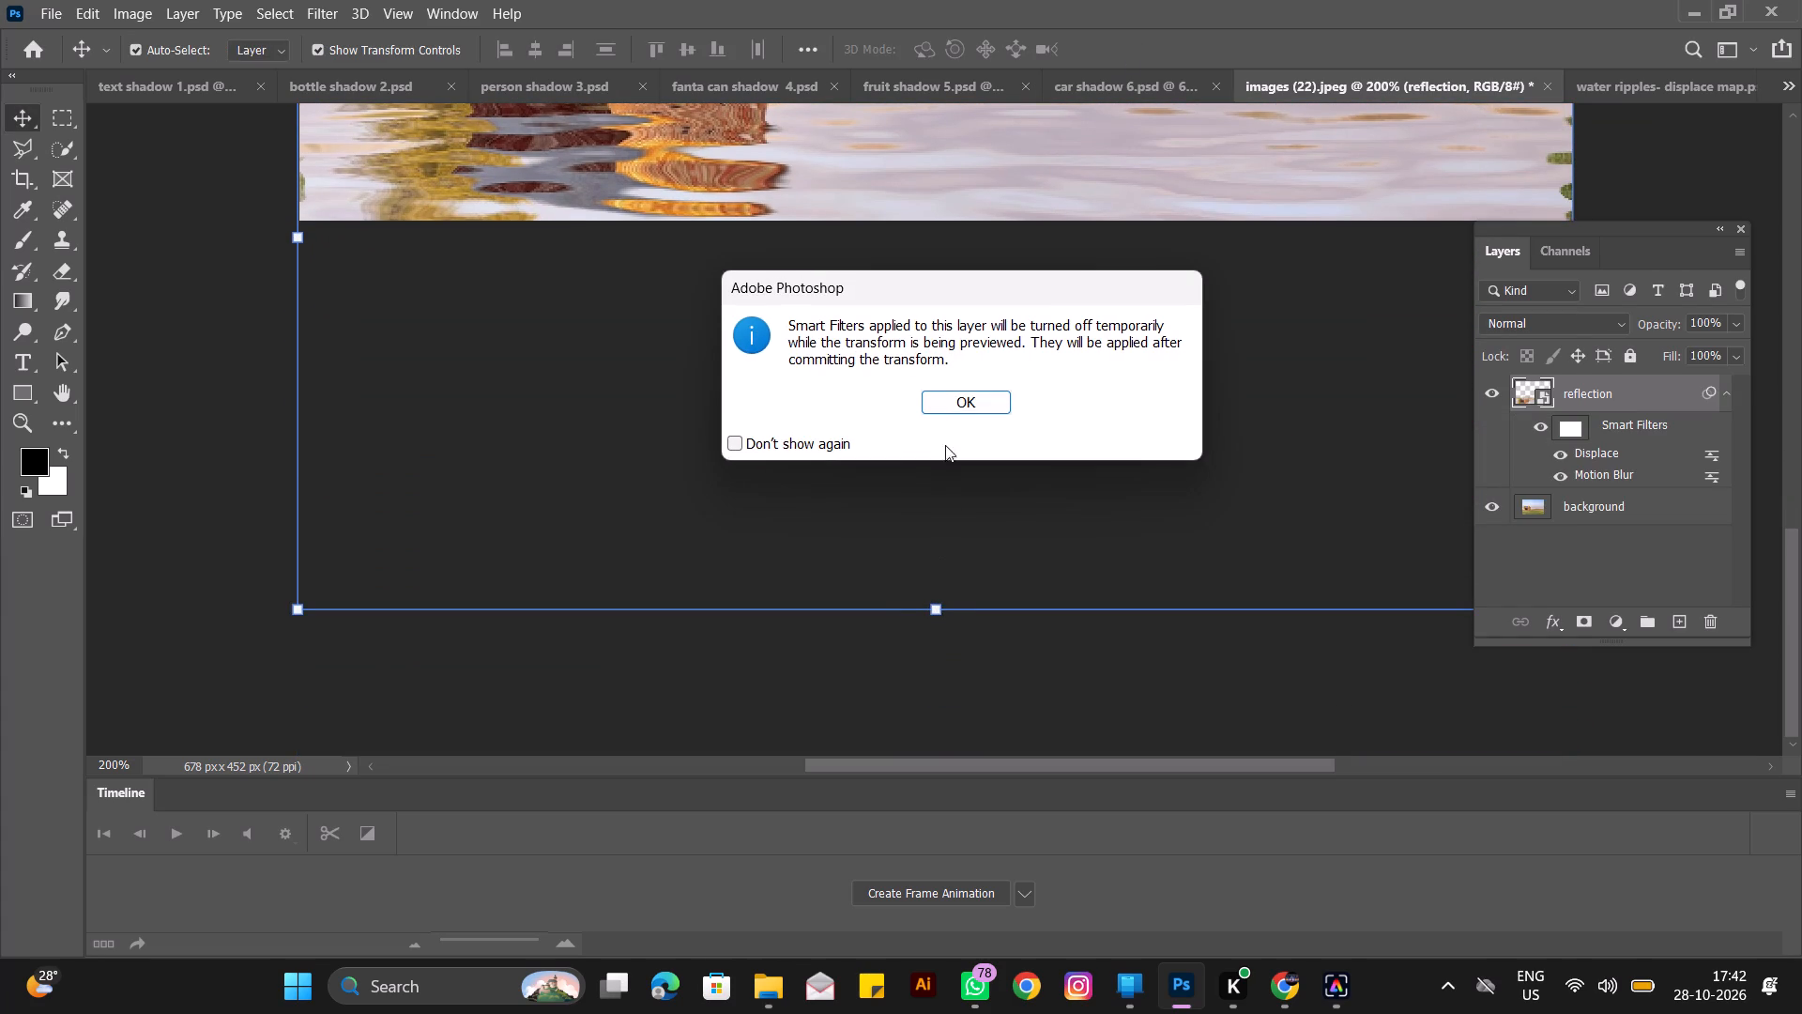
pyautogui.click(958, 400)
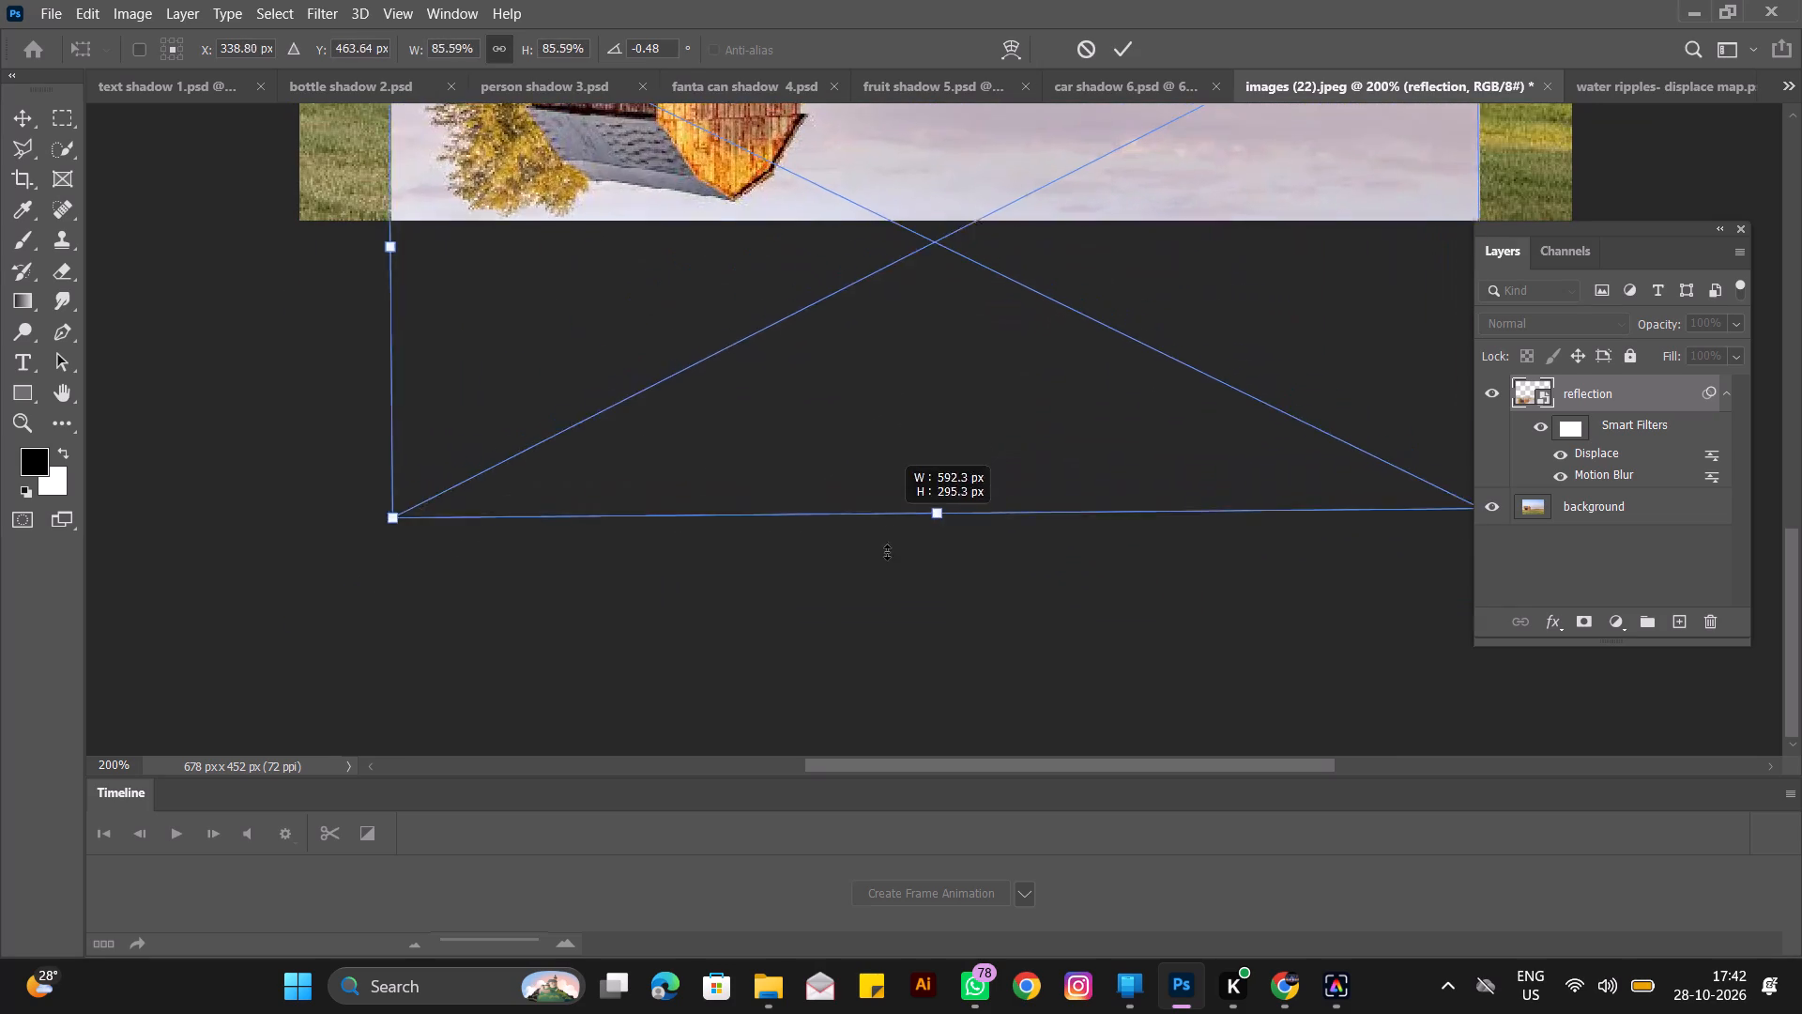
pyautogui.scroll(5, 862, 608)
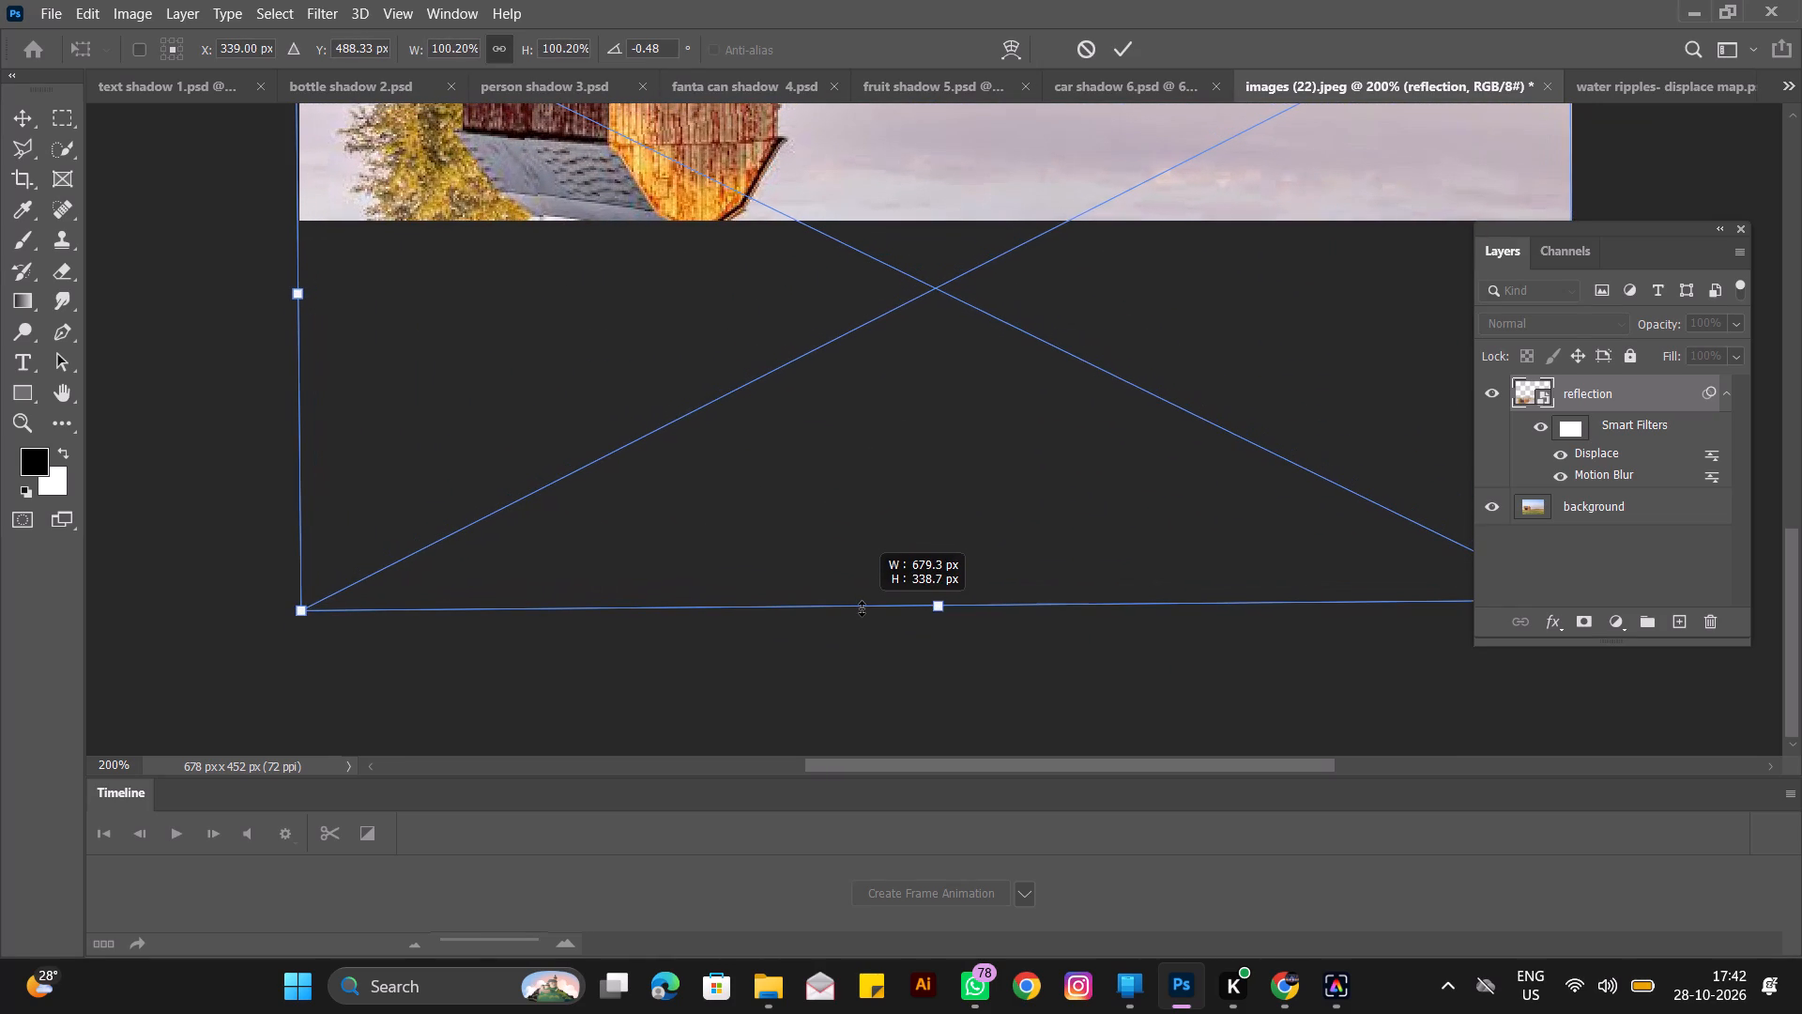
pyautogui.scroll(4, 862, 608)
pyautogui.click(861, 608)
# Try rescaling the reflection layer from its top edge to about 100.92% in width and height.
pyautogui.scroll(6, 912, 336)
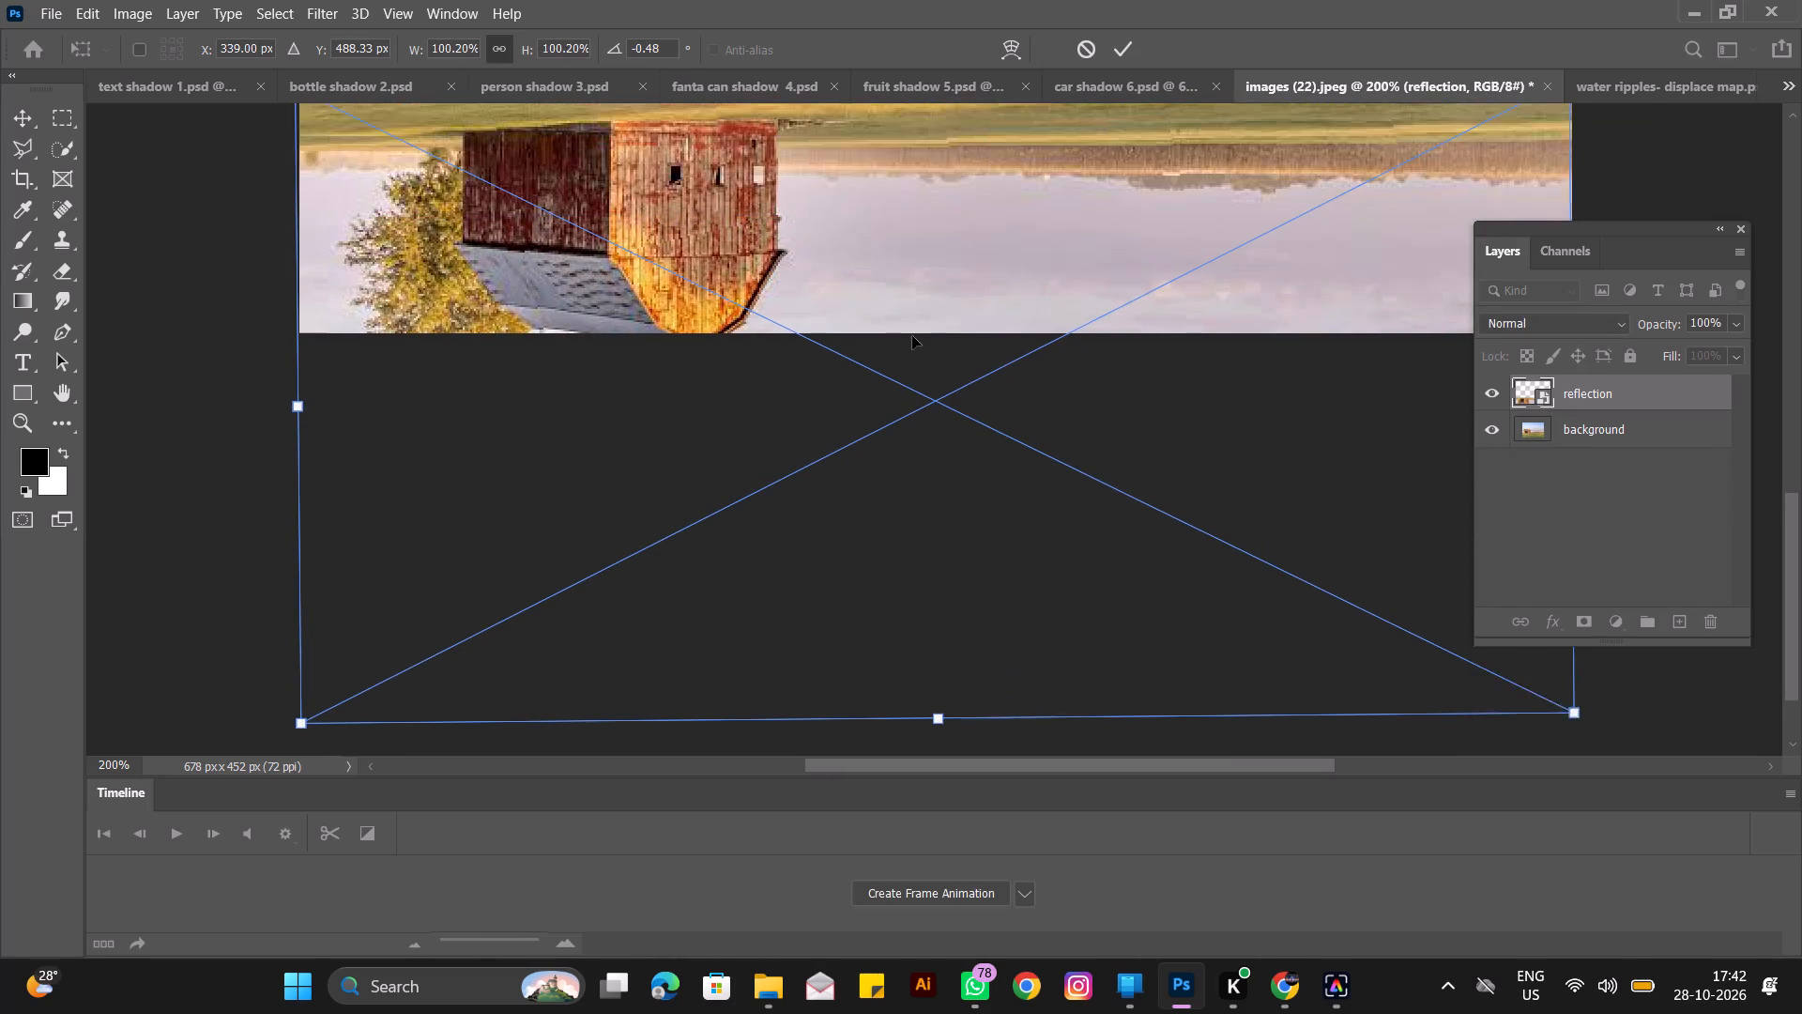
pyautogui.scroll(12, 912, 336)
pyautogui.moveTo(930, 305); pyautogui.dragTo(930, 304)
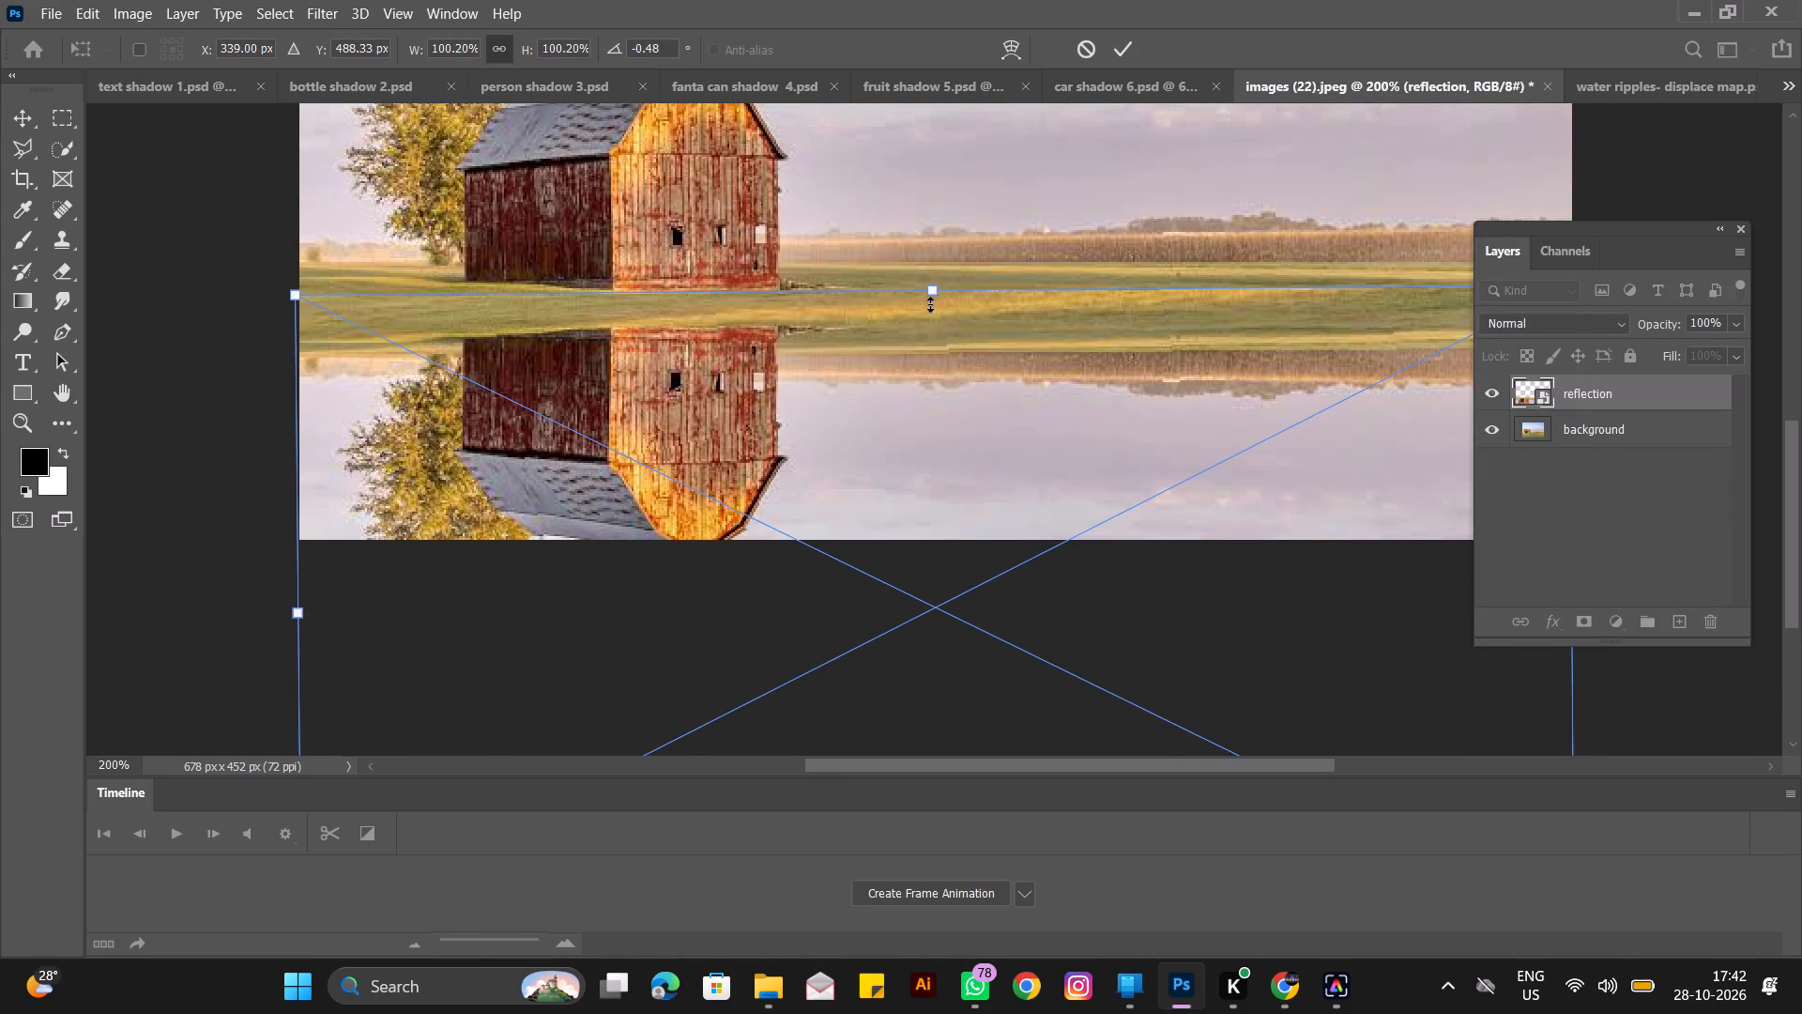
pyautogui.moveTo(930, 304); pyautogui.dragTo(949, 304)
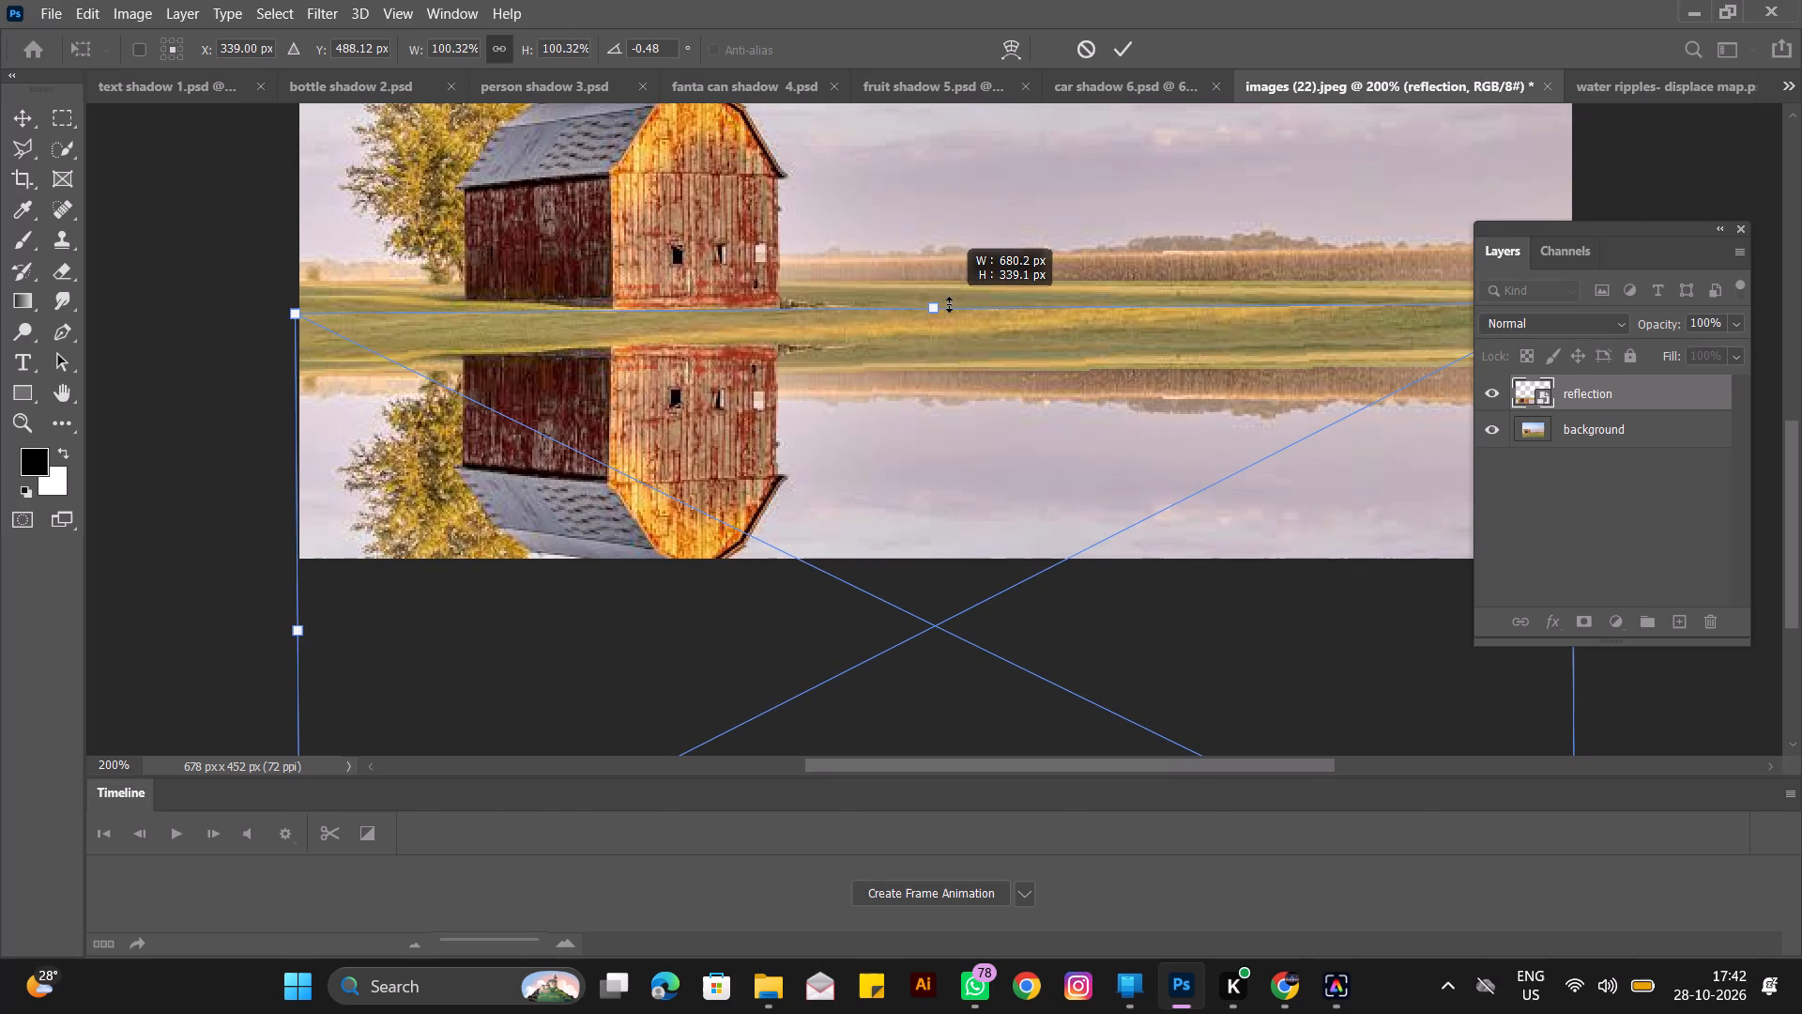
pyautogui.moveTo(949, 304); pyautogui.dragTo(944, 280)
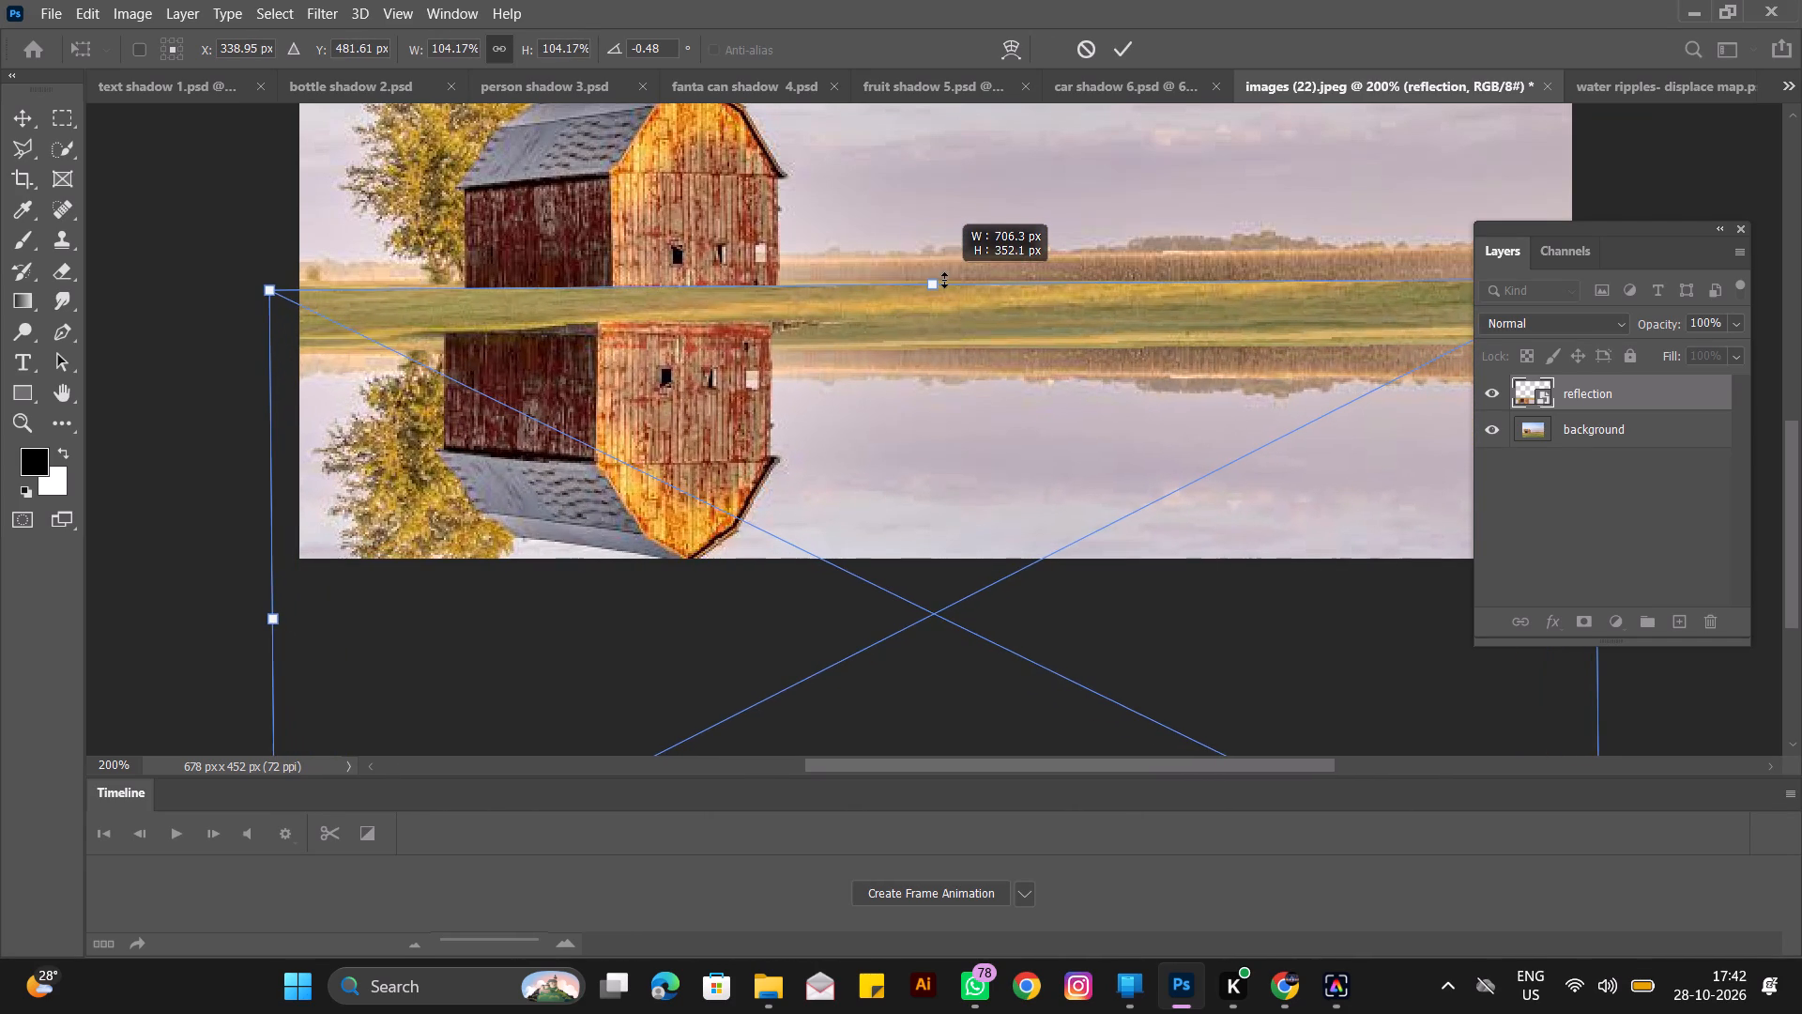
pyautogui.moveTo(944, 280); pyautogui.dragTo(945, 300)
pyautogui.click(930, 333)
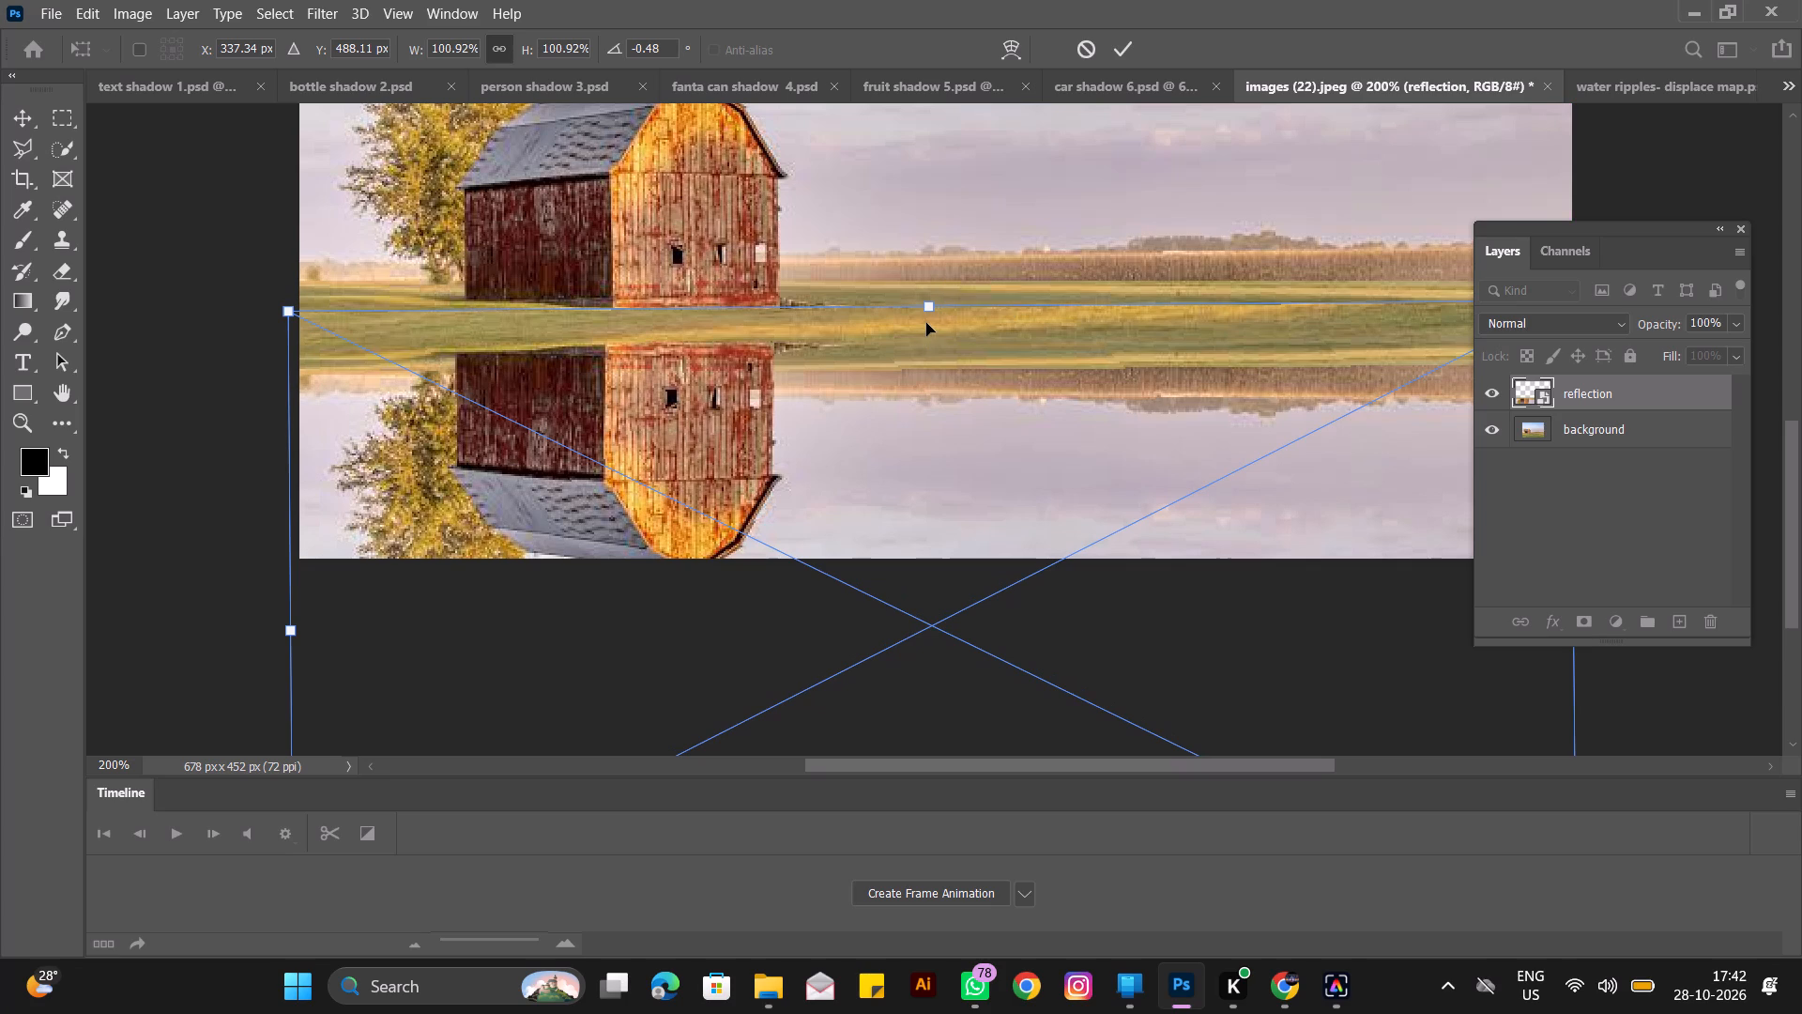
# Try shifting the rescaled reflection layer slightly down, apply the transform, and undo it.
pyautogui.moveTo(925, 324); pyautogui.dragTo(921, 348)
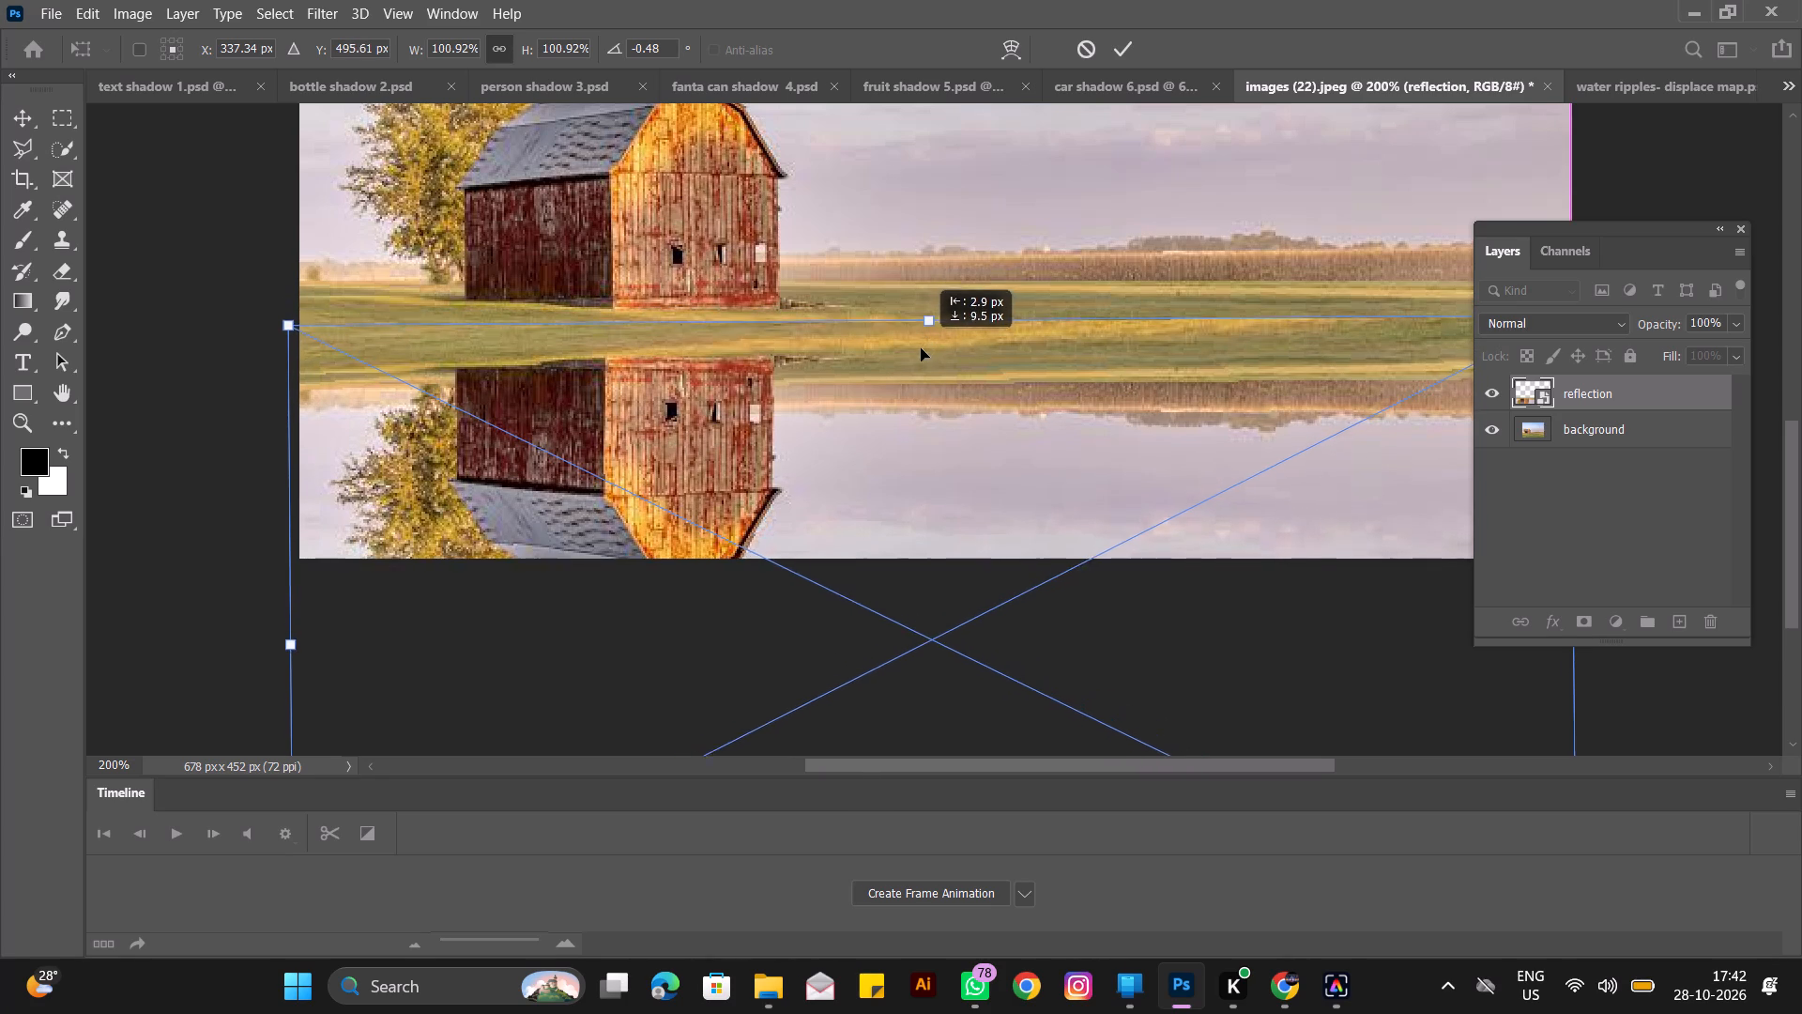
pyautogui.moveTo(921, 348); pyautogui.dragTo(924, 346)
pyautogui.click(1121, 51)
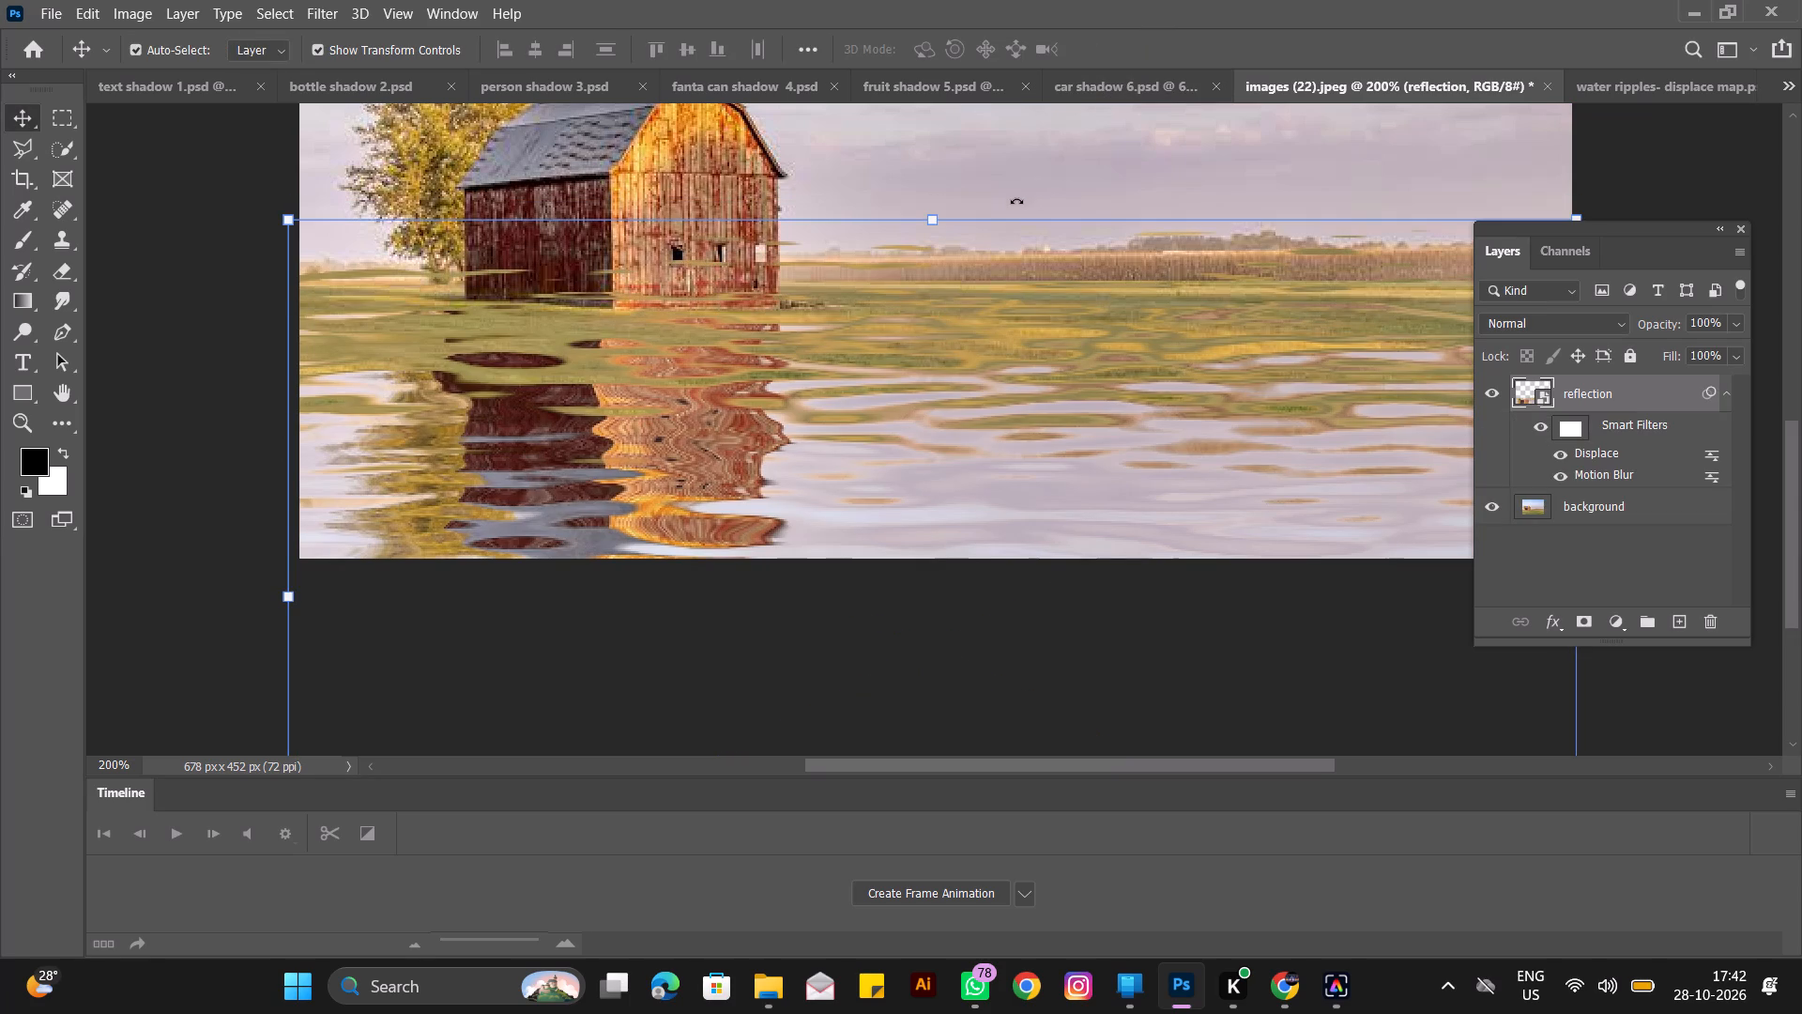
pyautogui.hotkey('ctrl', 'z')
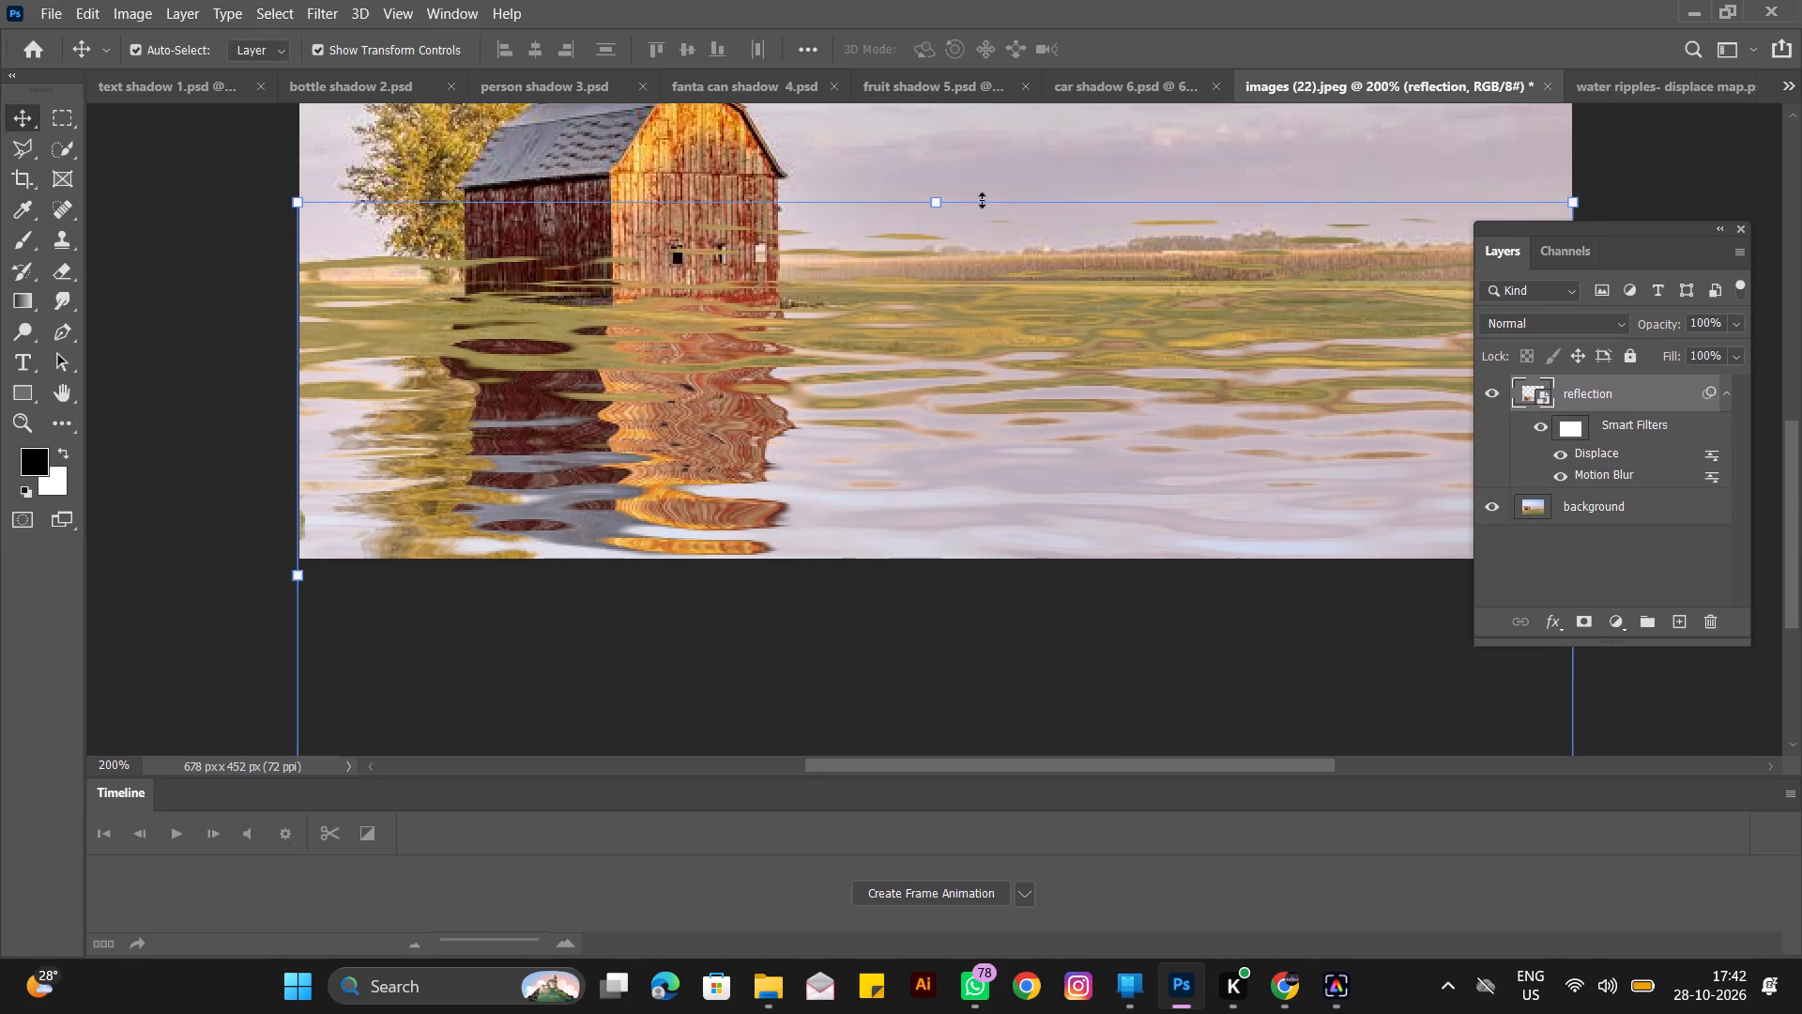
# Transform the reflection layer to a rotation of about 0.05 degrees and move it up to about Y 485 px.
pyautogui.moveTo(927, 201); pyautogui.dragTo(922, 244)
pyautogui.click(924, 386)
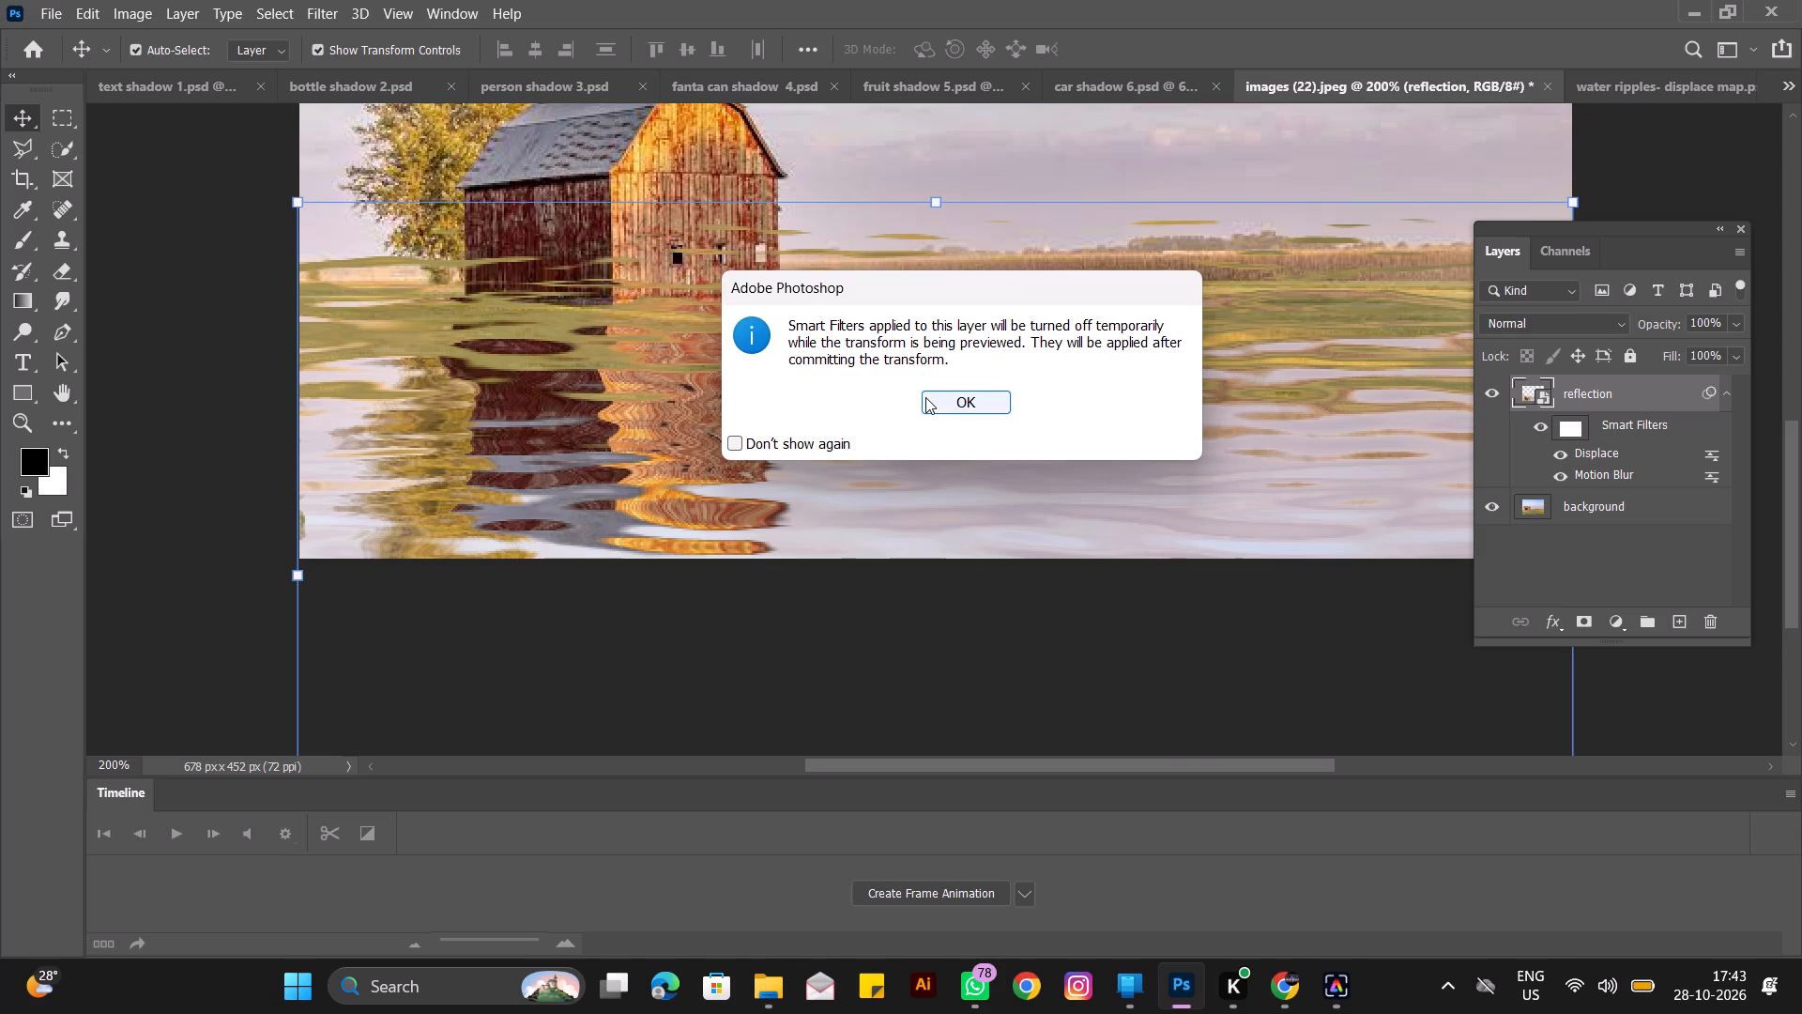
pyautogui.click(925, 397)
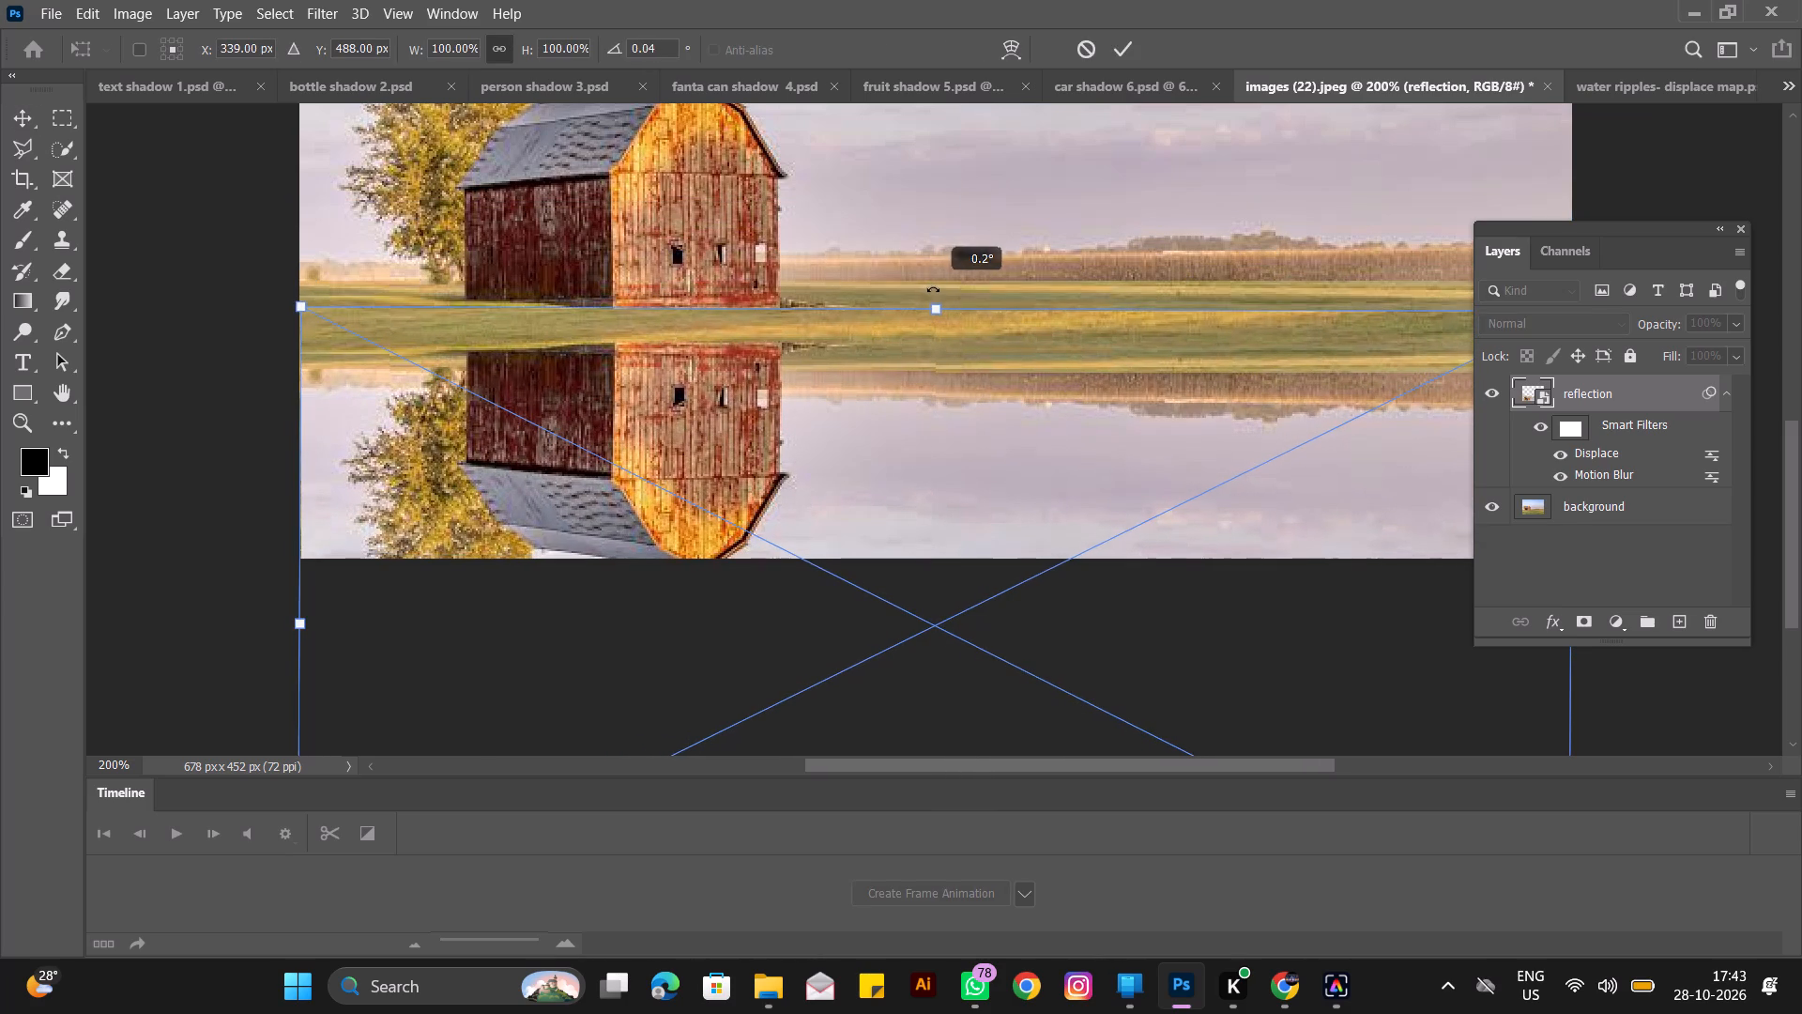
pyautogui.click(931, 280)
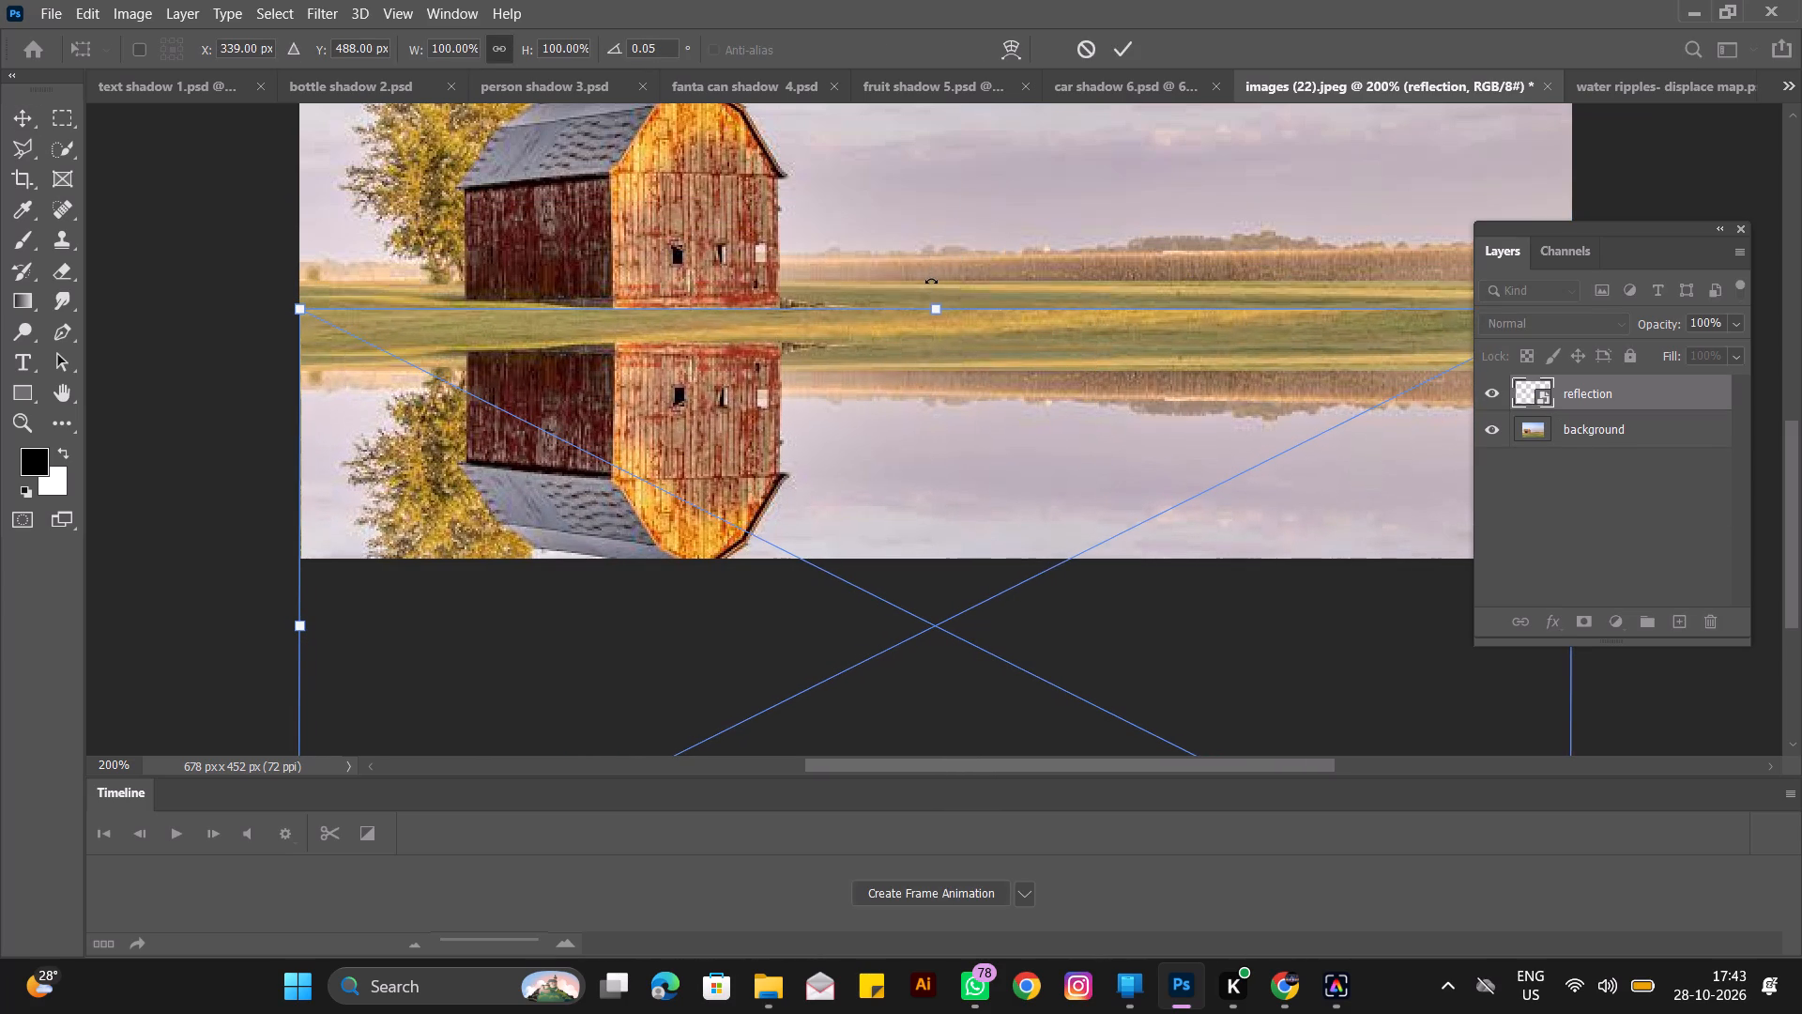
pyautogui.click(941, 326)
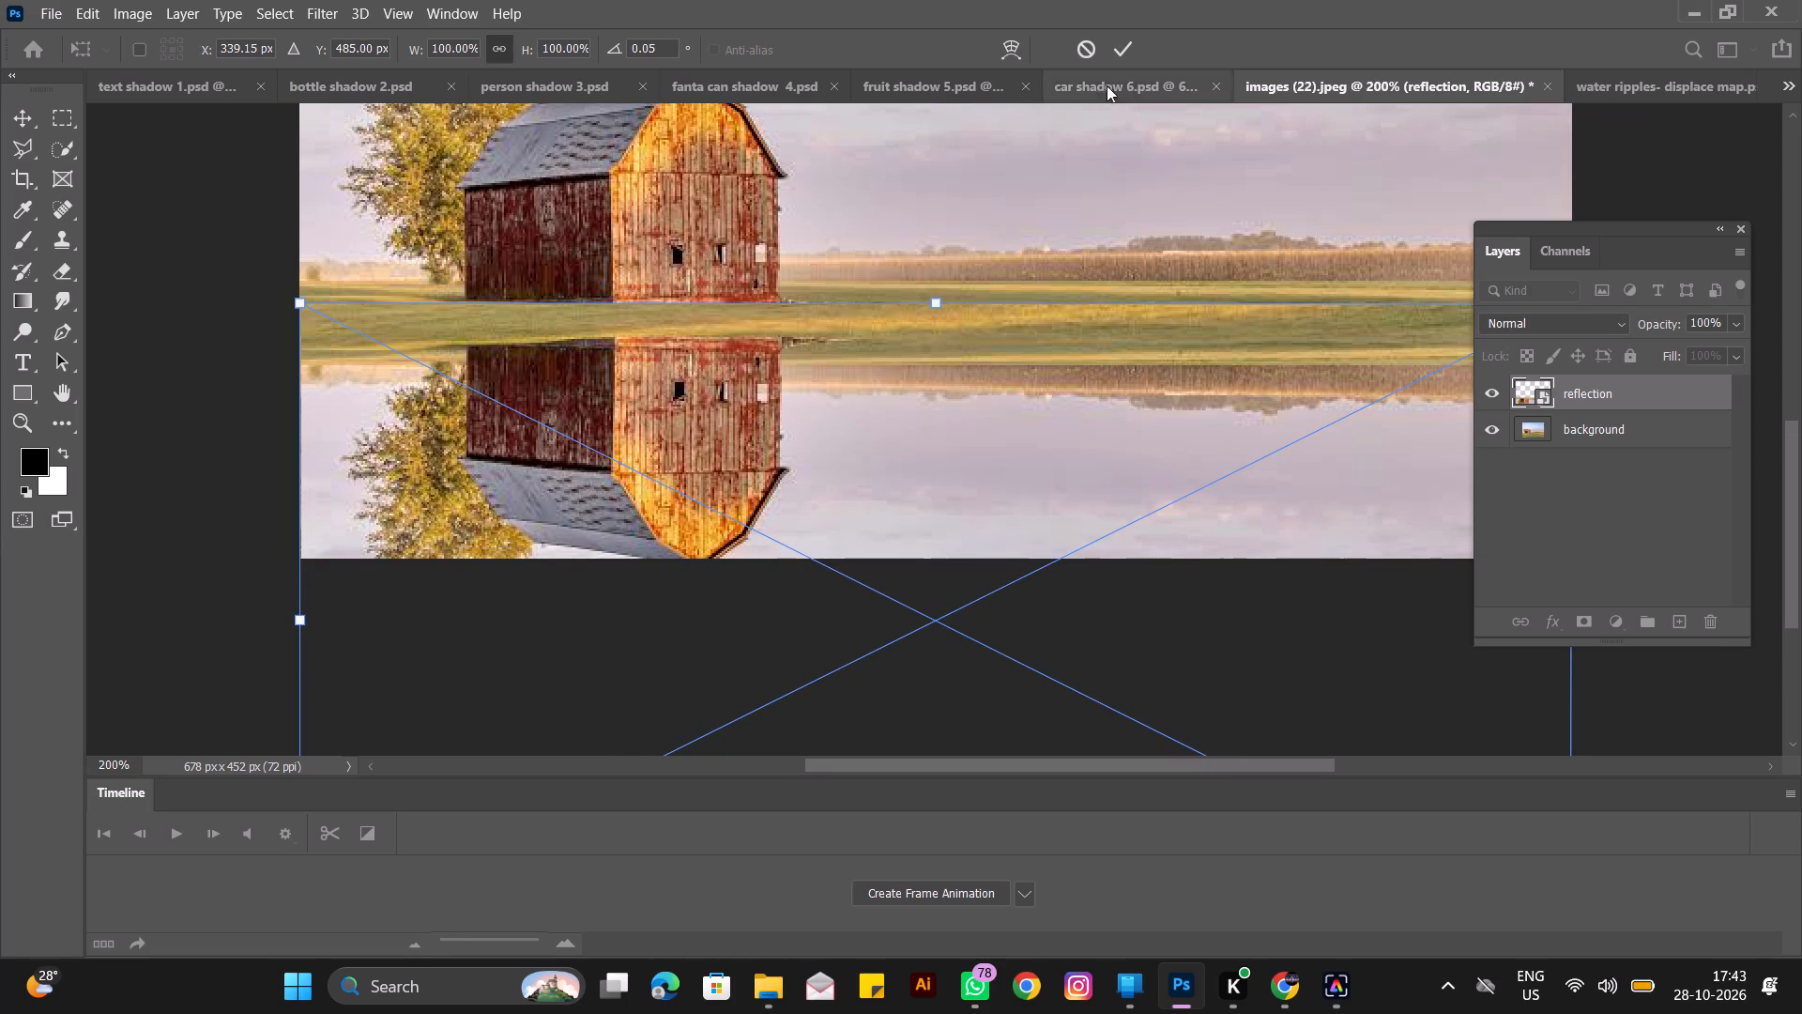
pyautogui.click(1121, 50)
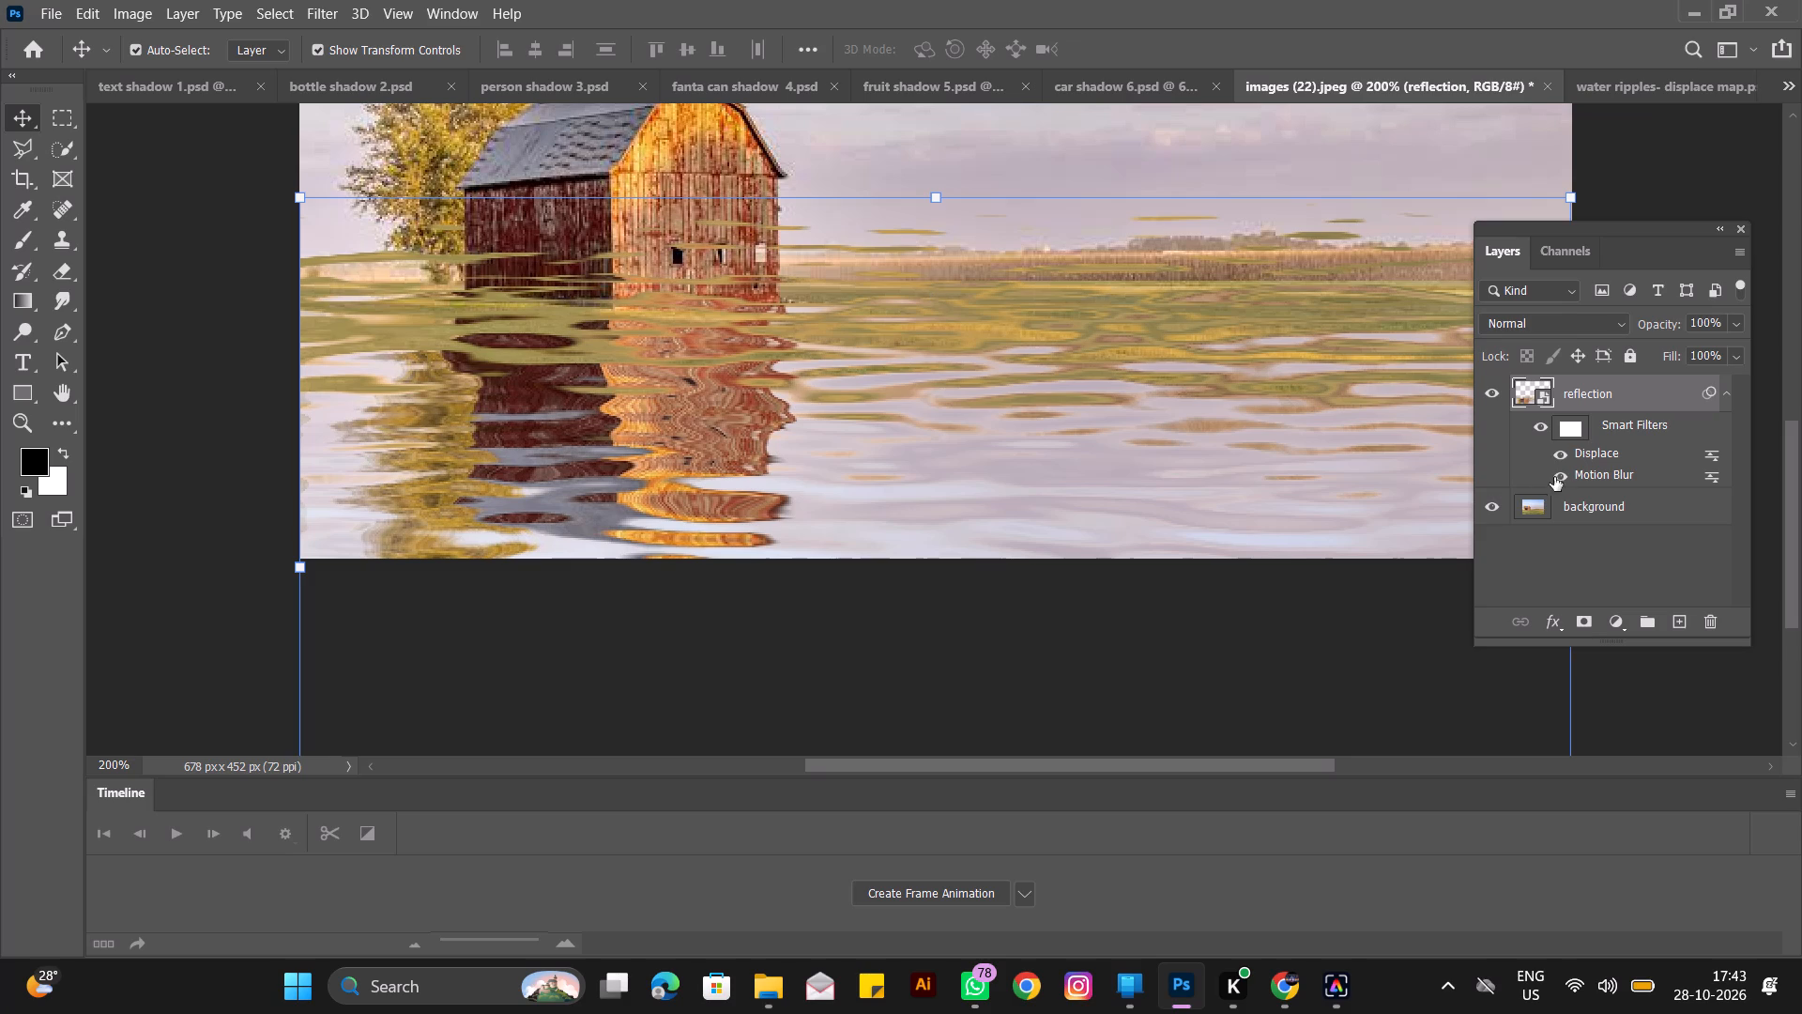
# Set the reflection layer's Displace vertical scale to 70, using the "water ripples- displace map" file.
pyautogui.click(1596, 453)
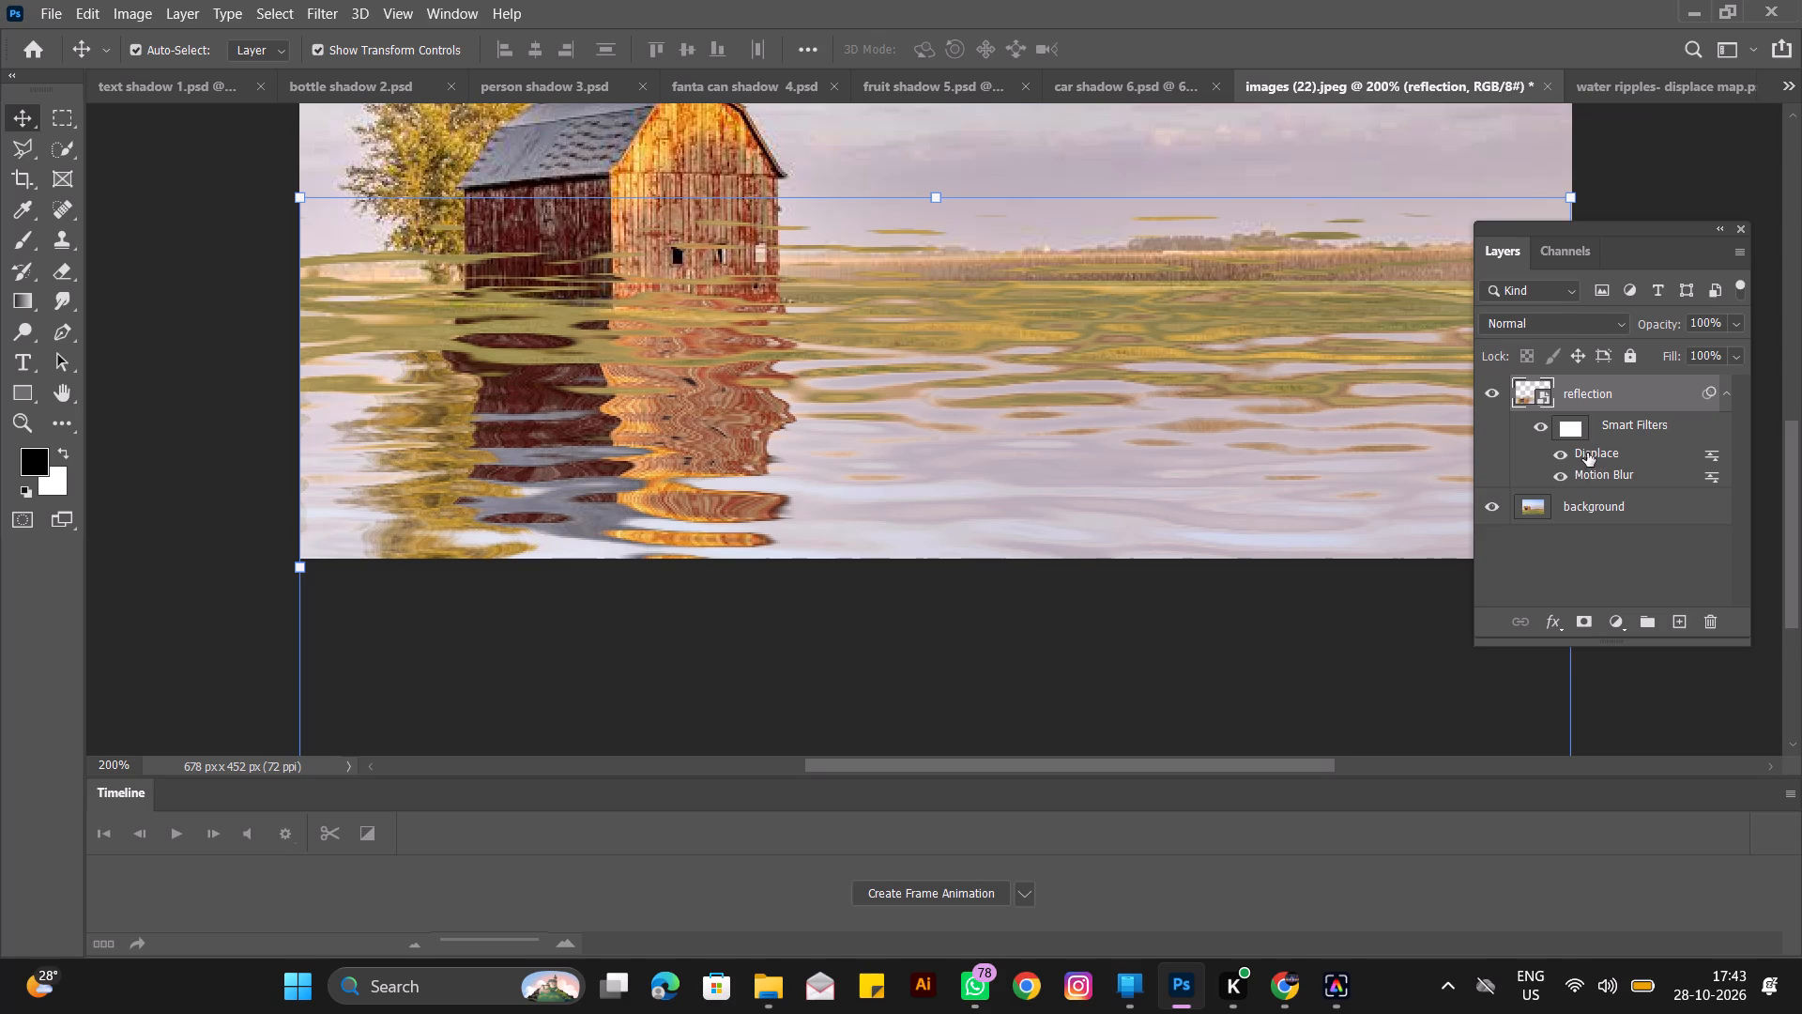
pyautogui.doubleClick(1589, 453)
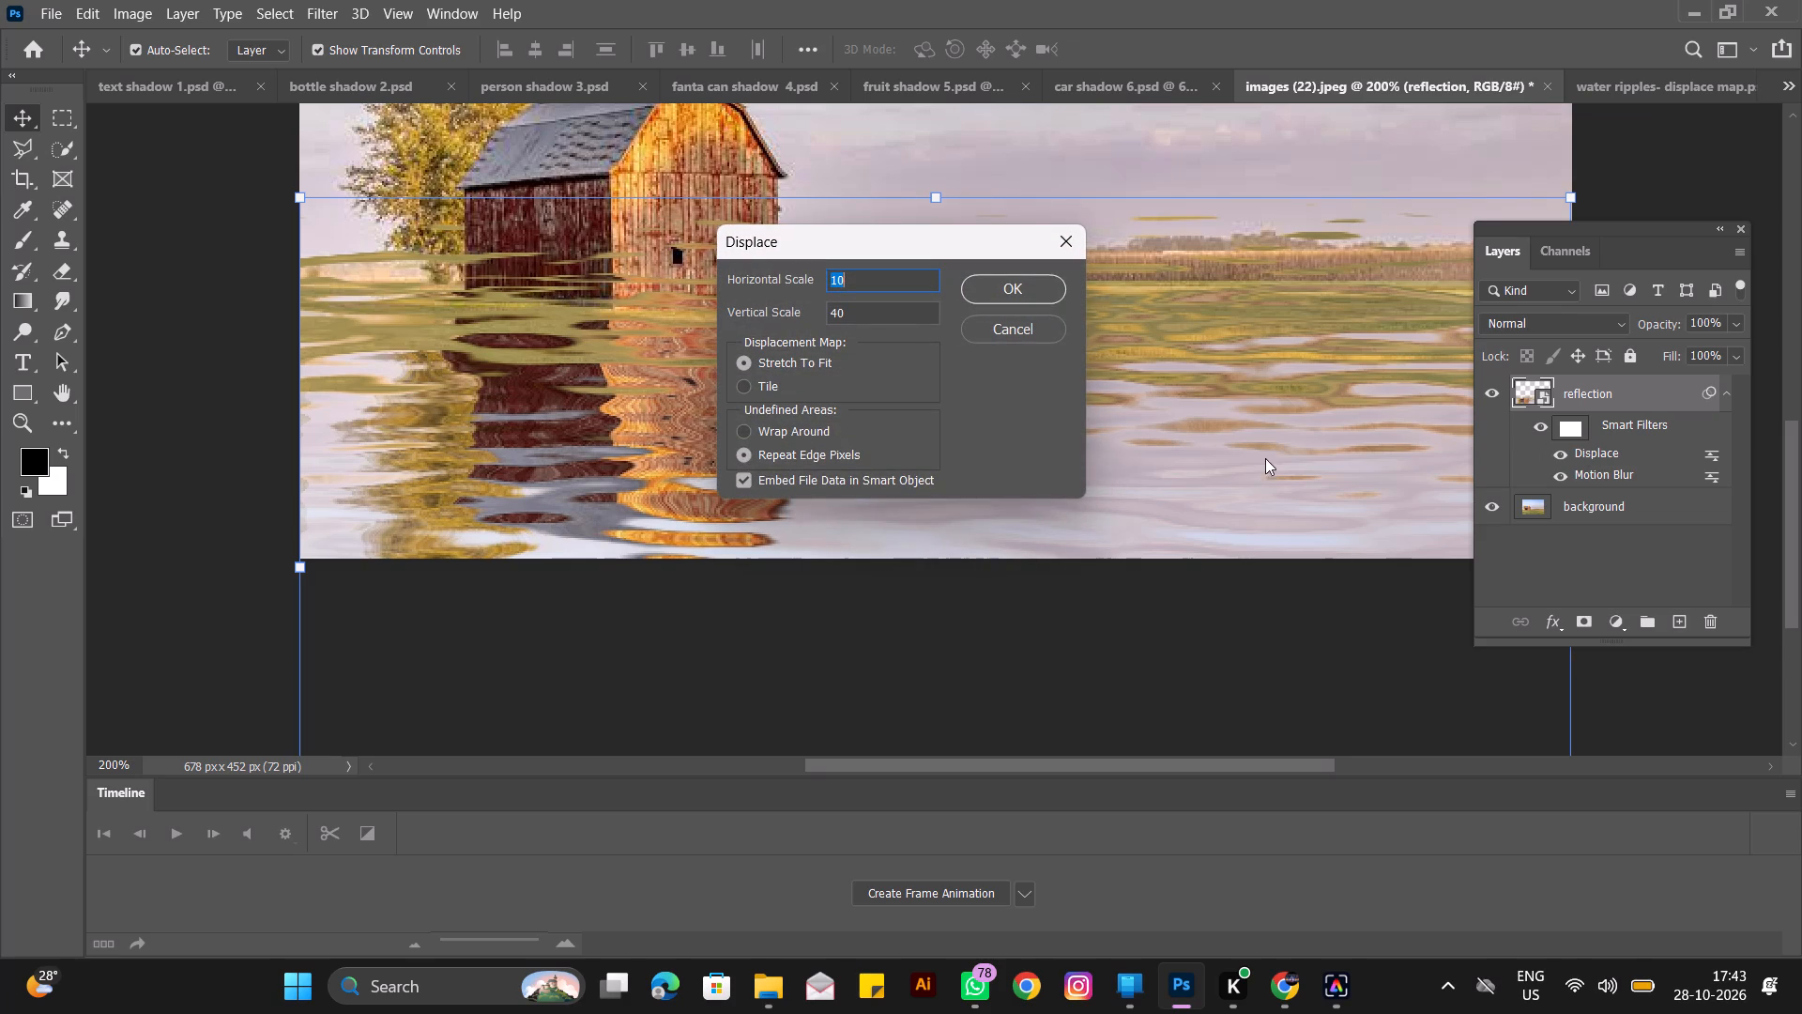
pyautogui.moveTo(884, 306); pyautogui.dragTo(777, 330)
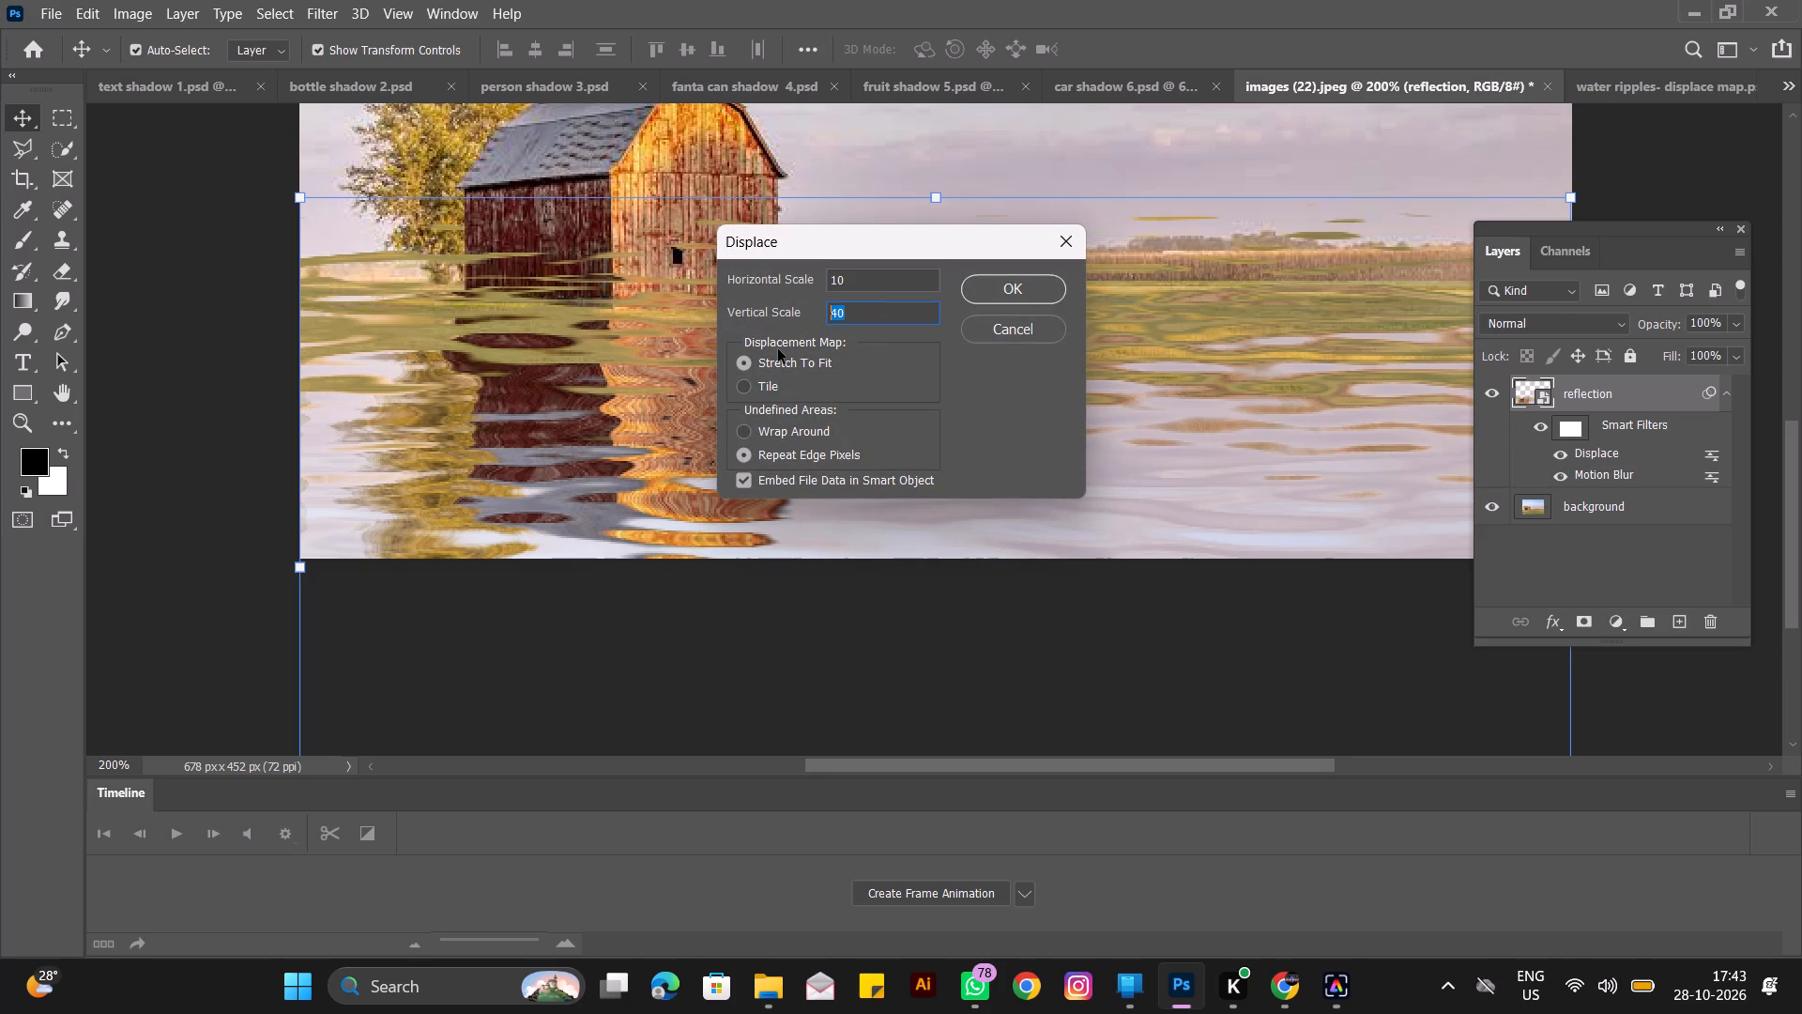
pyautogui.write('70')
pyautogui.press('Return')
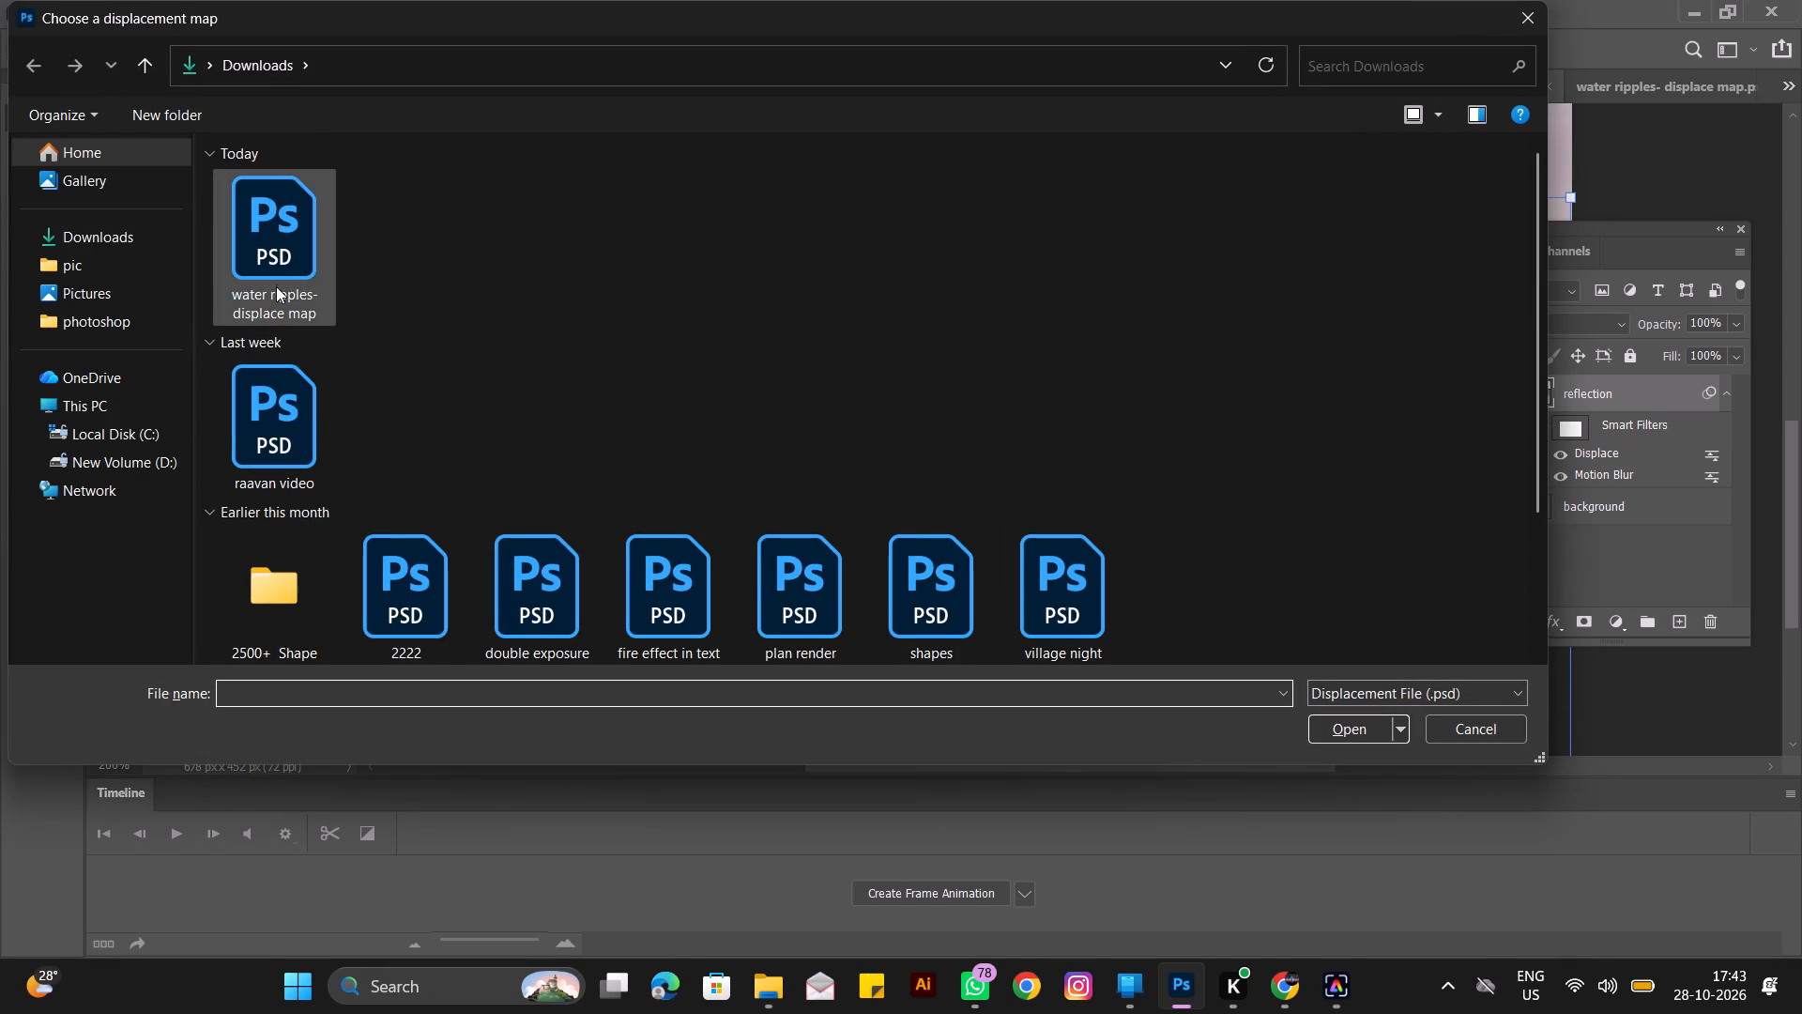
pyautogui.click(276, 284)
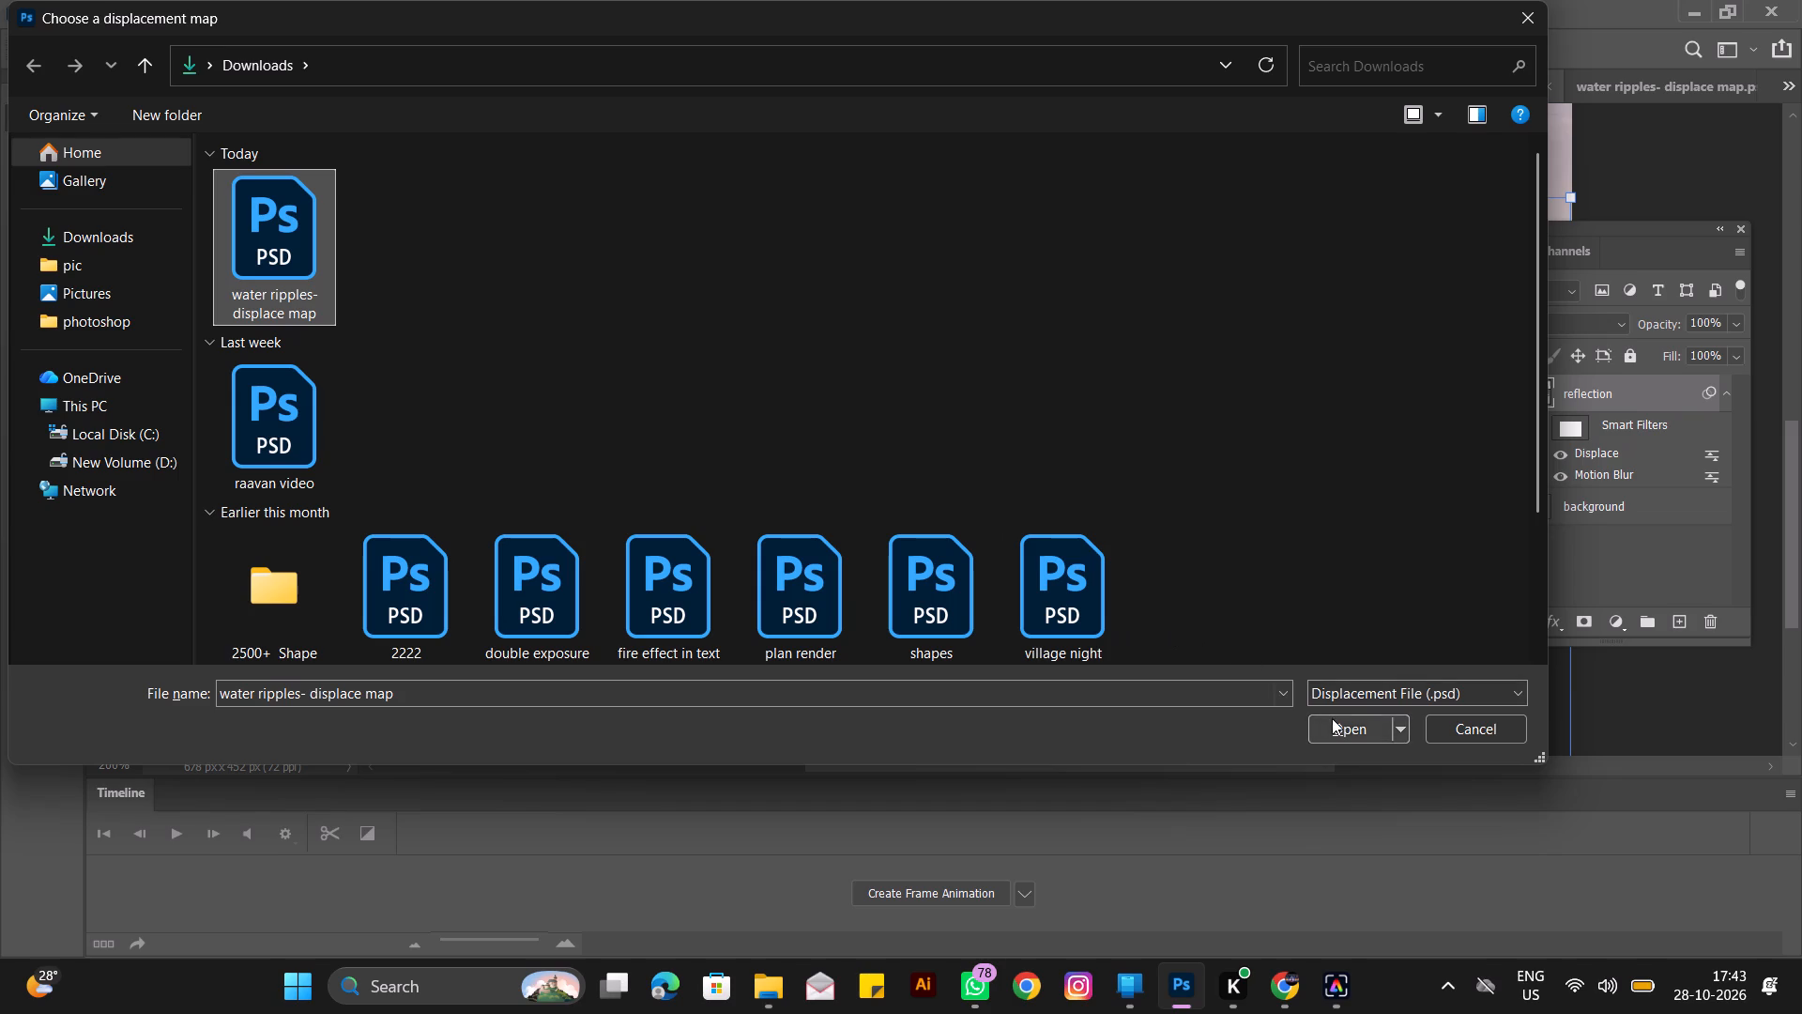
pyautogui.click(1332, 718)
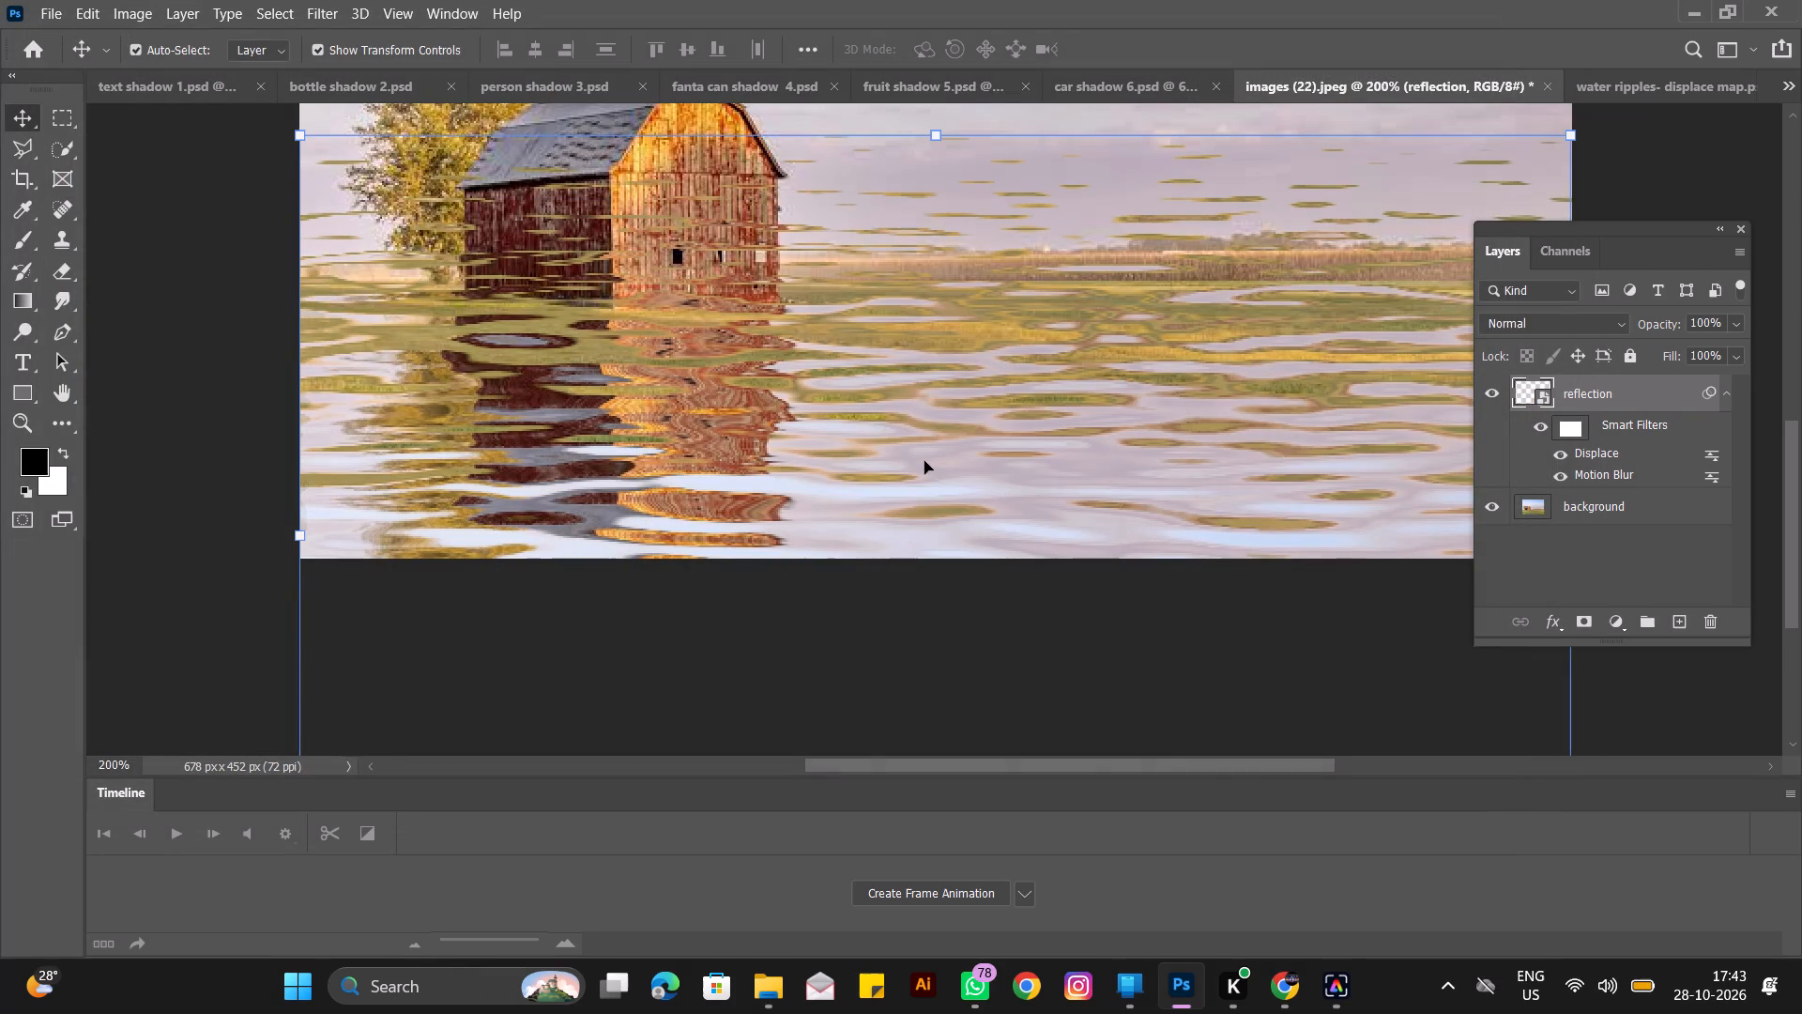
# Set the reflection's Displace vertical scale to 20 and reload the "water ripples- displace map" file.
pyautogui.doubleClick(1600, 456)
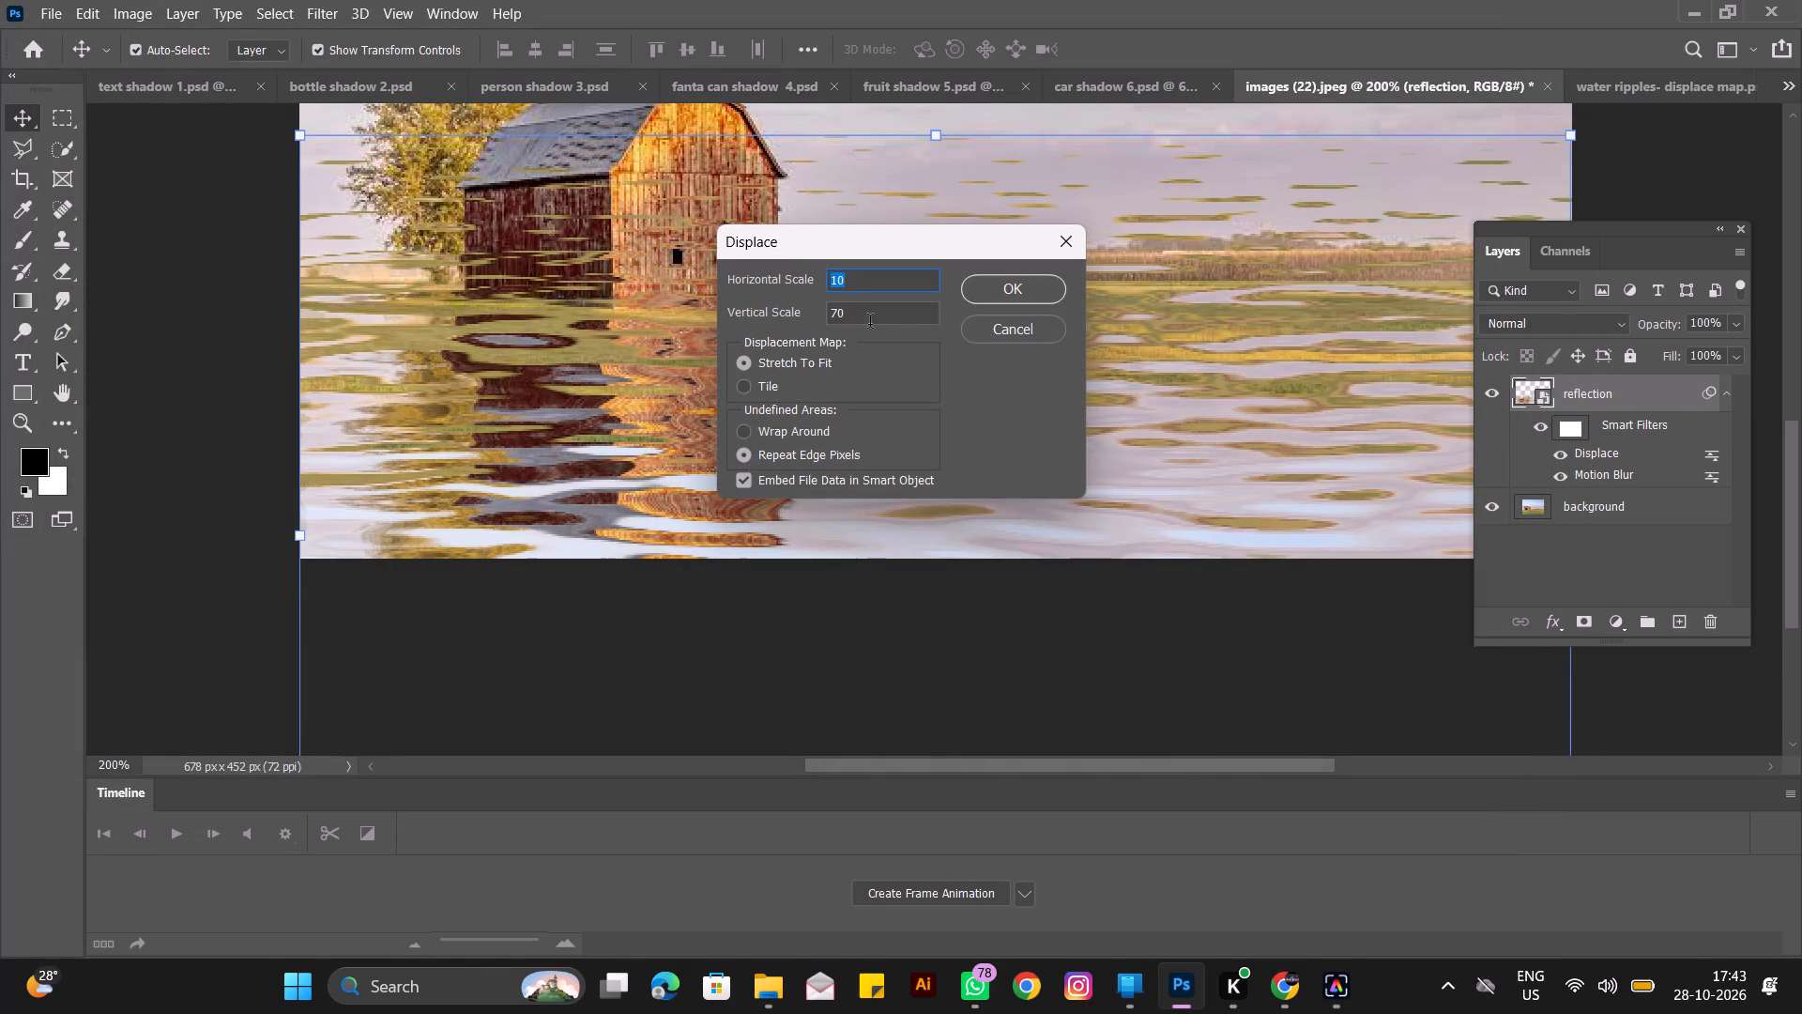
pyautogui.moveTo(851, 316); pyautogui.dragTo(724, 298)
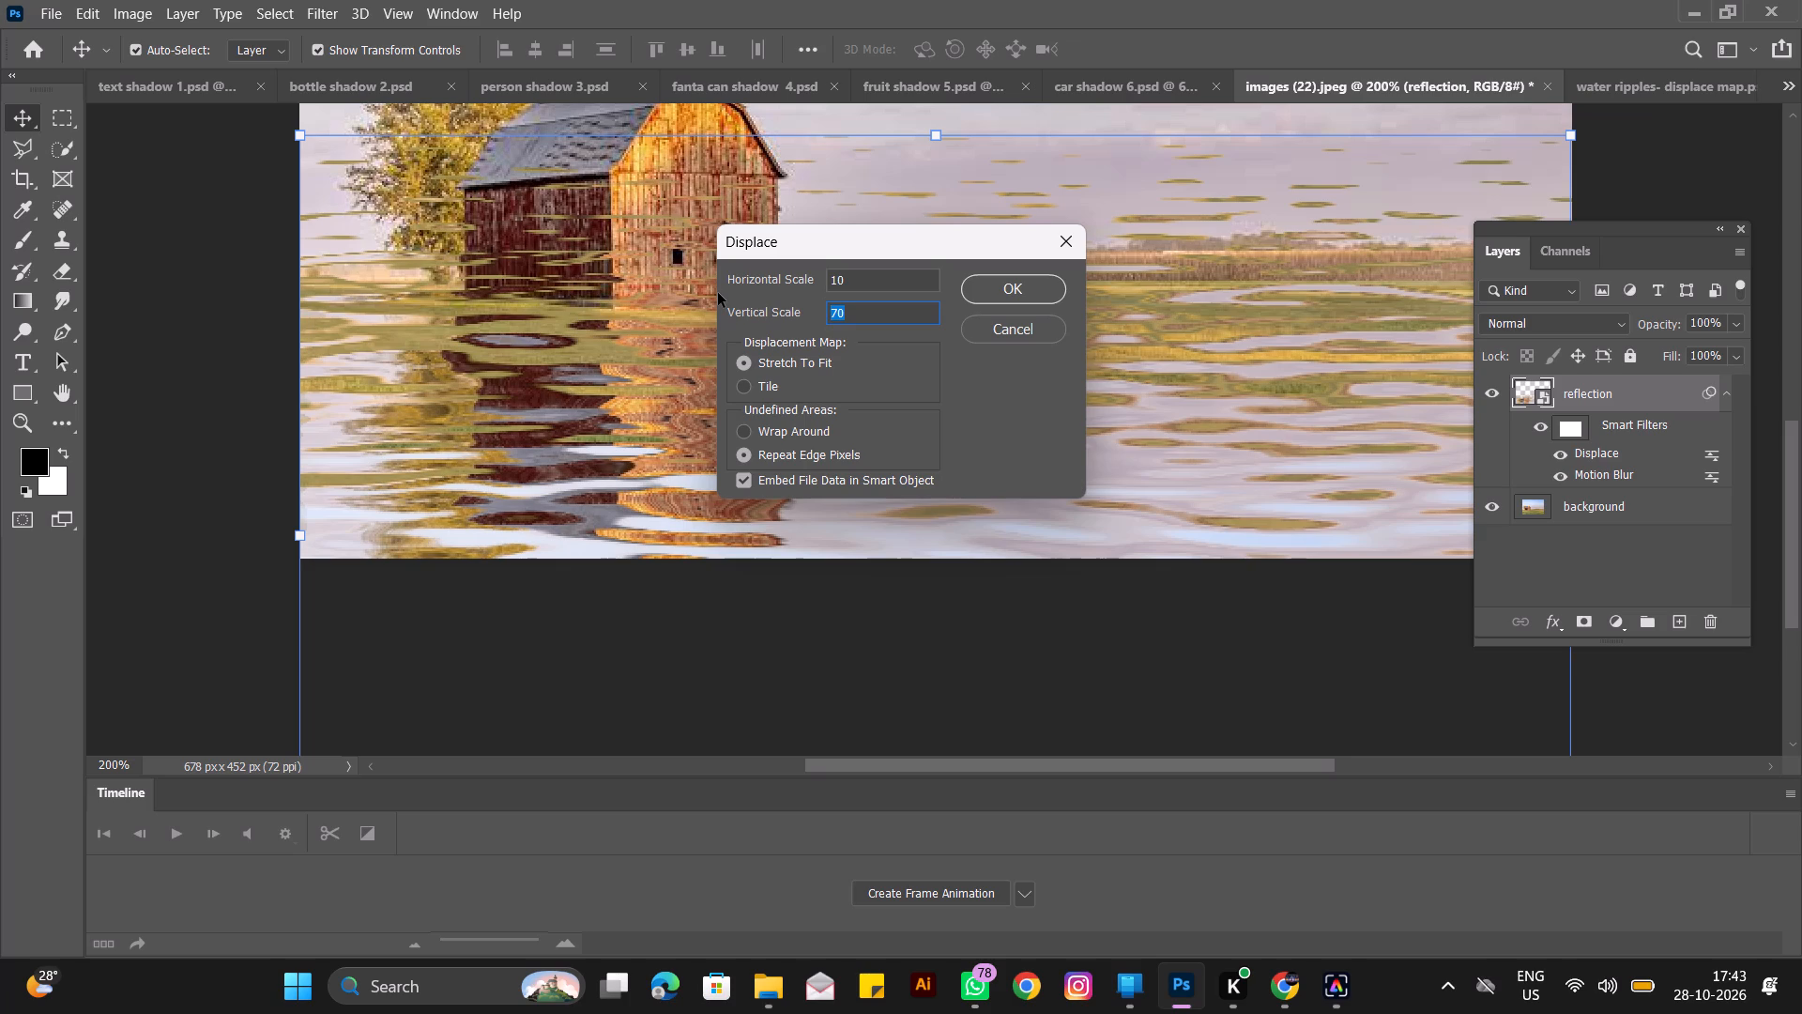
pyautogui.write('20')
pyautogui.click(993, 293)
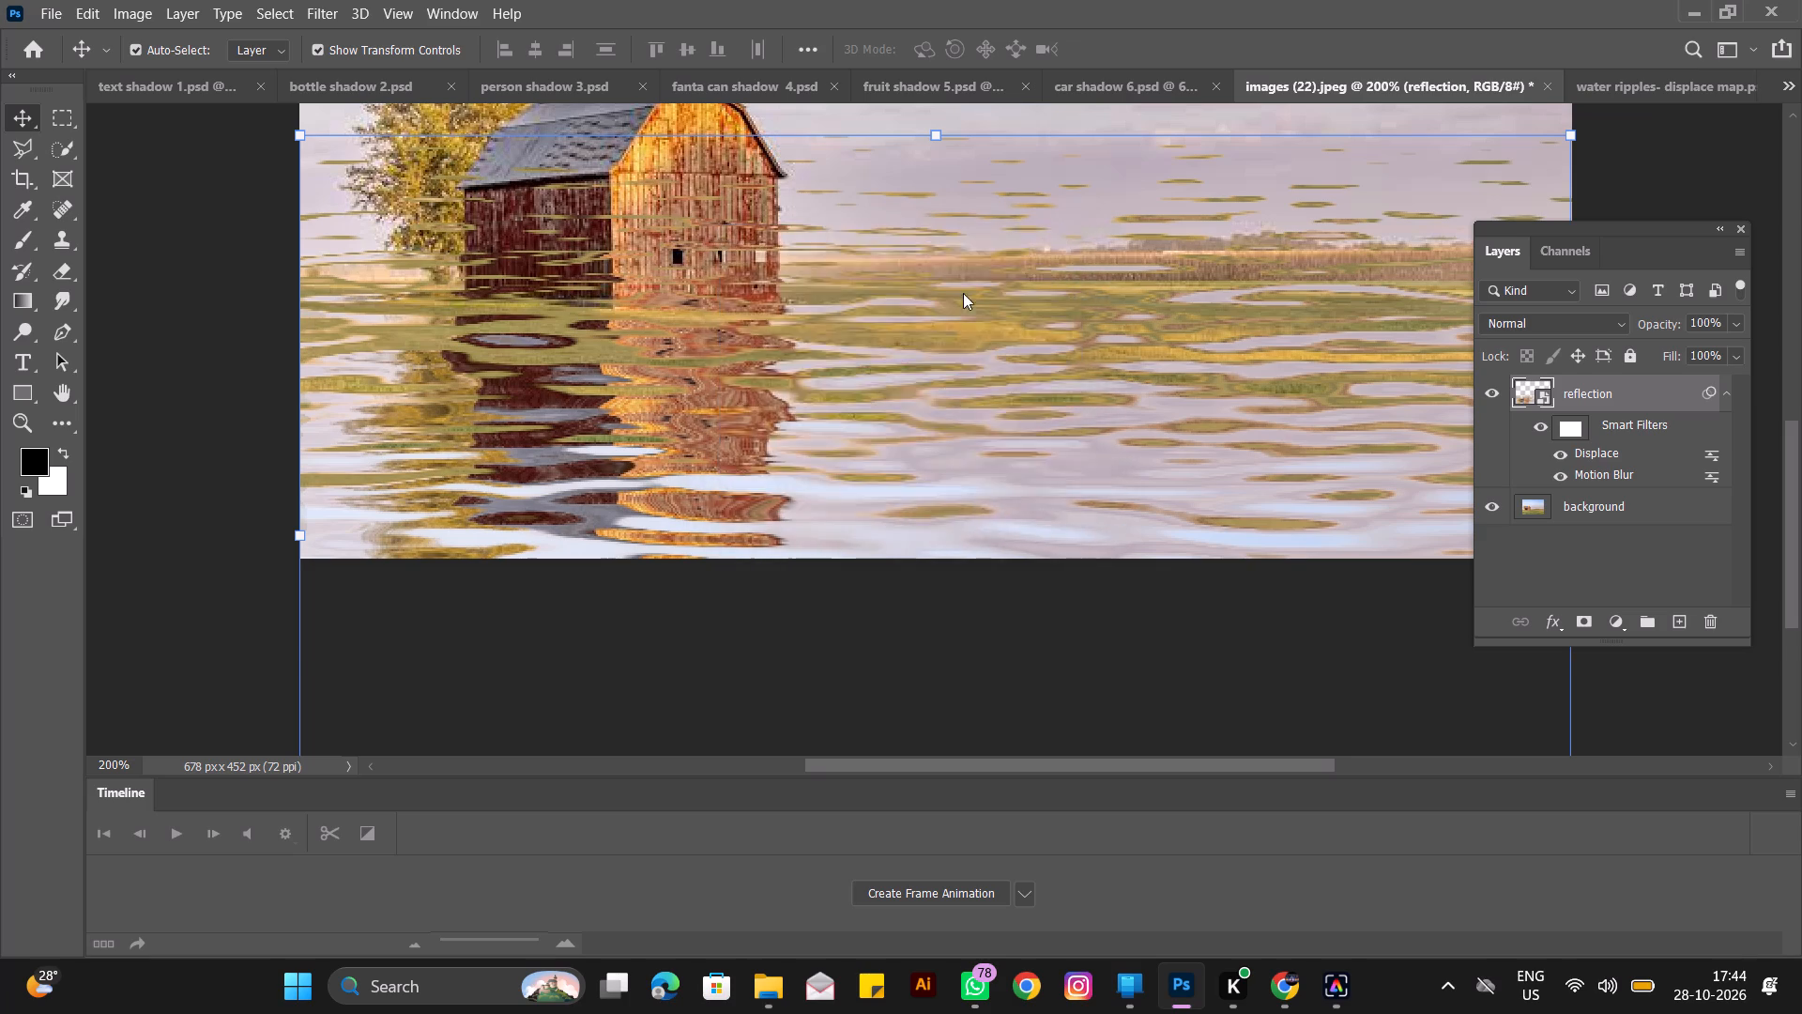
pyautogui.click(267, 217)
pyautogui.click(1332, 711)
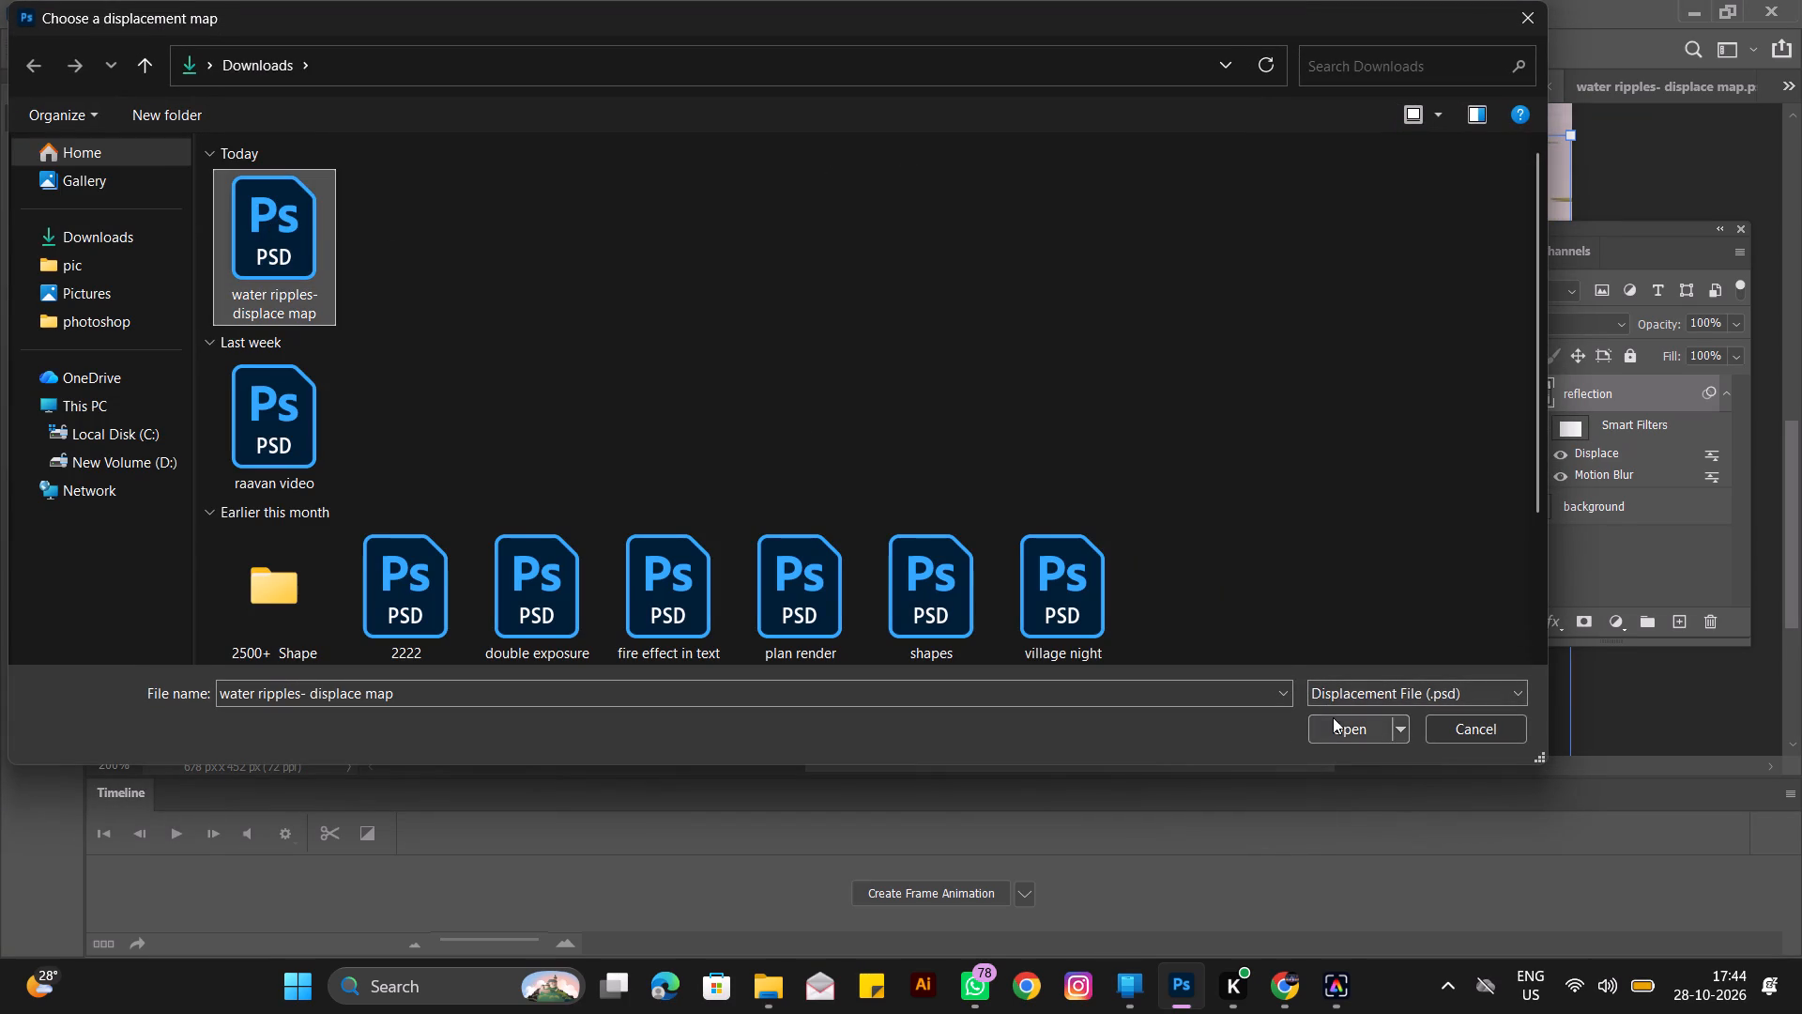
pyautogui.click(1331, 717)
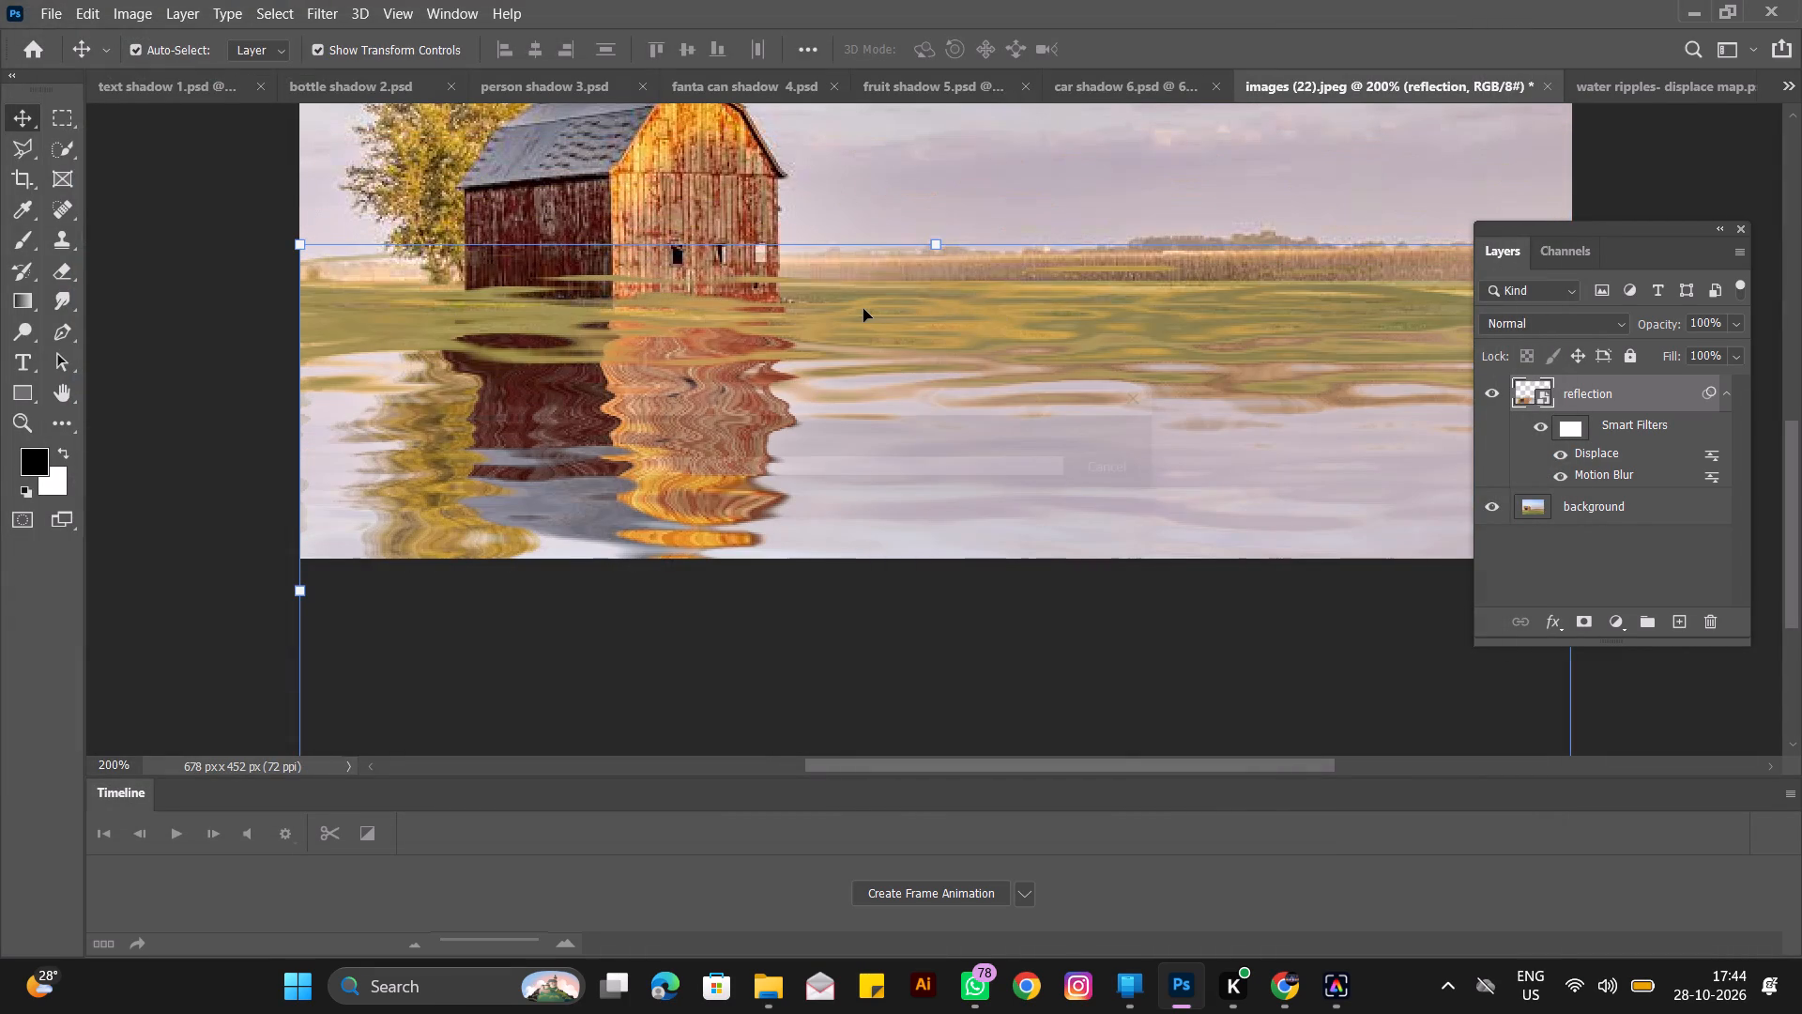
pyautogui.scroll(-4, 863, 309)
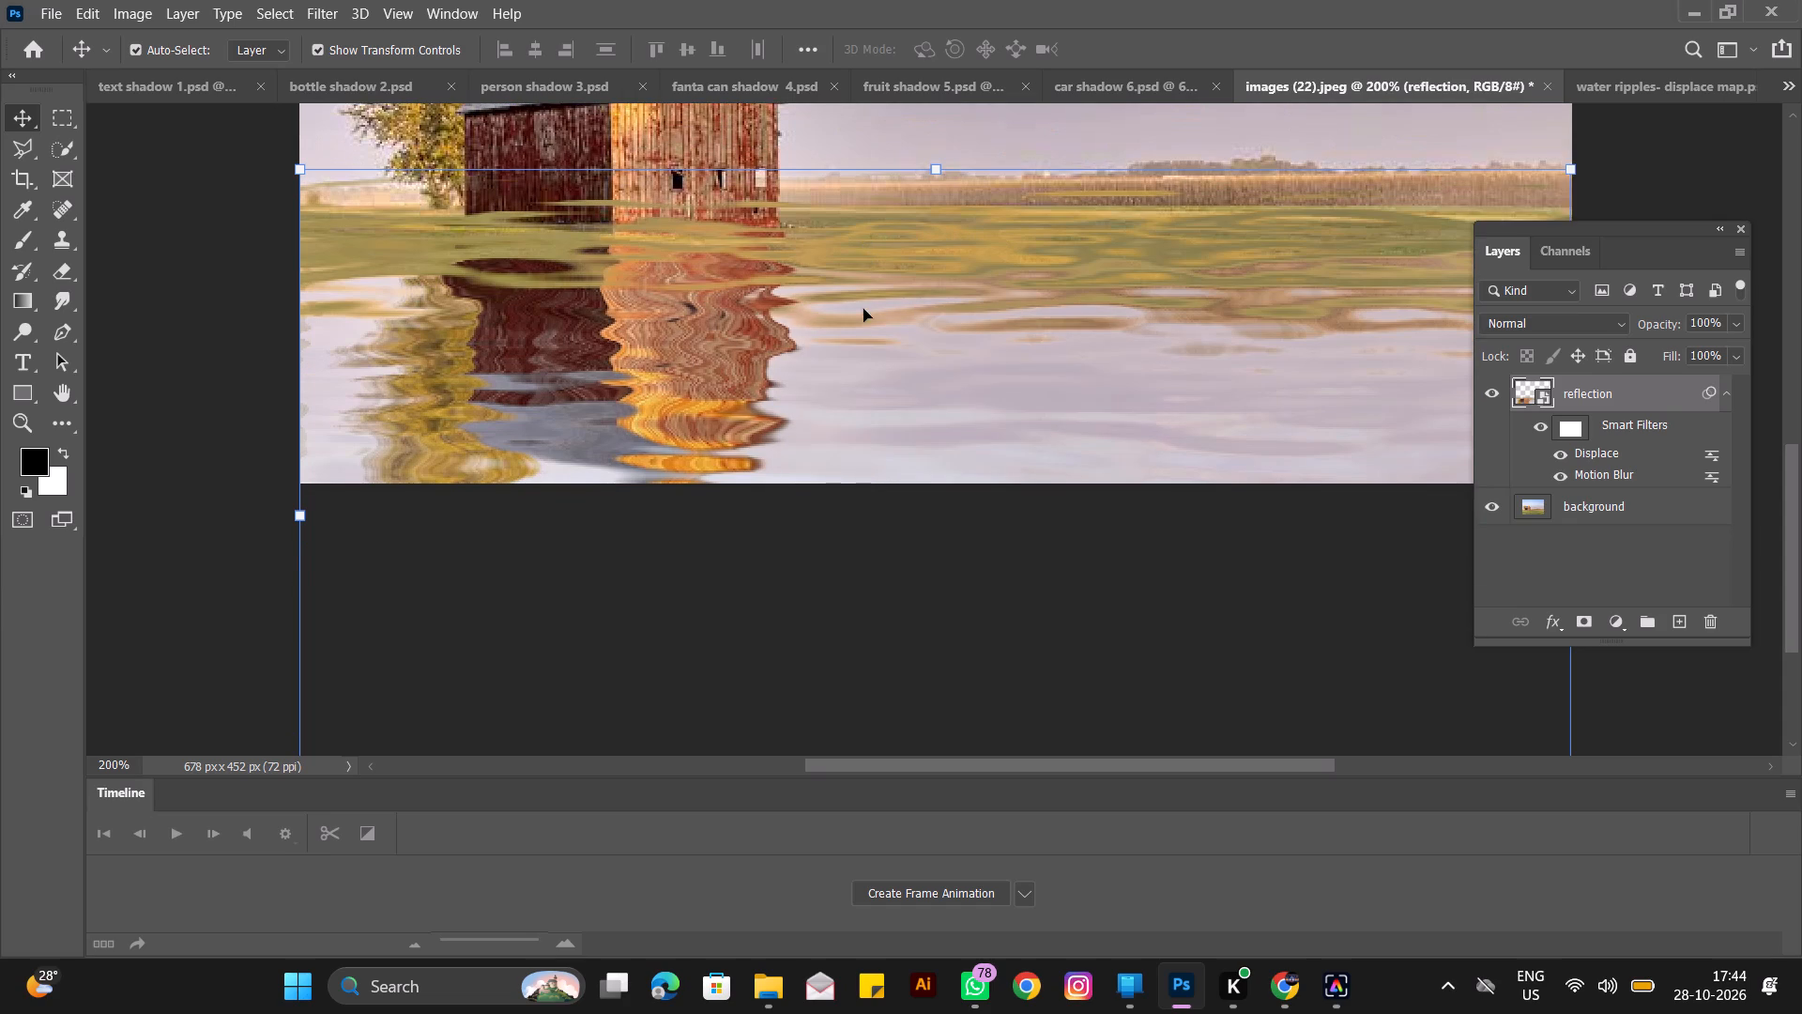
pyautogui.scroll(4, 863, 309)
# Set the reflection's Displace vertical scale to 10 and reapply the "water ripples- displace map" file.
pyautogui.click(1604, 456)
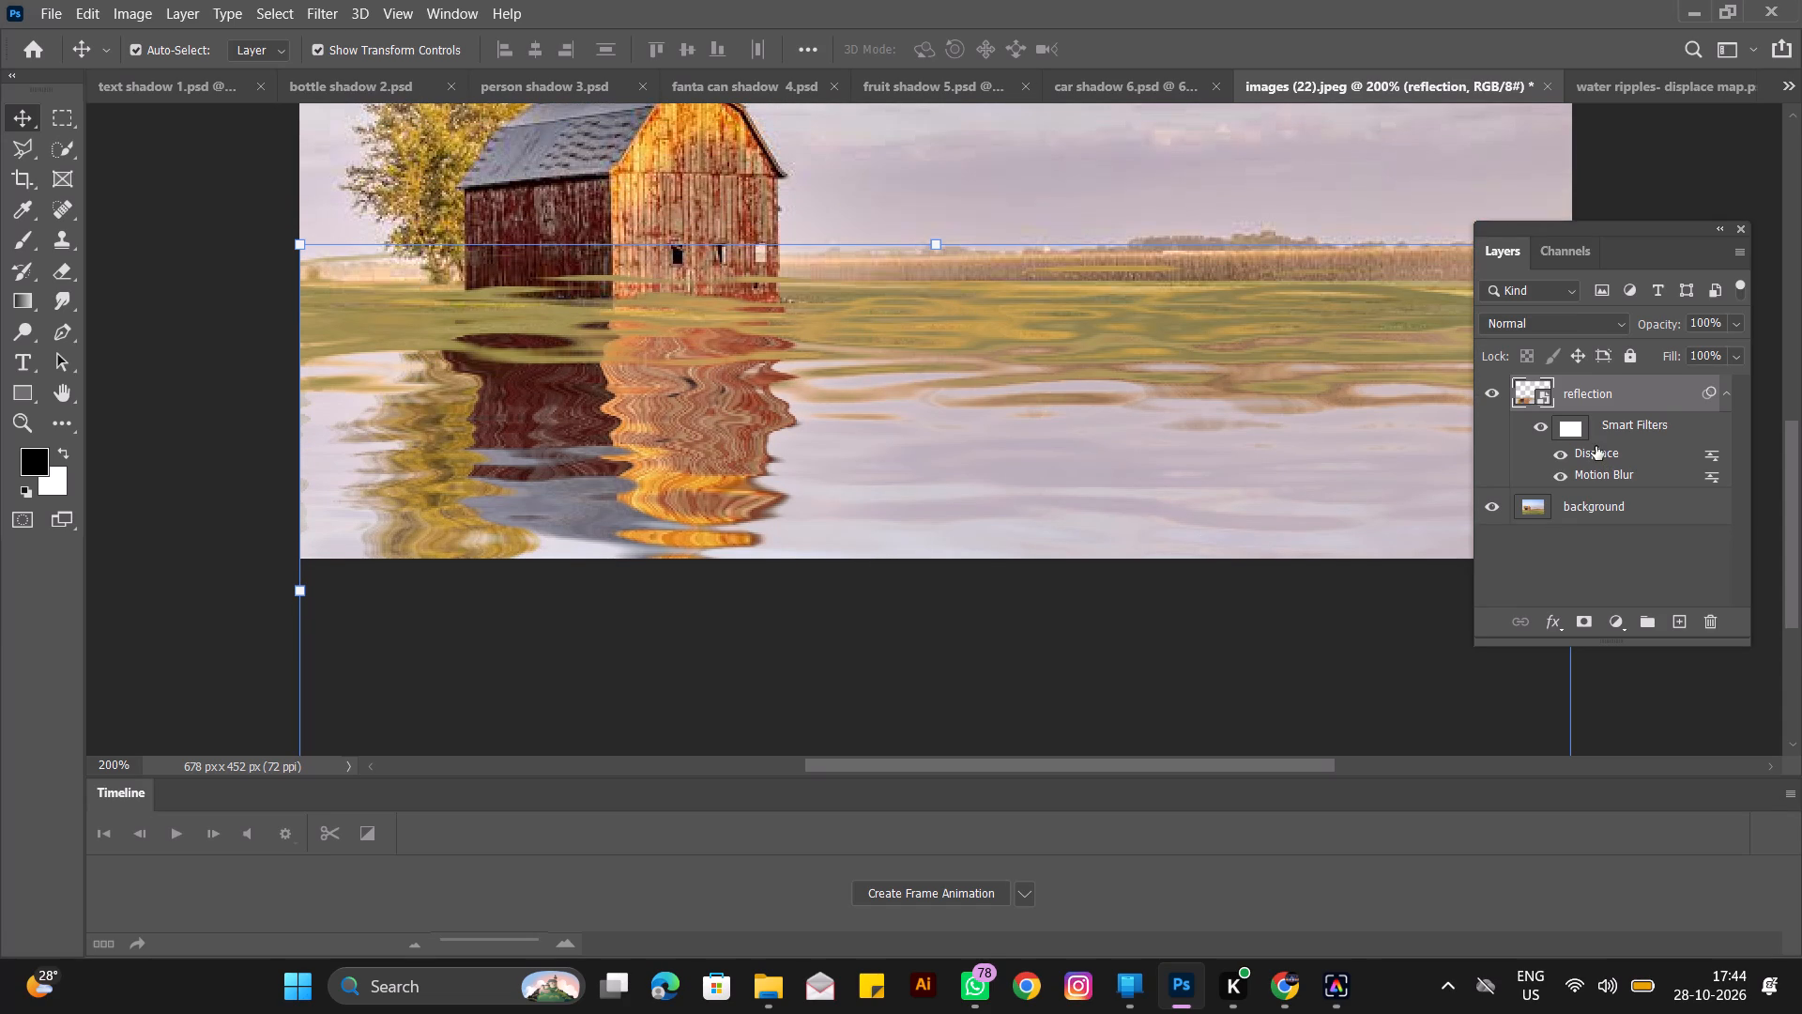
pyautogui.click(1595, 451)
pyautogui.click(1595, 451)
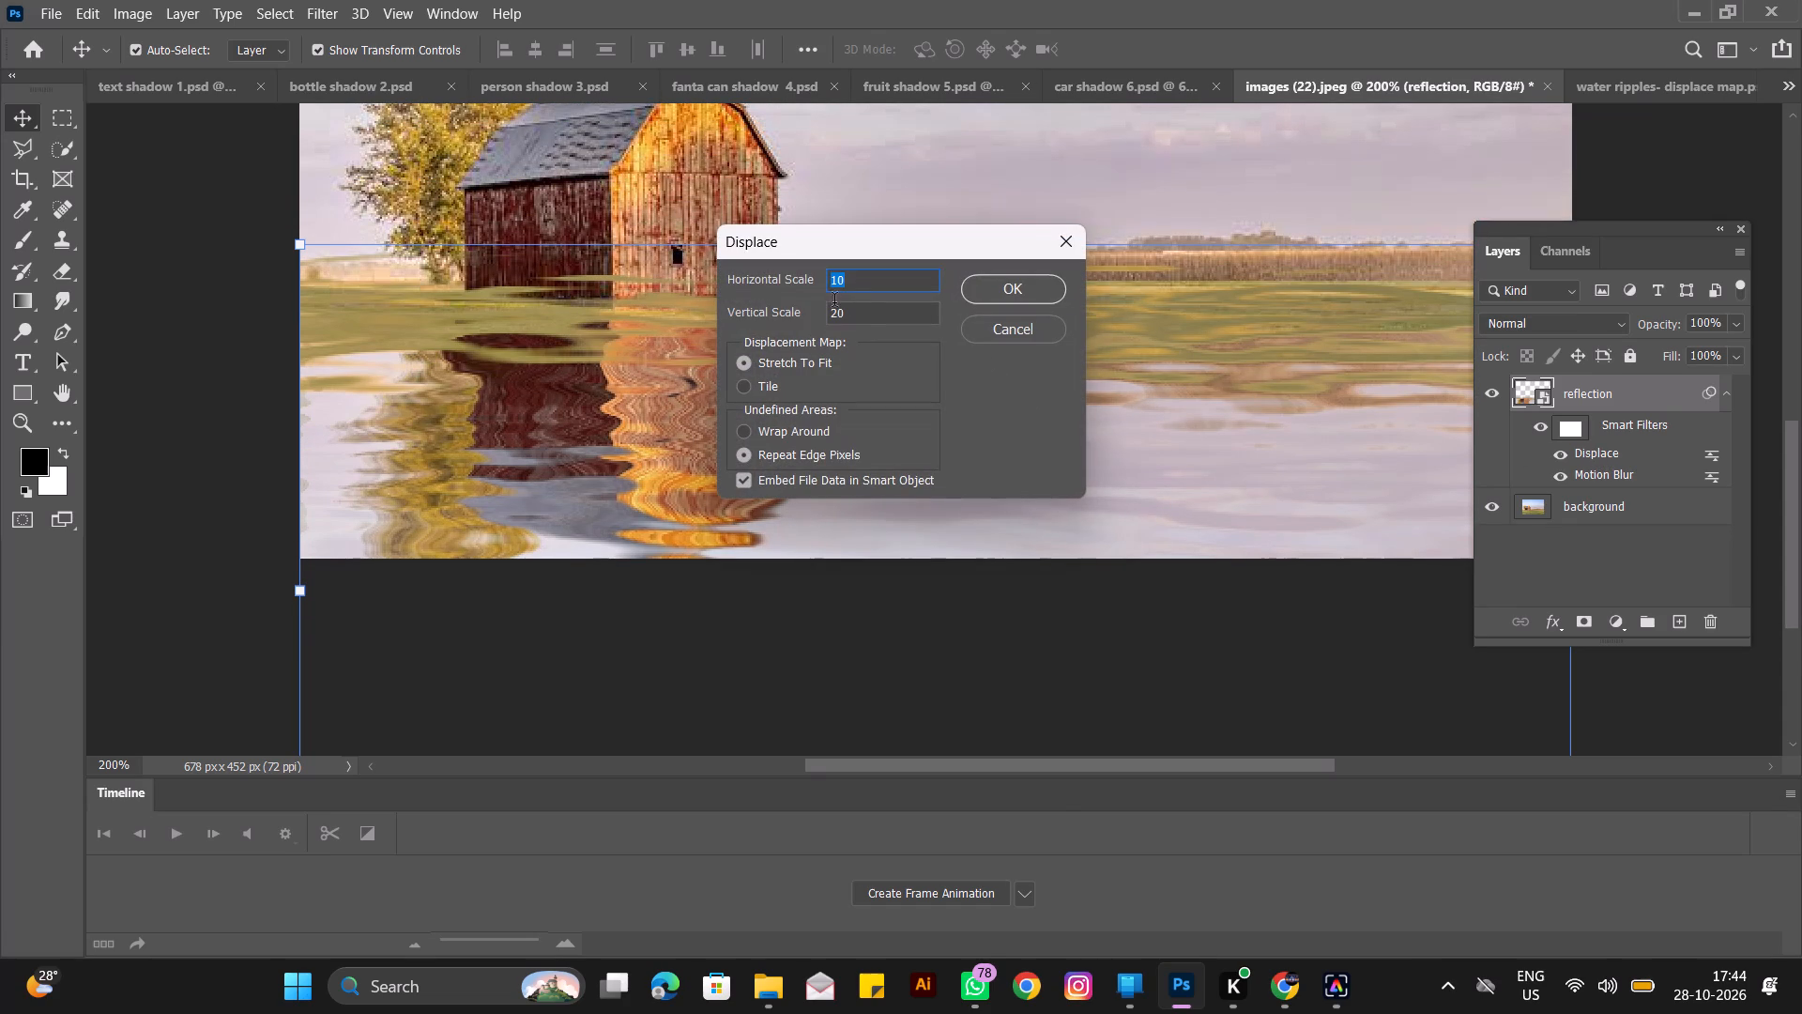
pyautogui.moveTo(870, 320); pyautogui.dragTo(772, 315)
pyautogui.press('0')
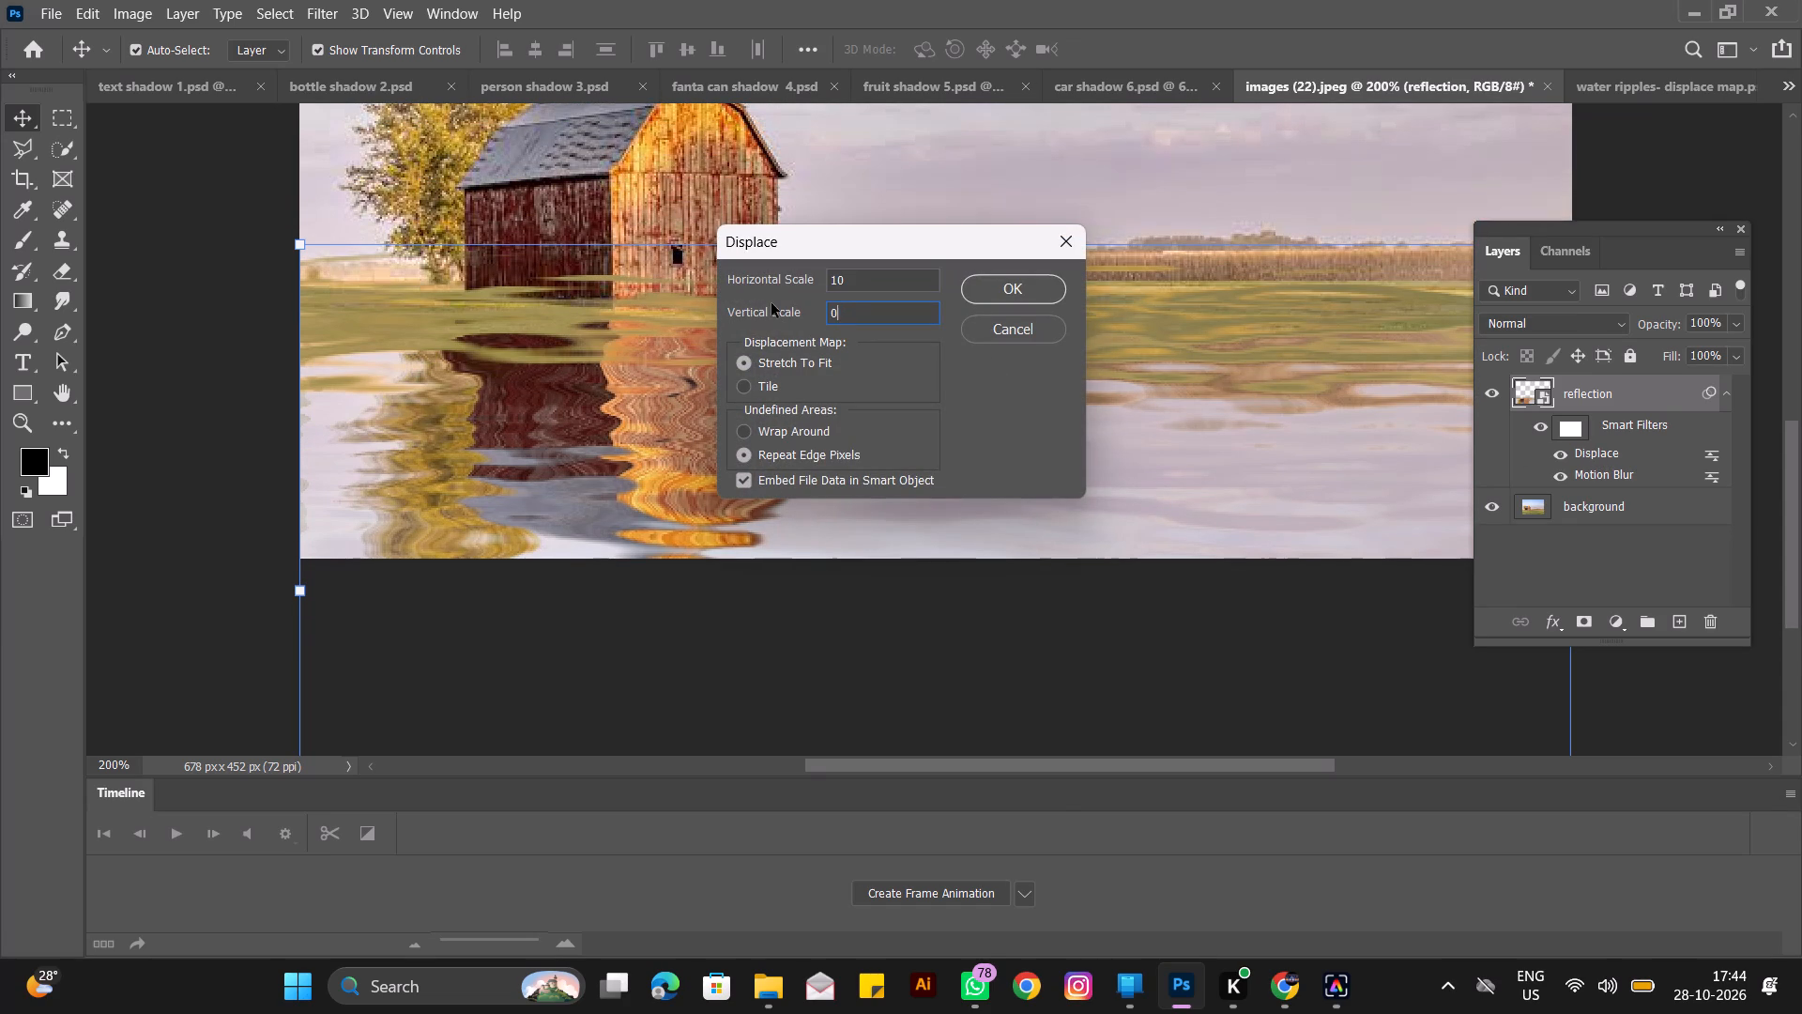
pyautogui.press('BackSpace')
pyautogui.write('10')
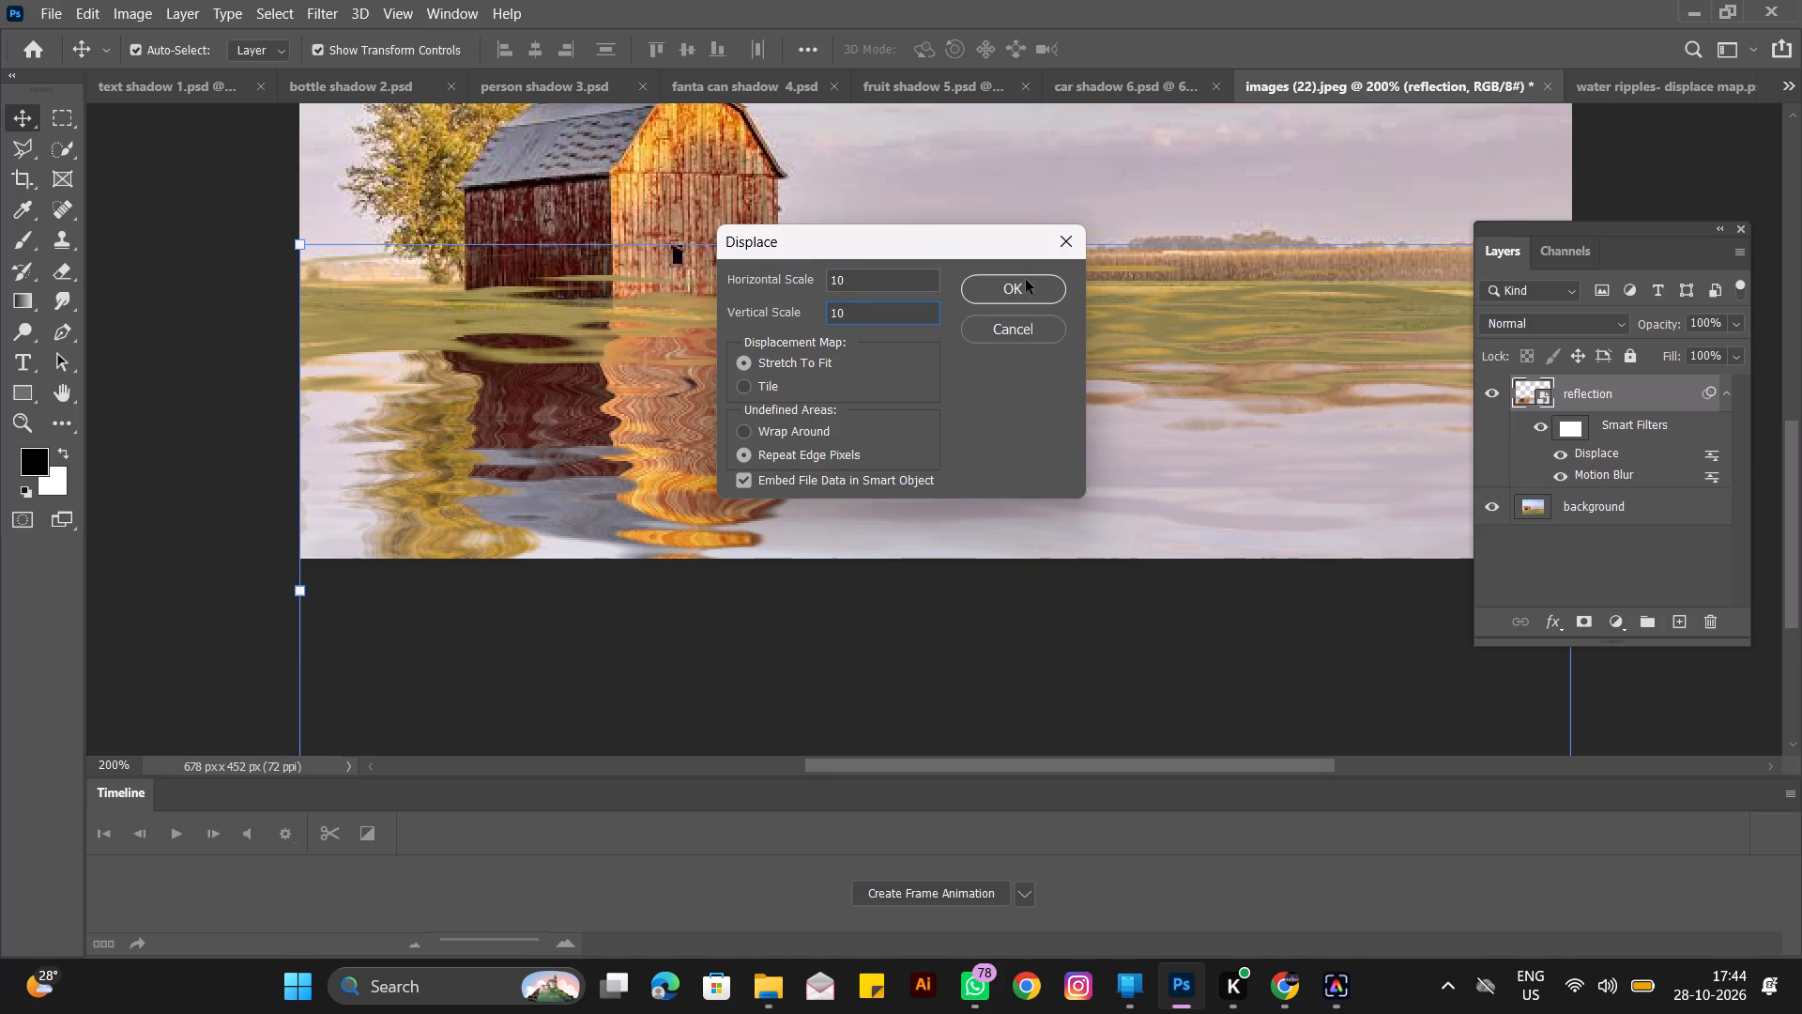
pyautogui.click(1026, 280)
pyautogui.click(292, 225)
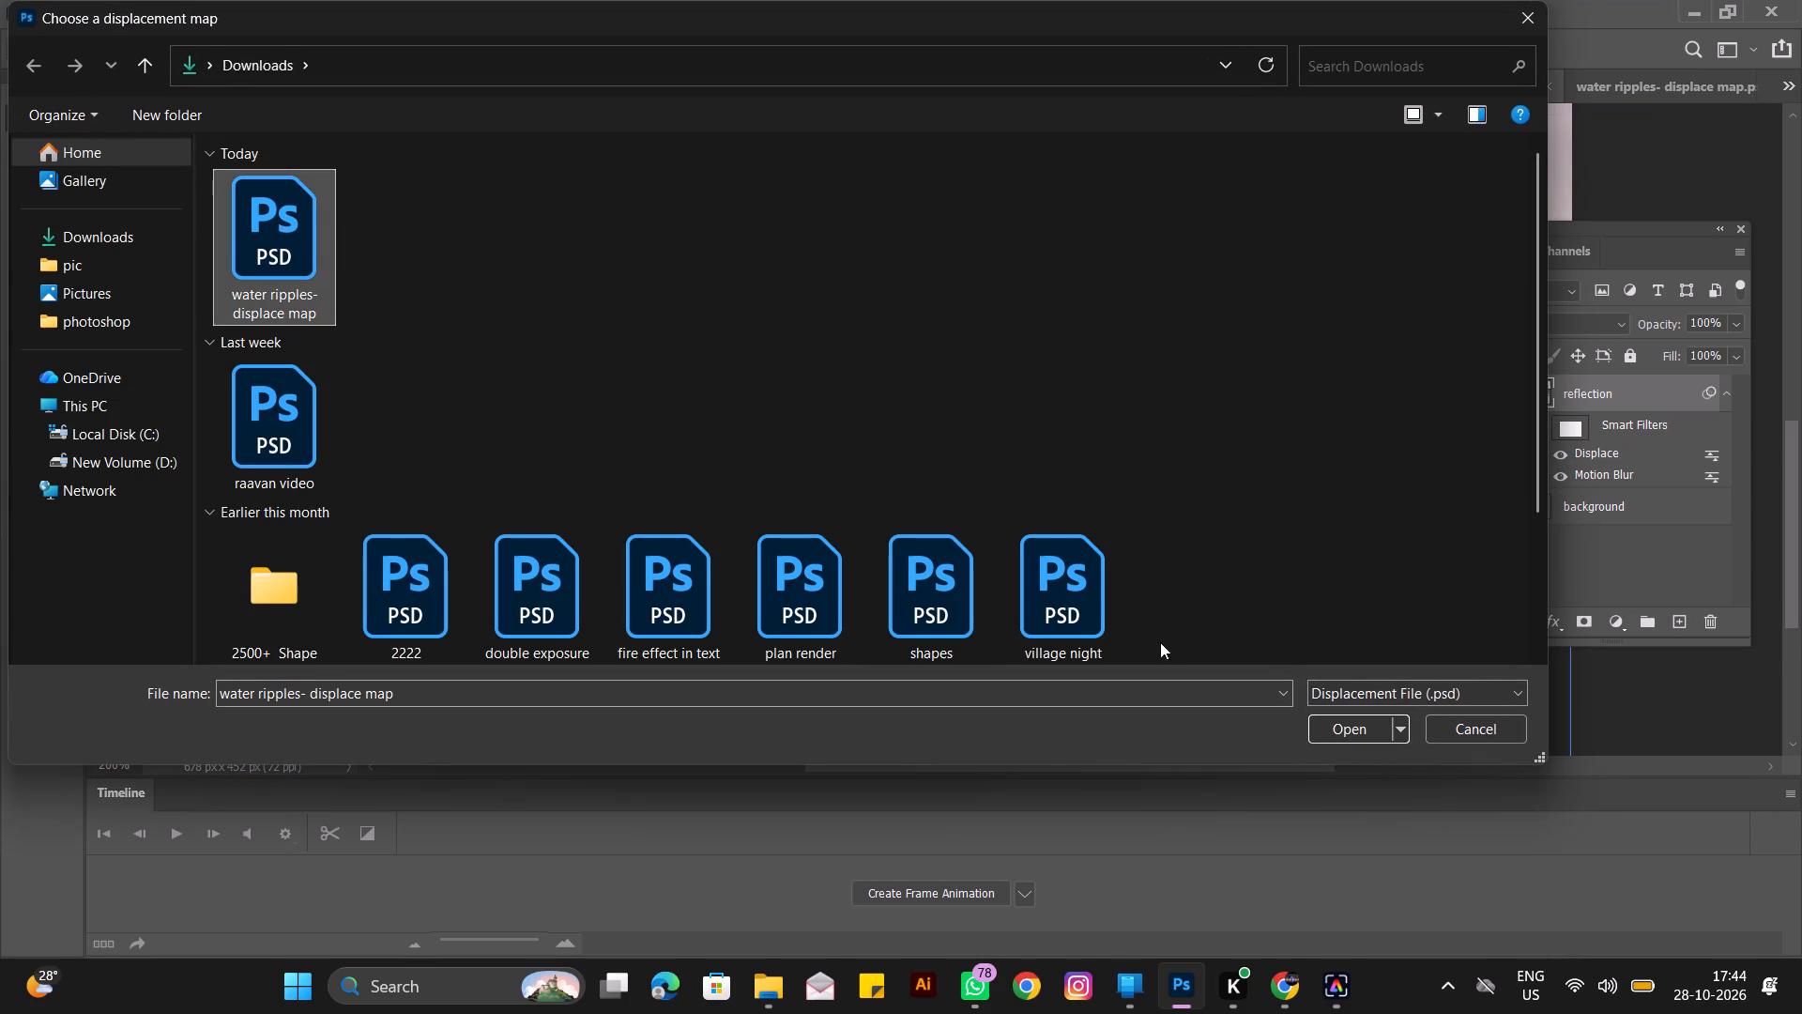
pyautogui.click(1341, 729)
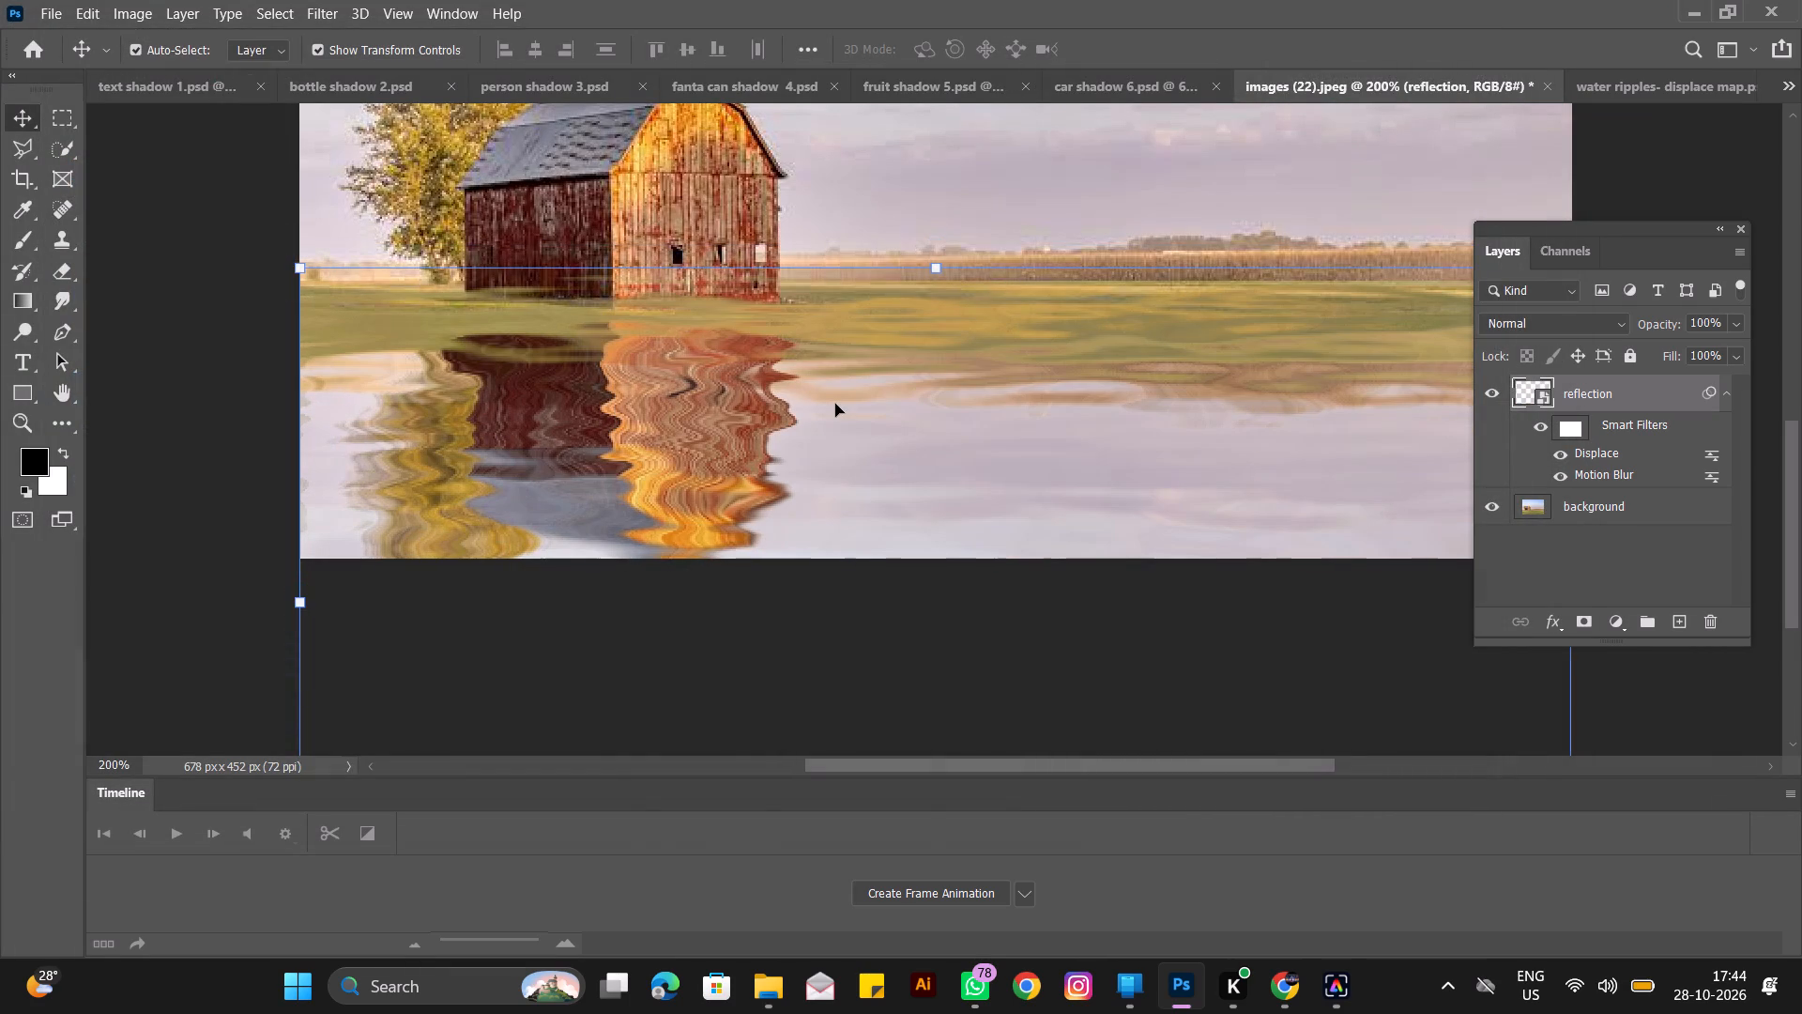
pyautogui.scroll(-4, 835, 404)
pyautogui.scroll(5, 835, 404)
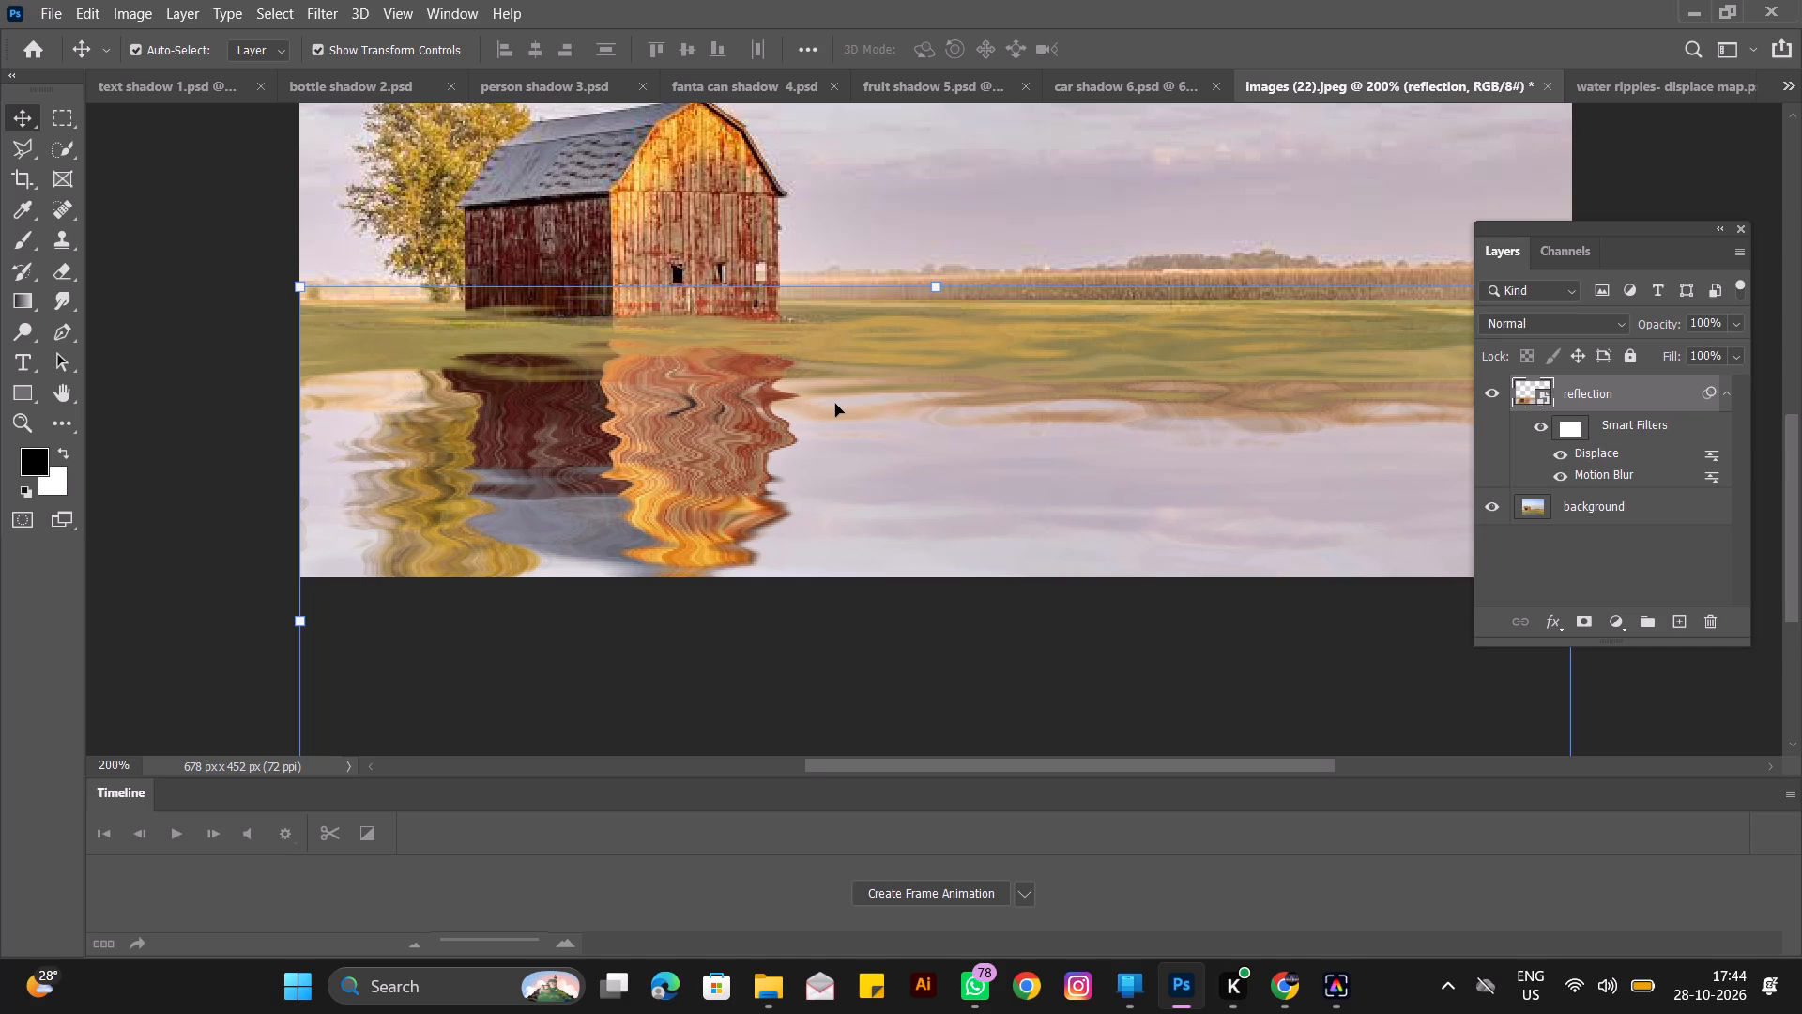
# Rotate the reflection layer to about 0.55 degrees, fine-tune its scale from the top edge, and apply the transform.
pyautogui.click(938, 286)
pyautogui.click(971, 399)
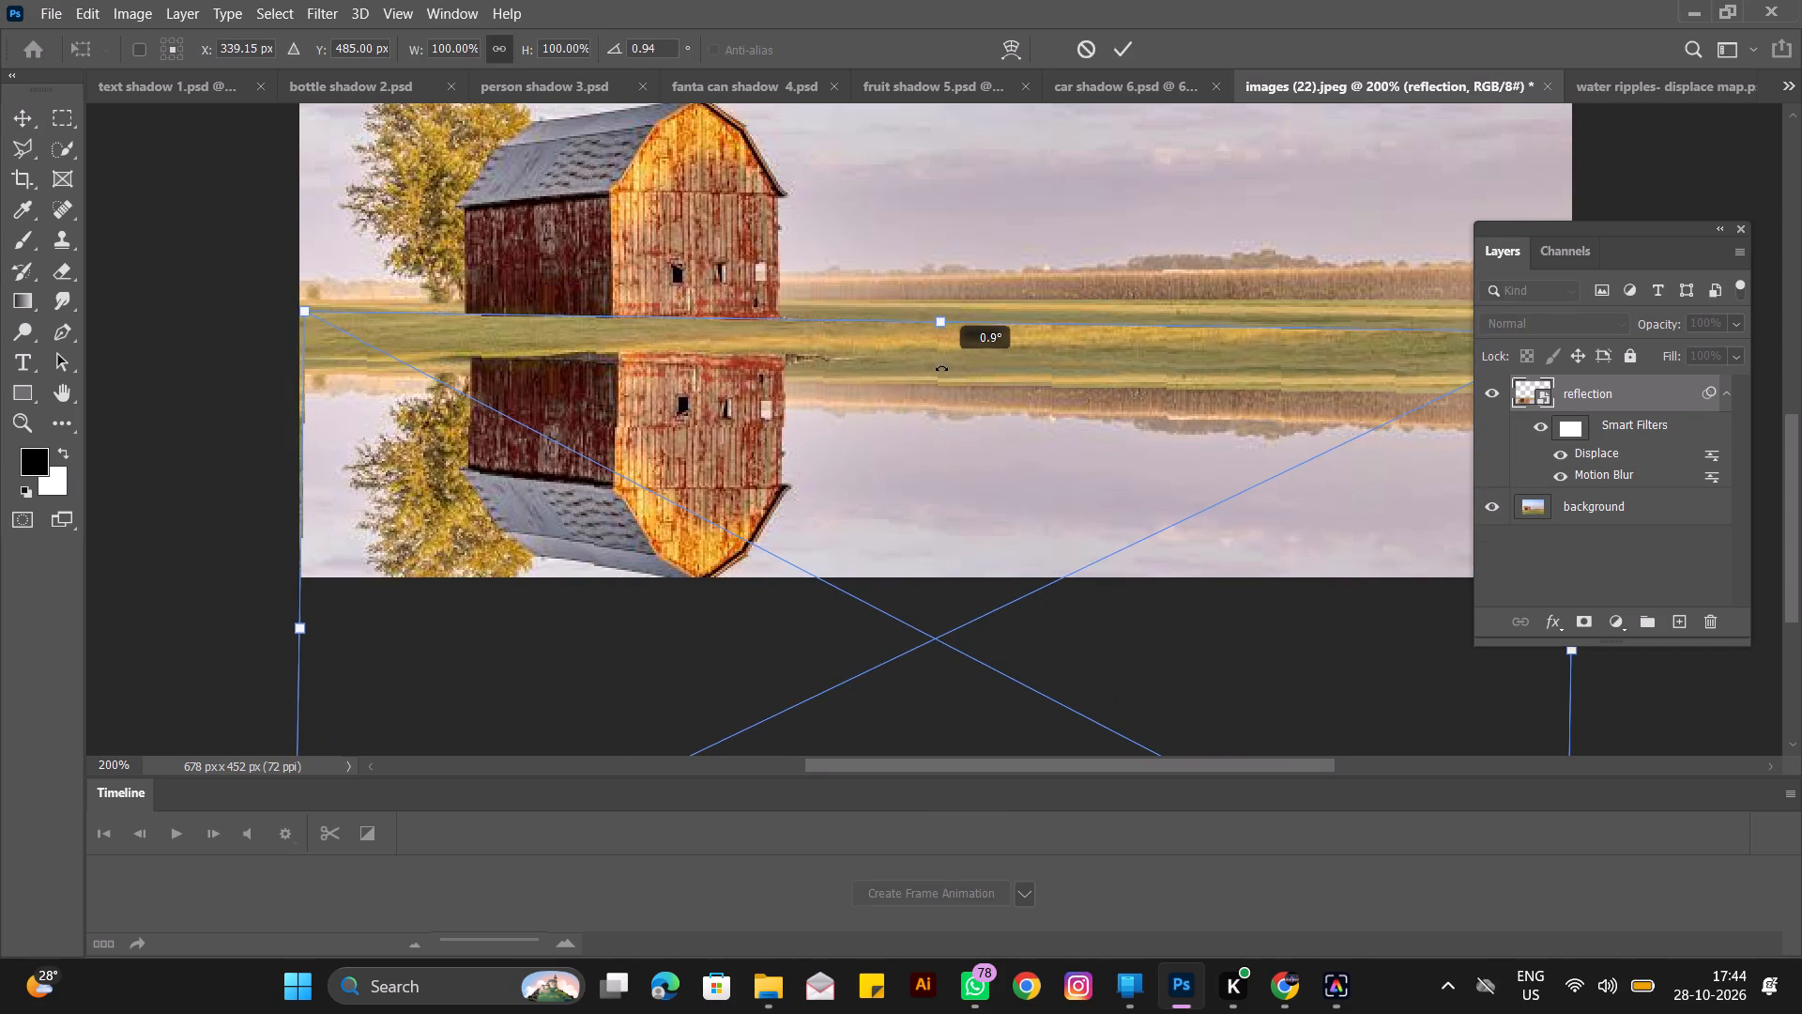
pyautogui.click(939, 367)
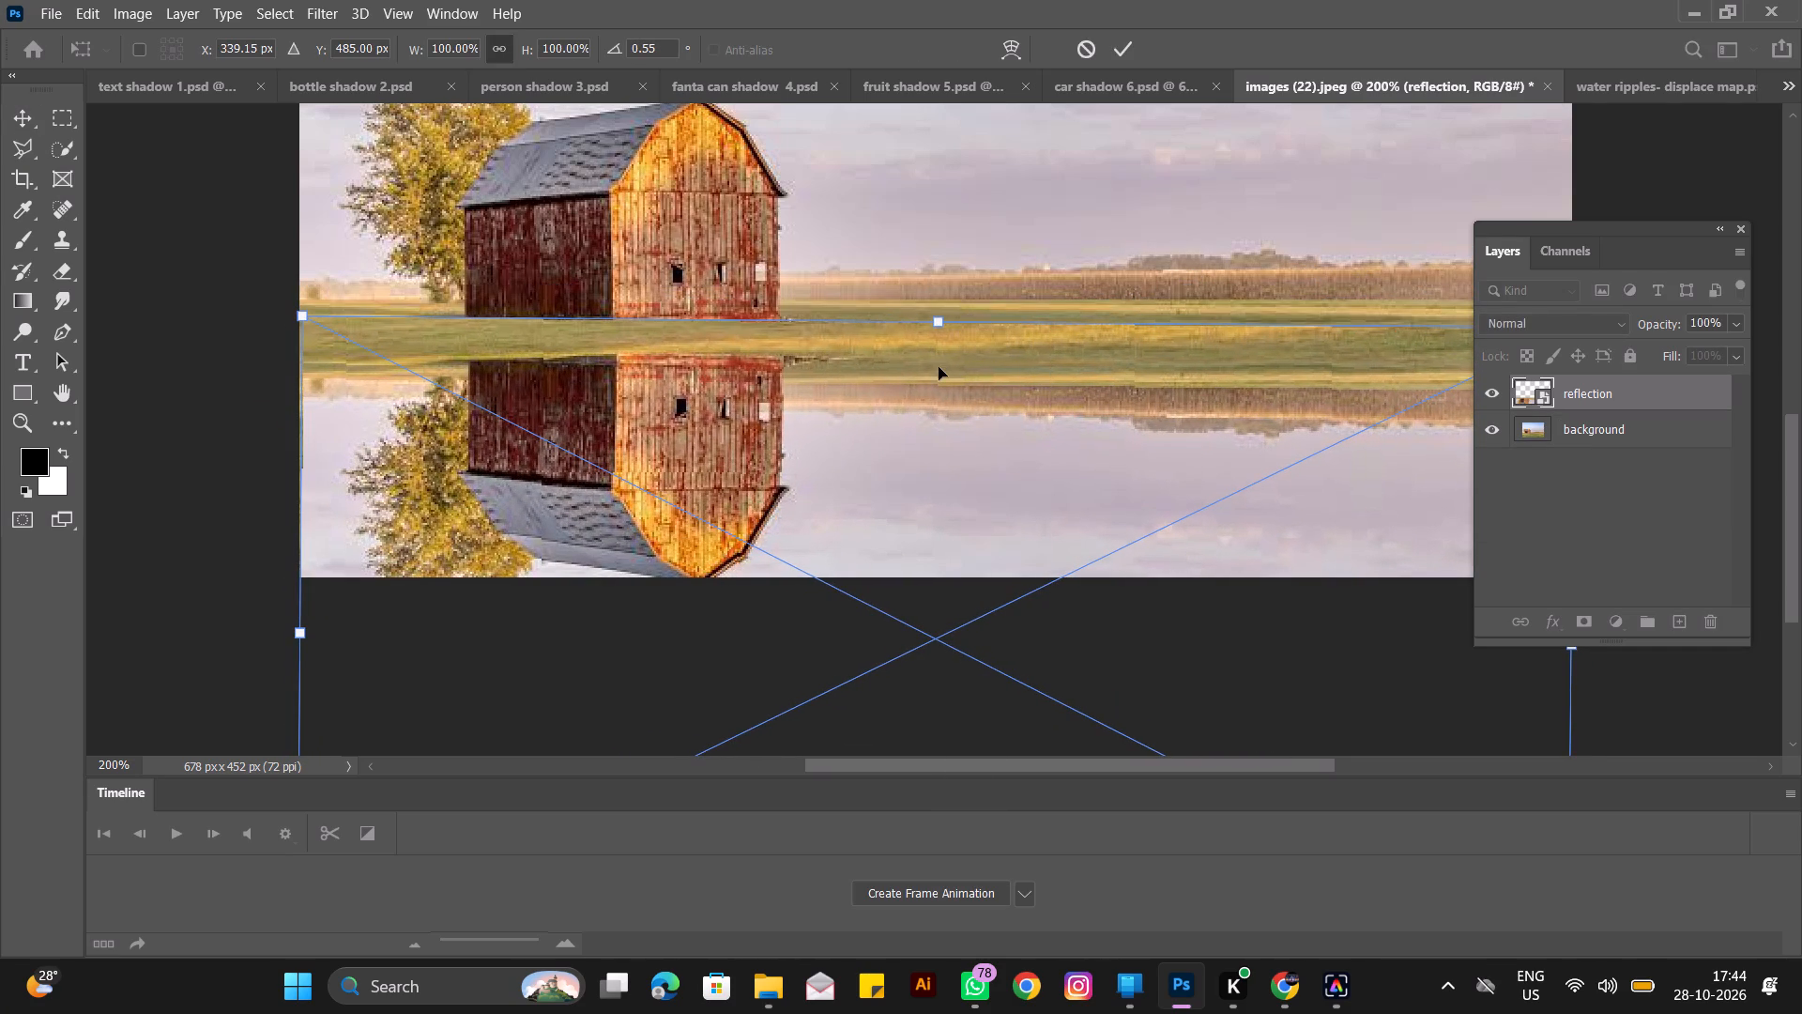
pyautogui.moveTo(940, 320); pyautogui.dragTo(935, 350)
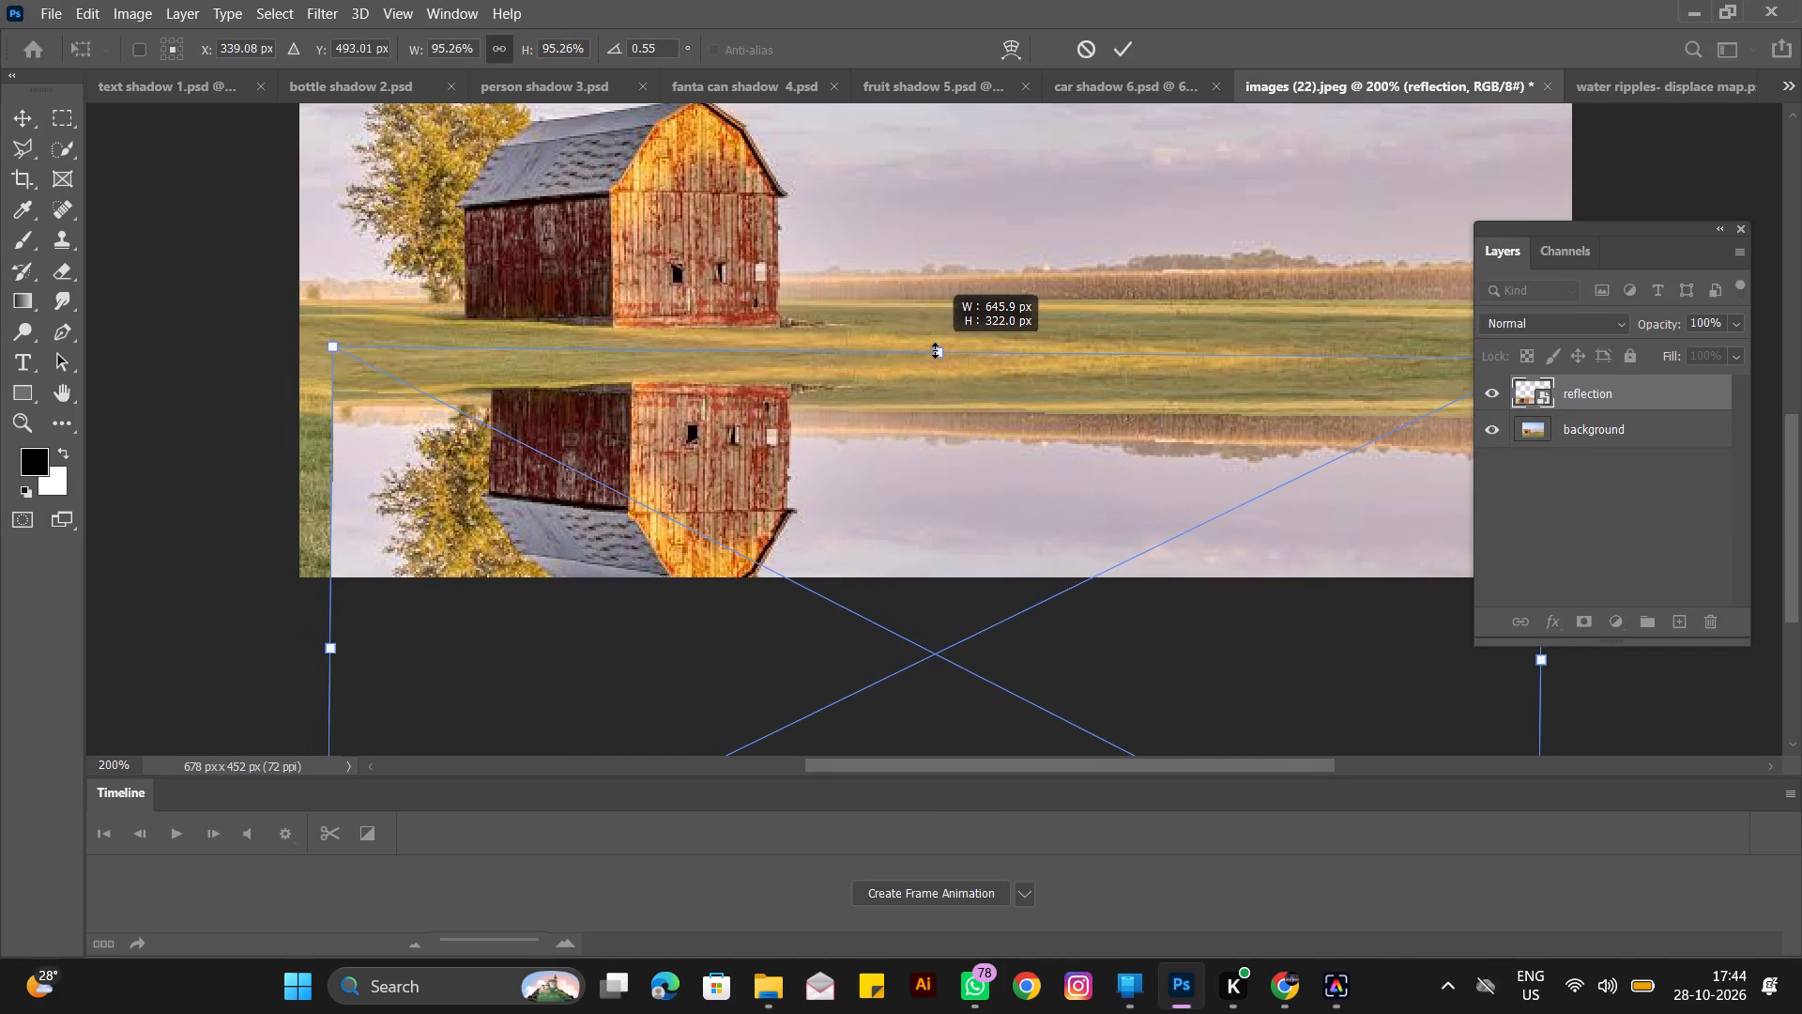
pyautogui.moveTo(935, 350); pyautogui.dragTo(927, 330)
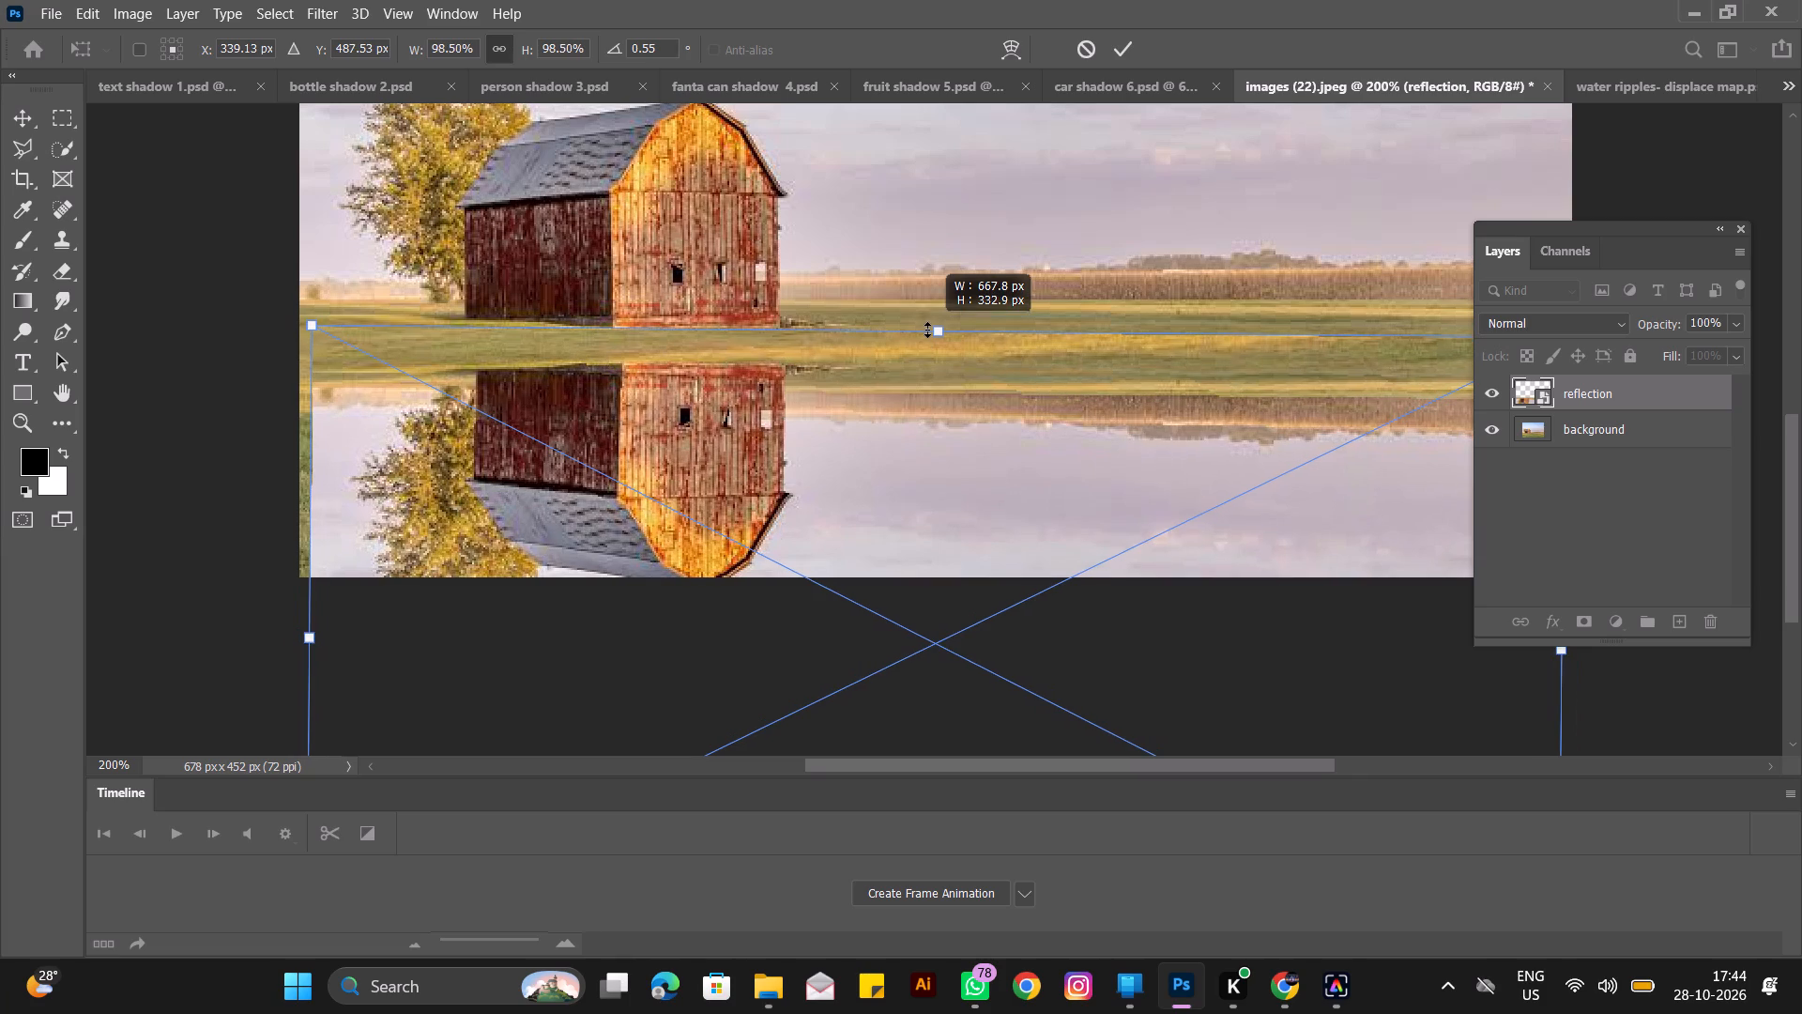
pyautogui.moveTo(927, 330); pyautogui.dragTo(926, 319)
pyautogui.click(1122, 51)
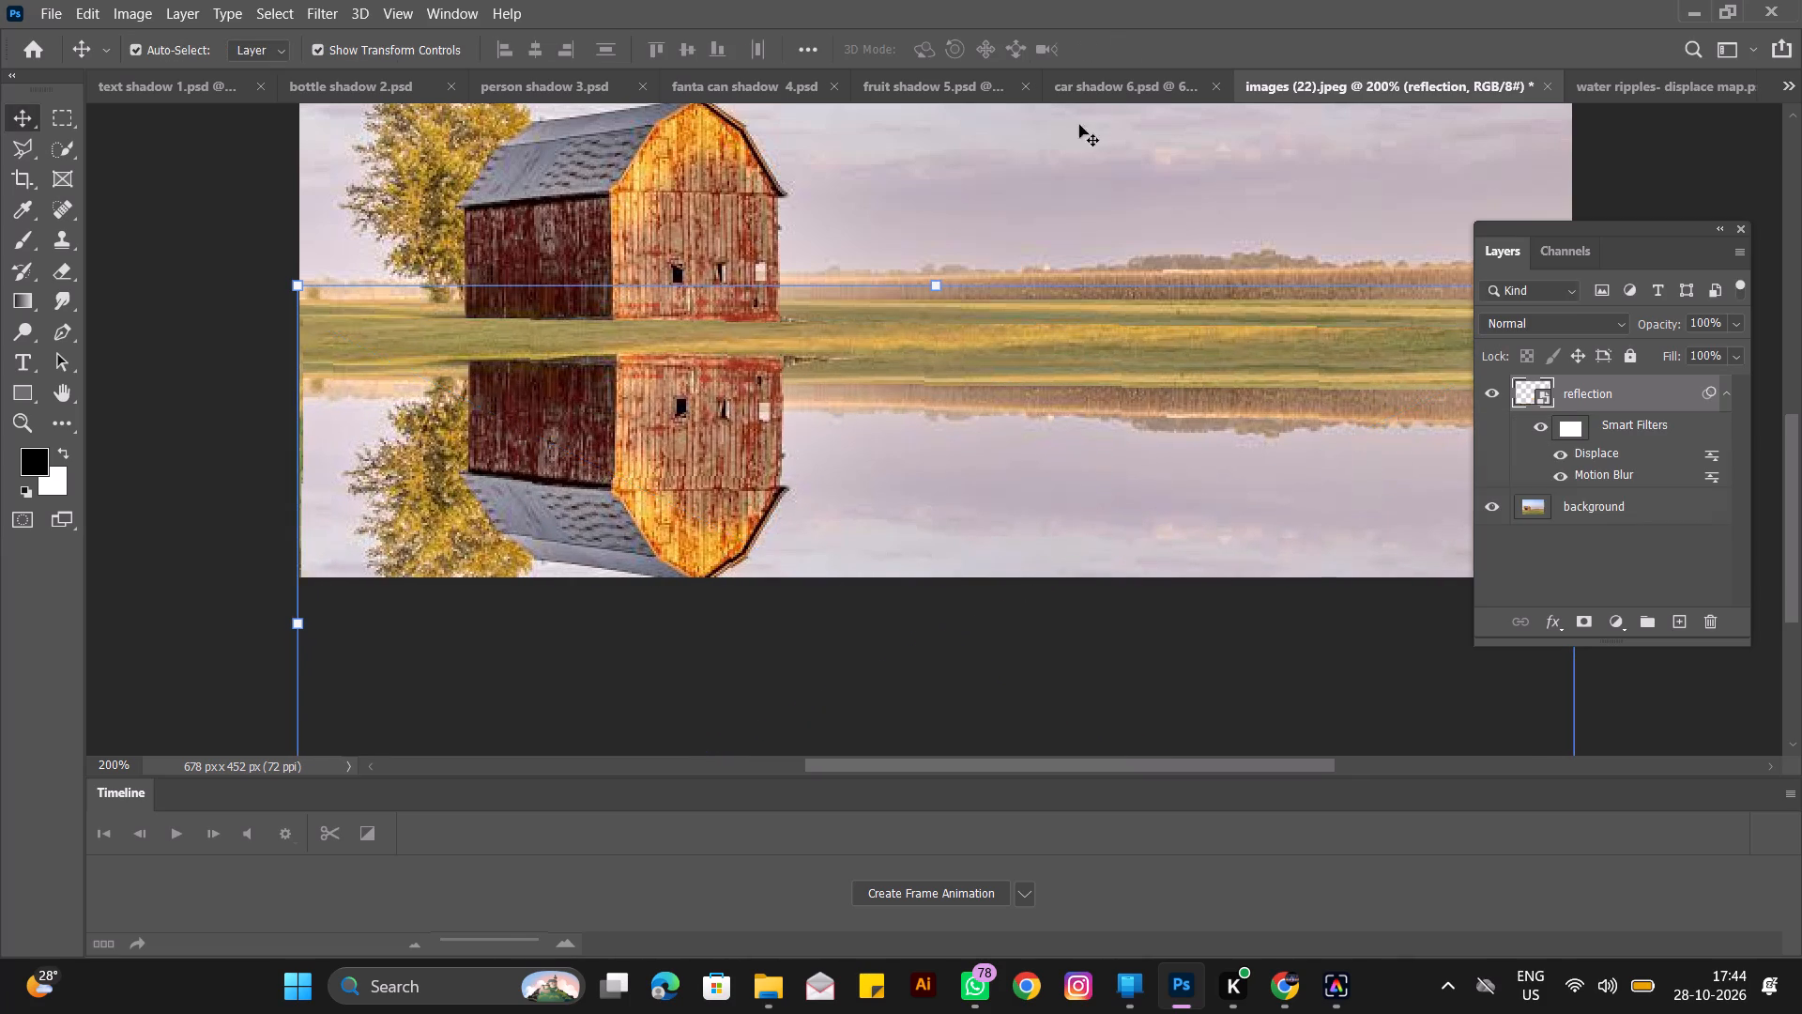
# Move the reflection layer slightly down beneath the barn and deselect it.
pyautogui.moveTo(832, 329); pyautogui.dragTo(832, 344)
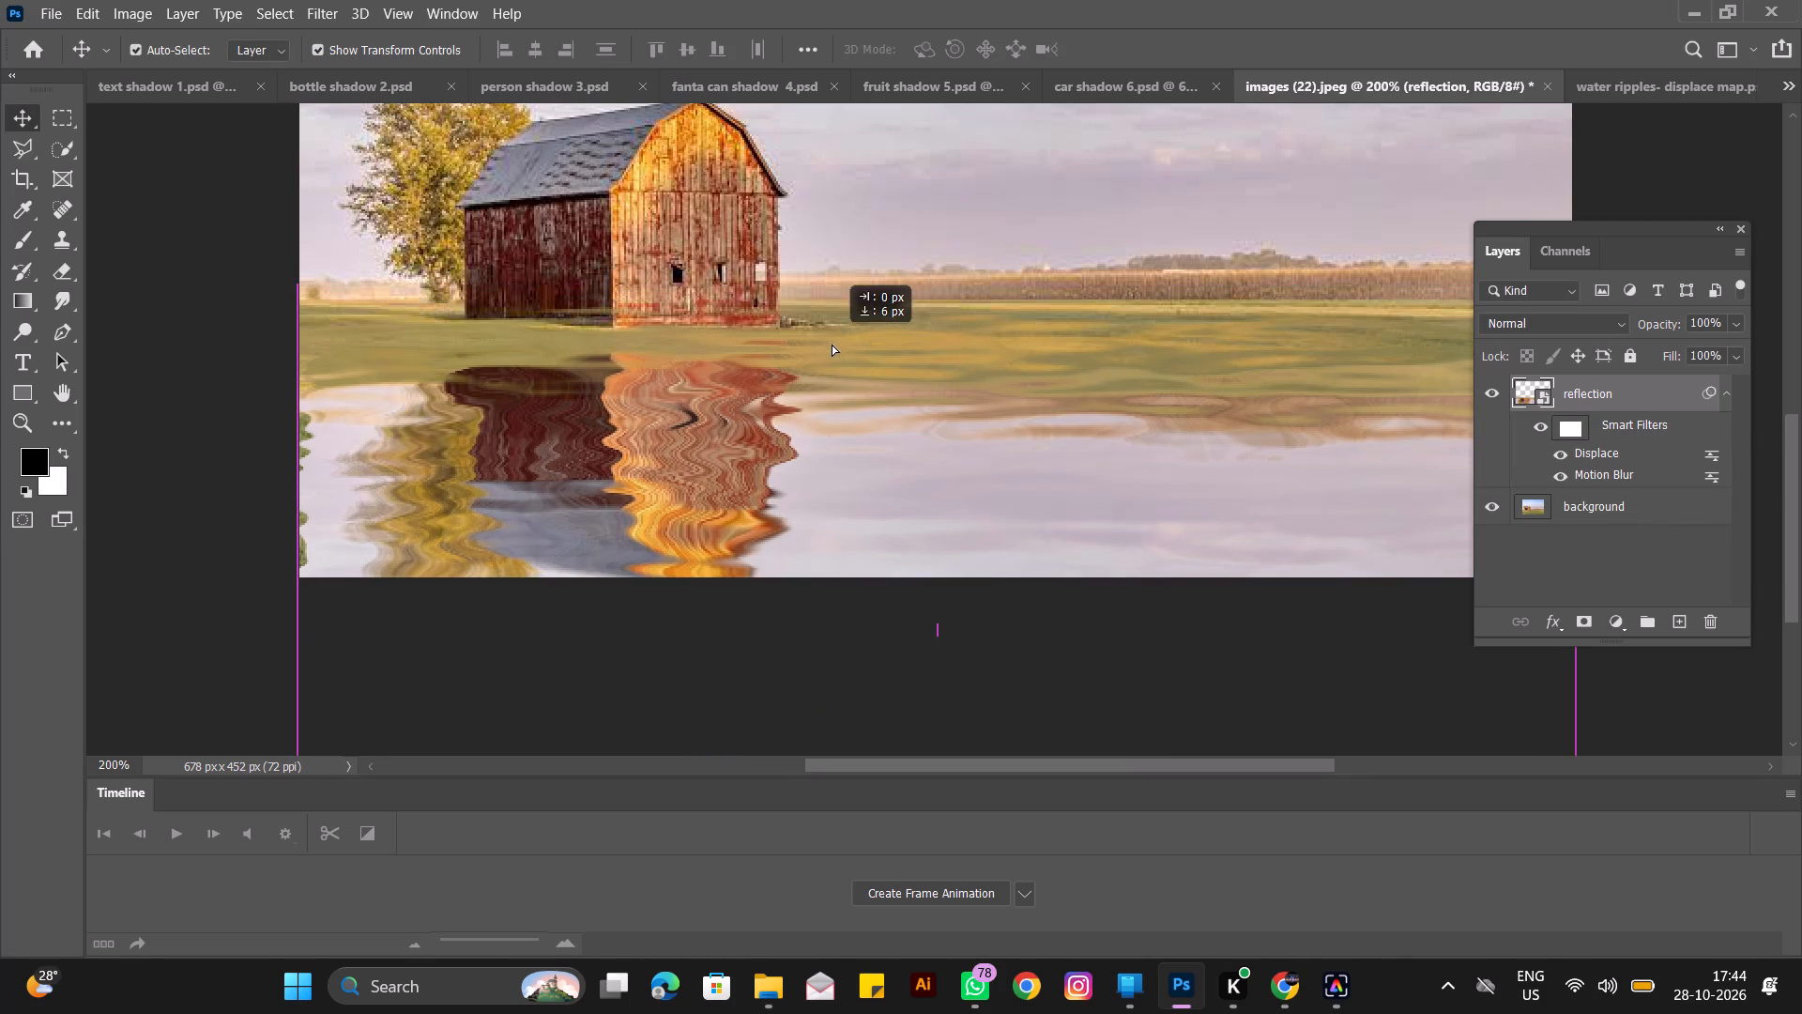
pyautogui.moveTo(832, 344); pyautogui.dragTo(835, 337)
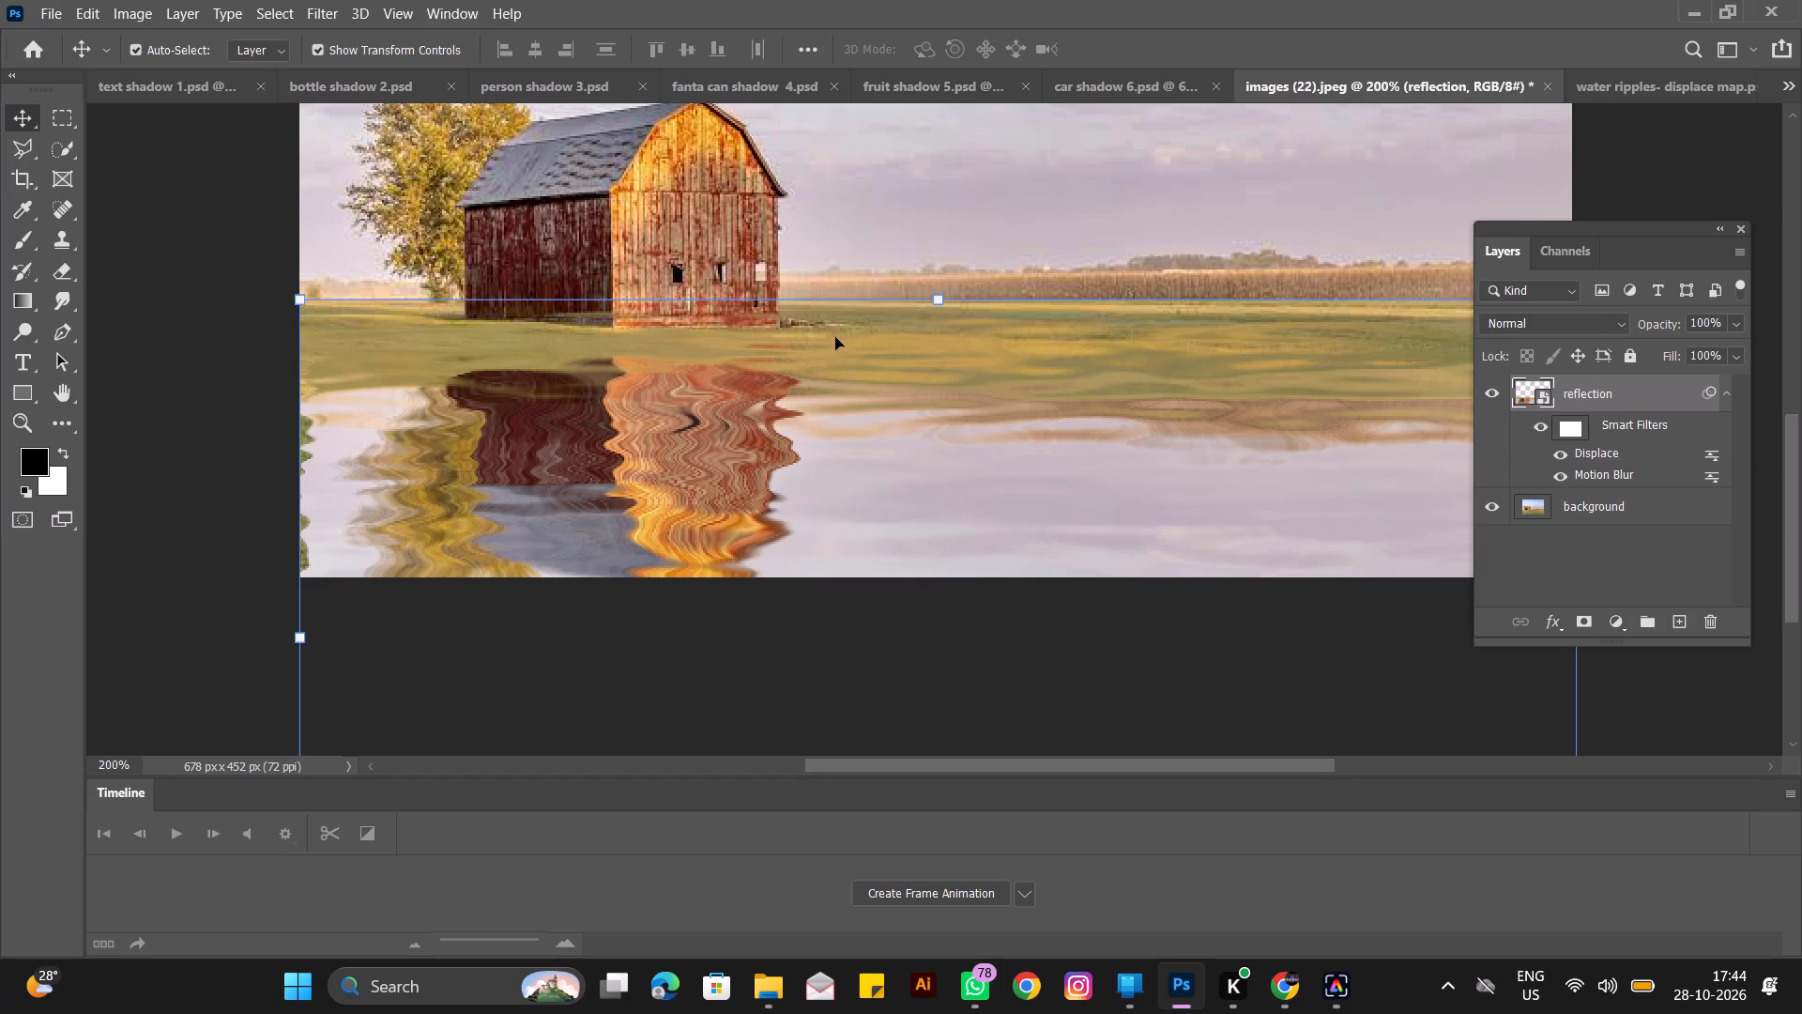
pyautogui.click(205, 164)
# Check the whole image, and set the reflection's Displace vertical scale to 5 using the "water ripples- displace map" file.
pyautogui.scroll(-2, 738, 377)
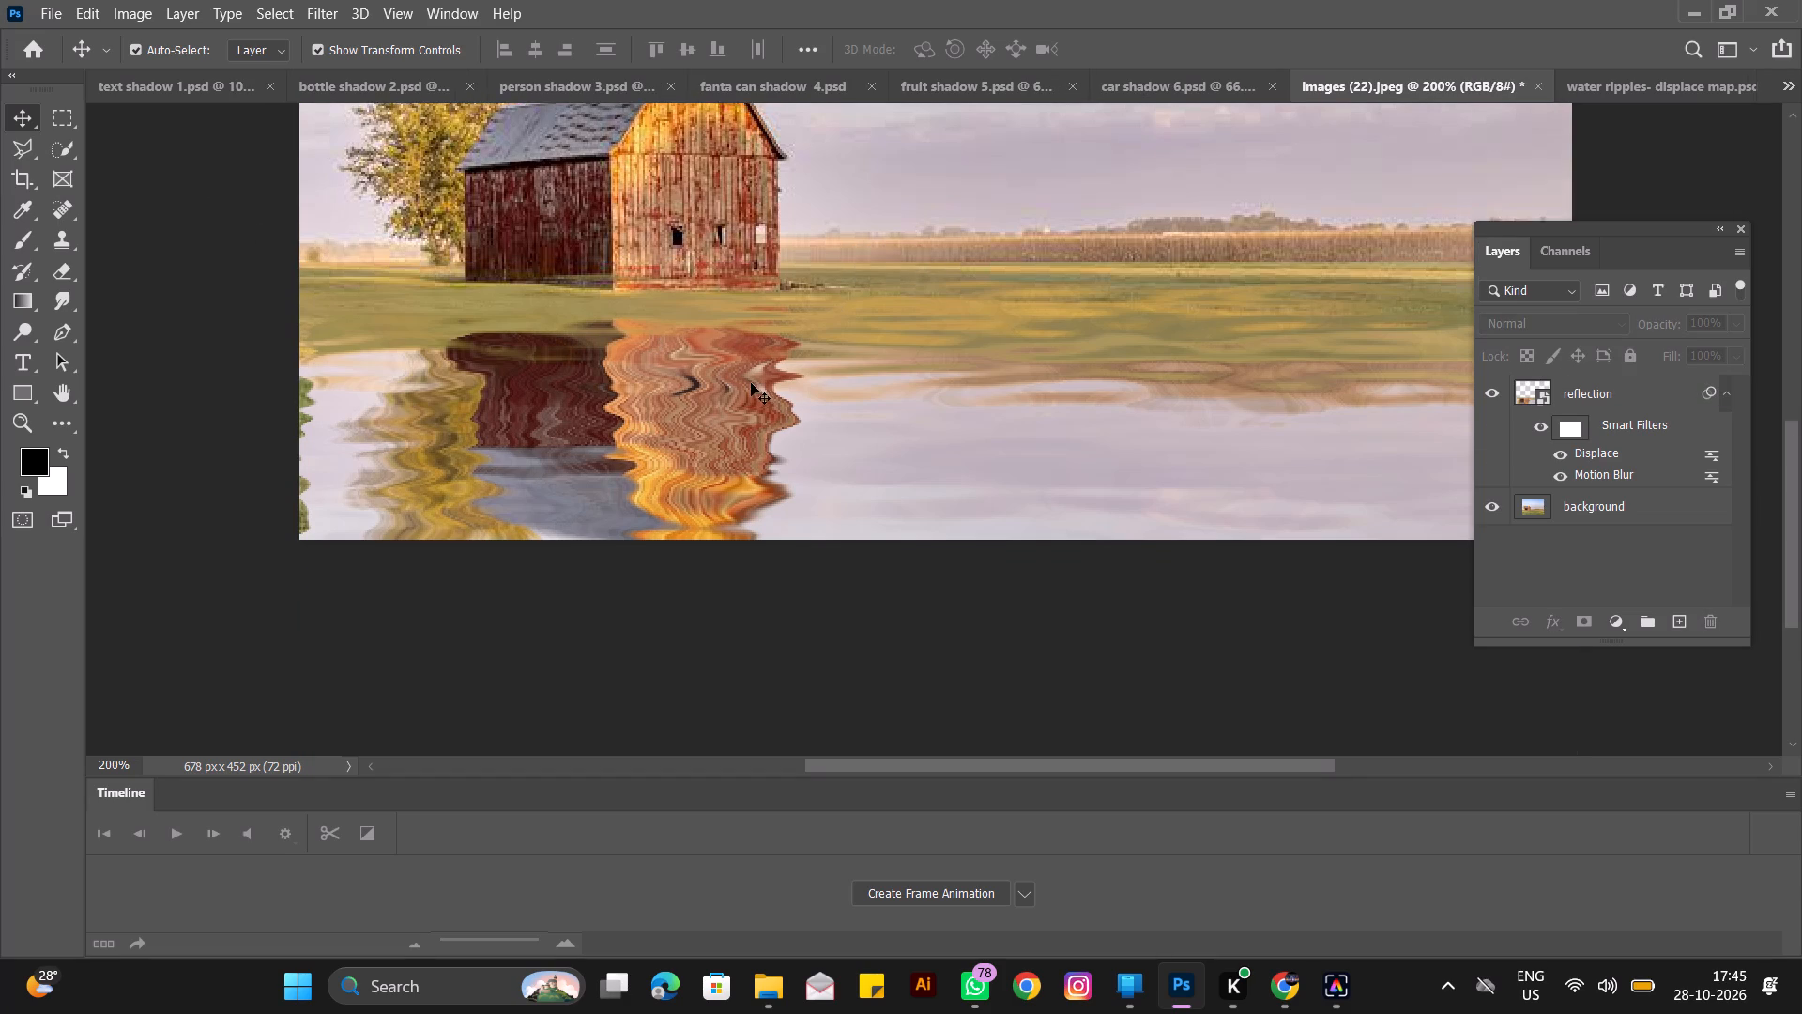
pyautogui.scroll(-2, 751, 383)
pyautogui.scroll(5, 756, 383)
pyautogui.hotkey('ctrl', '-')
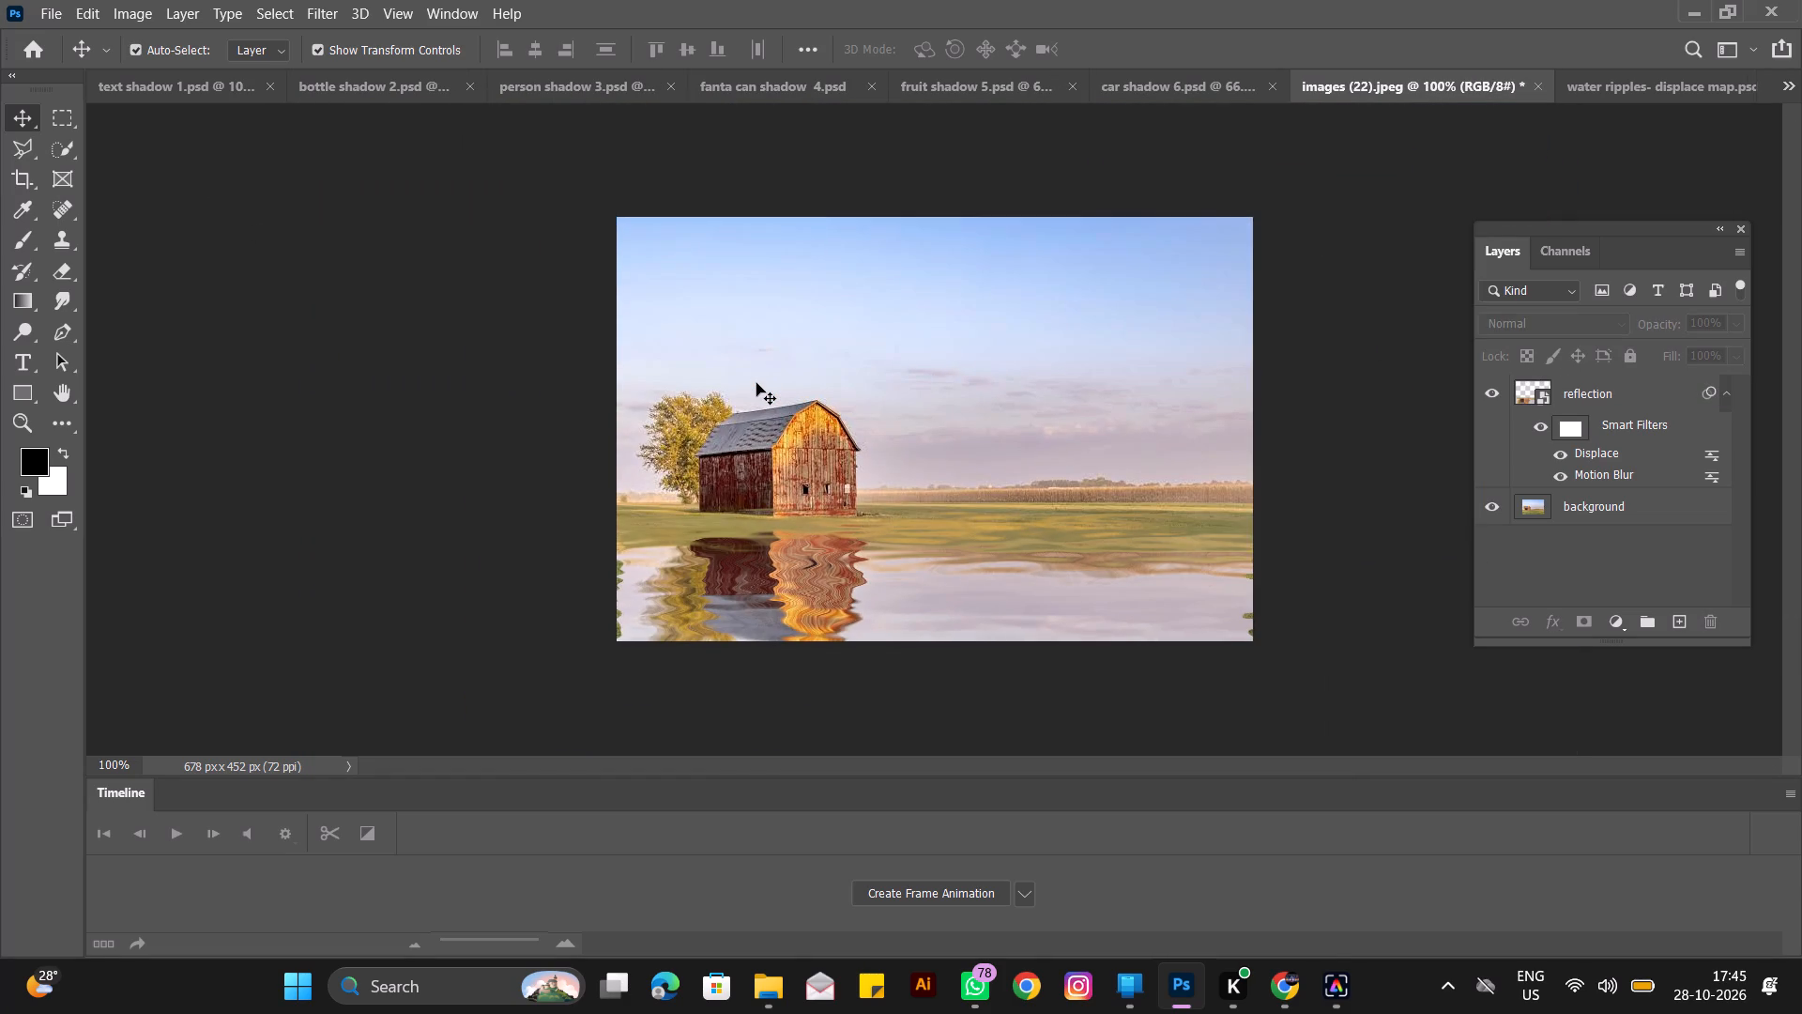
pyautogui.hotkey('ctrl', '+')
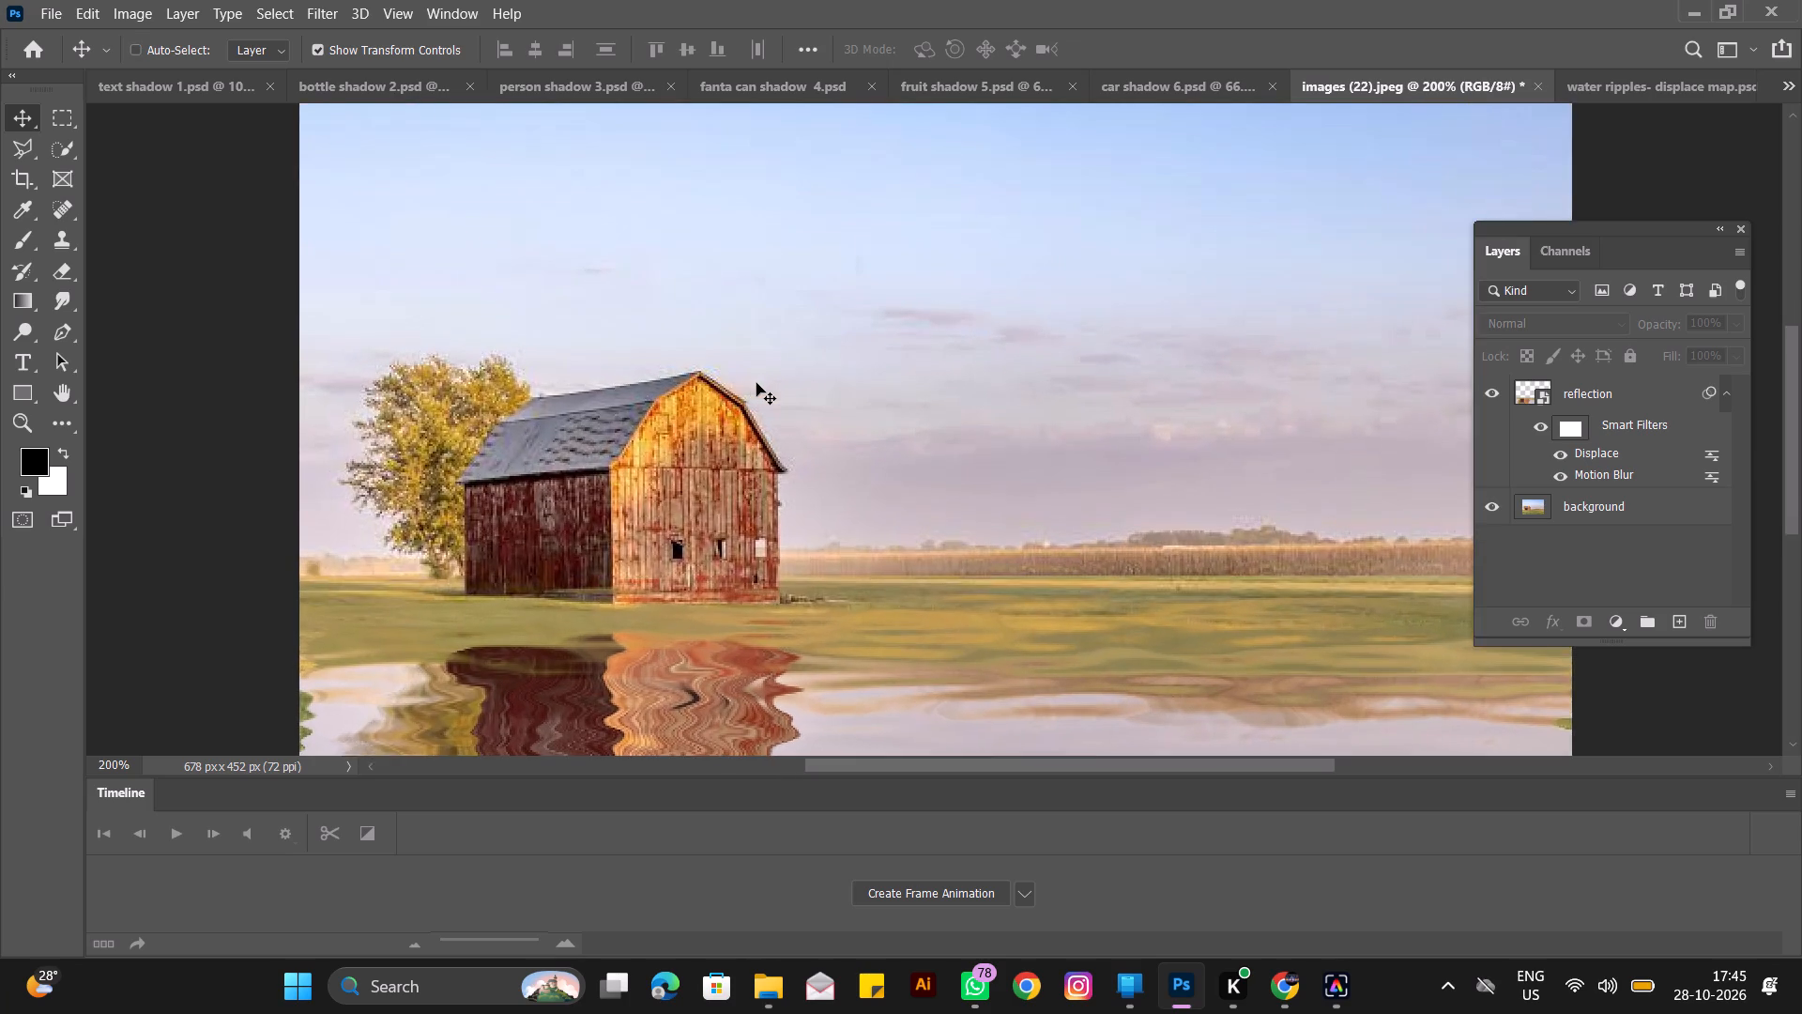
pyautogui.hotkey('ctrl', '-')
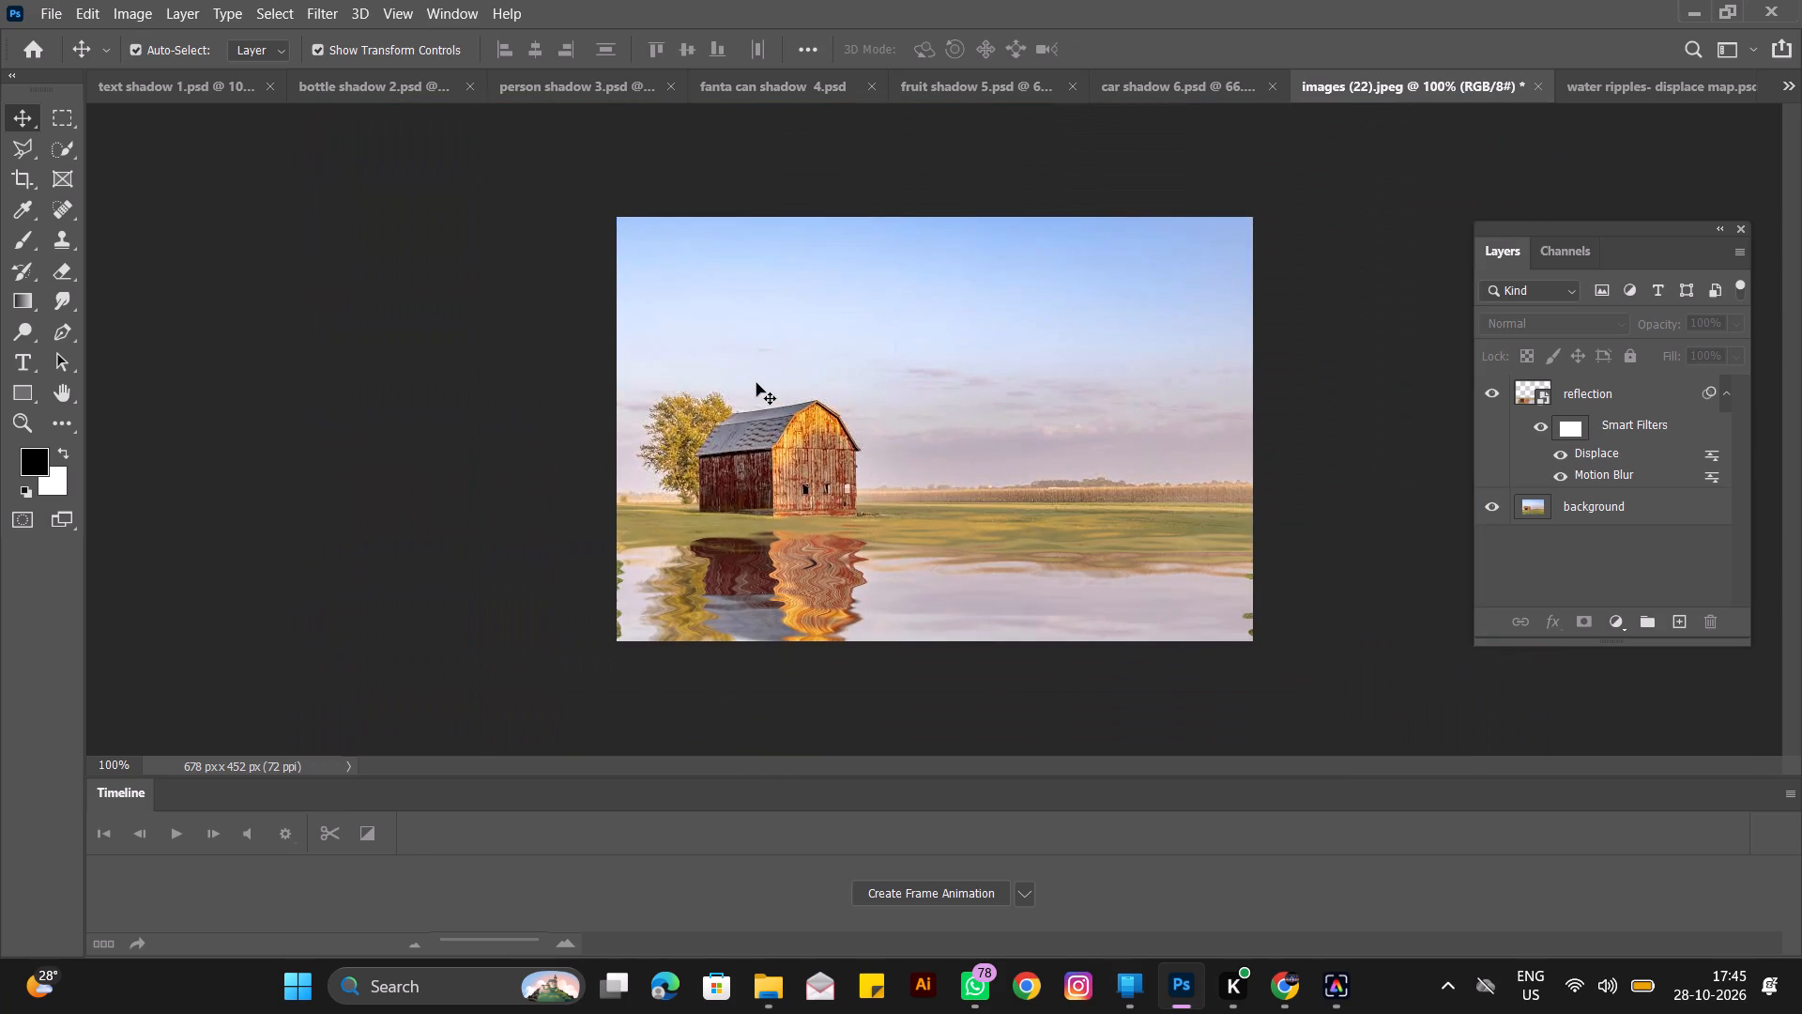
pyautogui.doubleClick(1601, 455)
pyautogui.moveTo(863, 310); pyautogui.dragTo(787, 315)
pyautogui.press('5')
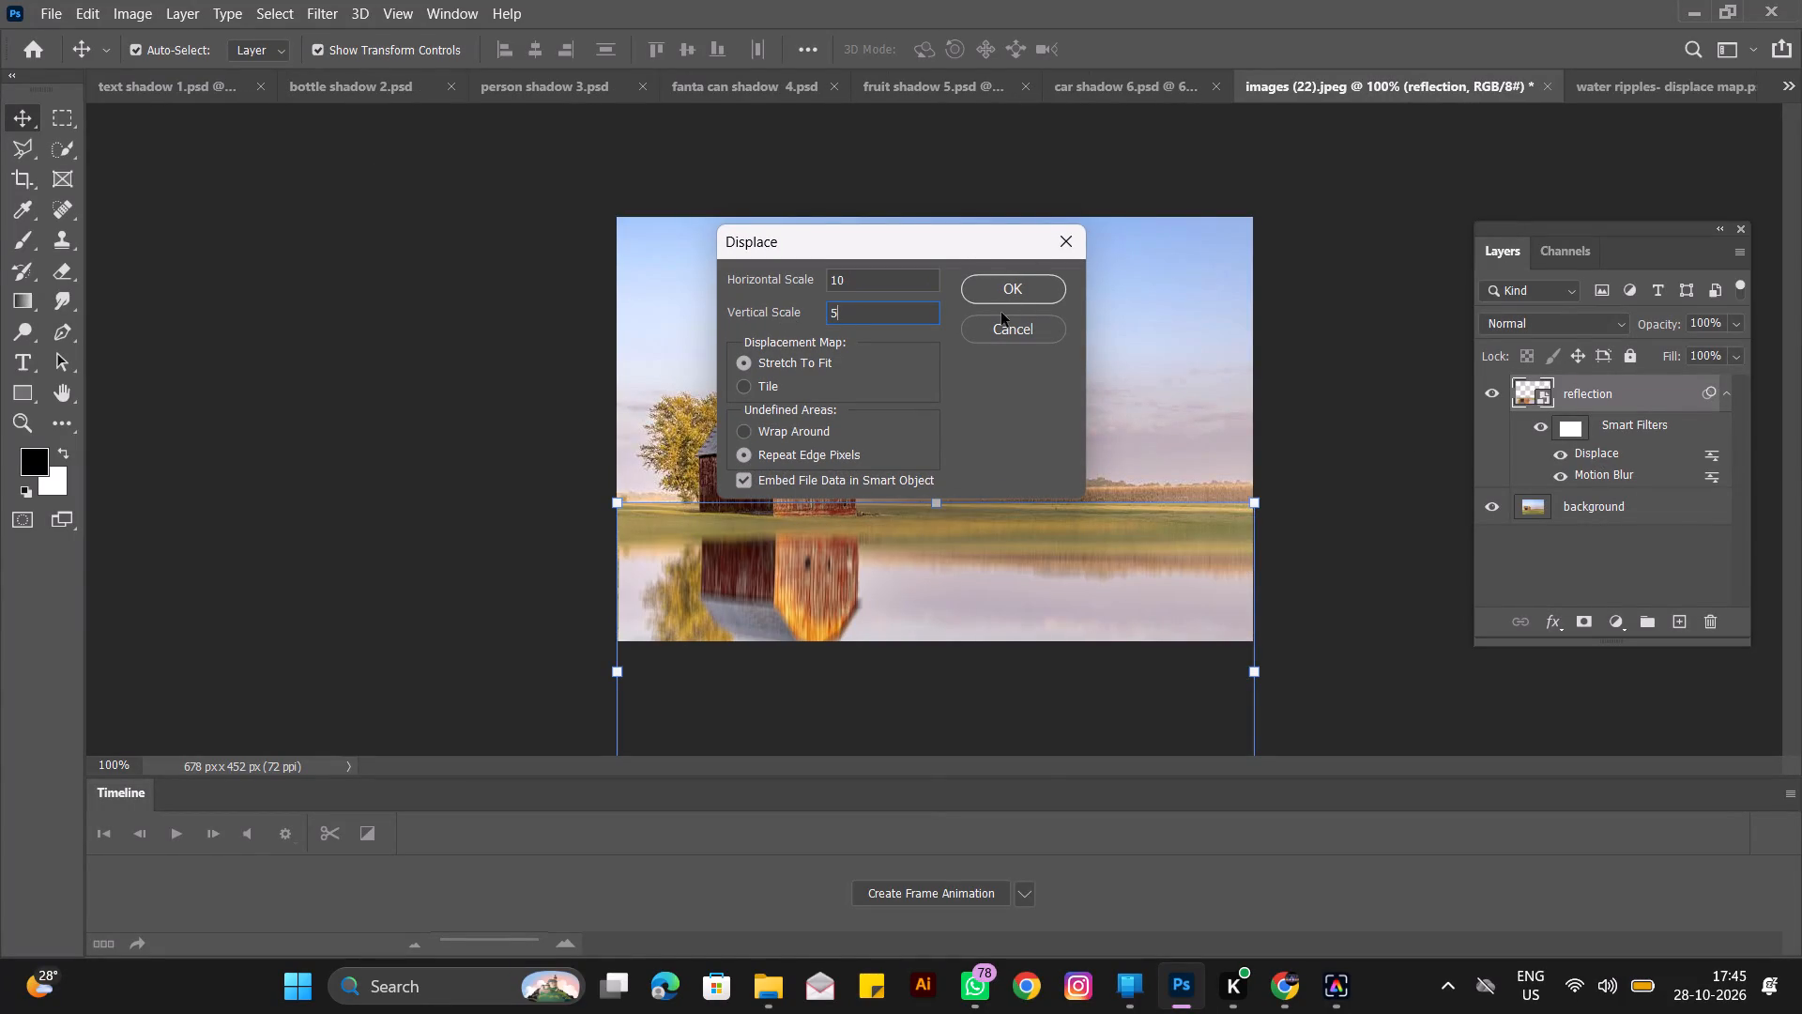
pyautogui.click(1004, 293)
pyautogui.click(273, 216)
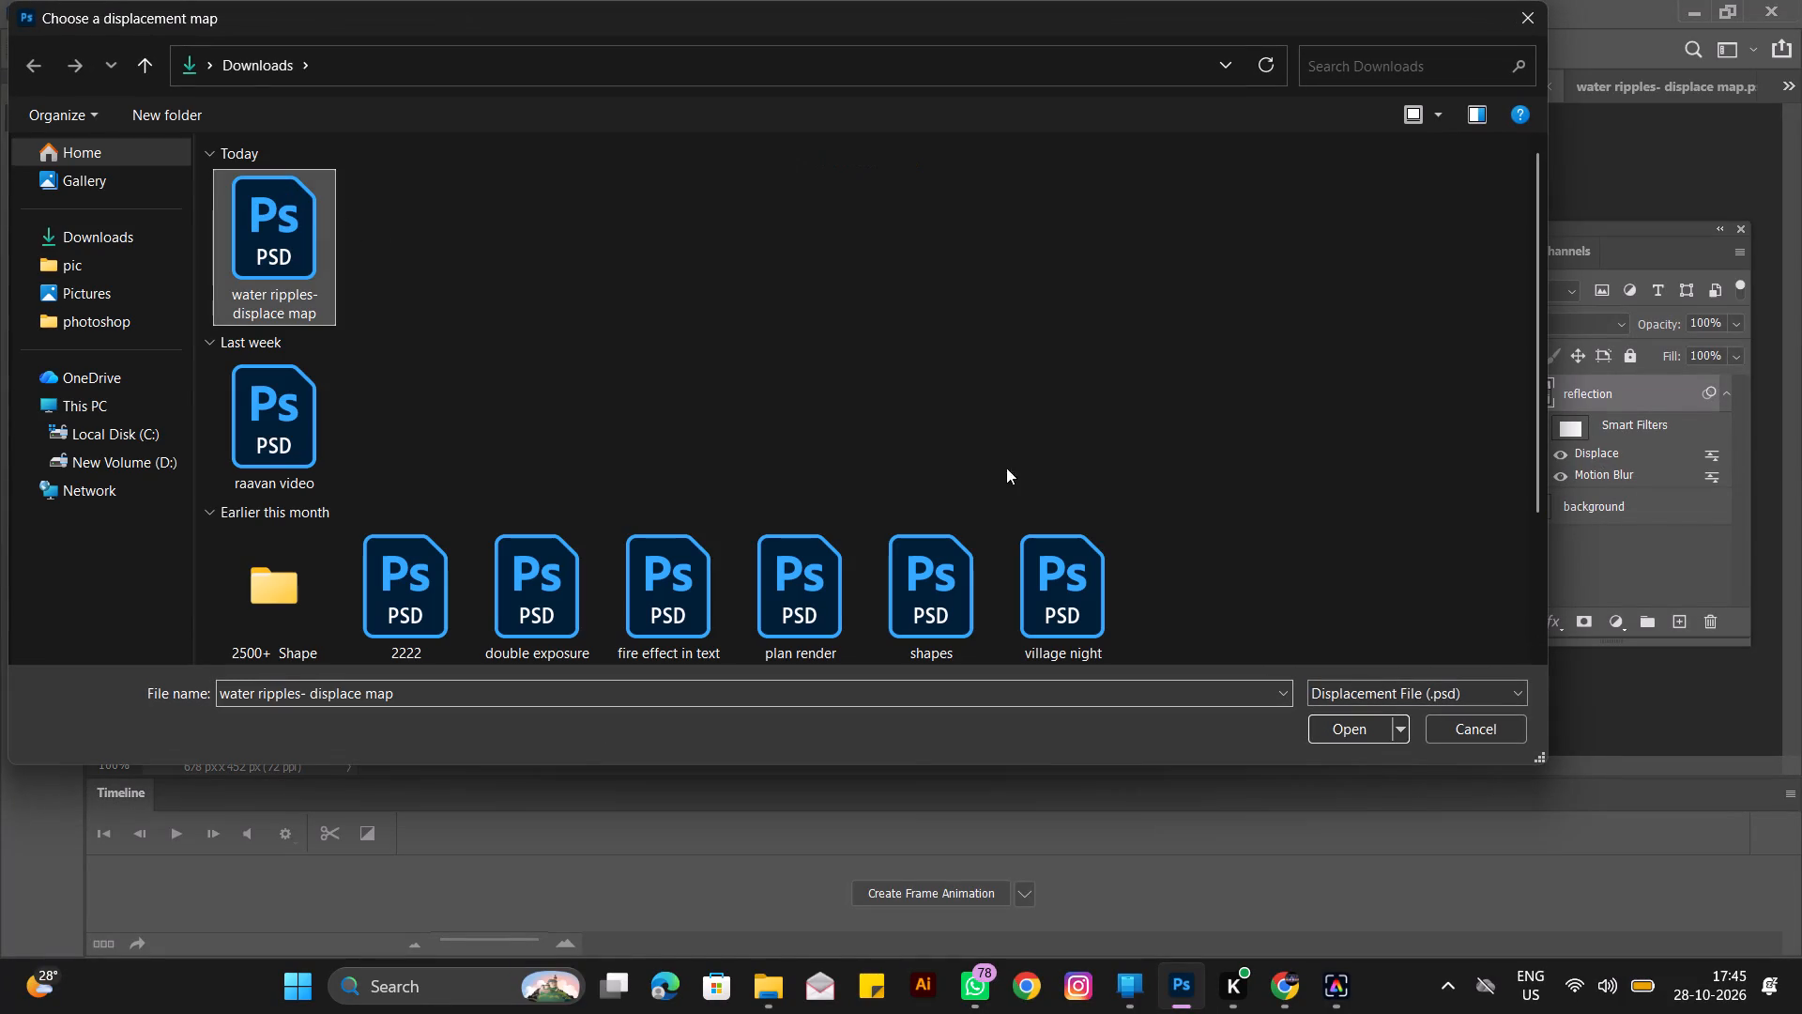
pyautogui.click(1331, 736)
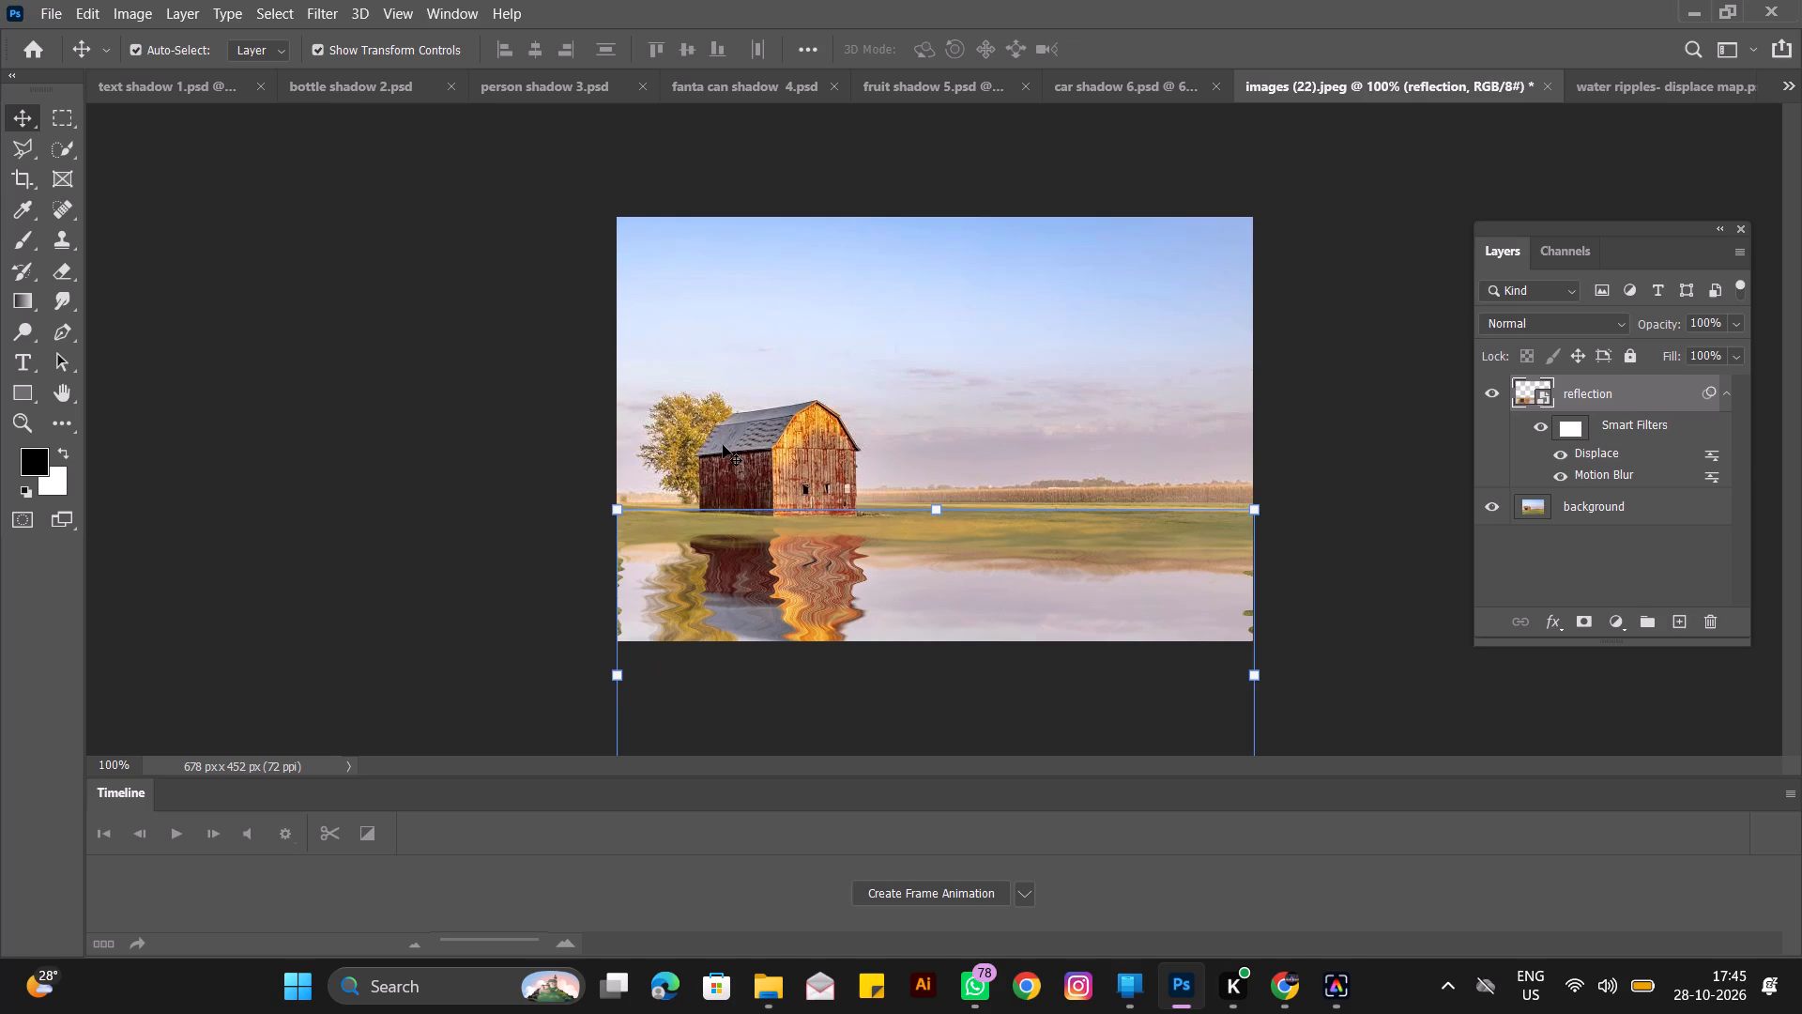
# Set the reflection's Displace vertical scale to 10, reapply the "water ripples- displace map" file, and deselect the layer.
pyautogui.hotkey('ctrl', '+')
pyautogui.scroll(-2, 711, 422)
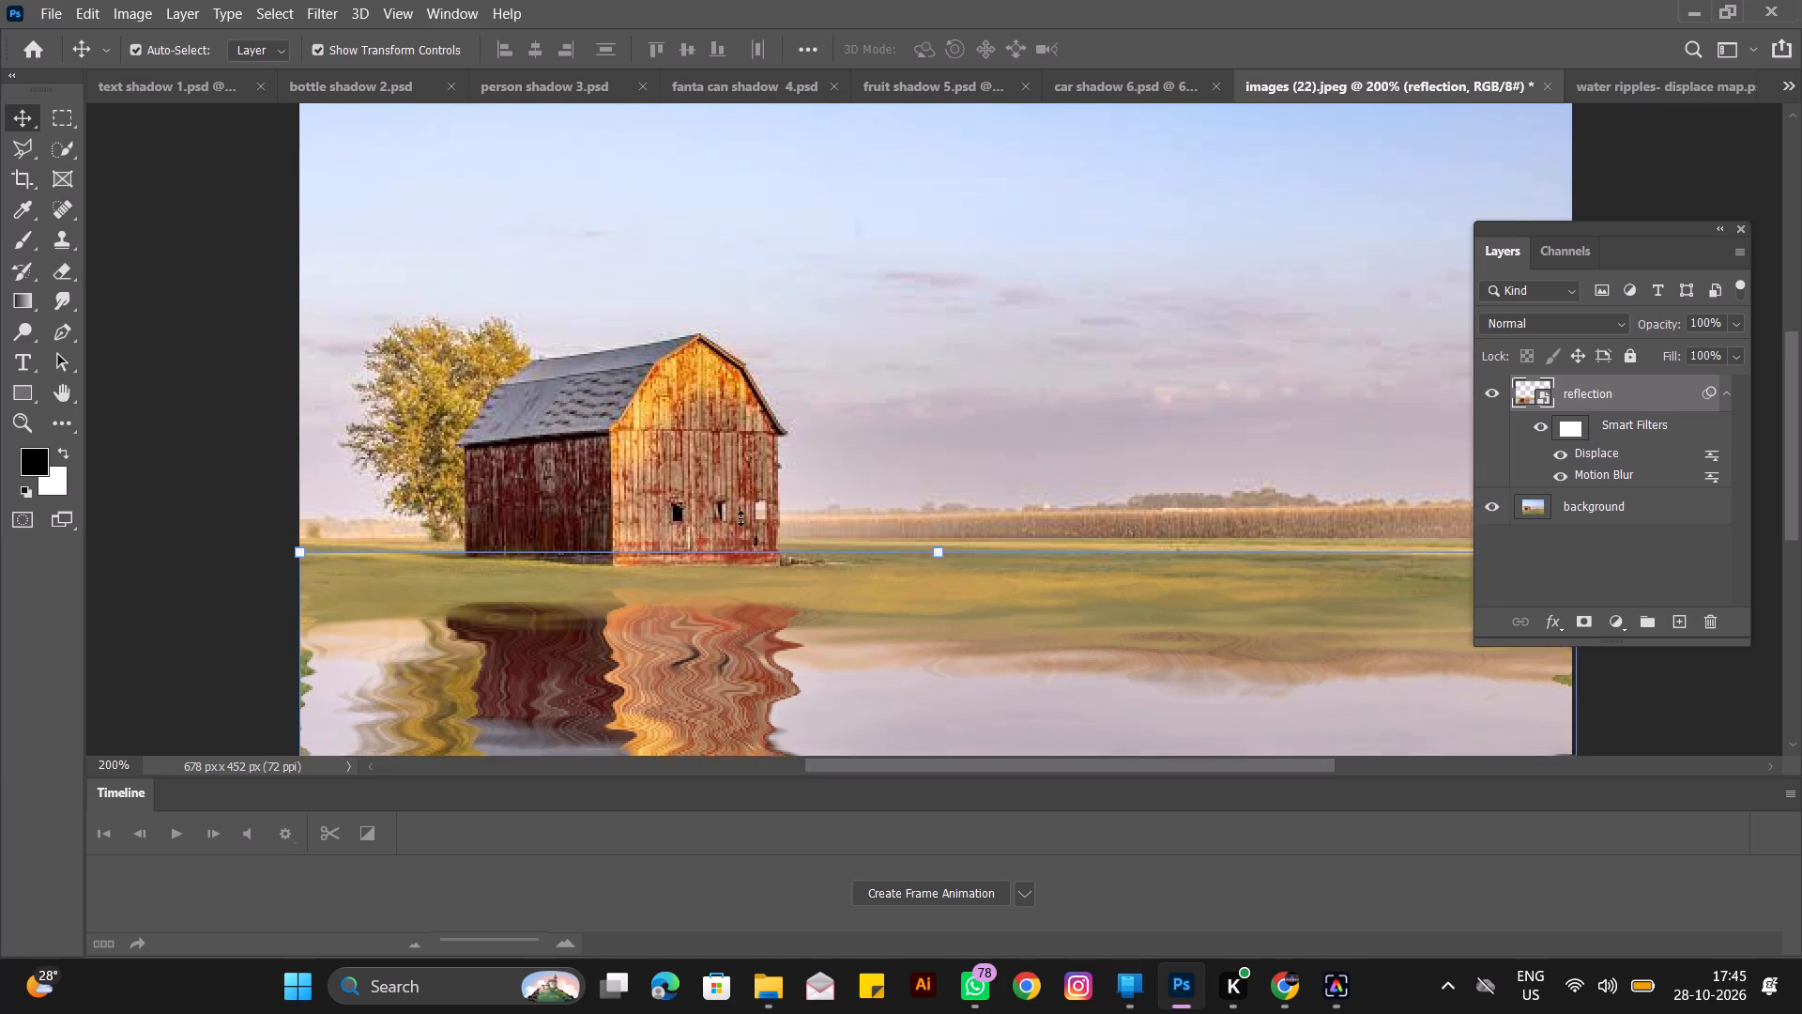
pyautogui.scroll(-6, 741, 518)
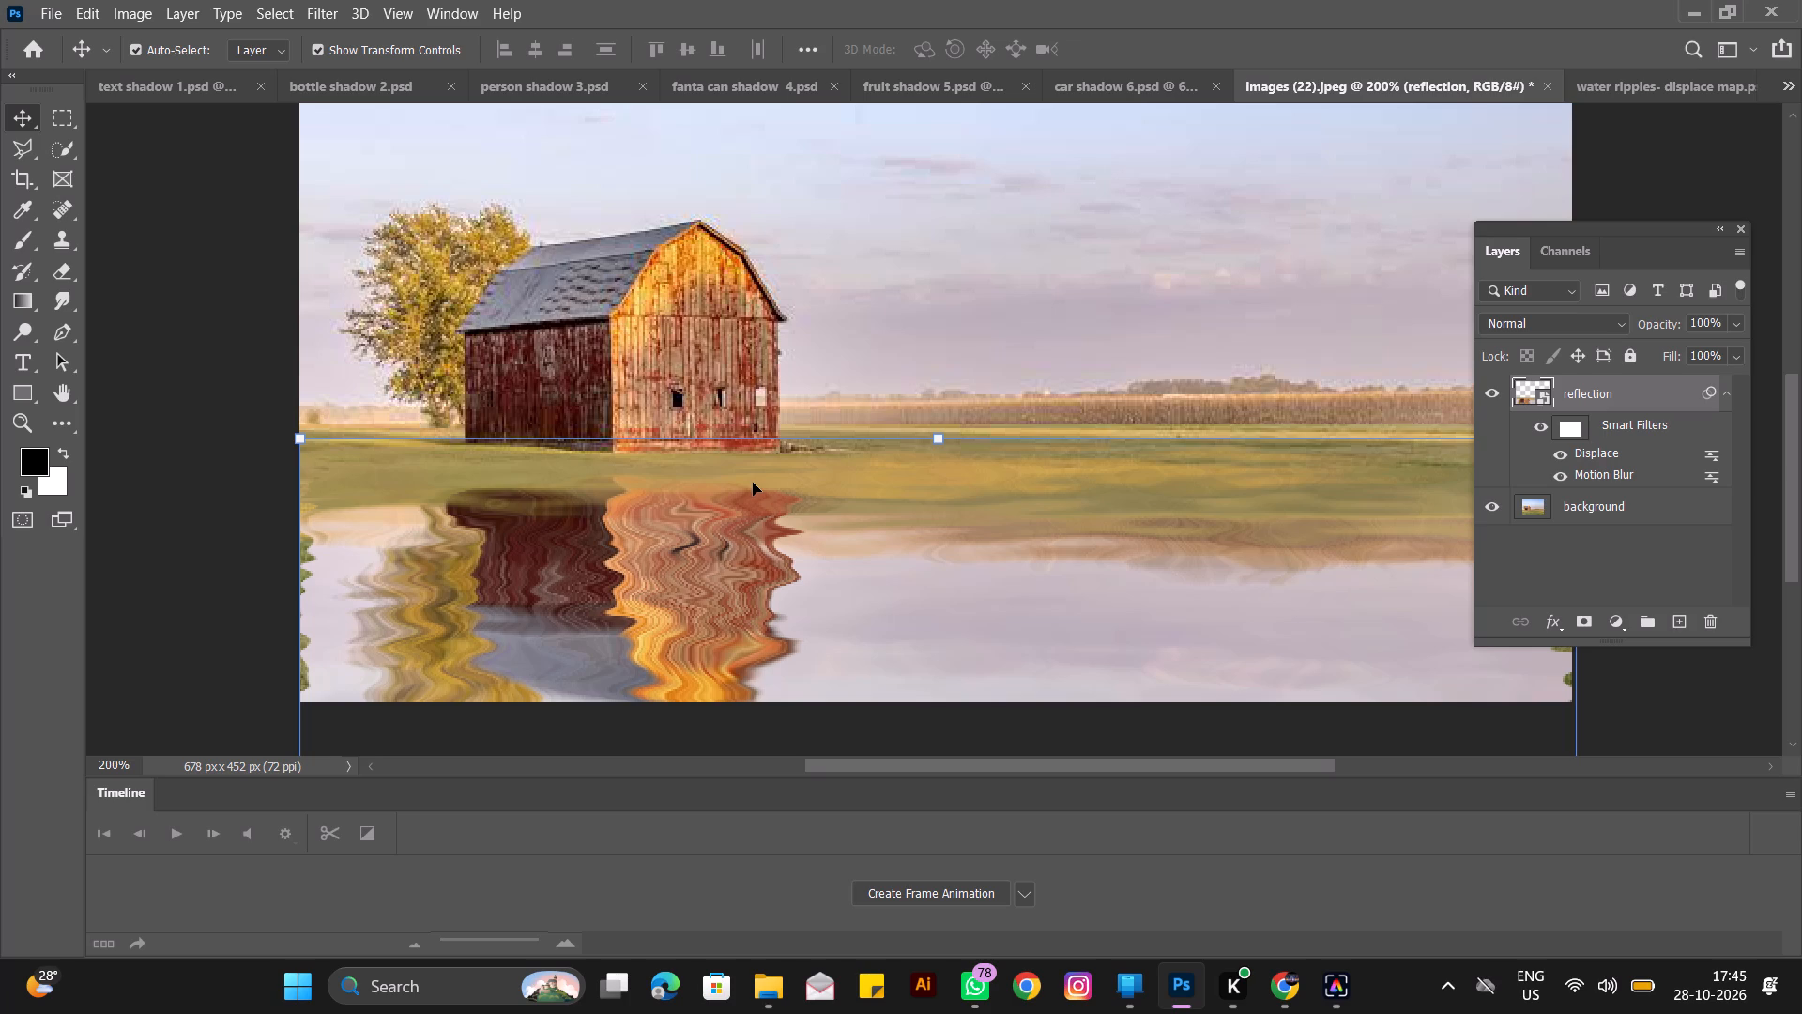
pyautogui.click(1604, 448)
pyautogui.doubleClick(1604, 448)
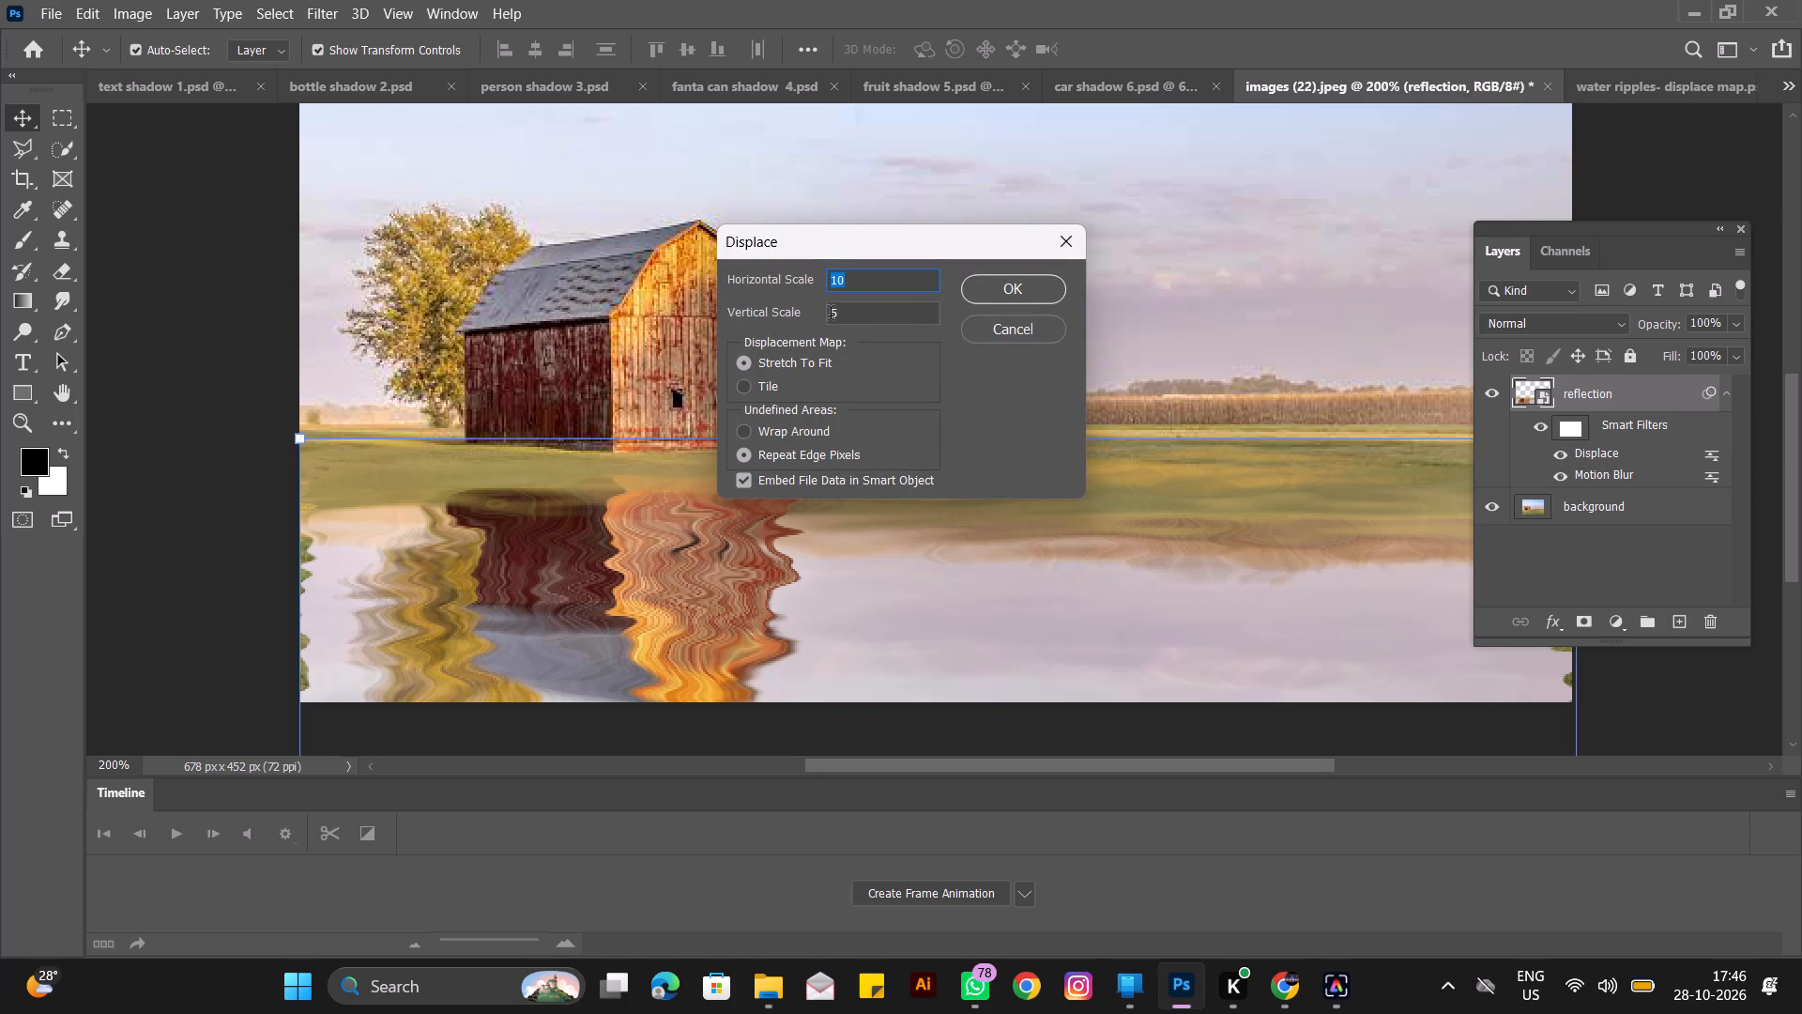
pyautogui.moveTo(841, 315); pyautogui.dragTo(824, 315)
pyautogui.write('10')
pyautogui.click(1001, 286)
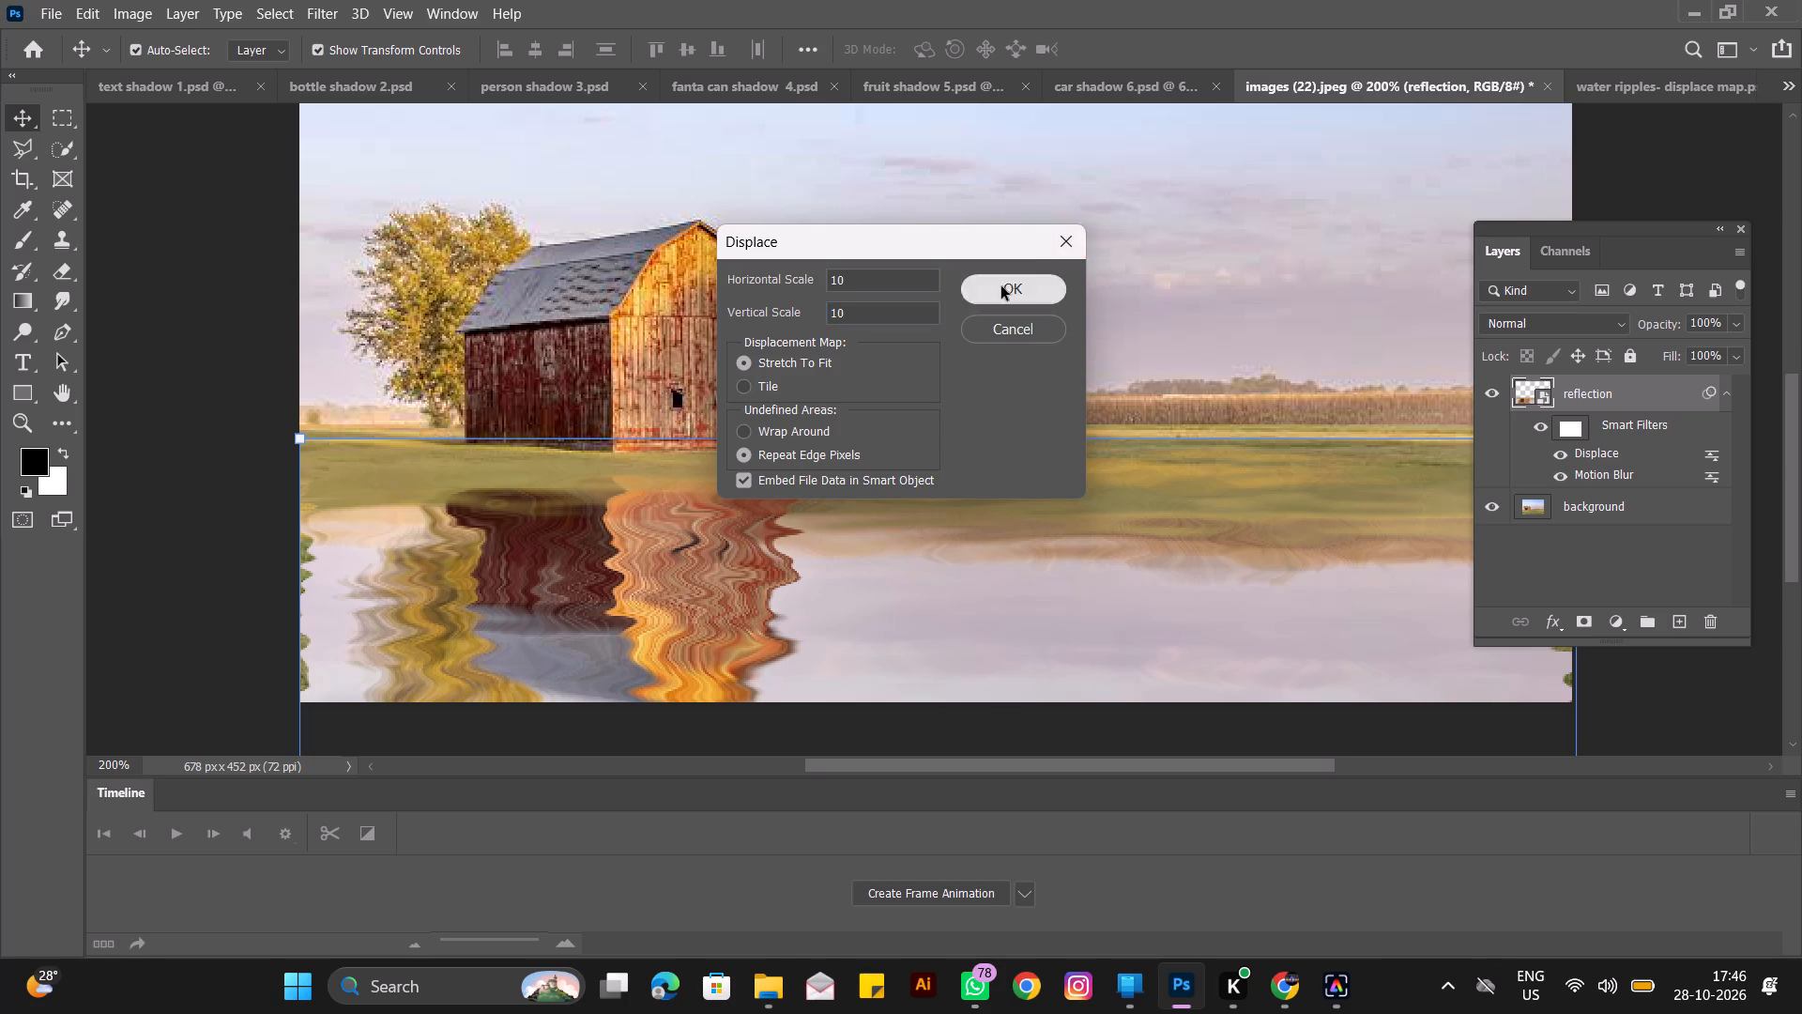
pyautogui.click(295, 232)
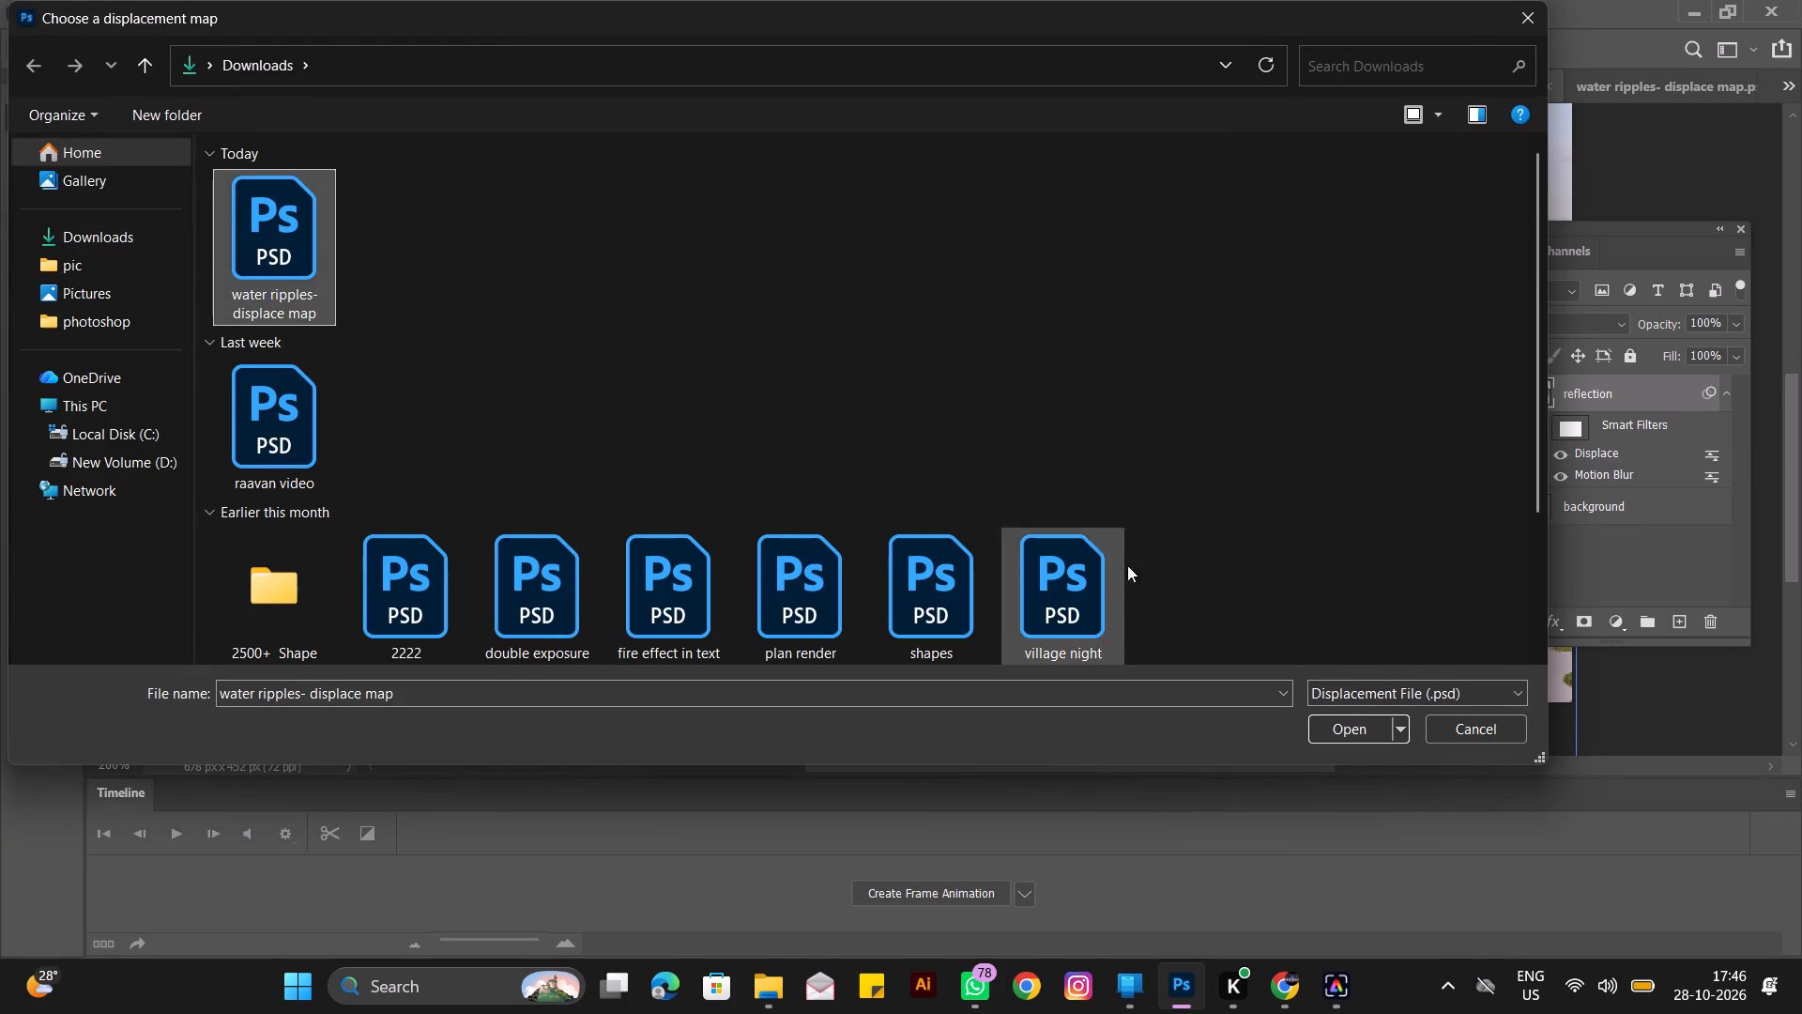
pyautogui.click(1343, 721)
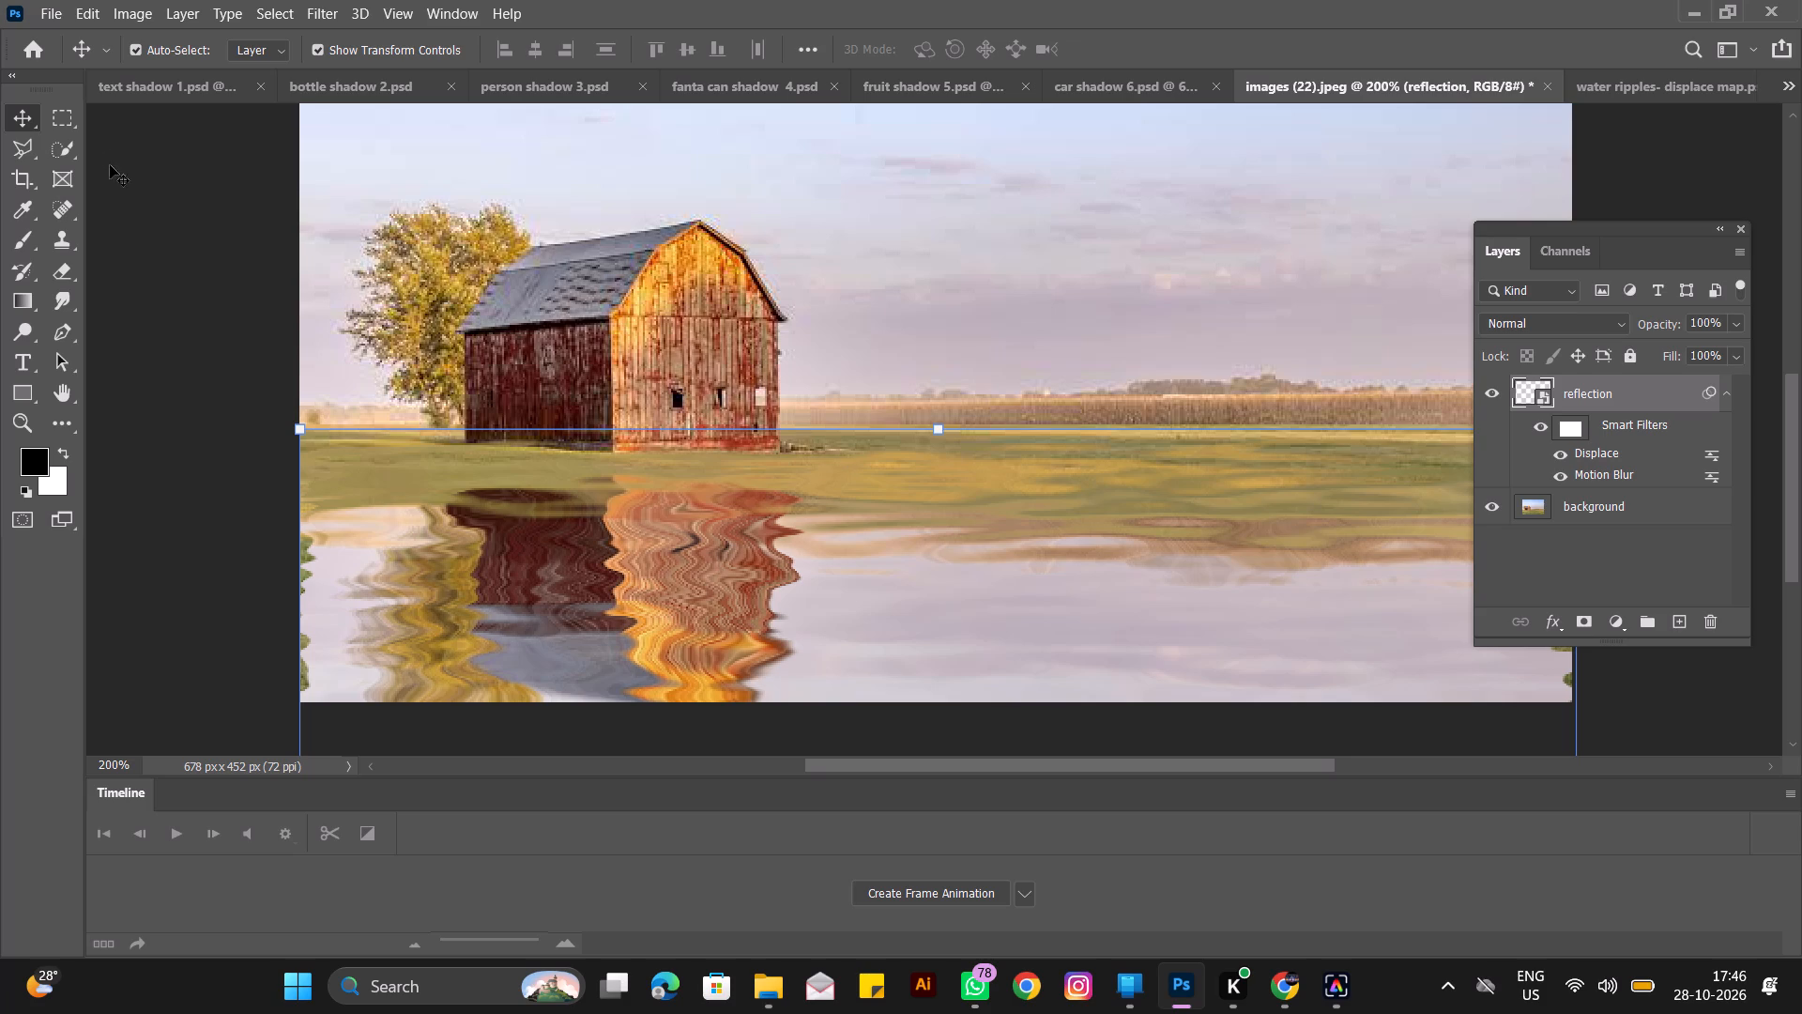
pyautogui.click(129, 182)
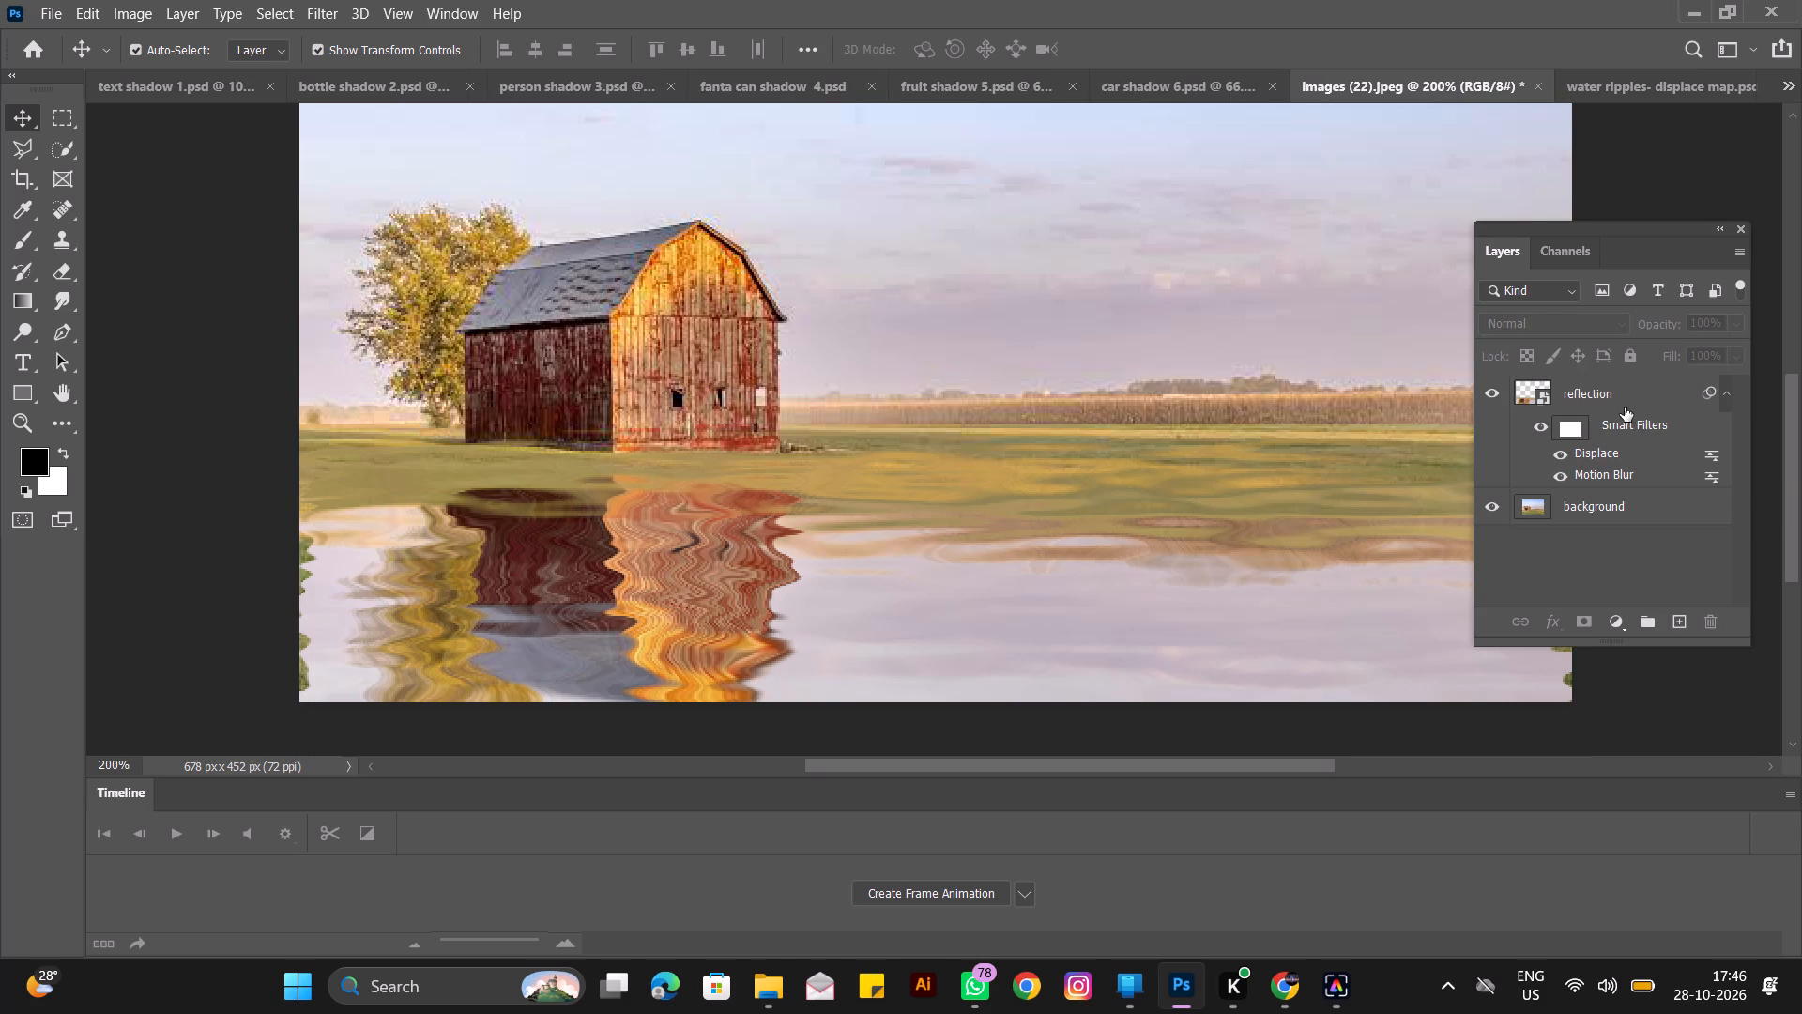
# Select the reflection layer for further adjustment.
pyautogui.click(1622, 398)
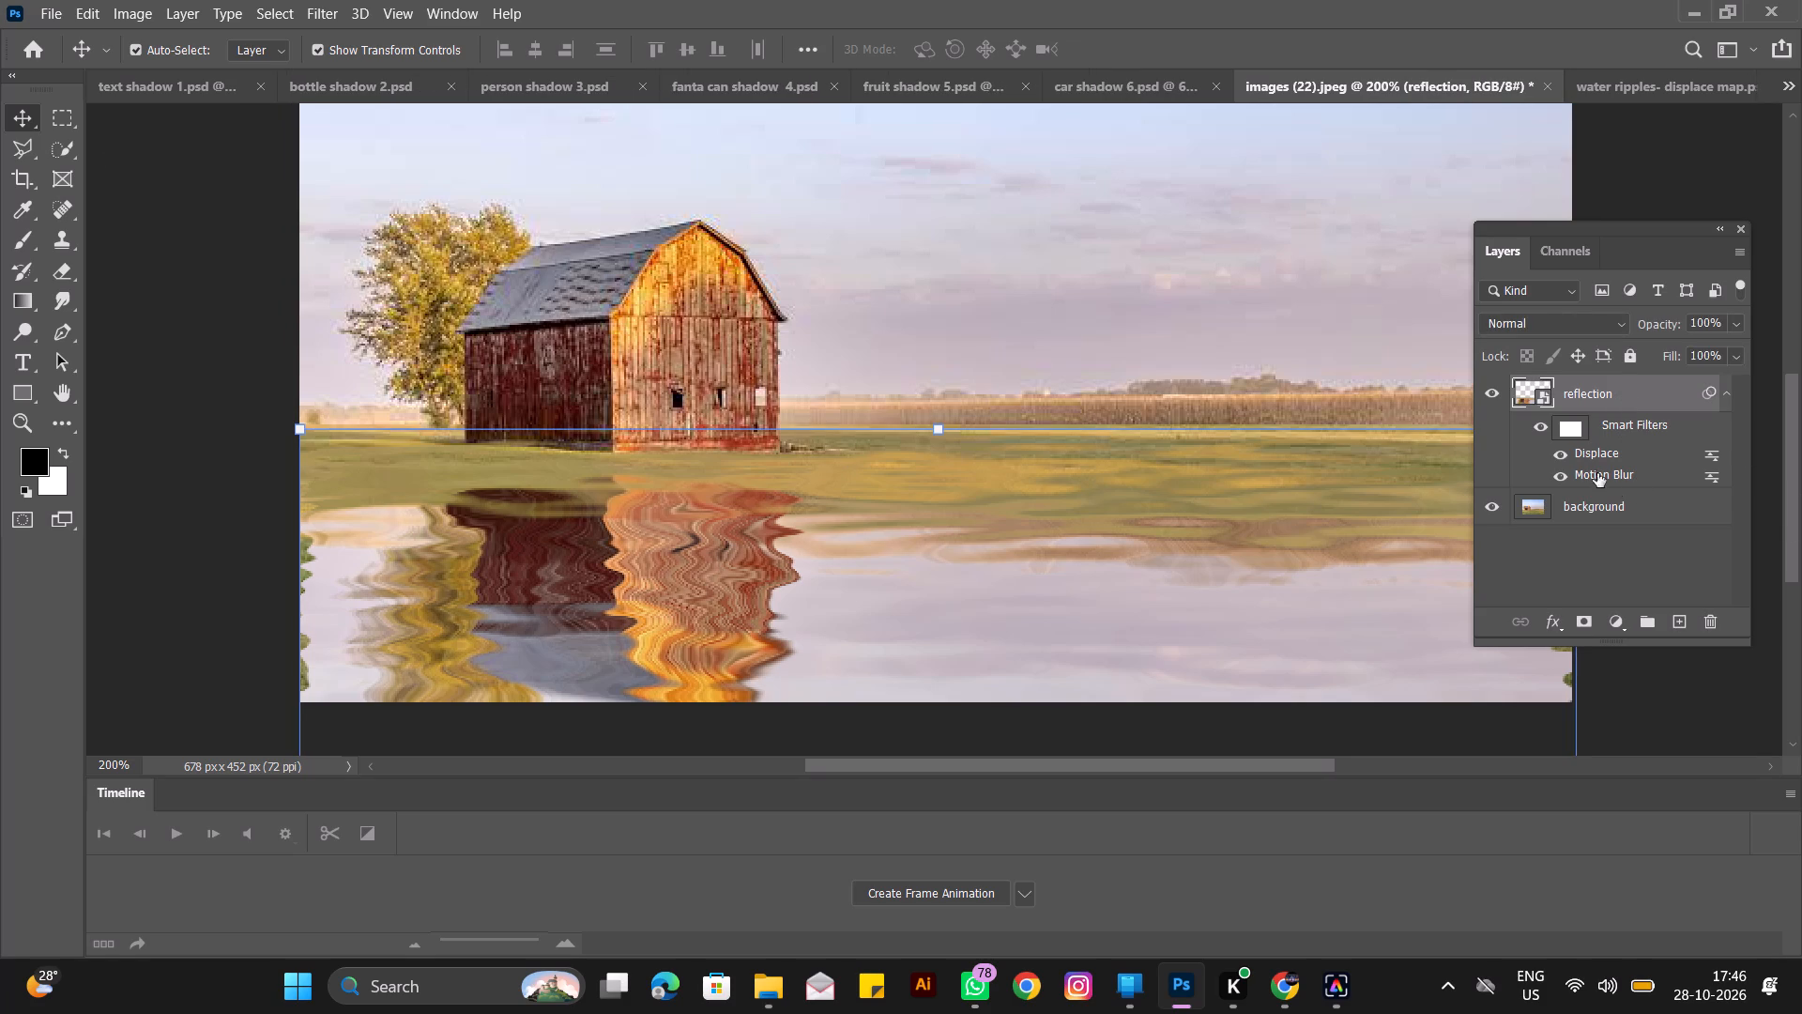
pyautogui.click(188, 240)
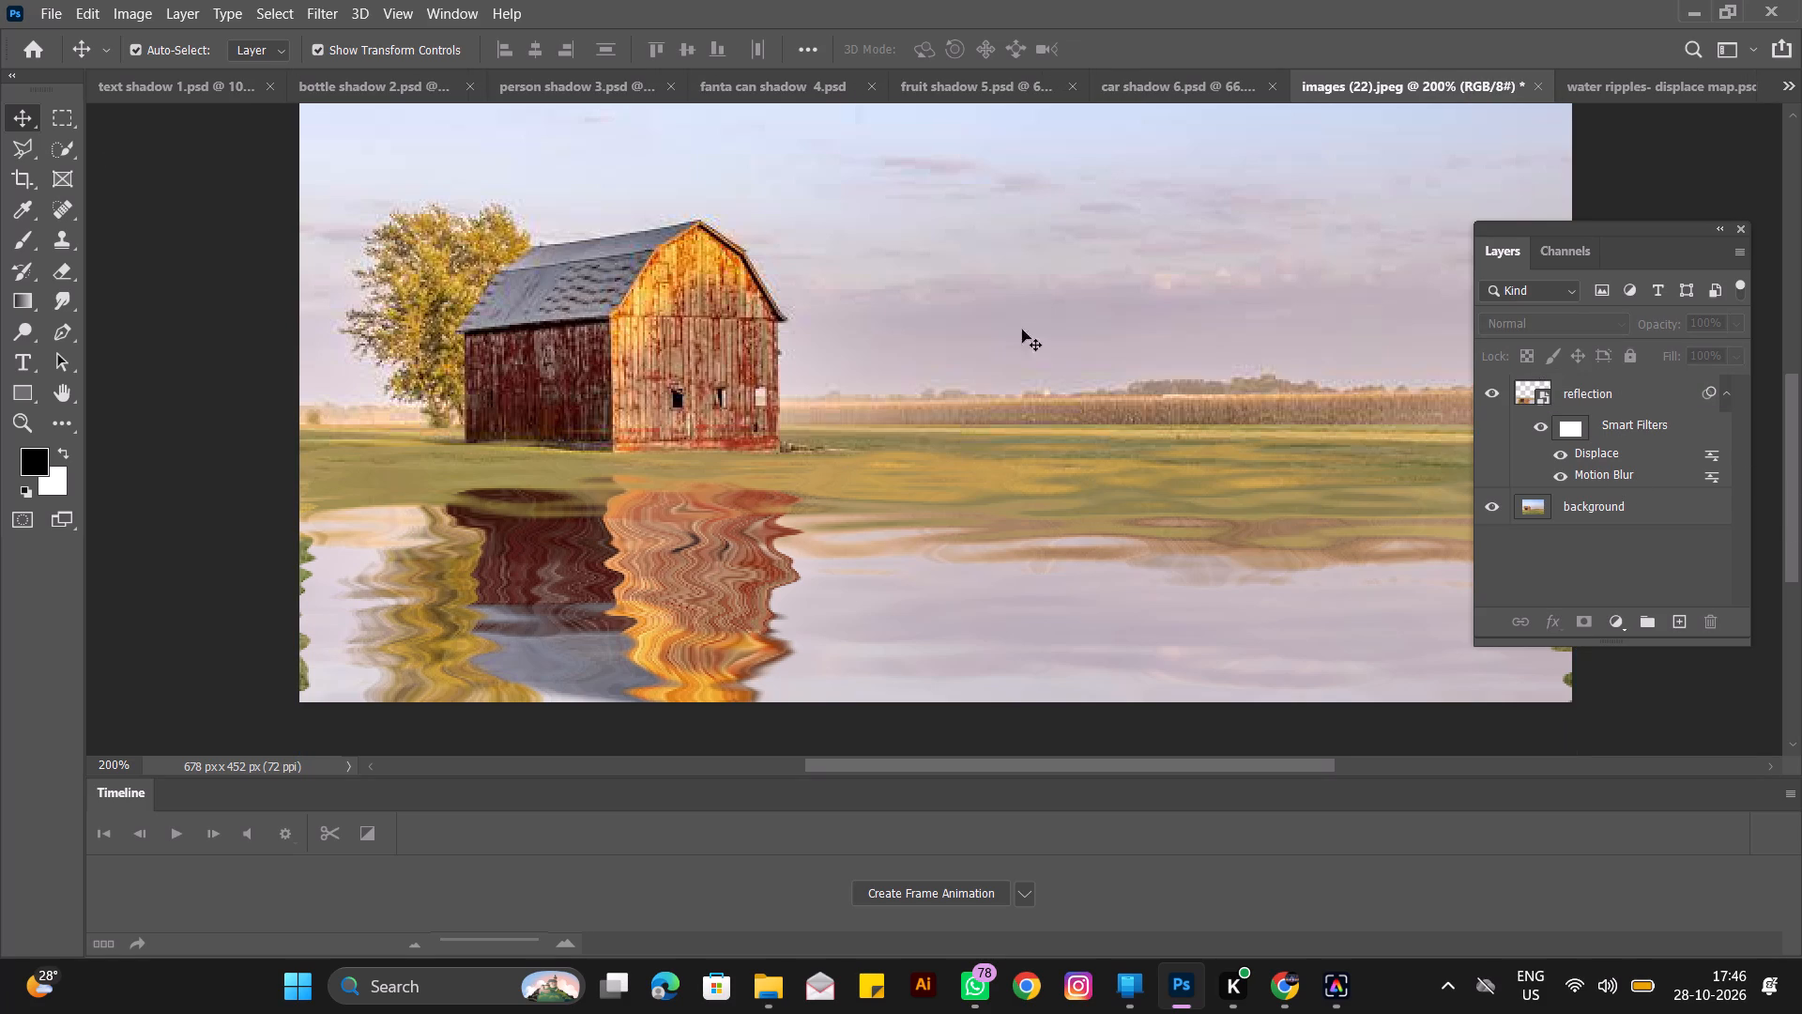
pyautogui.click(1586, 395)
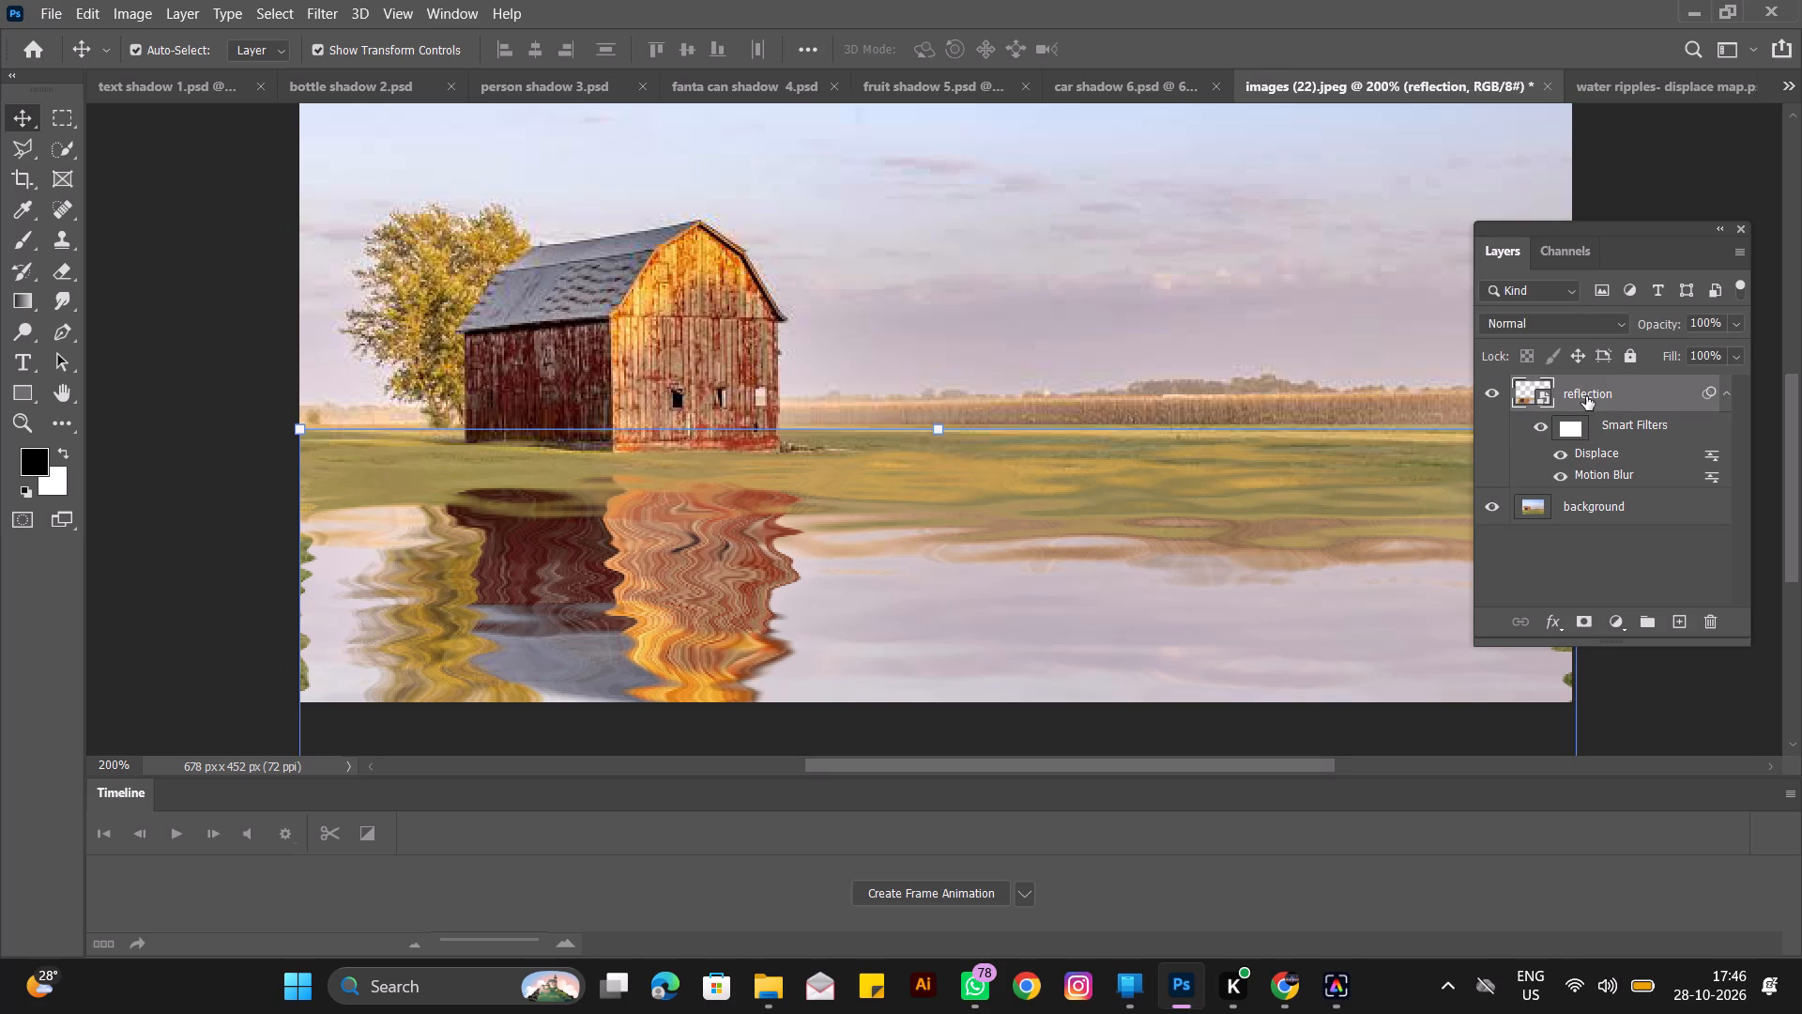
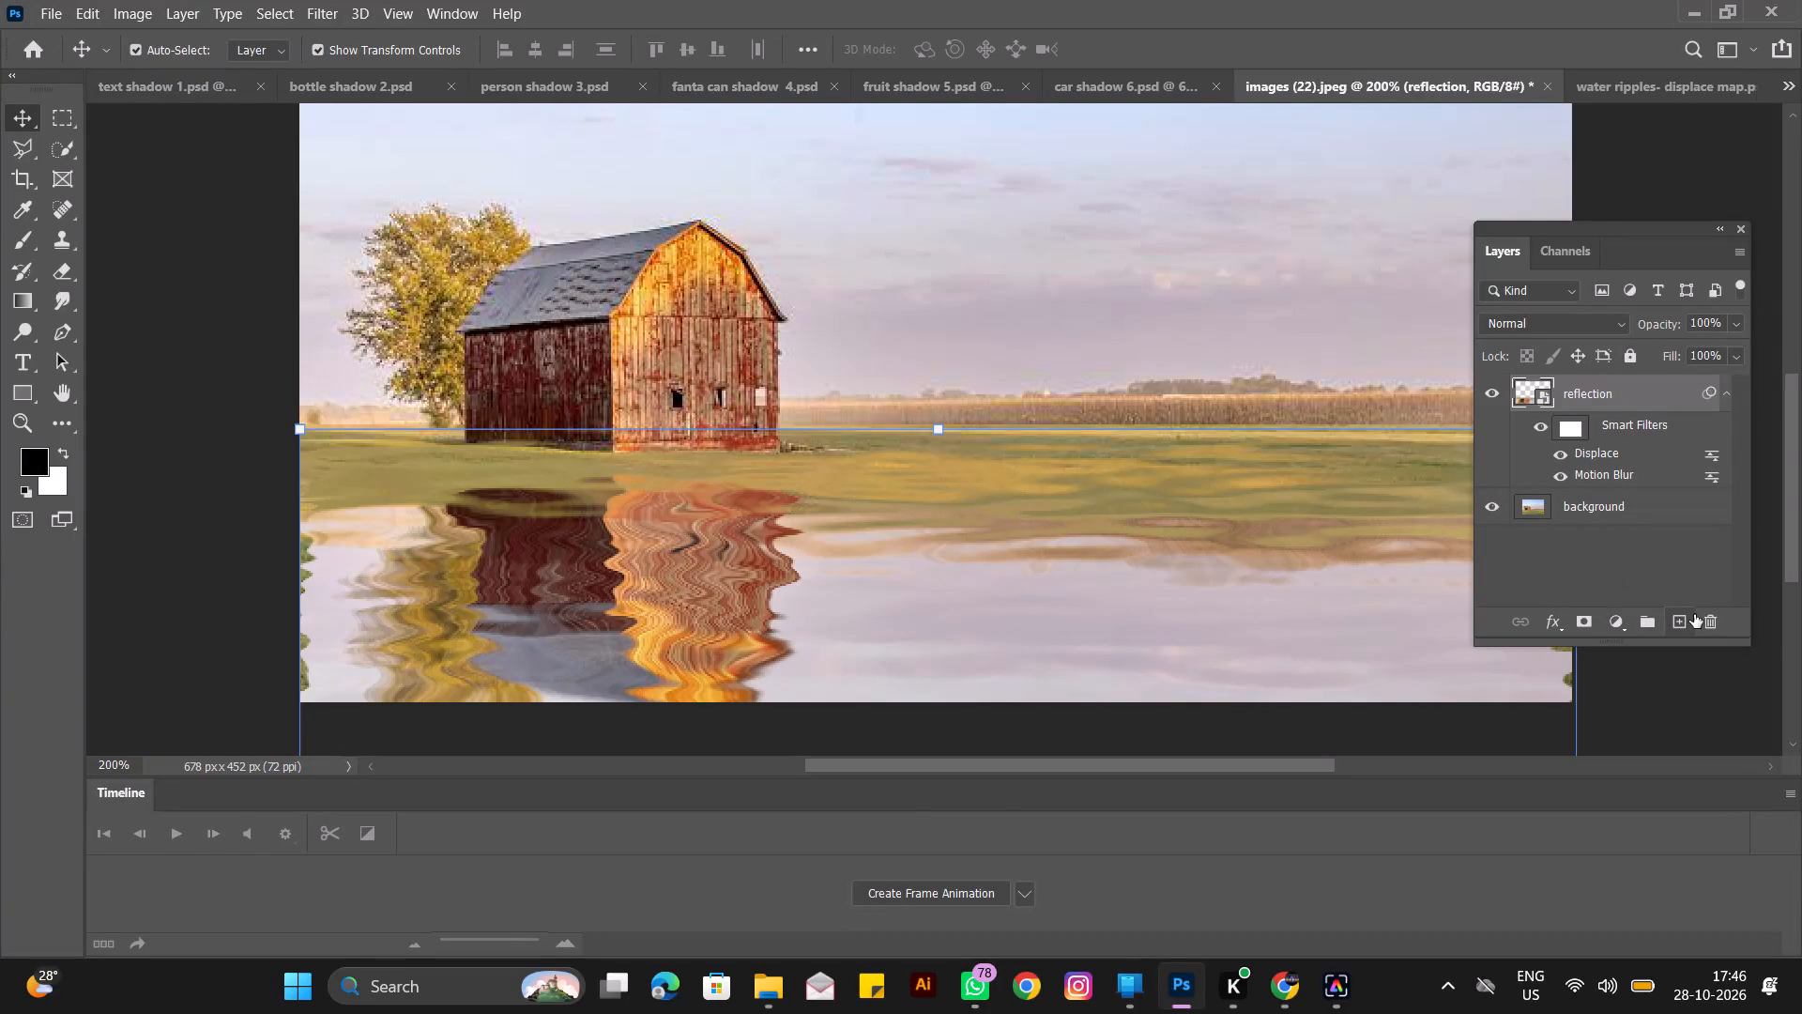
# Create a new empty layer above the reflection layer.
pyautogui.click(1683, 617)
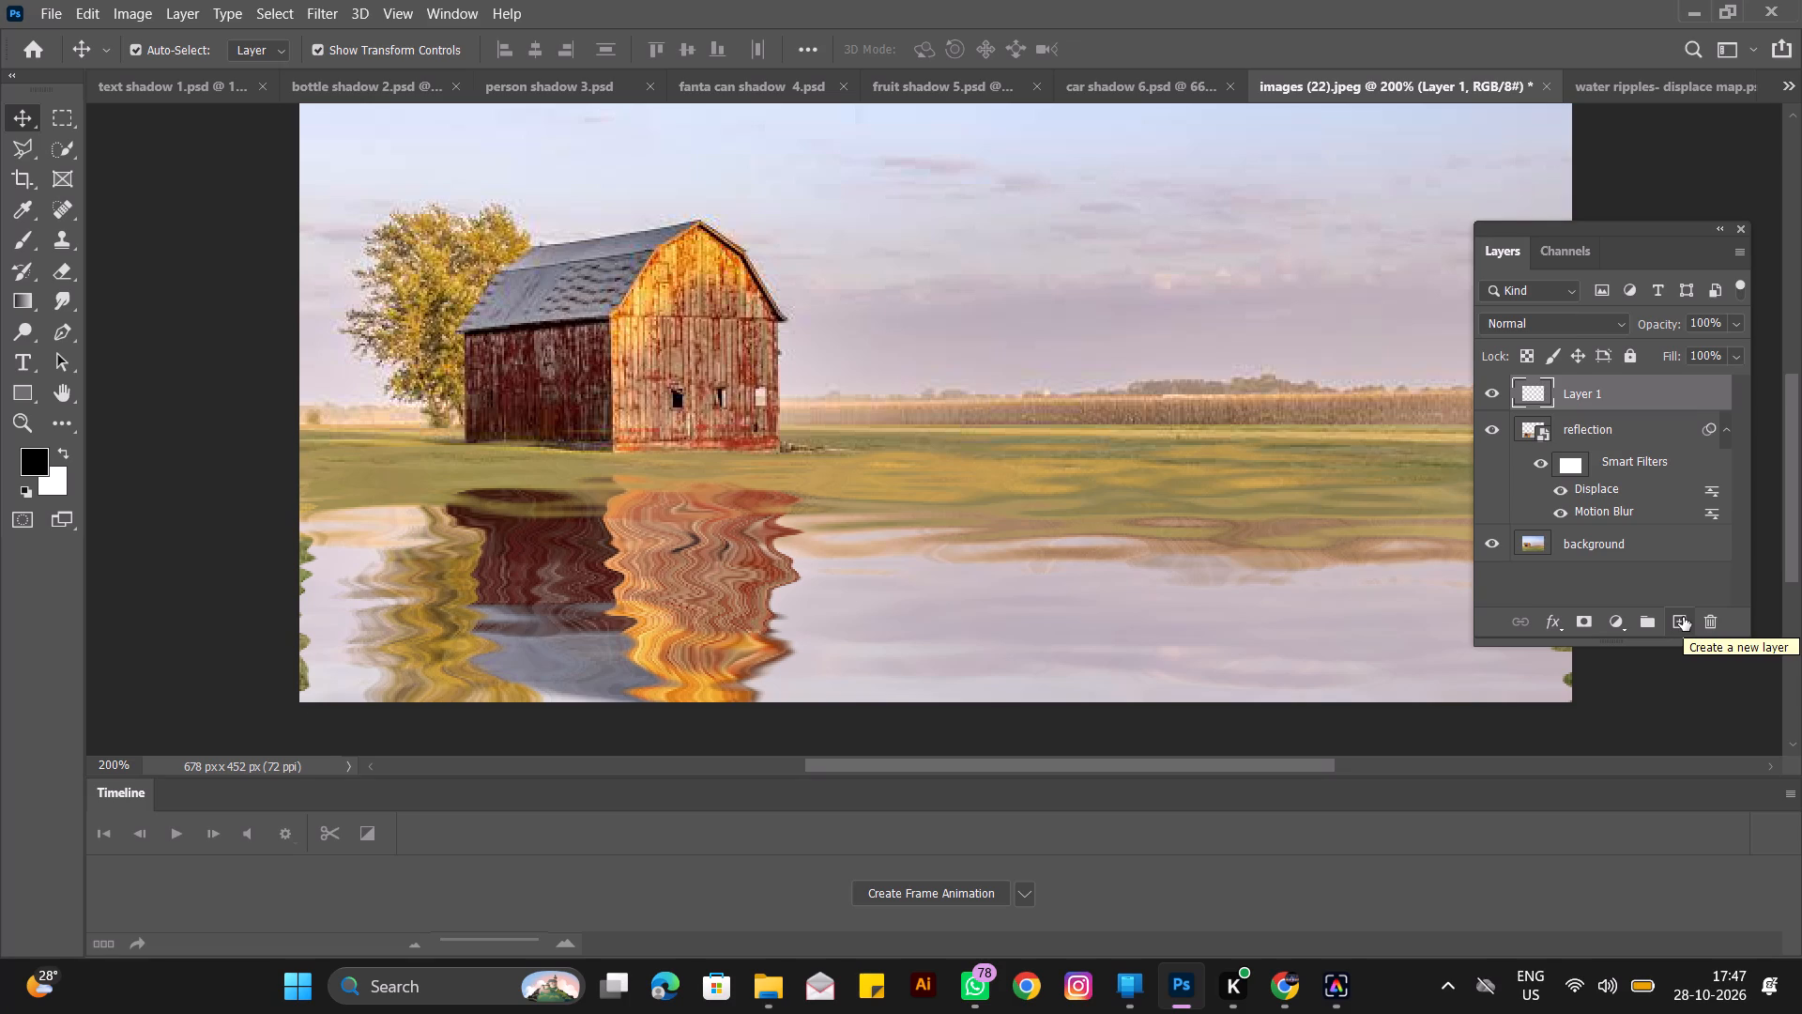
# Set up the Gradient tool with the Reflected Gradient style for the new layer.
pyautogui.click(34, 295)
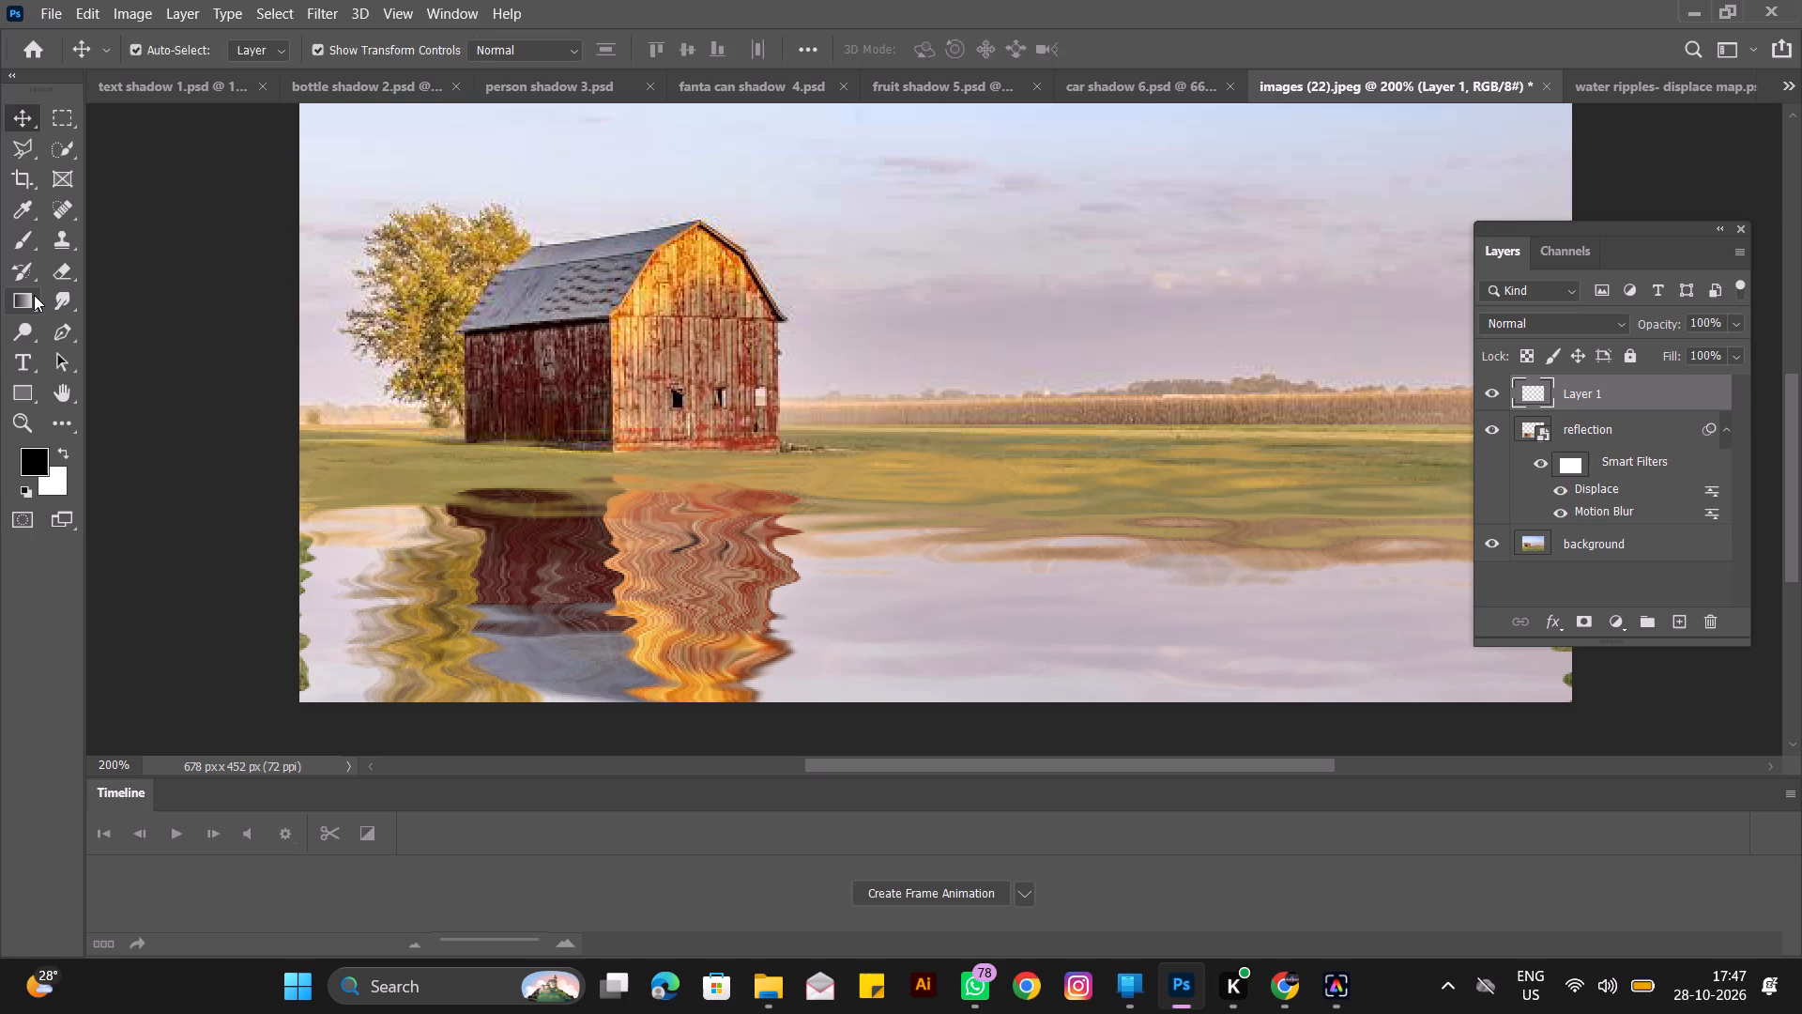
pyautogui.click(366, 39)
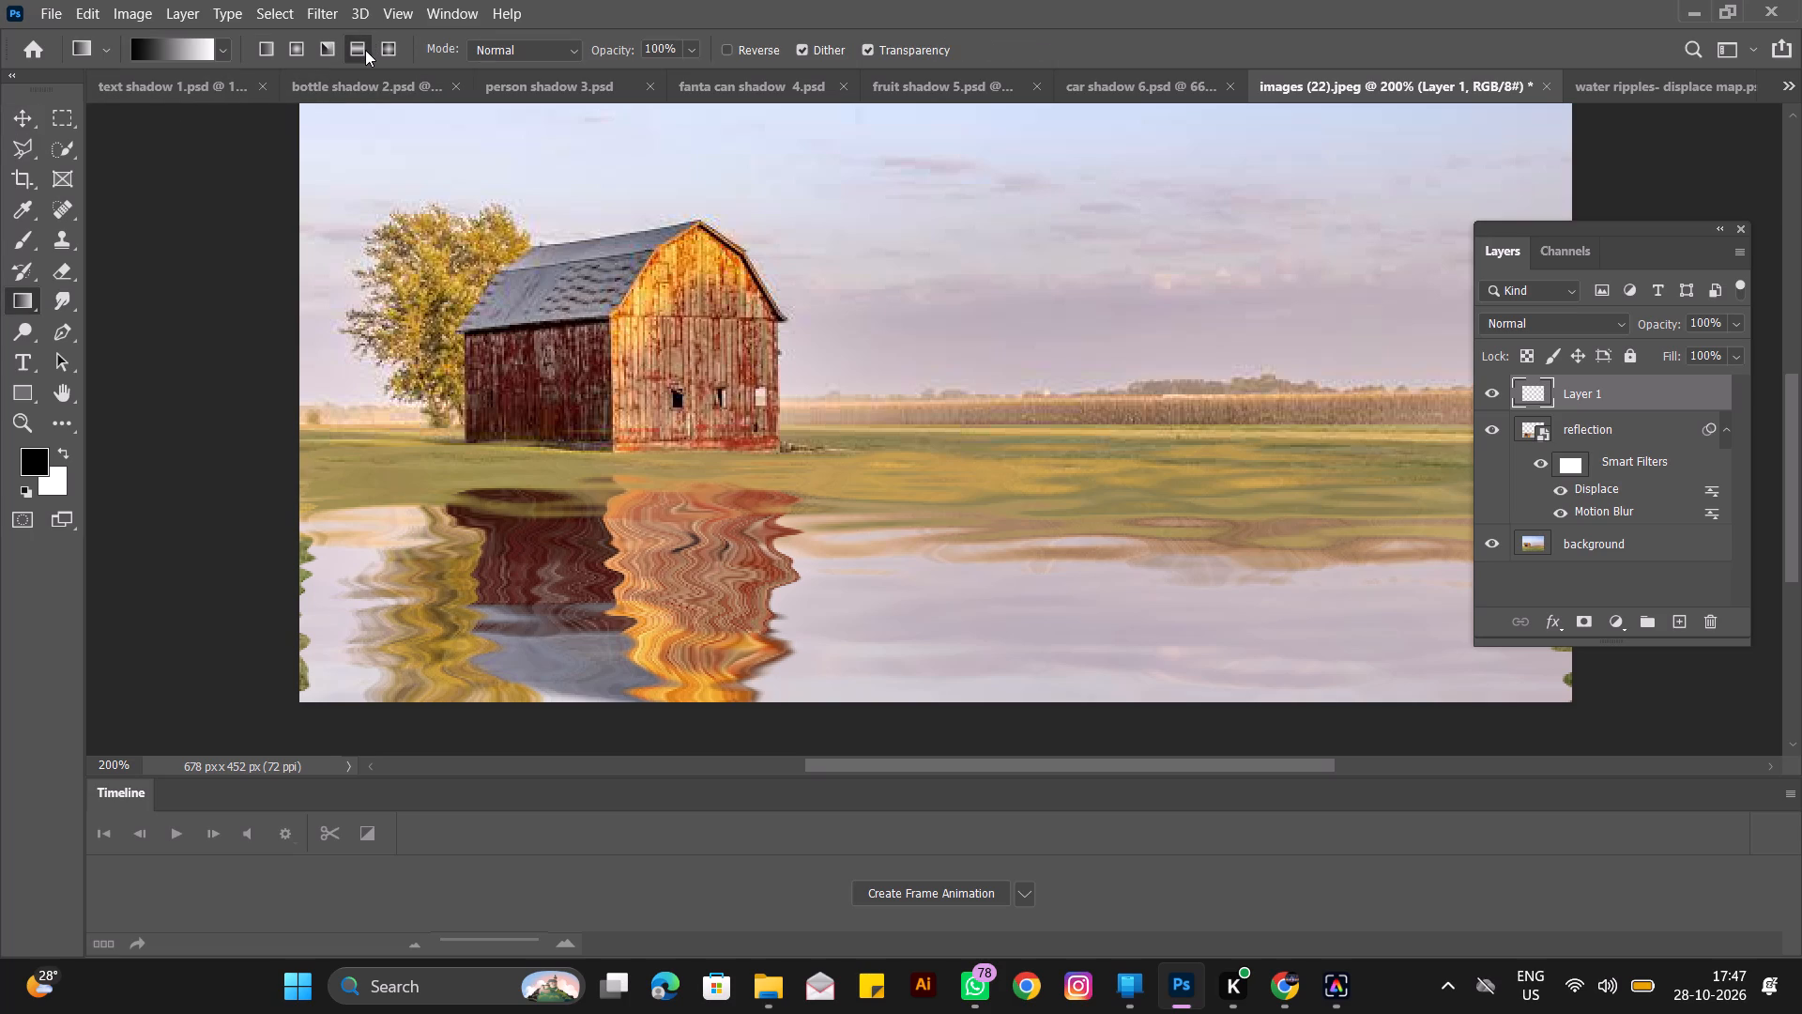
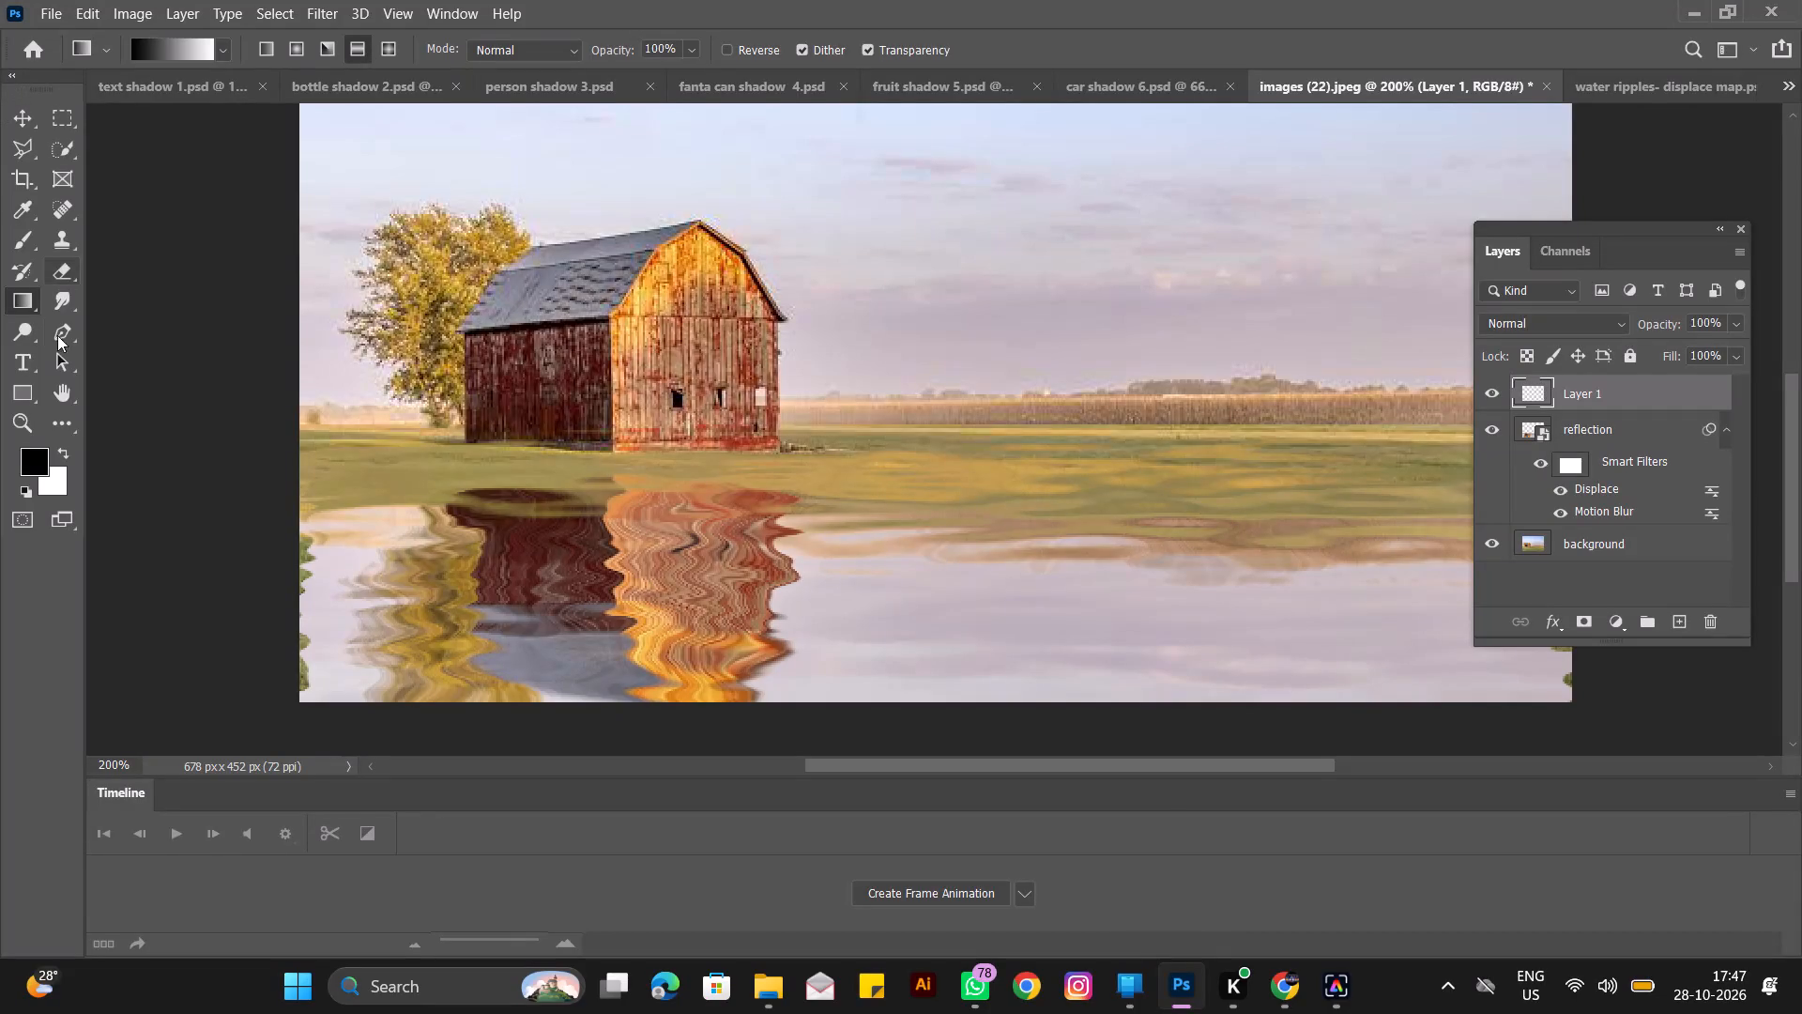
# Draw a narrow white-to-black reflected gradient along the shoreline just below the barn on Layer 1, and invert its colours.
pyautogui.click(60, 453)
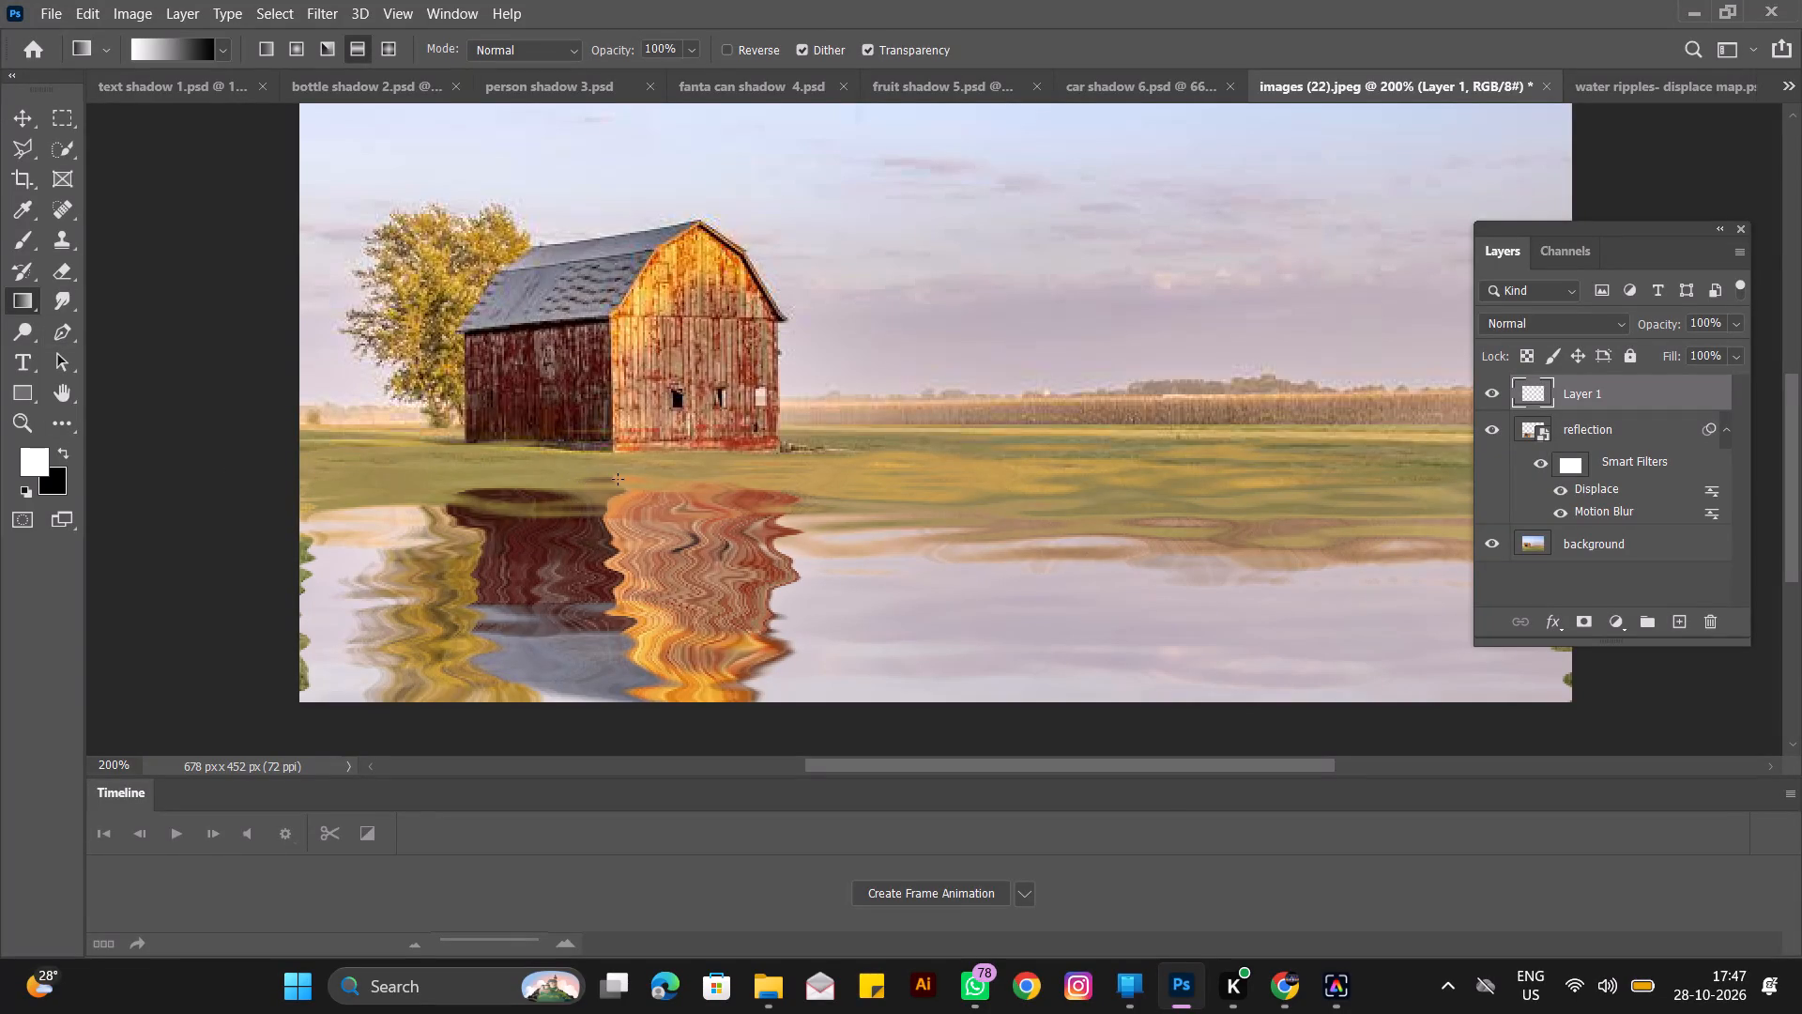
pyautogui.moveTo(611, 475); pyautogui.dragTo(611, 440)
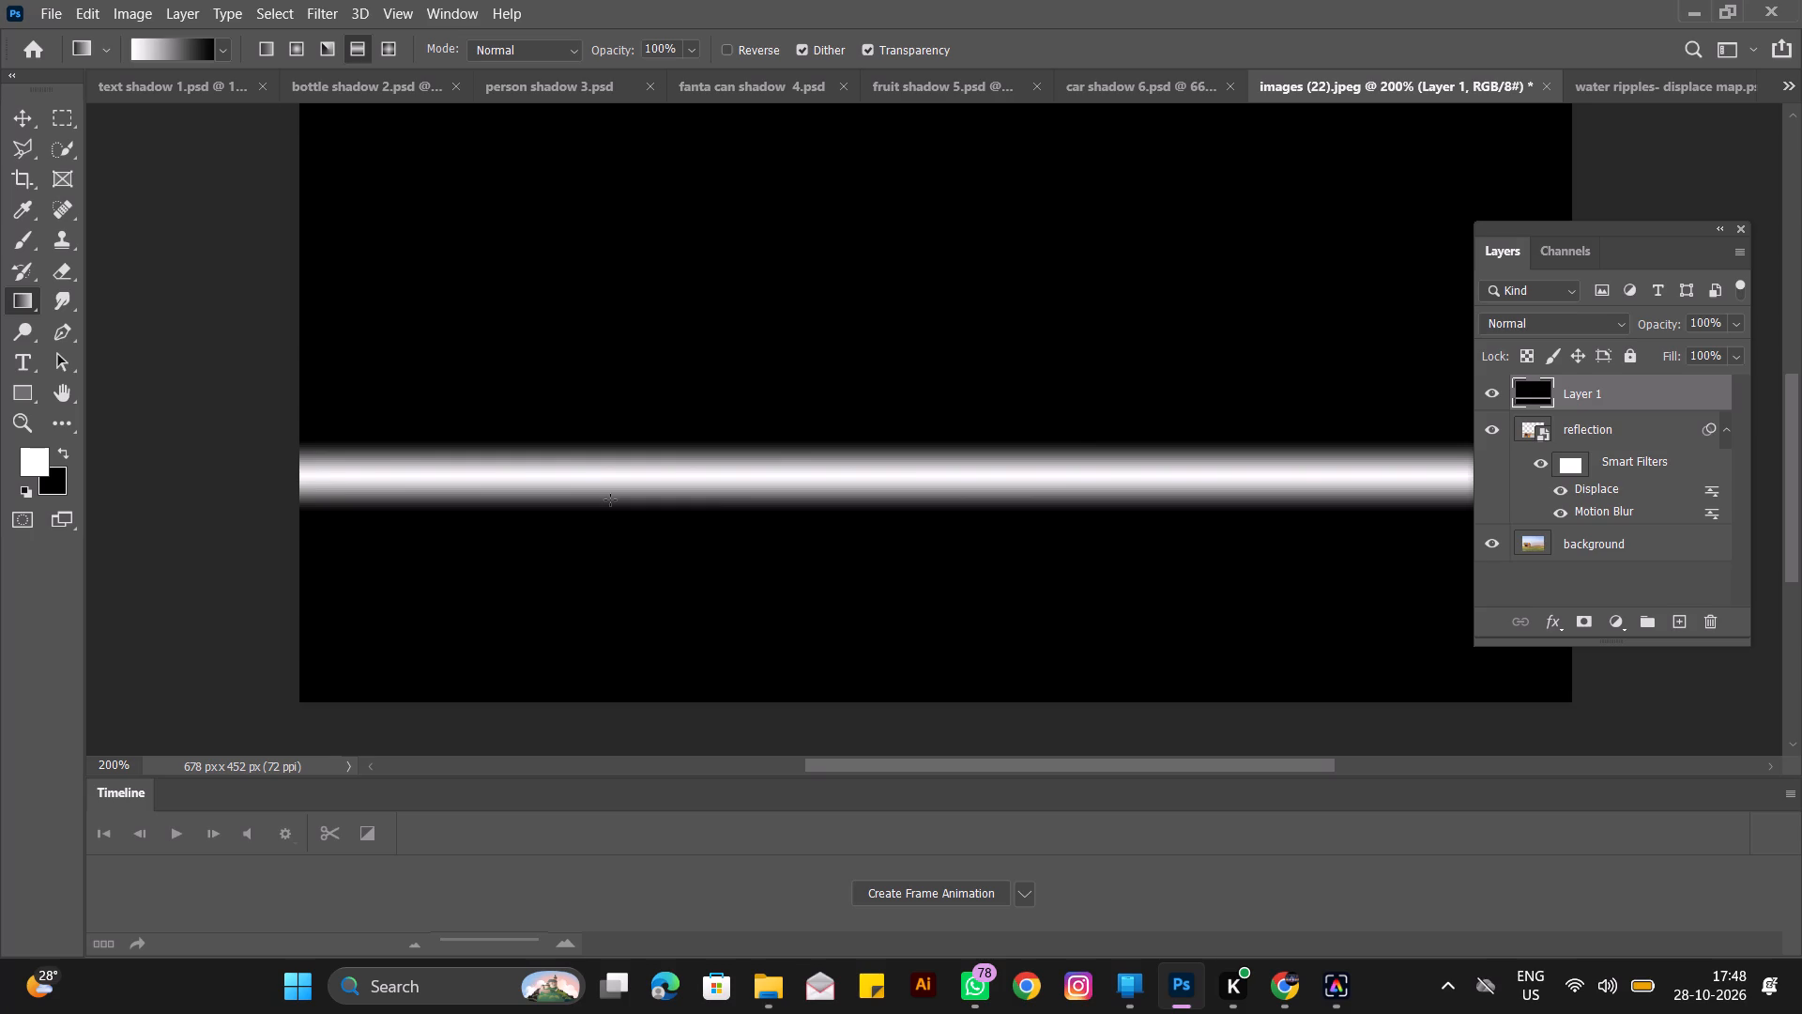
pyautogui.click(151, 16)
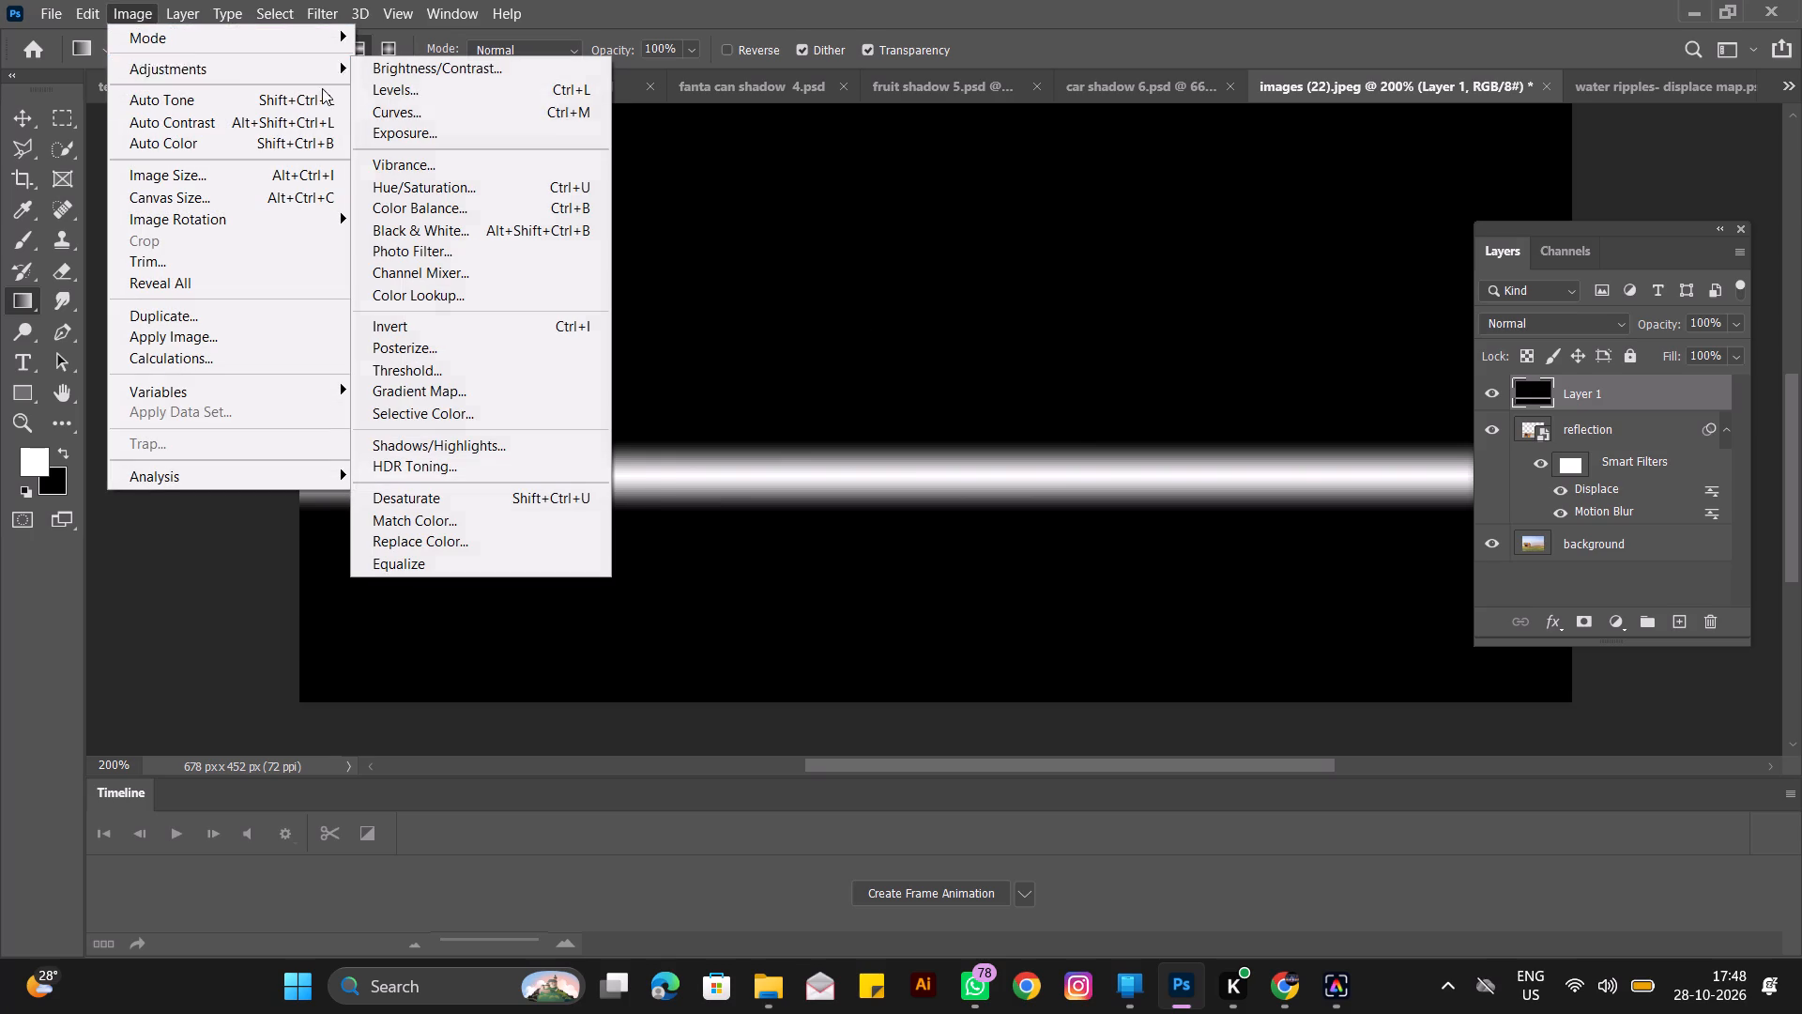
pyautogui.click(495, 318)
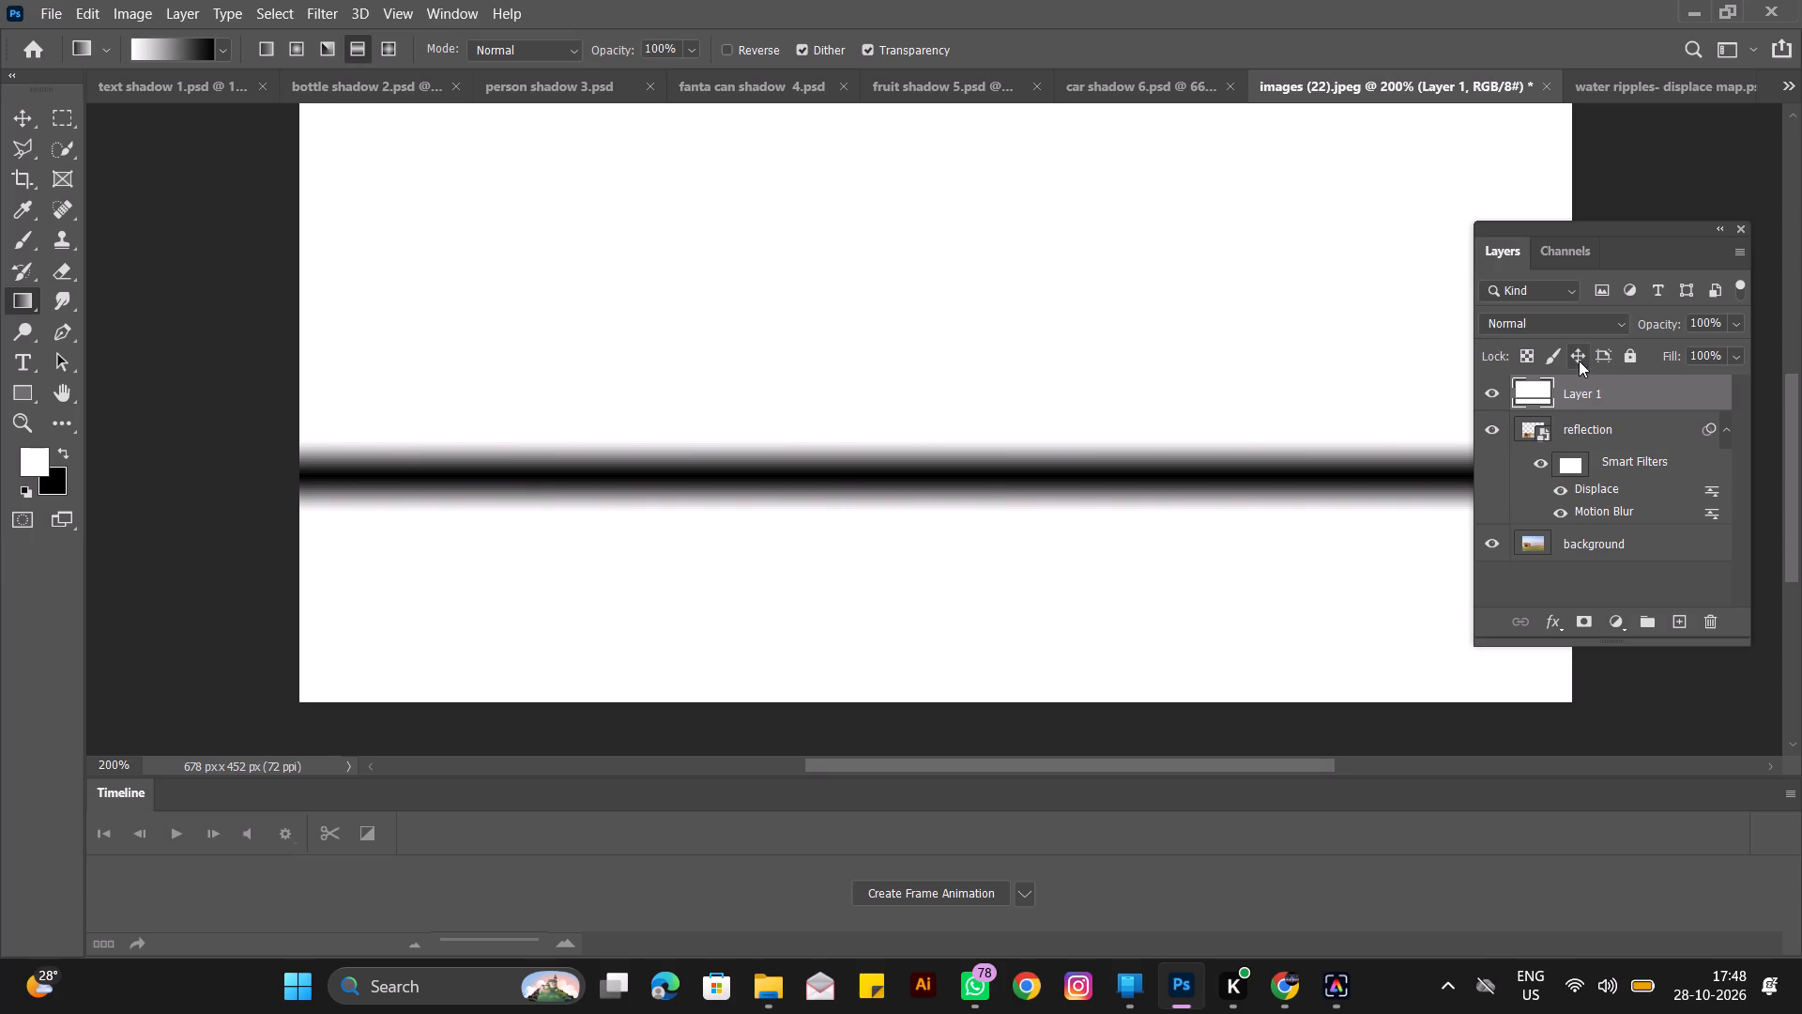
# Set the gradient layer's blend mode to Multiply and its opacity to 20%.
pyautogui.click(1580, 319)
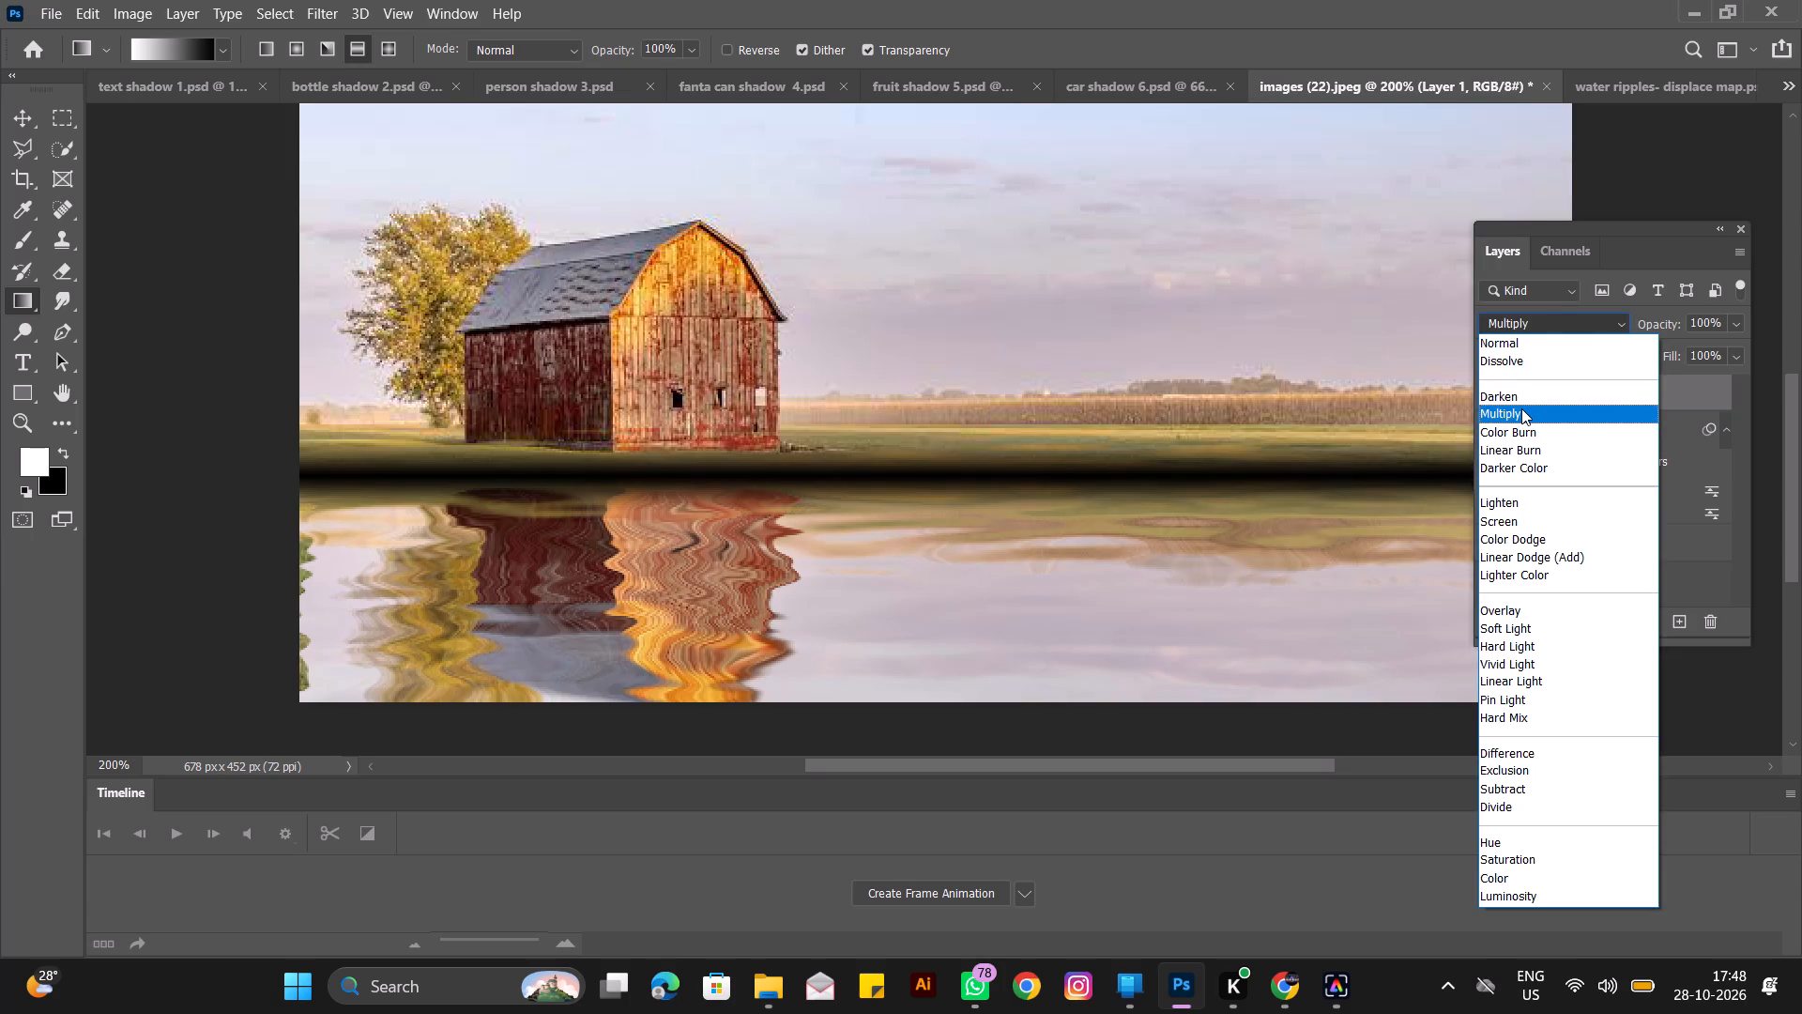
pyautogui.click(1521, 408)
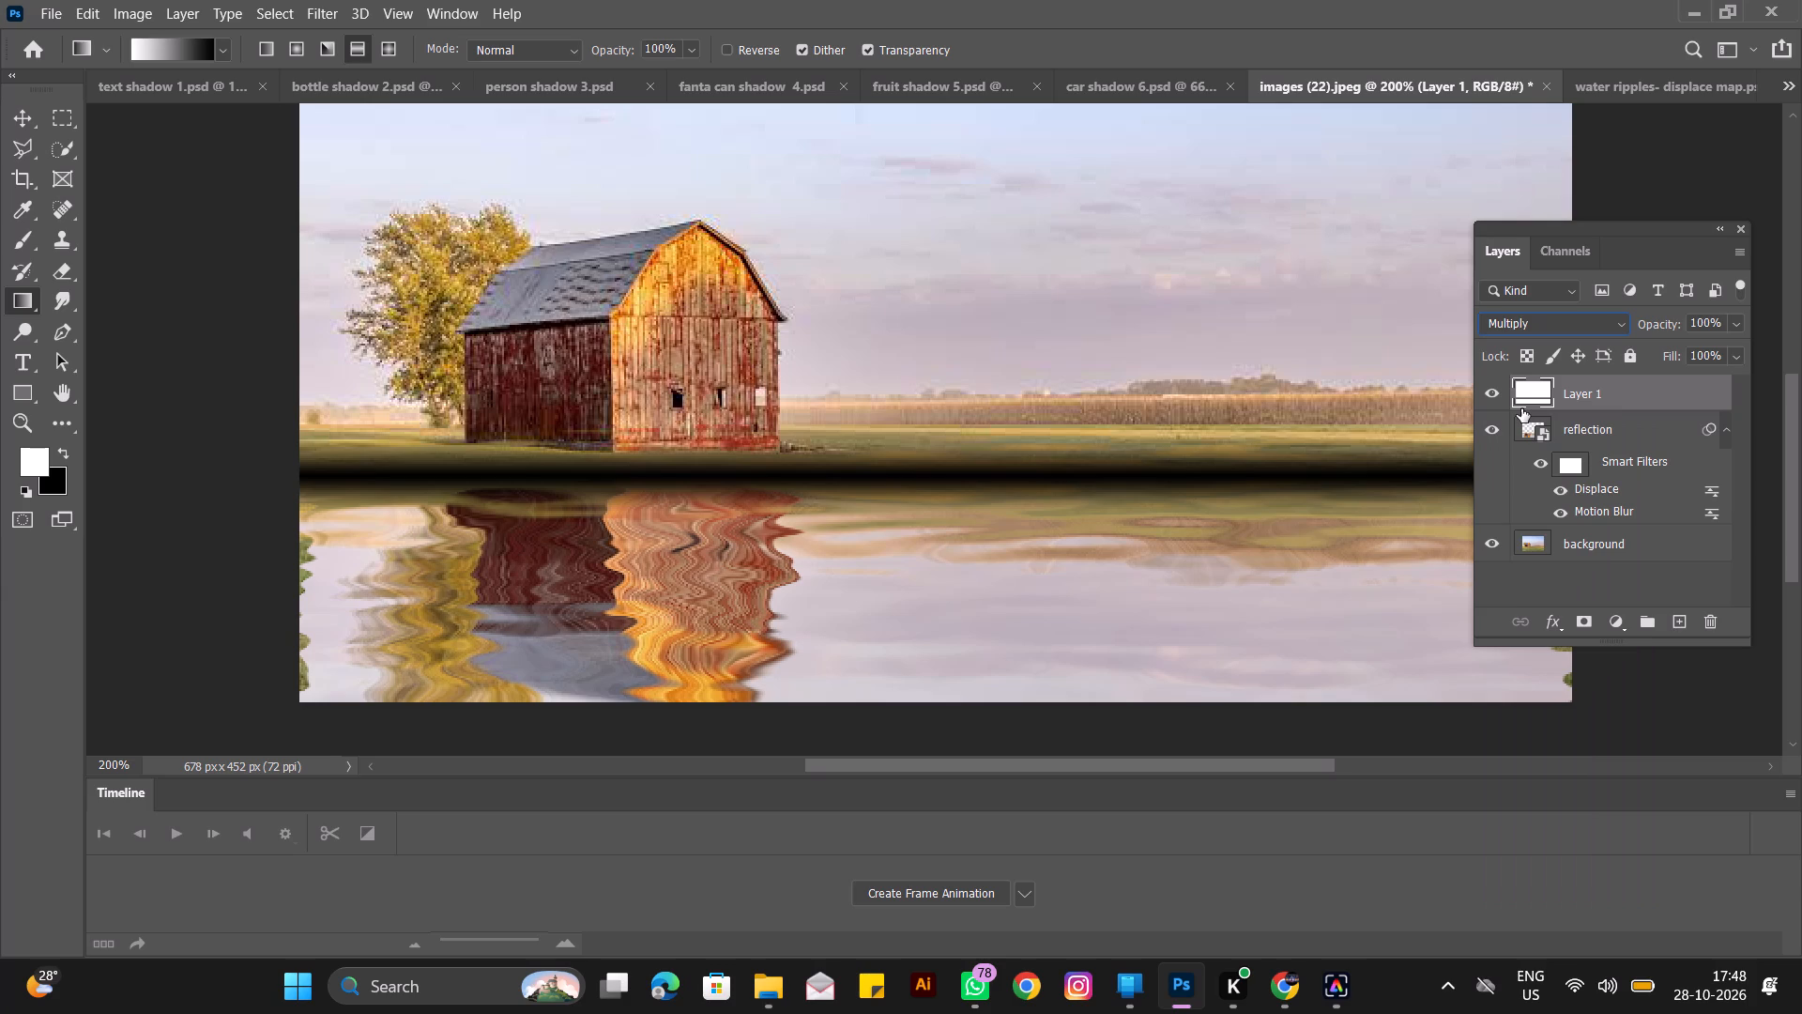
pyautogui.click(1741, 318)
pyautogui.moveTo(1728, 349); pyautogui.dragTo(1685, 352)
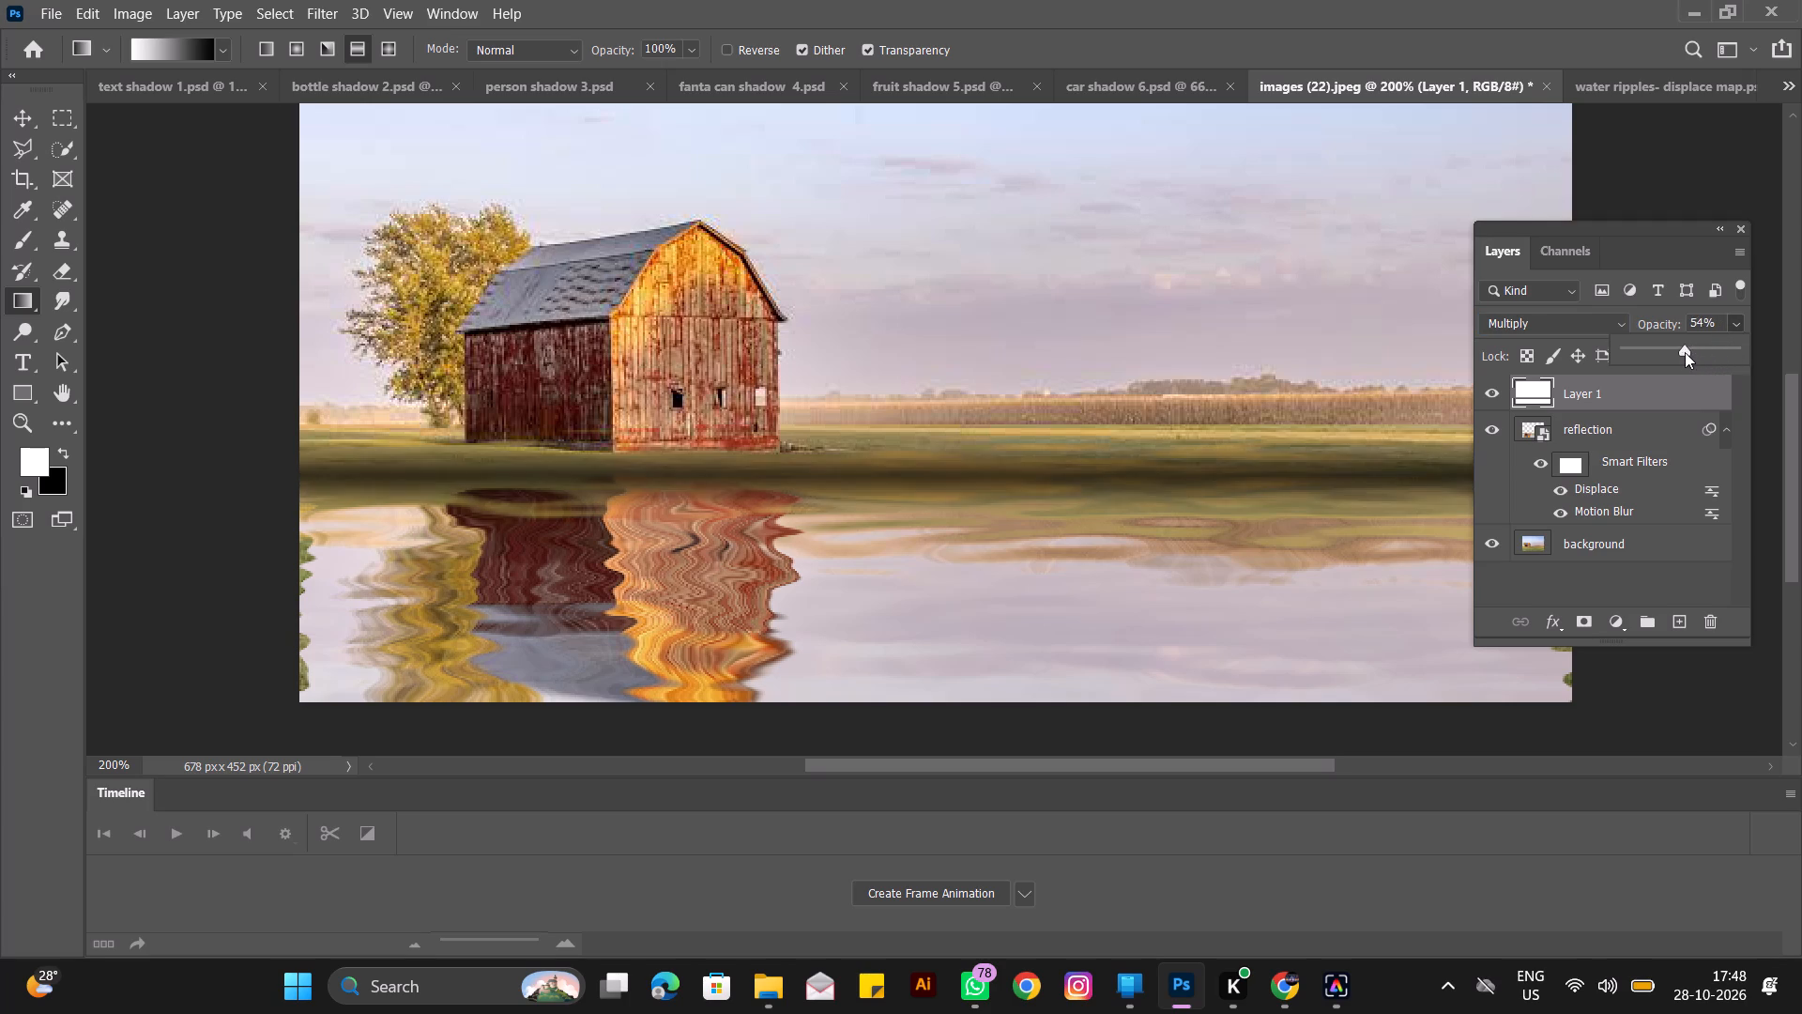
pyautogui.moveTo(1685, 352); pyautogui.dragTo(1659, 356)
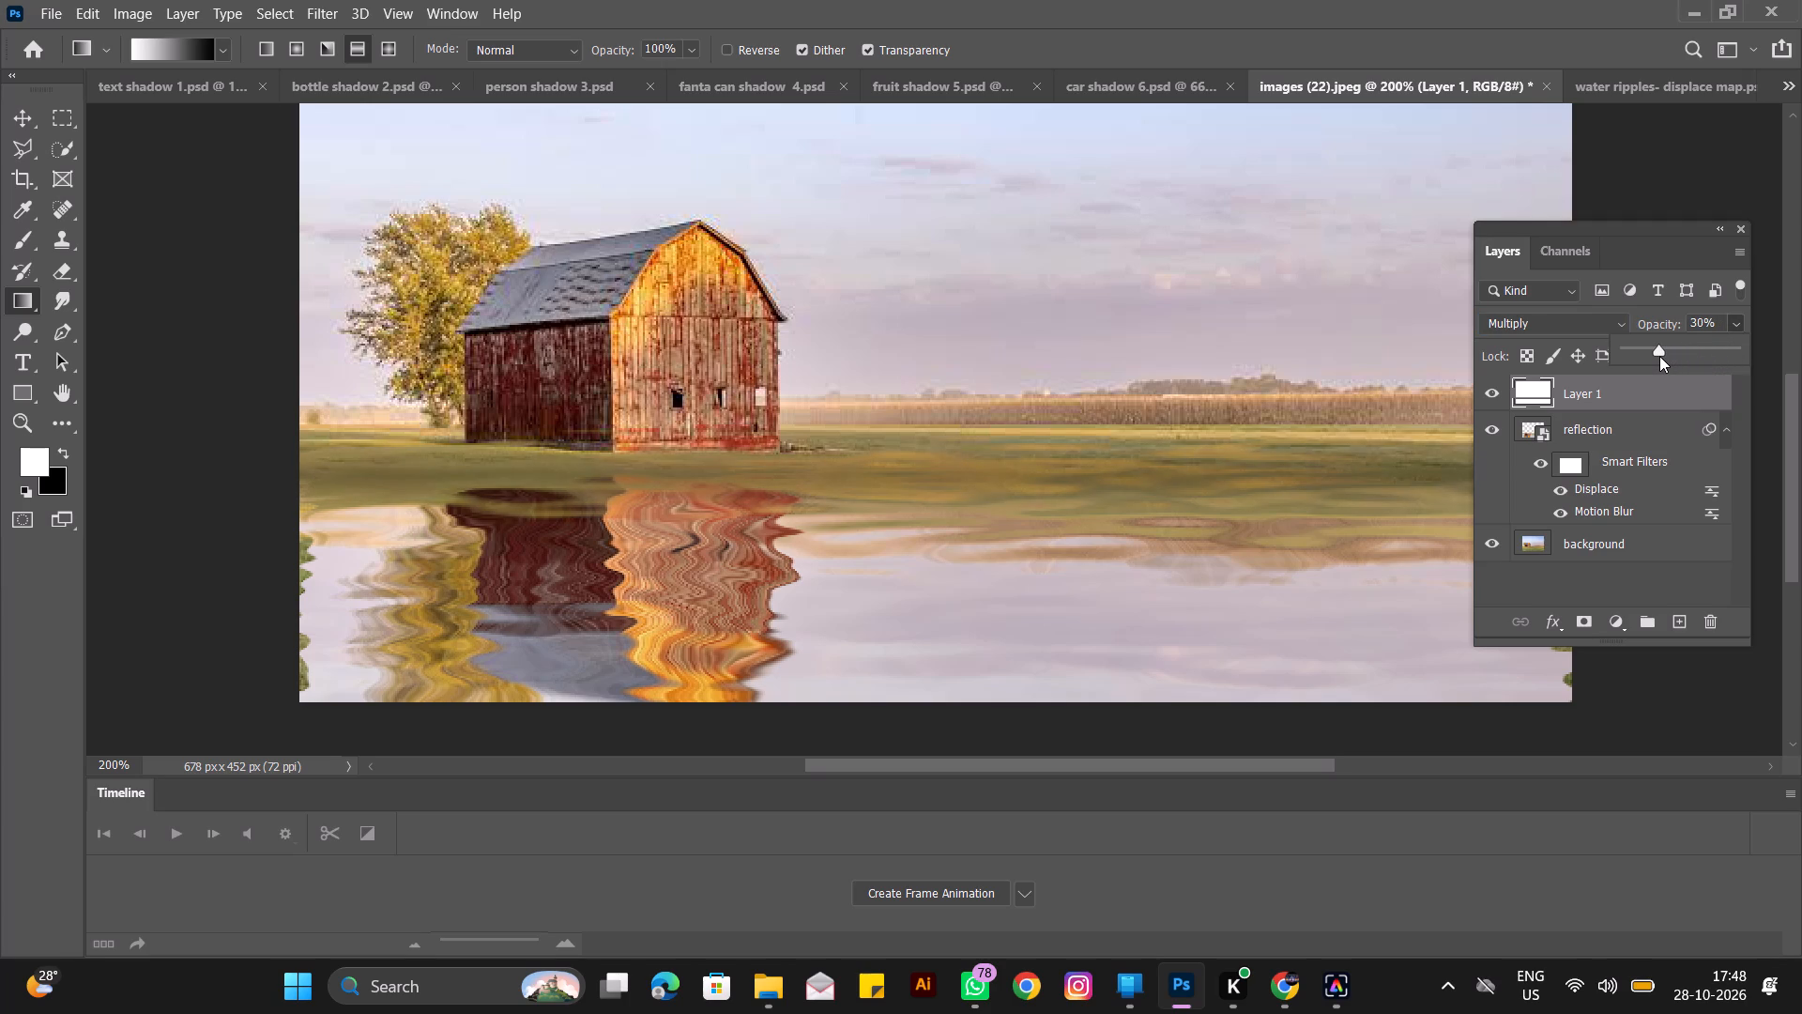
pyautogui.moveTo(1659, 356); pyautogui.dragTo(1691, 356)
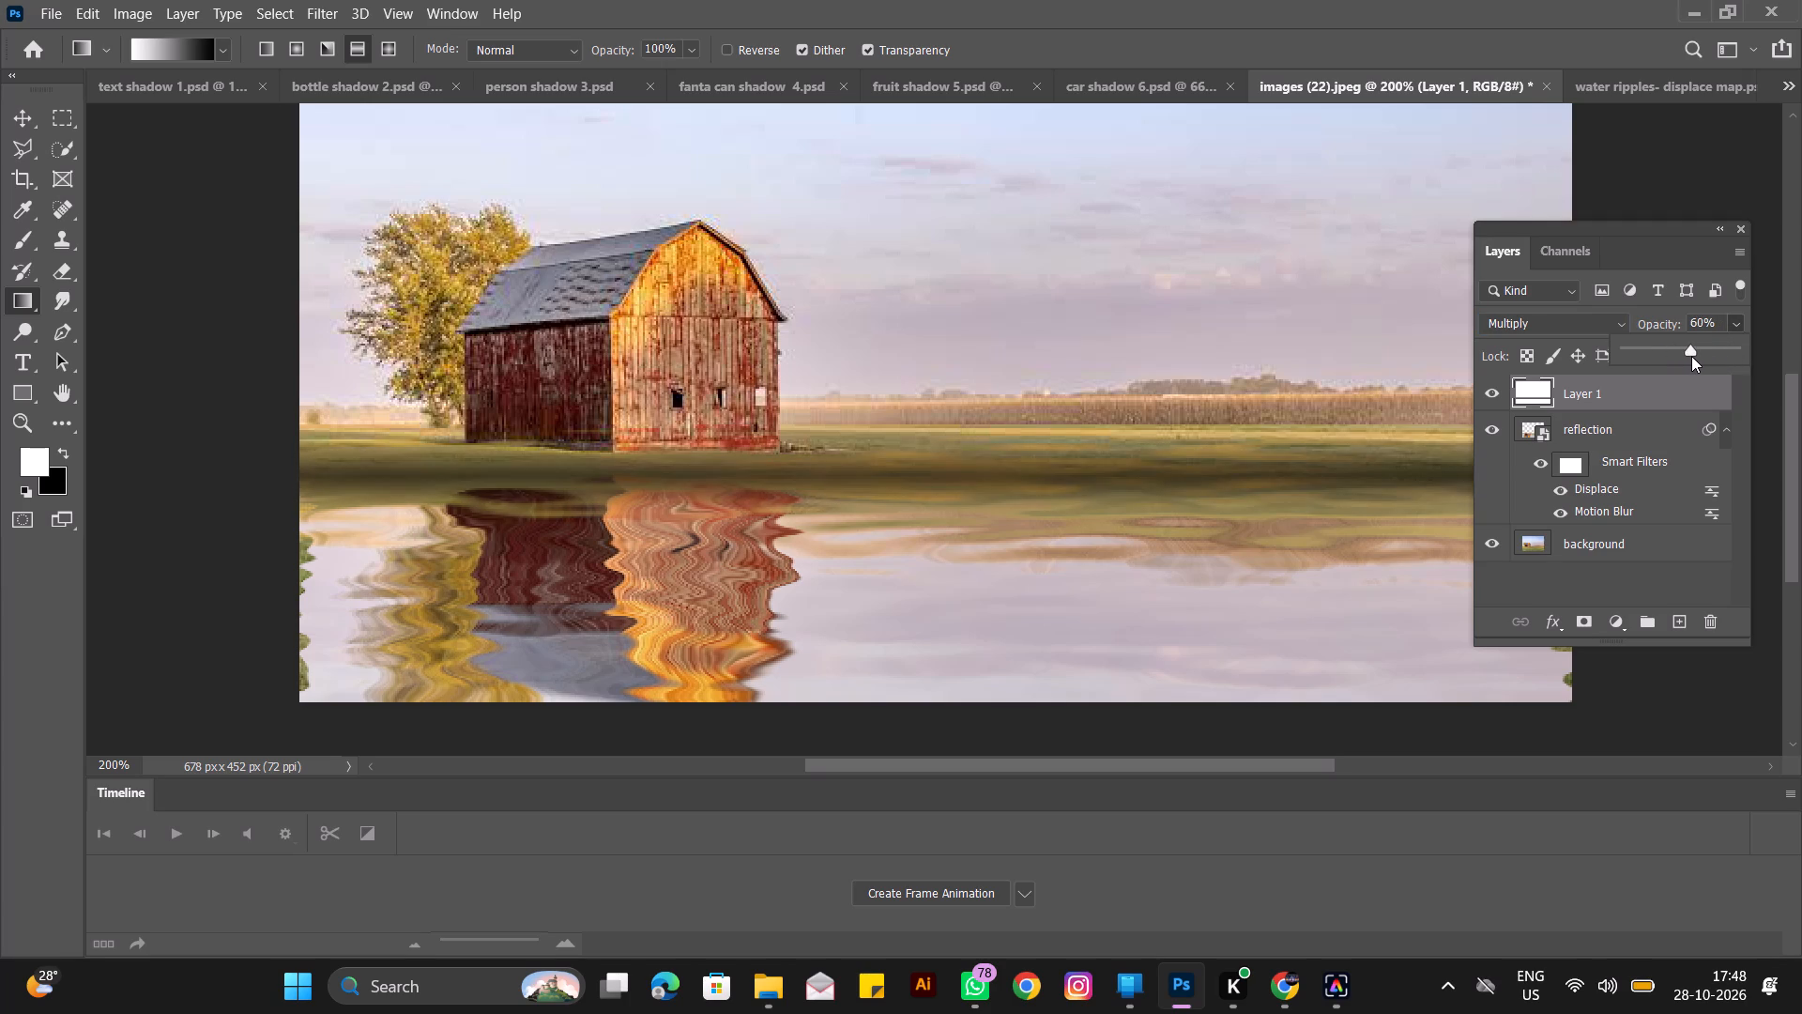
pyautogui.moveTo(1691, 356); pyautogui.dragTo(1653, 360)
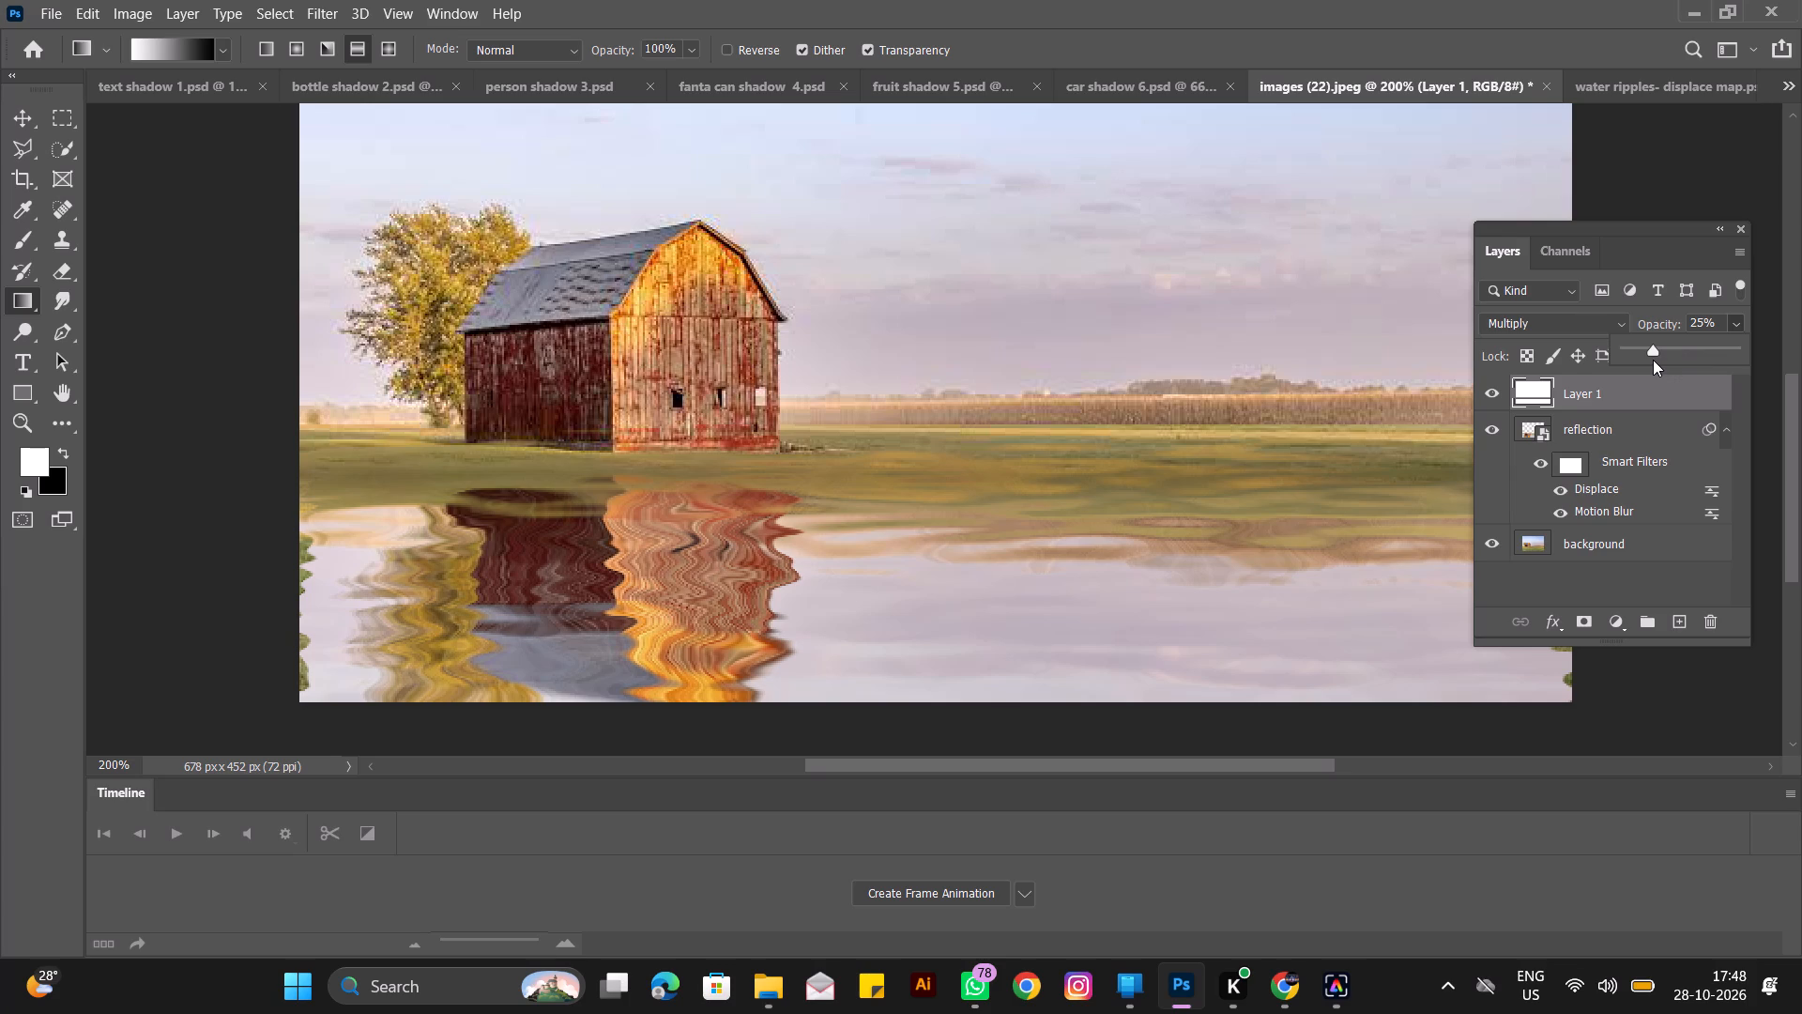
pyautogui.moveTo(1653, 360); pyautogui.dragTo(1656, 361)
pyautogui.moveTo(1714, 319); pyautogui.dragTo(1679, 317)
pyautogui.write('20')
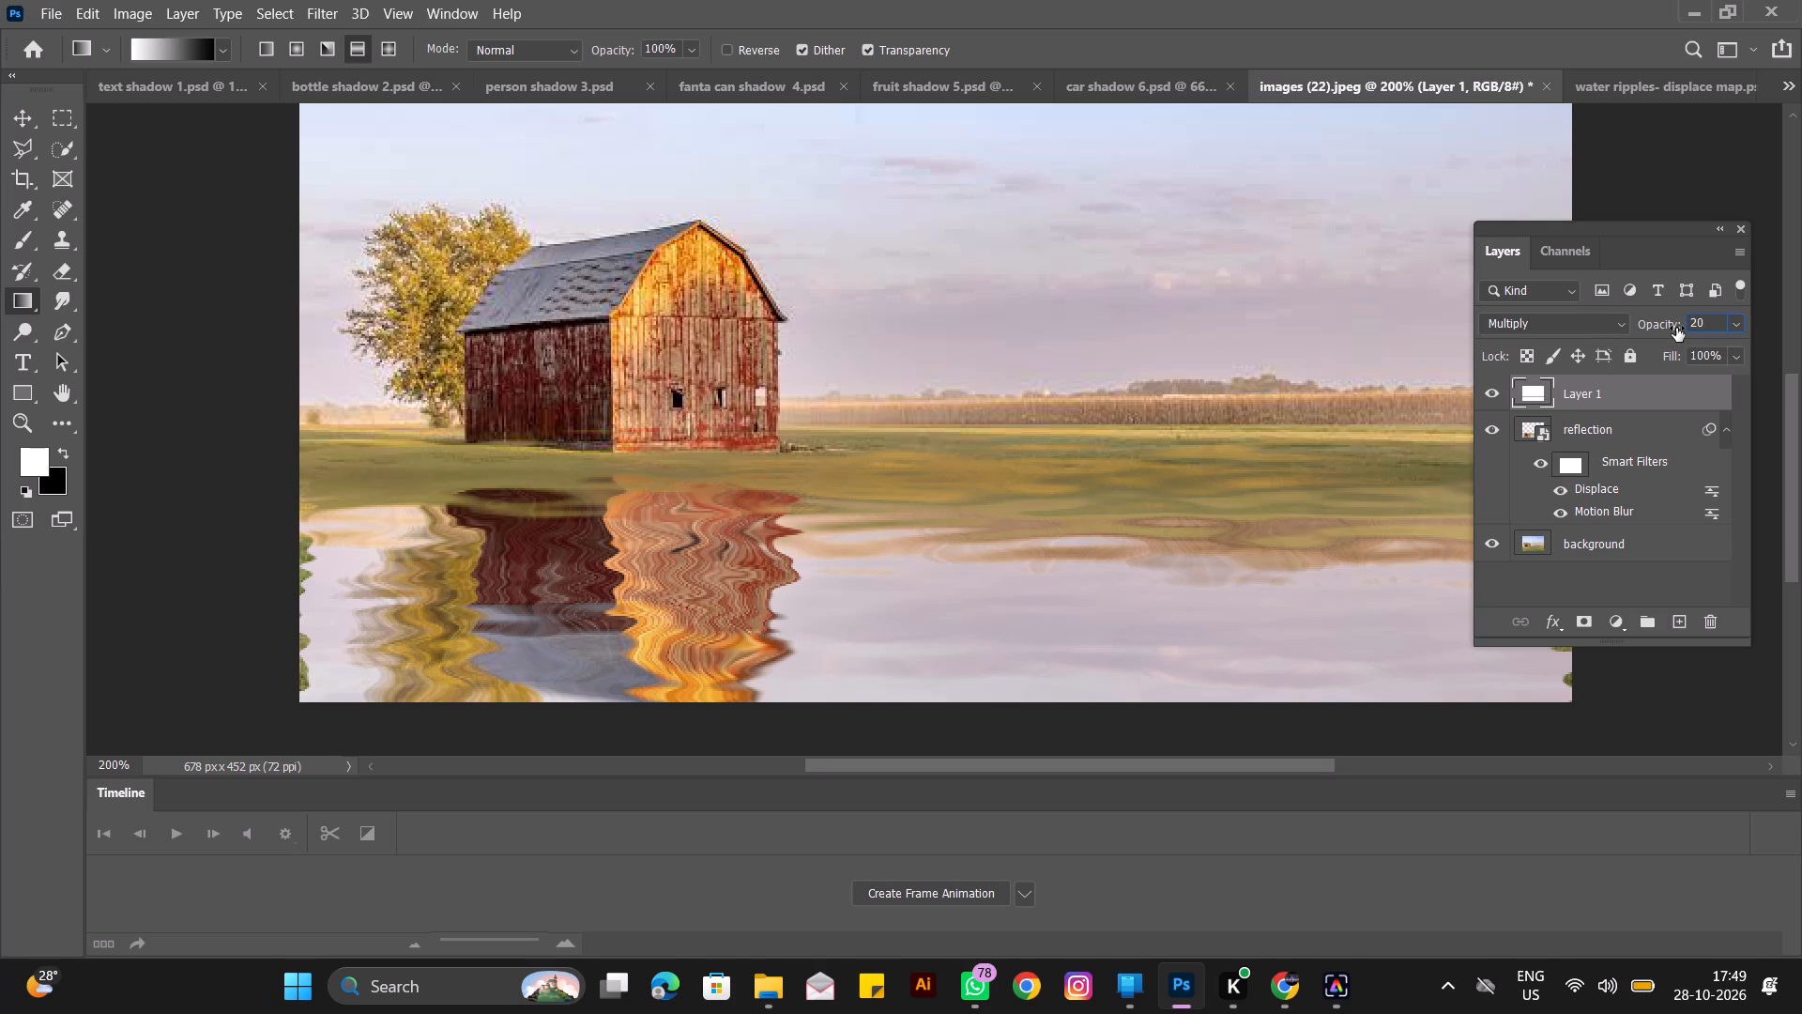
pyautogui.press('Return')
# Rename the Multiply gradient layer as shadow.
pyautogui.doubleClick(1599, 387)
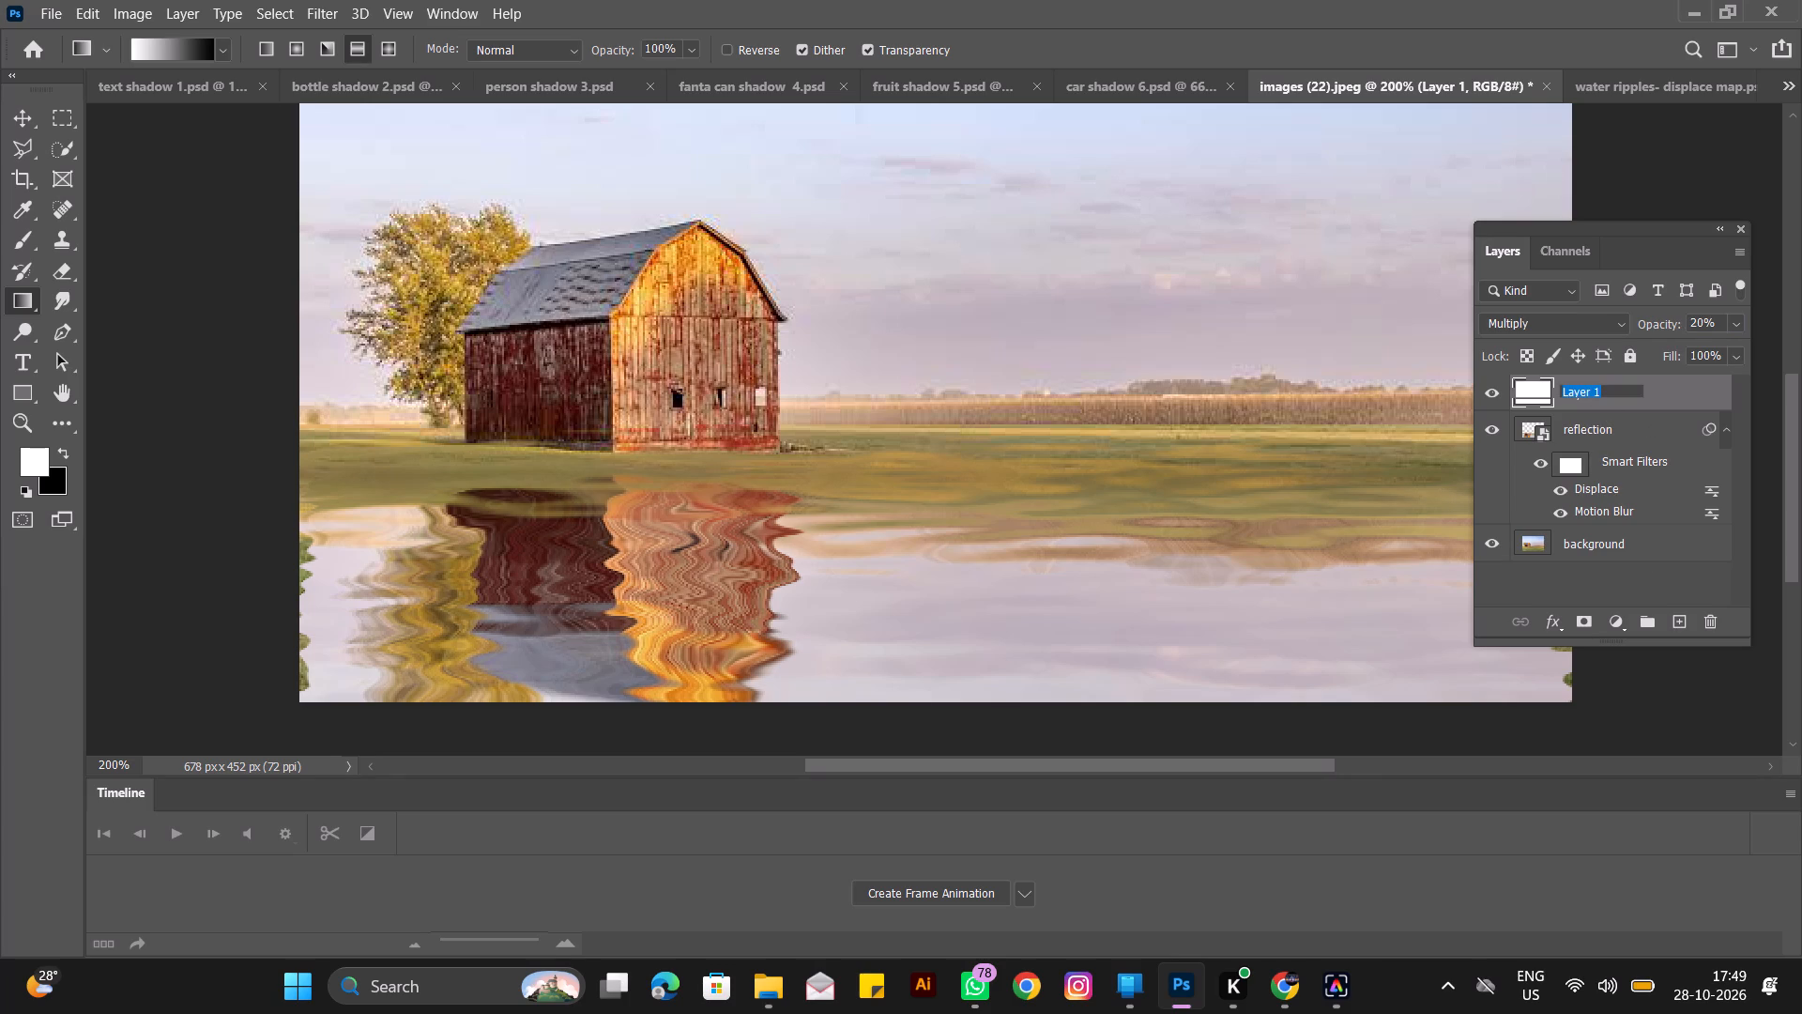
pyautogui.write('shadow')
pyautogui.press('Return')
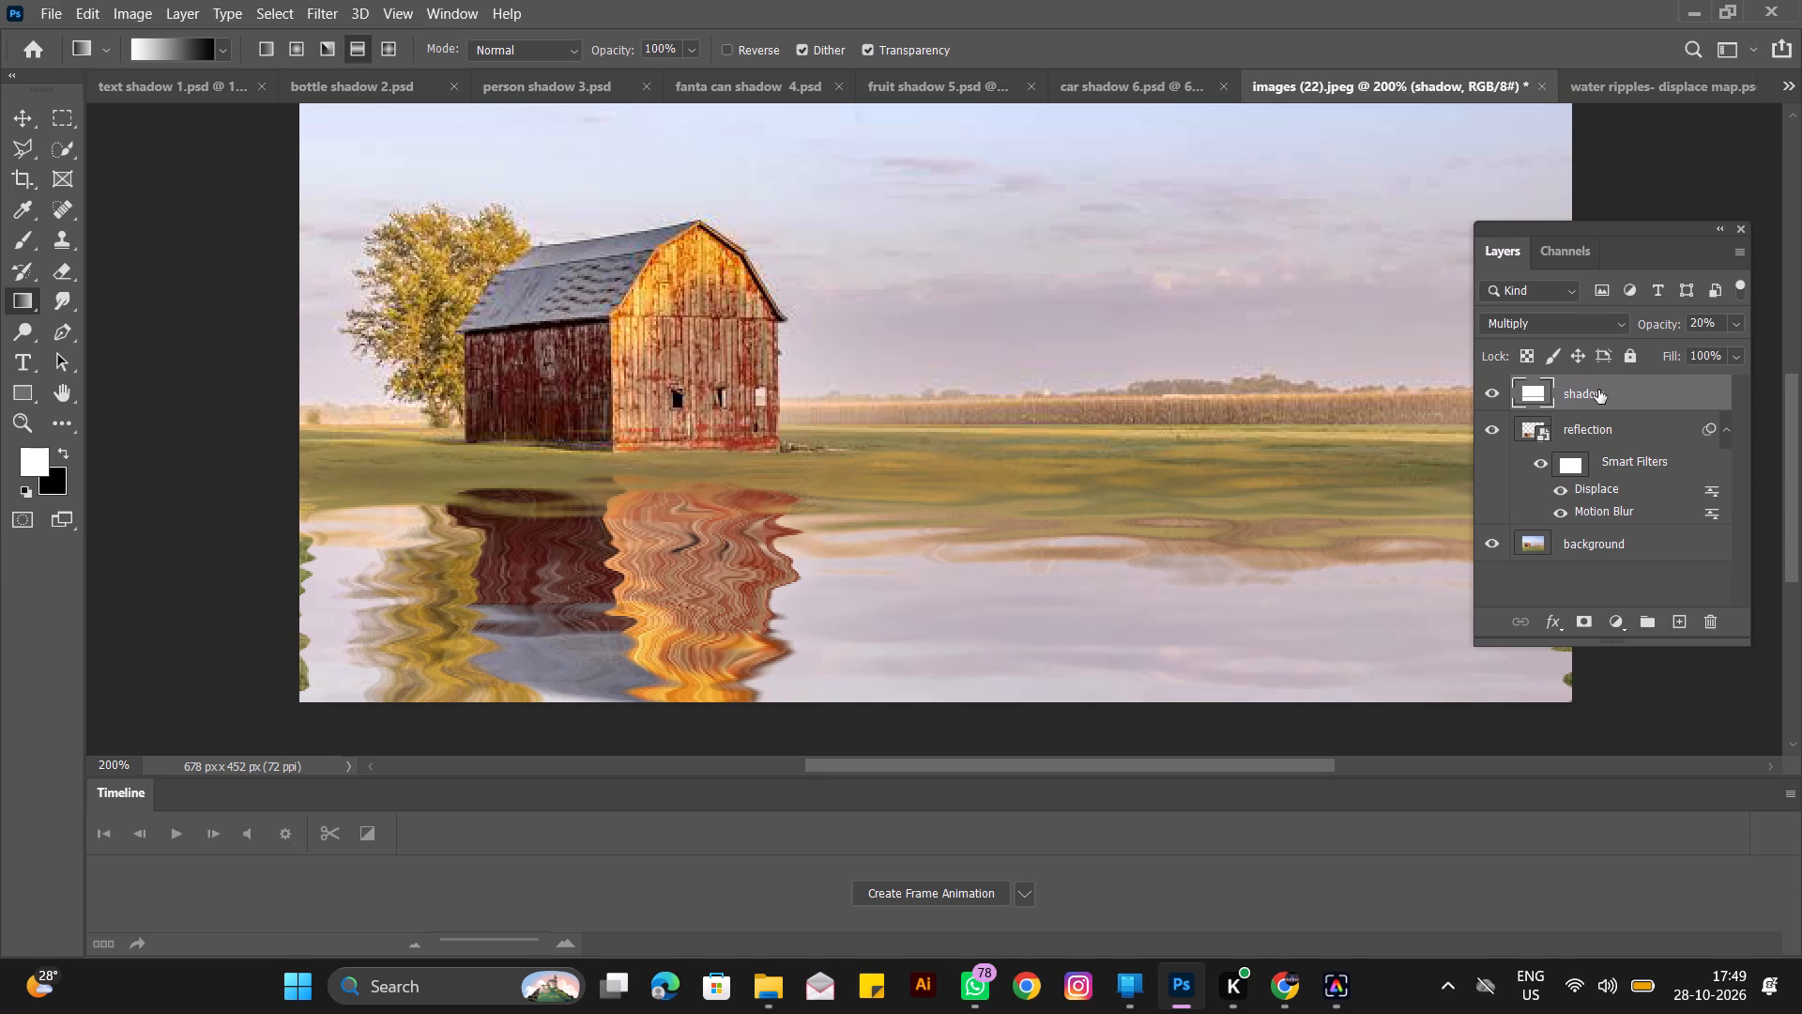
# Create a new empty layer above the shadow layer and switch the gradient style to Linear.
pyautogui.click(1679, 619)
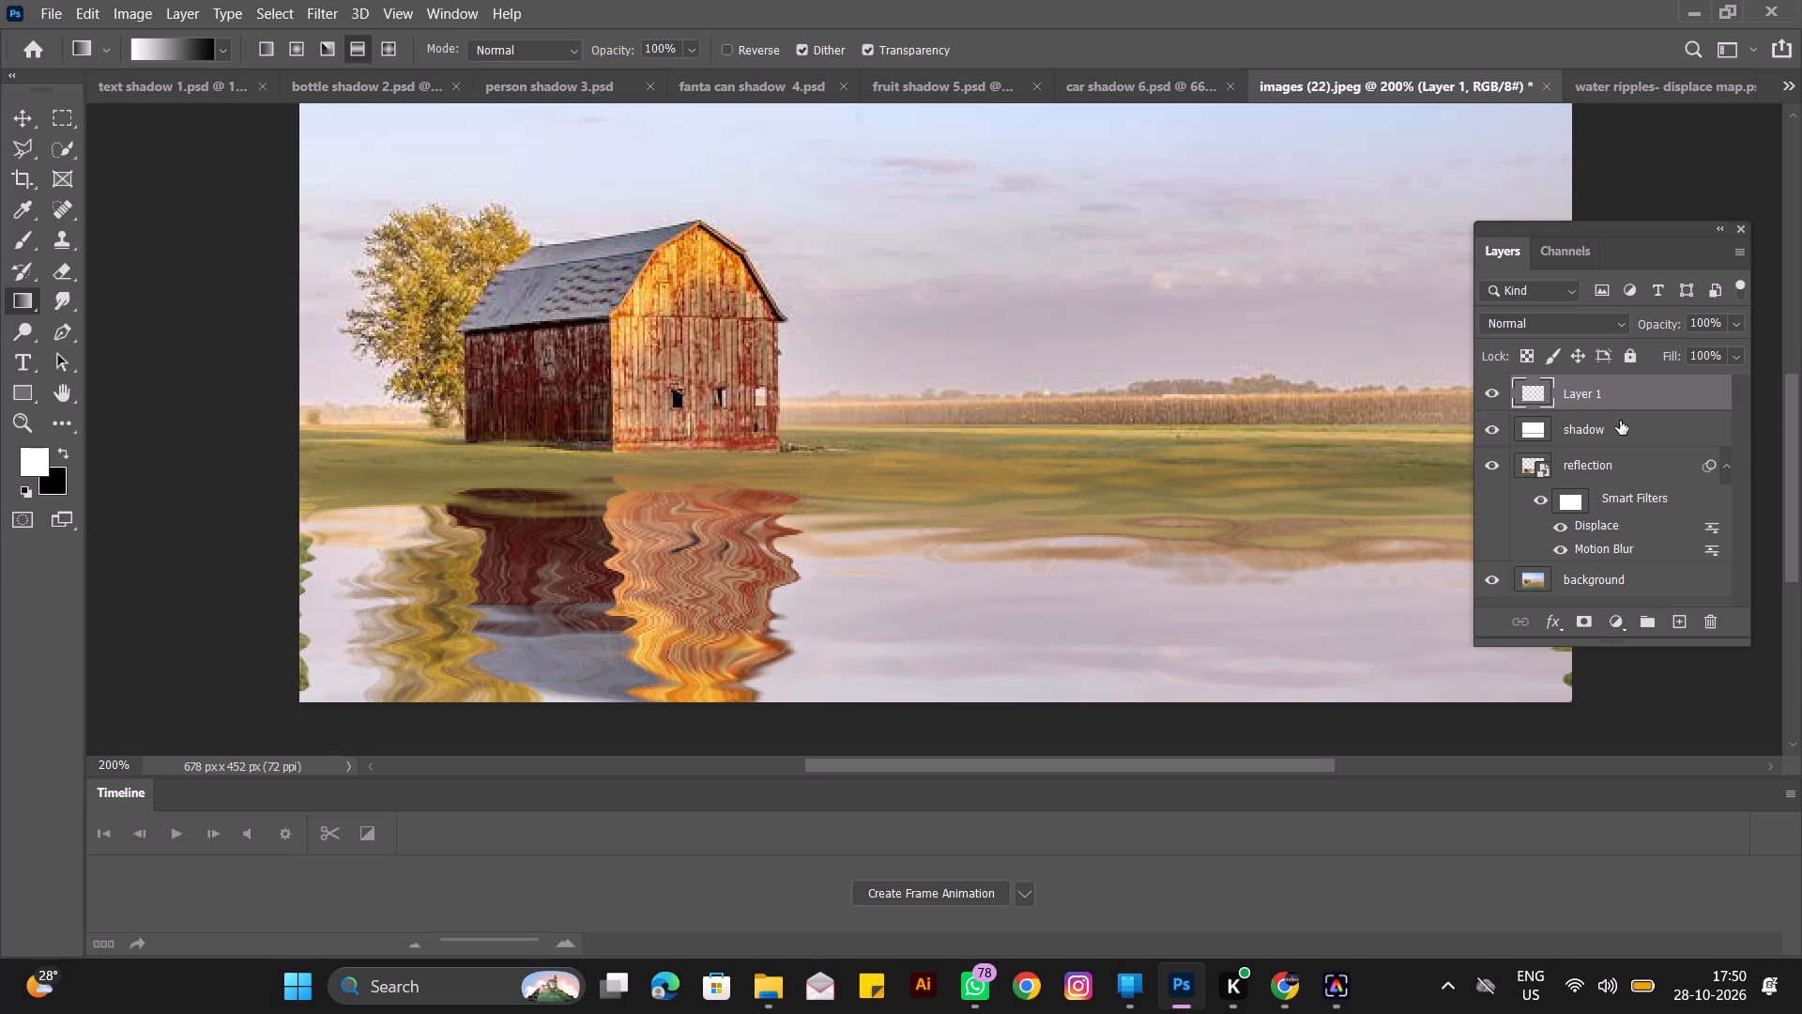
pyautogui.click(257, 38)
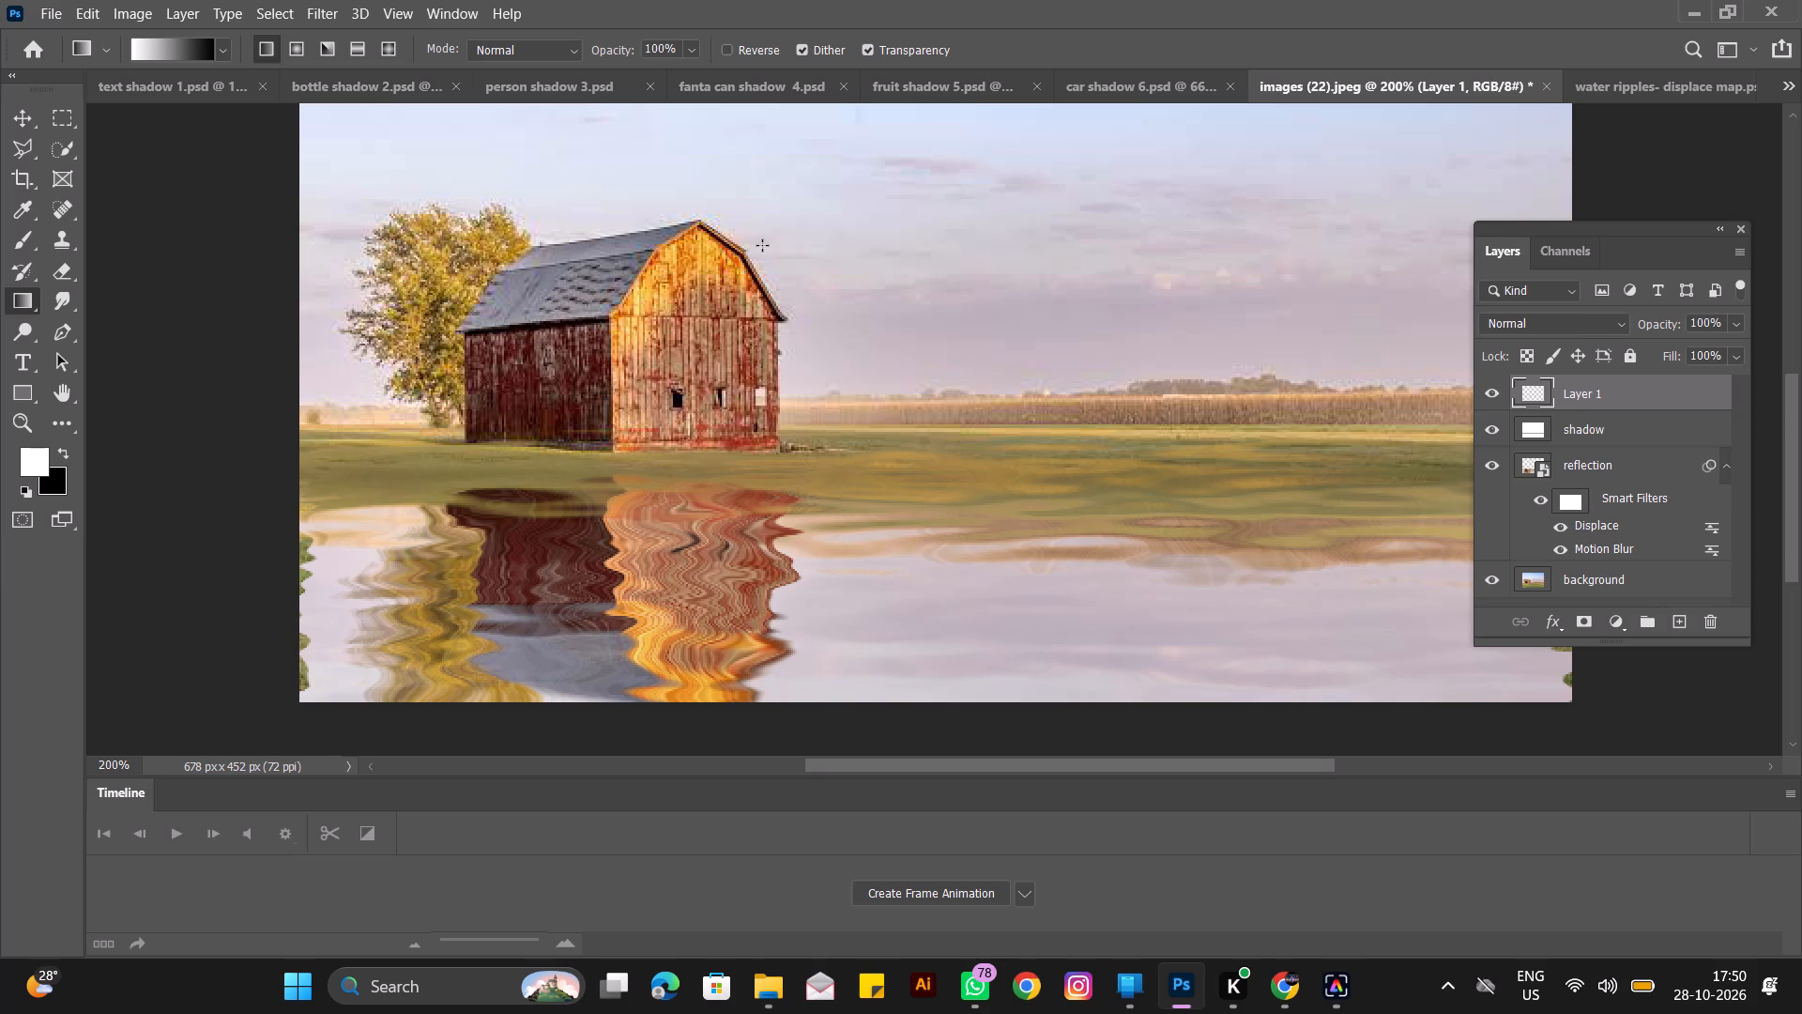
pyautogui.scroll(-5, 756, 234)
pyautogui.scroll(11, 758, 242)
pyautogui.scroll(-3, 758, 242)
pyautogui.hotkey('ctrl', '-')
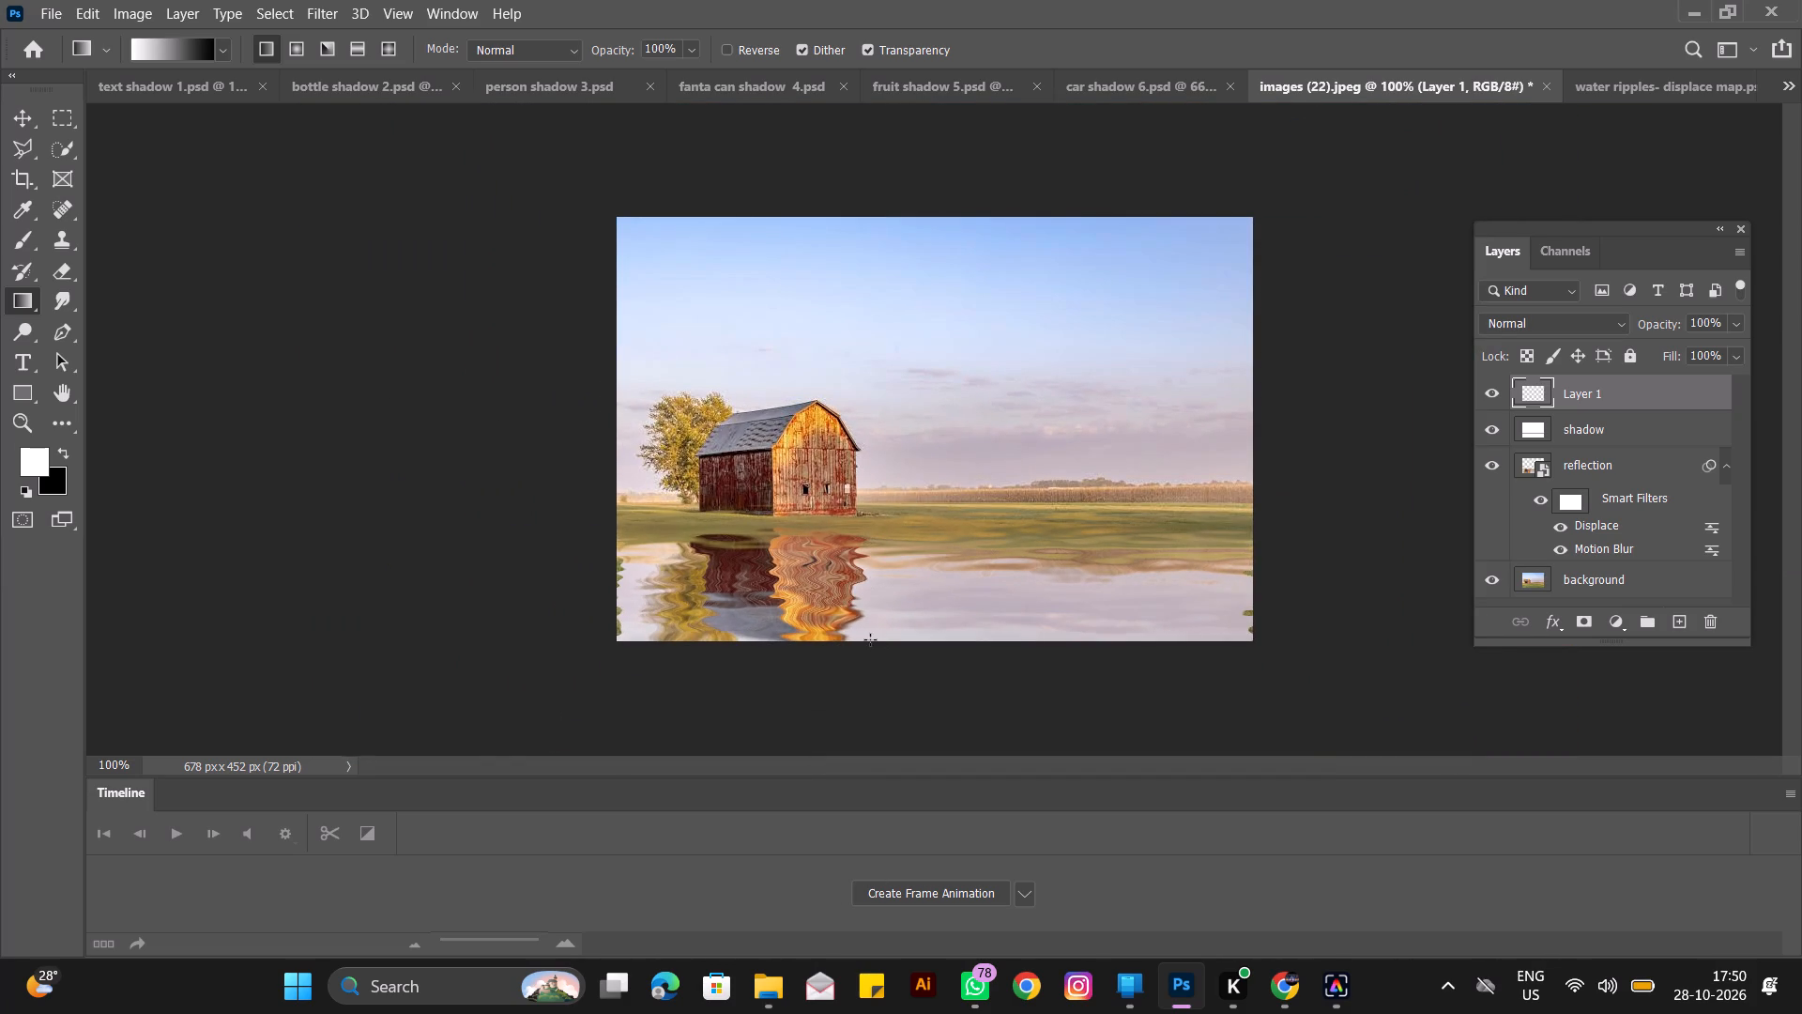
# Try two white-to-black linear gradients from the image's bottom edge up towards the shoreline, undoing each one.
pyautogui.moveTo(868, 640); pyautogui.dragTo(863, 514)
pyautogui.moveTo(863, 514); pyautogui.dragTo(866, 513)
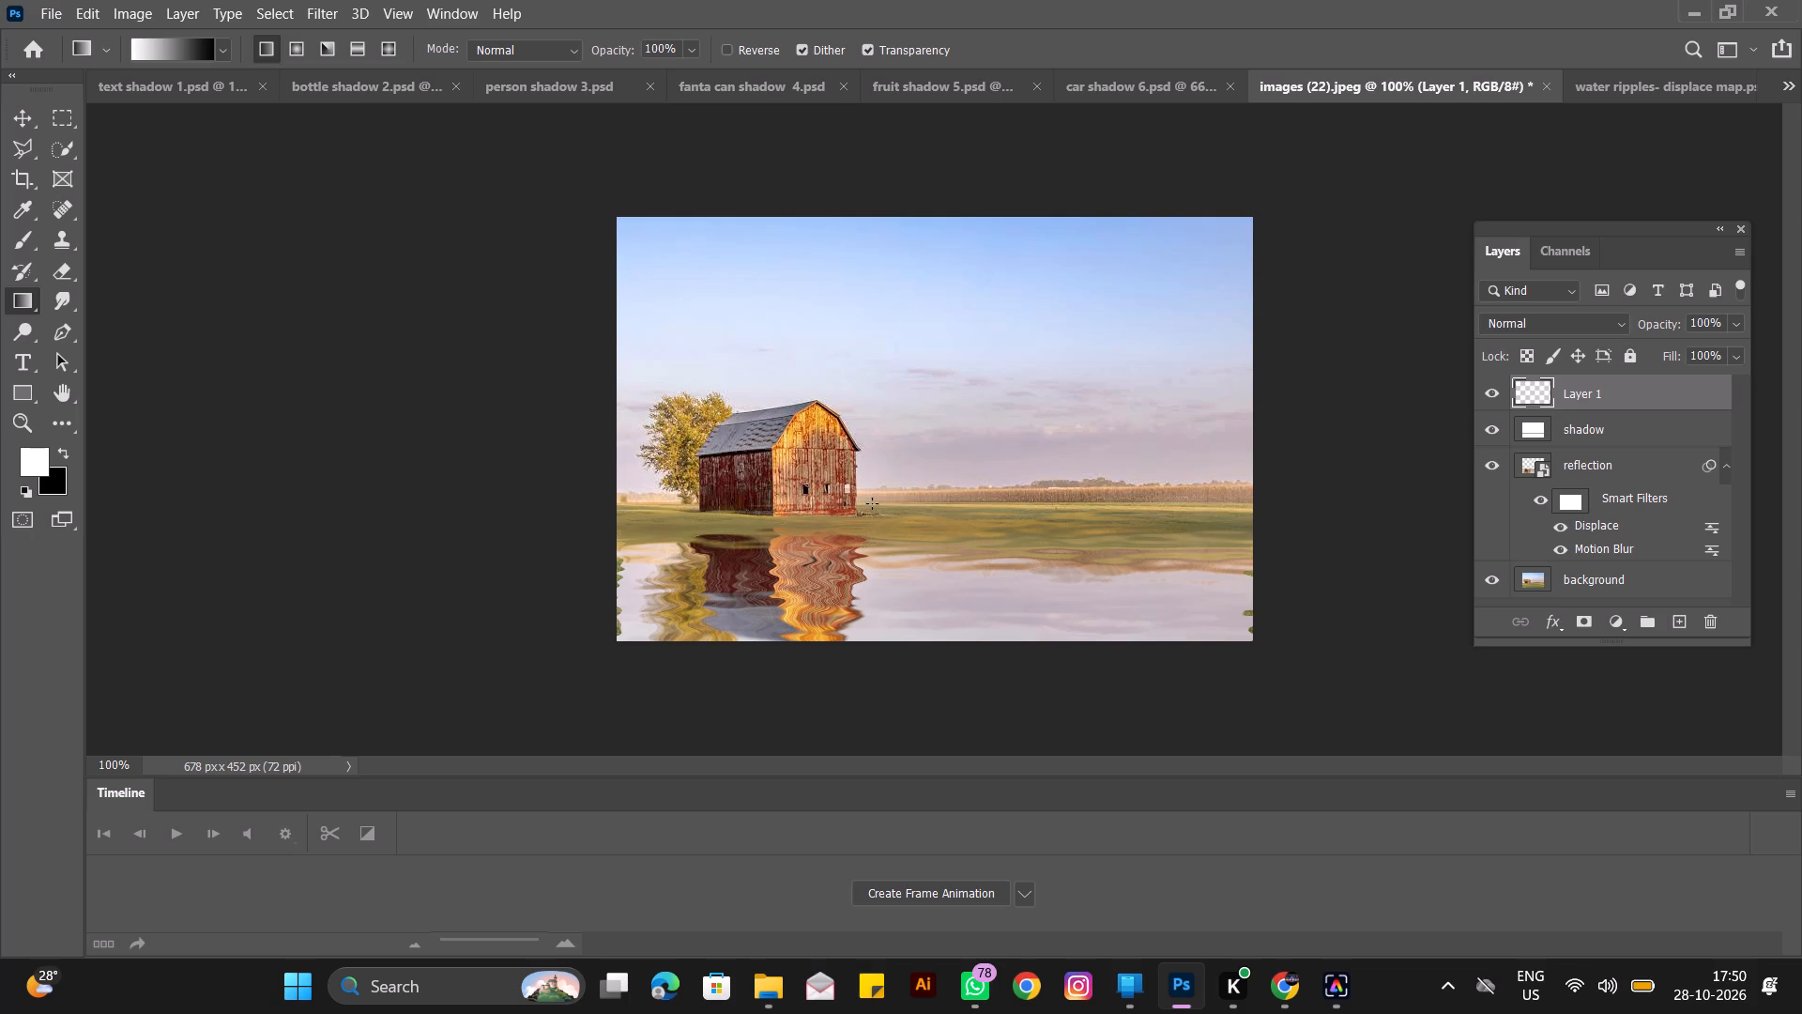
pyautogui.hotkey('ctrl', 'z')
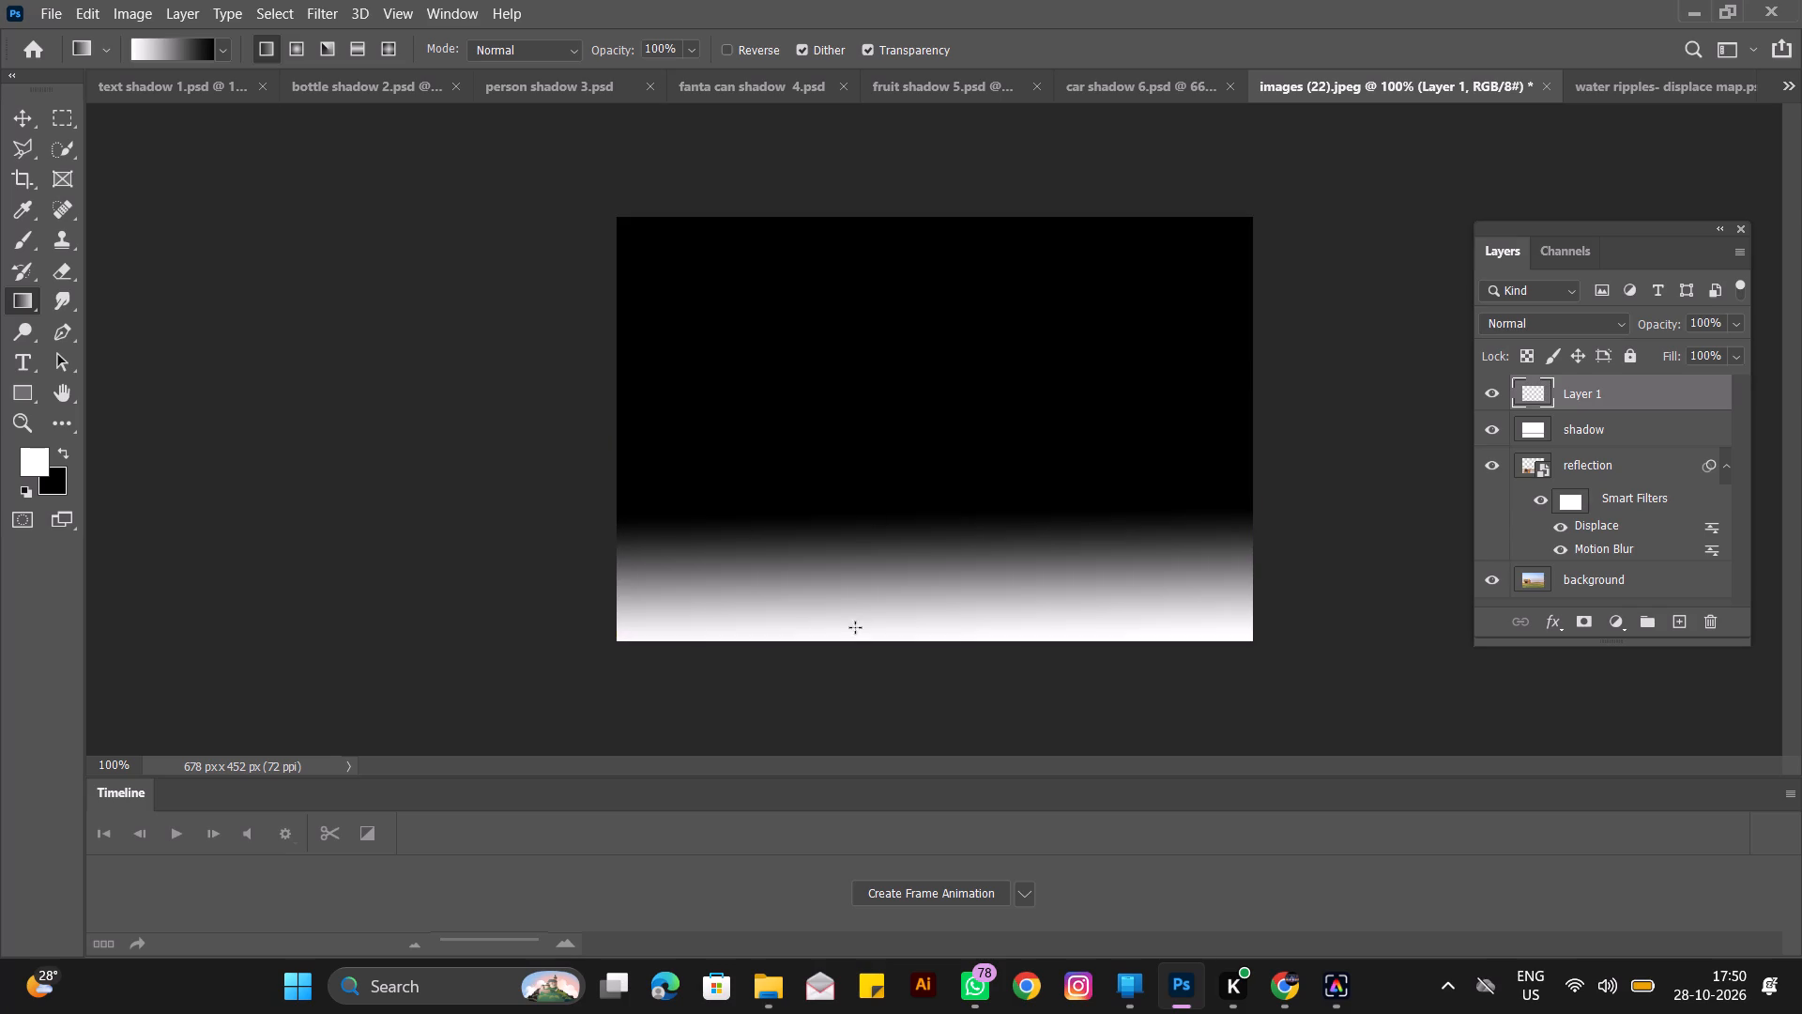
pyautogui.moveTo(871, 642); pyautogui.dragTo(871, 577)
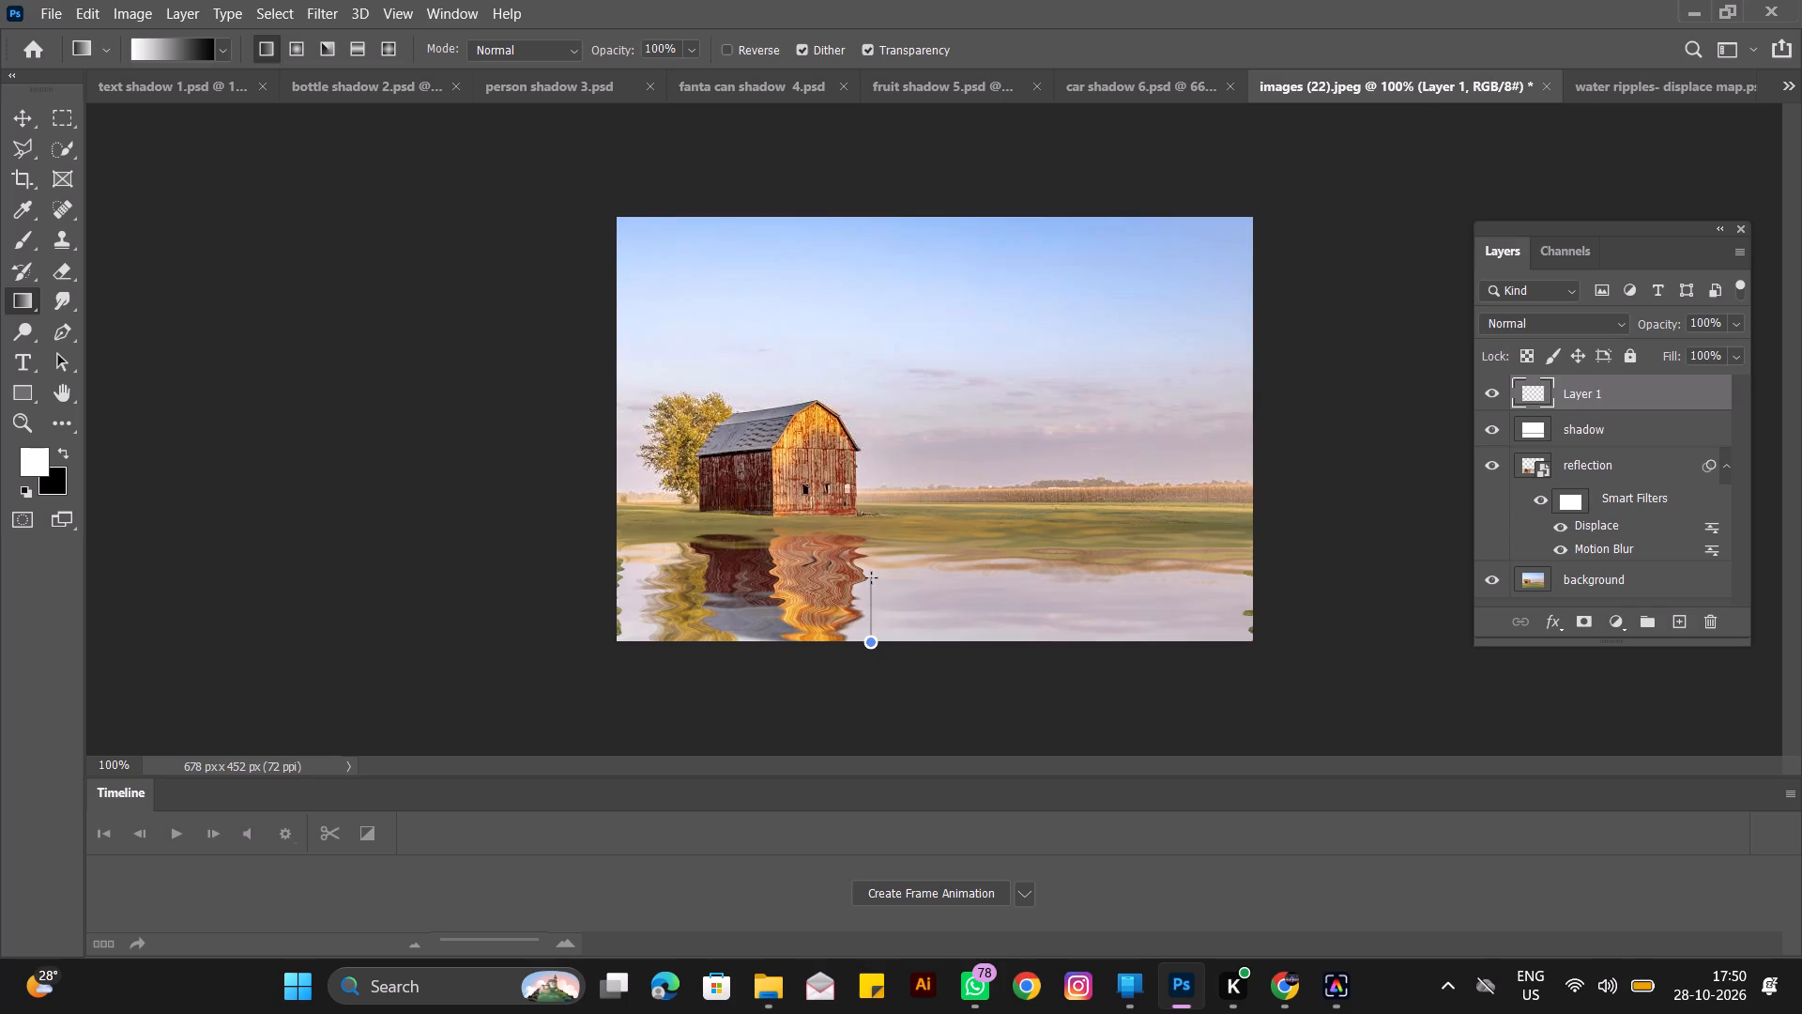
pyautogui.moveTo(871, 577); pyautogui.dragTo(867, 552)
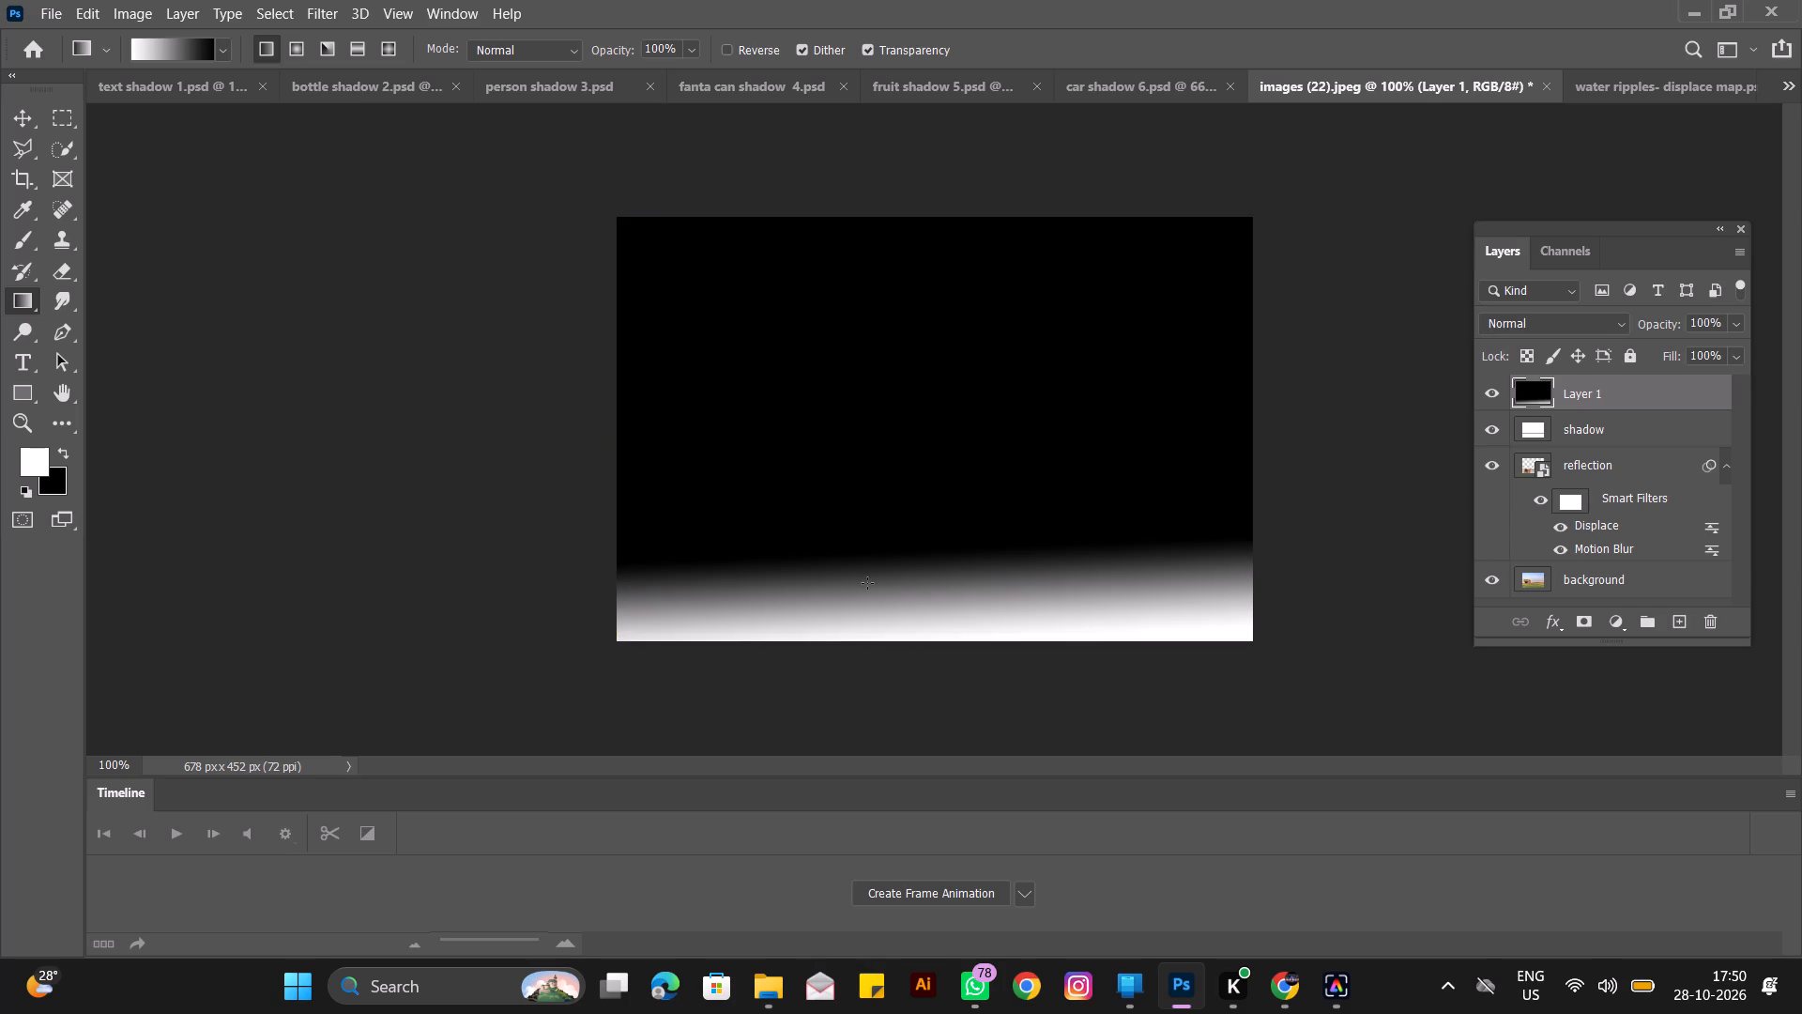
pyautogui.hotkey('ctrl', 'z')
# Draw a straight vertical white-to-black linear gradient from the image's bottom edge up to just below the shoreline.
pyautogui.moveTo(865, 639); pyautogui.dragTo(878, 563)
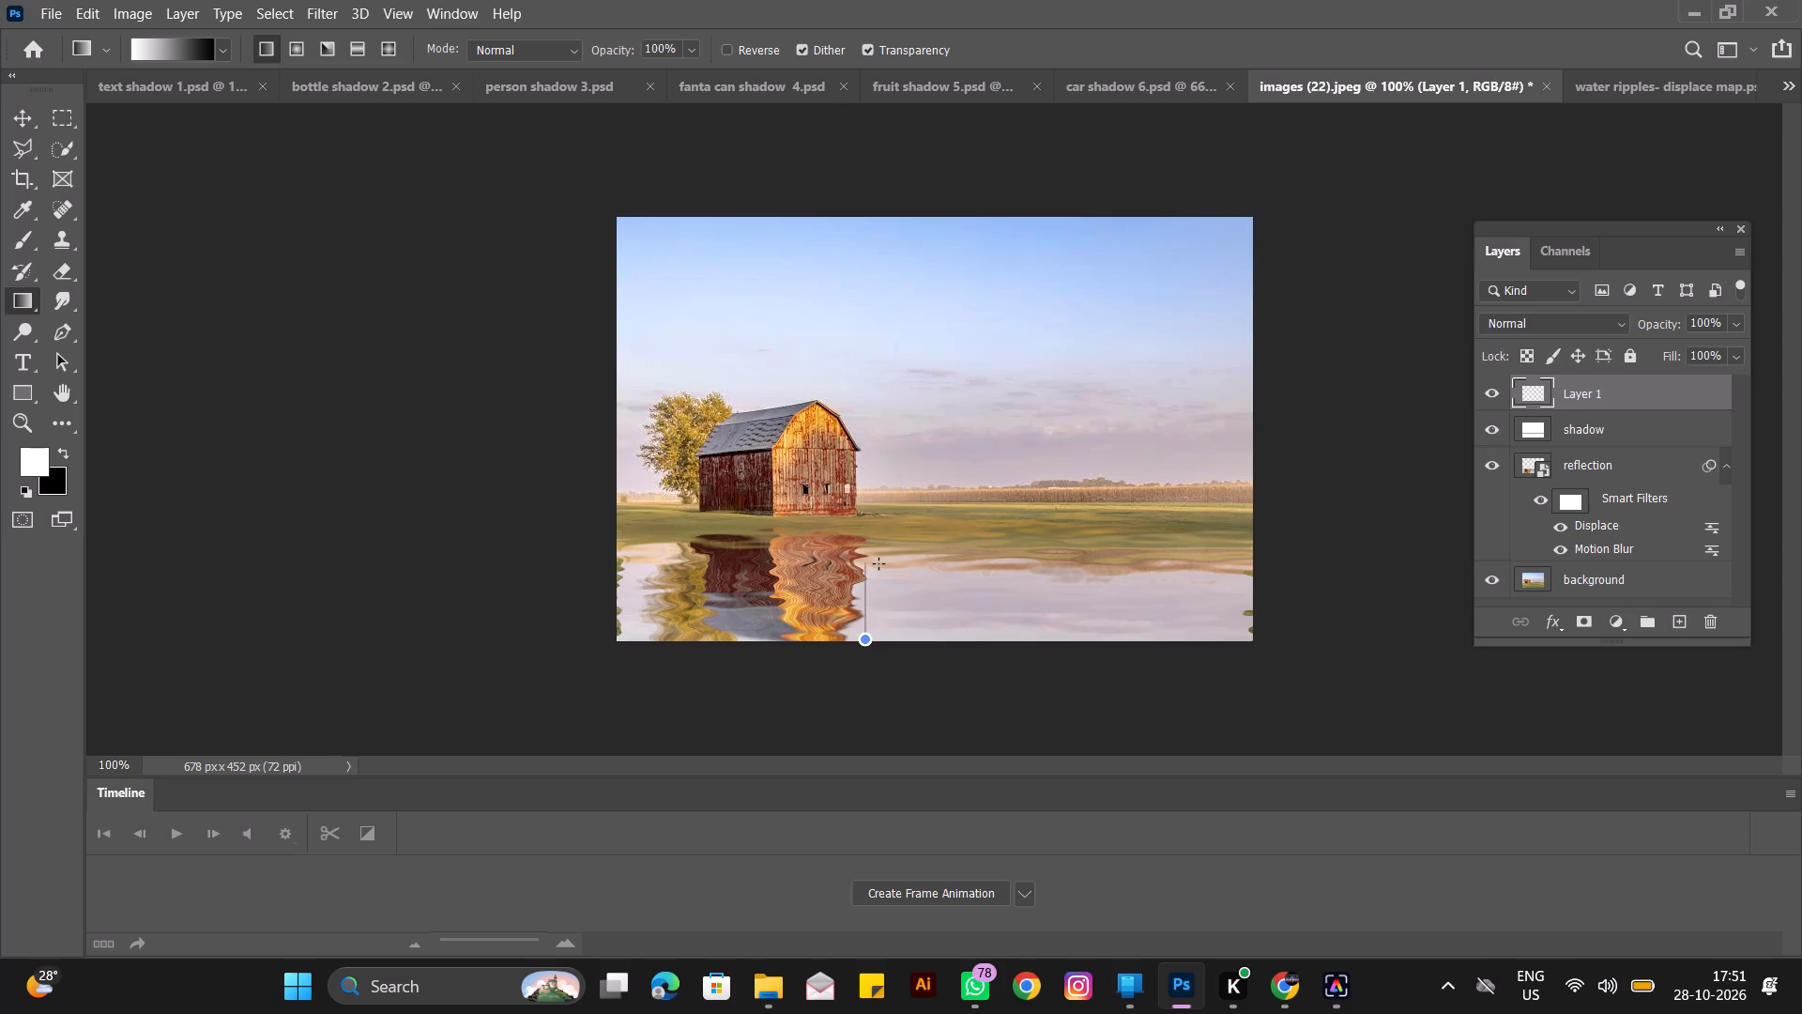
pyautogui.moveTo(878, 563); pyautogui.dragTo(876, 548)
pyautogui.moveTo(876, 548); pyautogui.dragTo(876, 555)
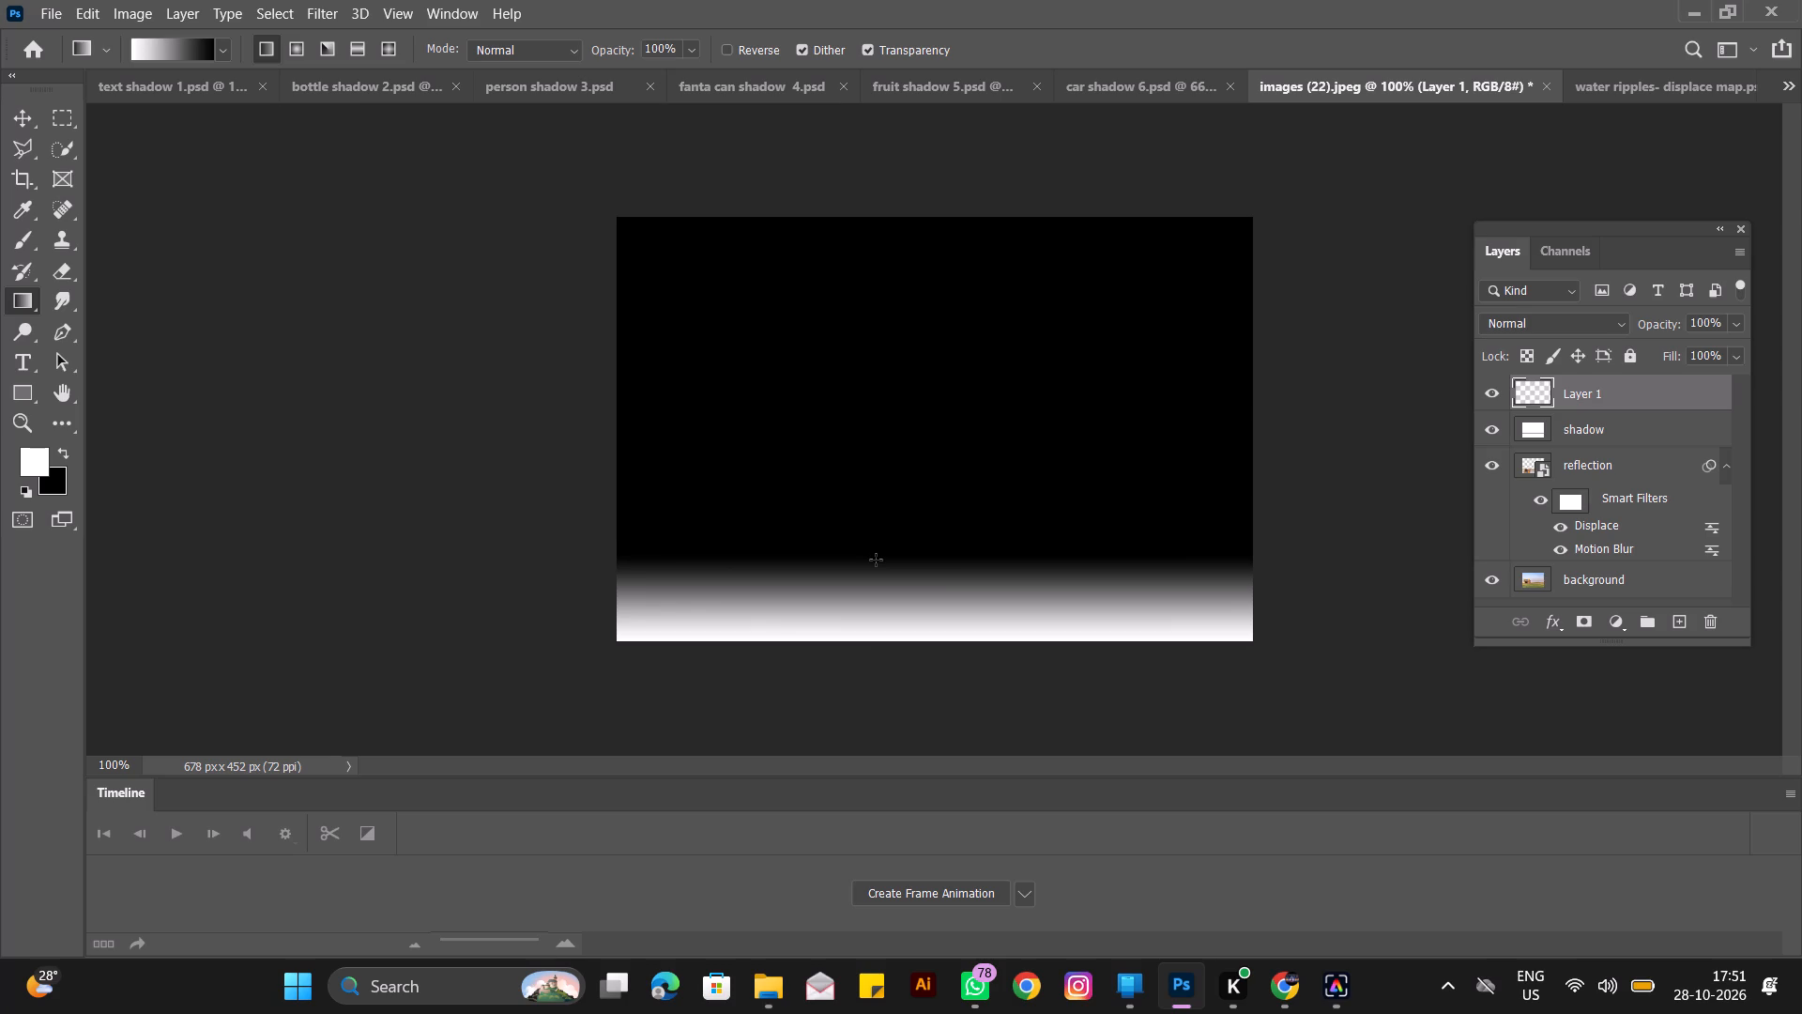
# Set the new gradient layer's blend mode to Screen and its opacity to 64%.
pyautogui.click(1542, 325)
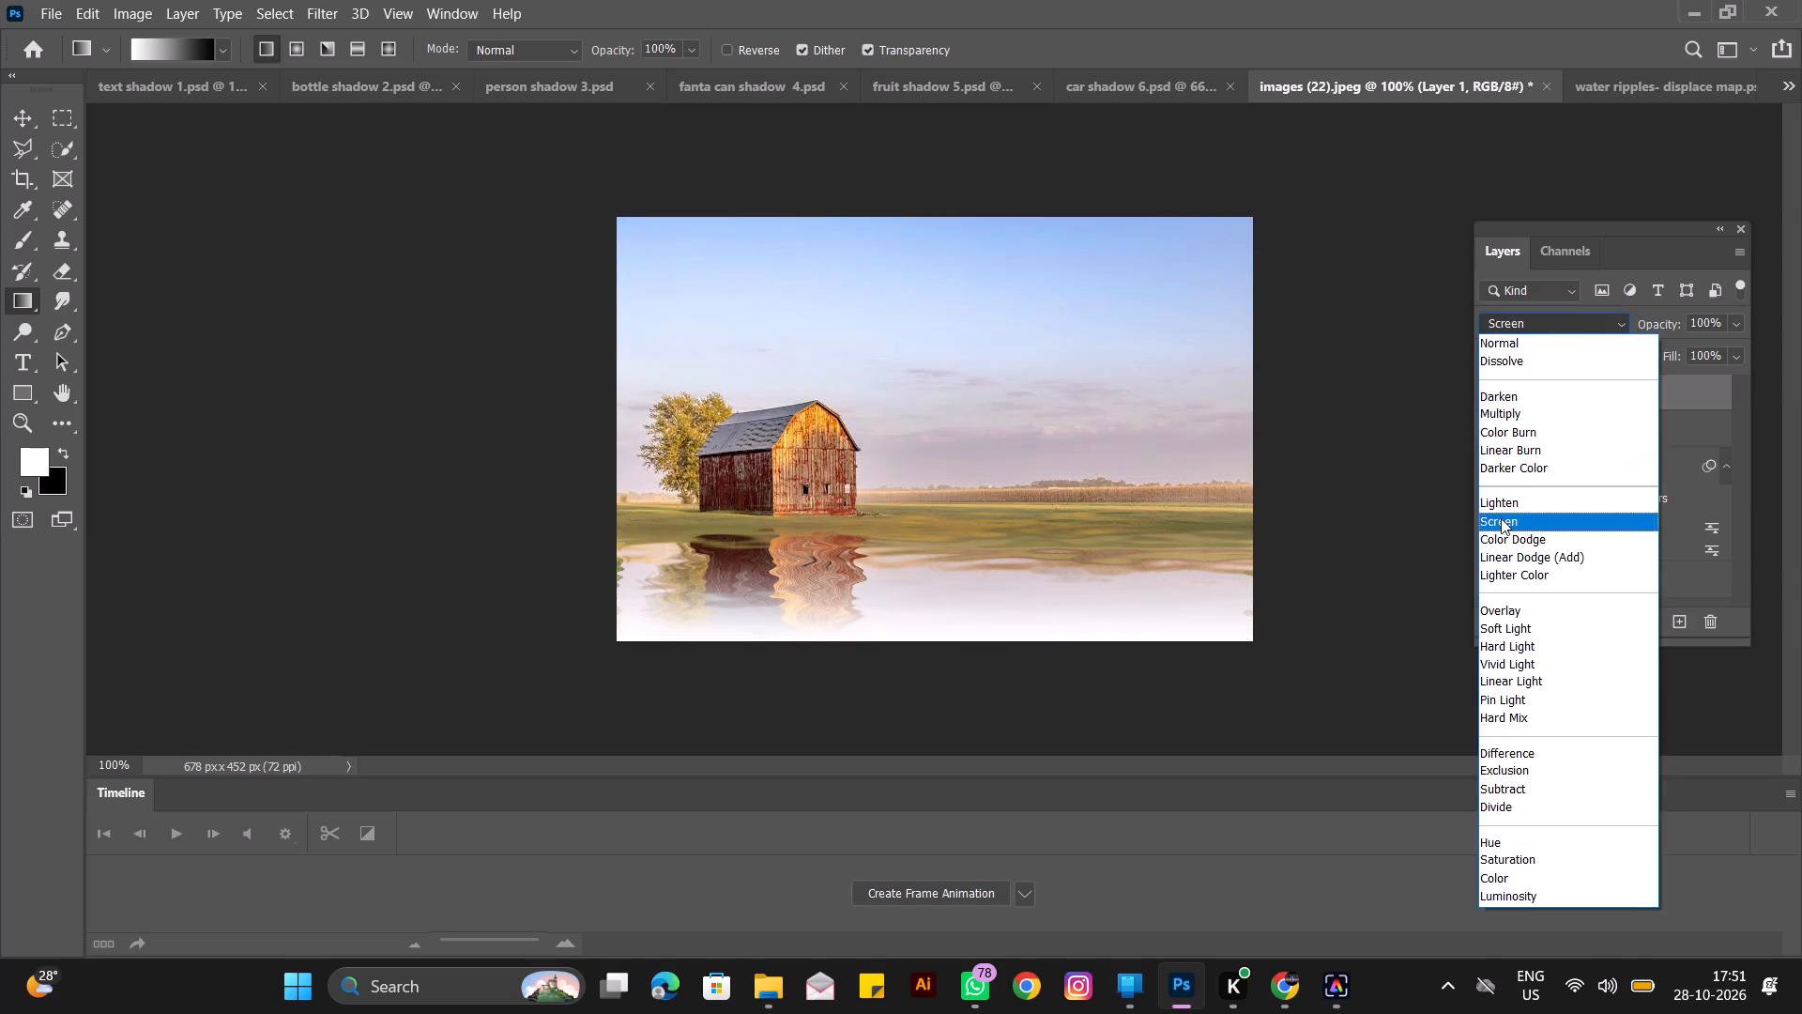
pyautogui.click(1501, 518)
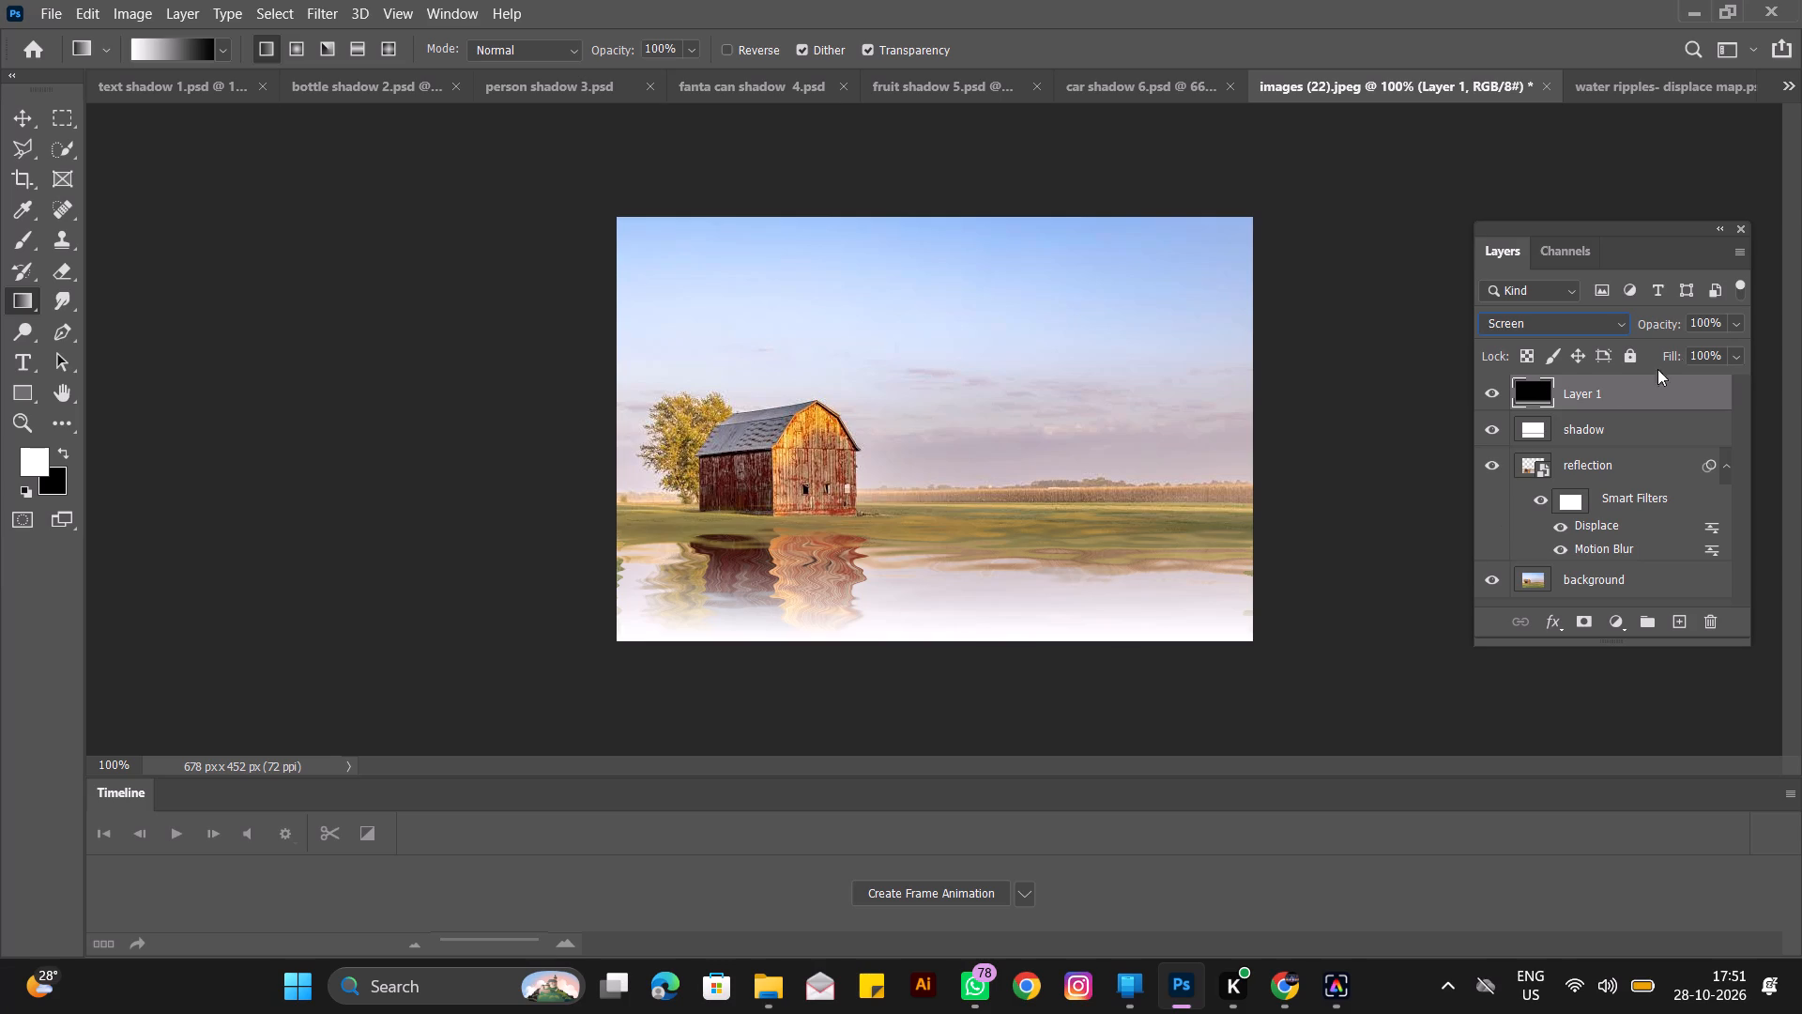
pyautogui.moveTo(1724, 318); pyautogui.dragTo(1590, 339)
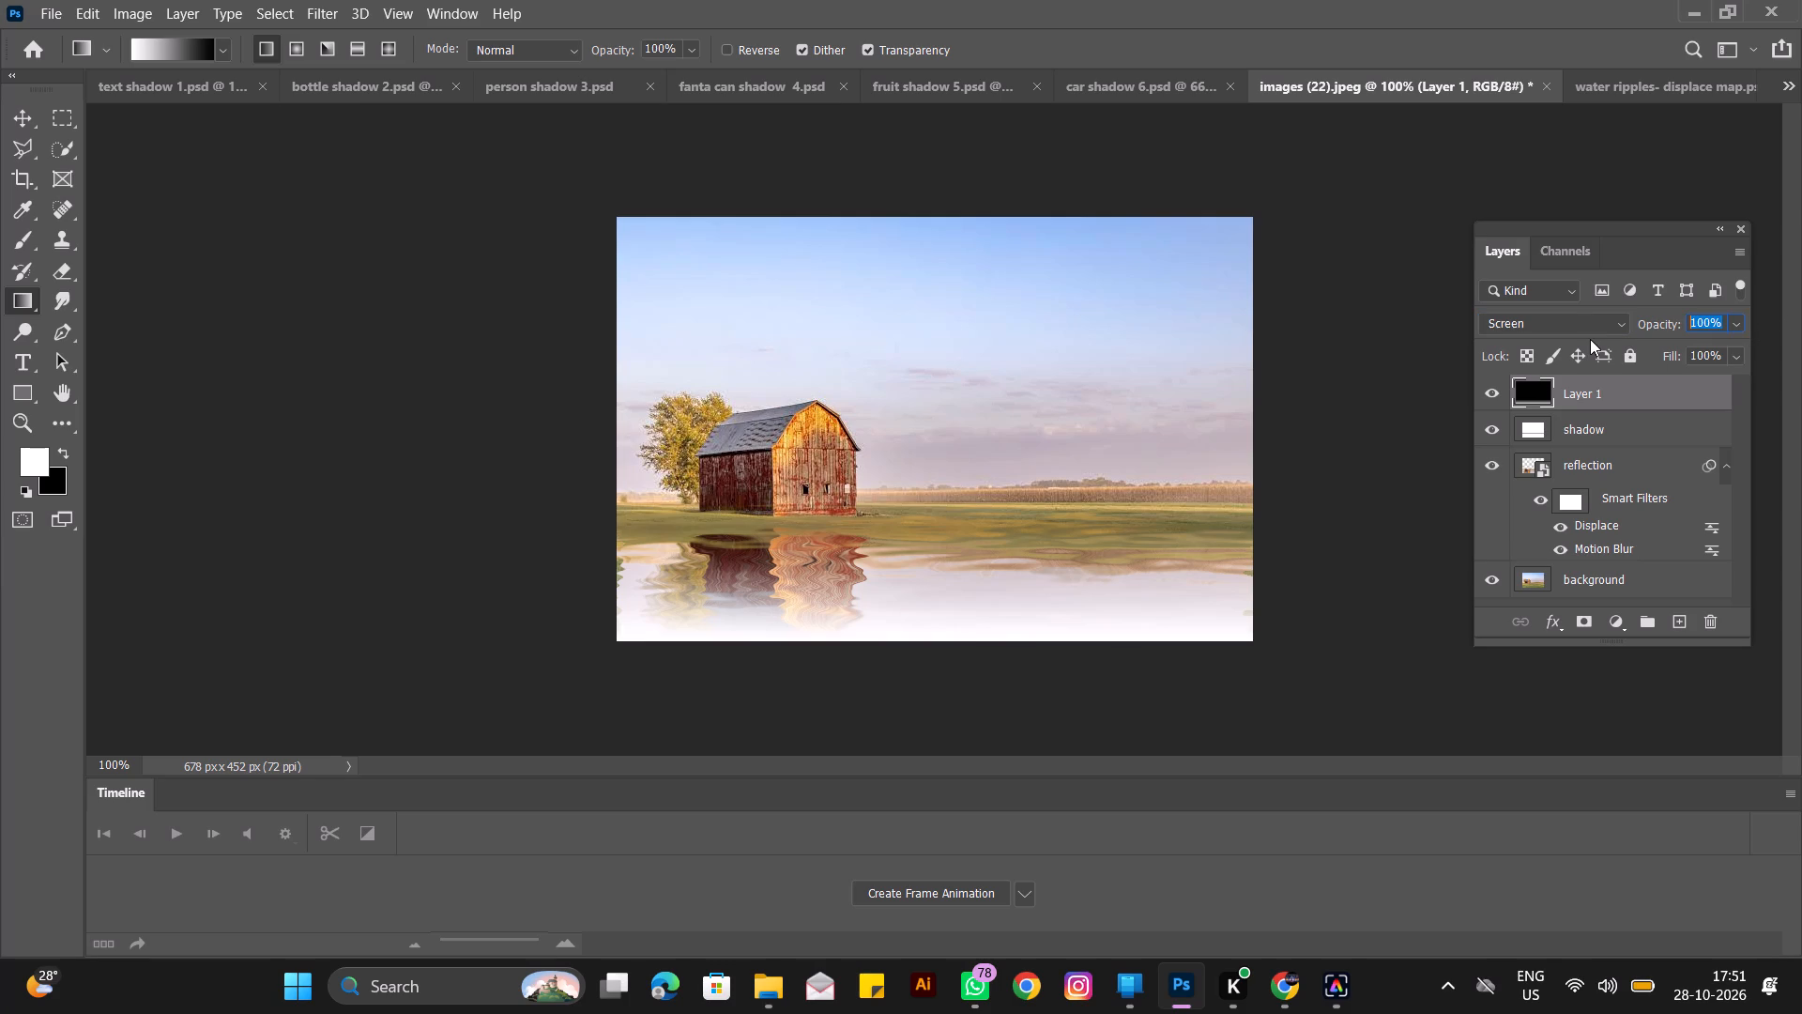
pyautogui.write('64')
pyautogui.press('Return')
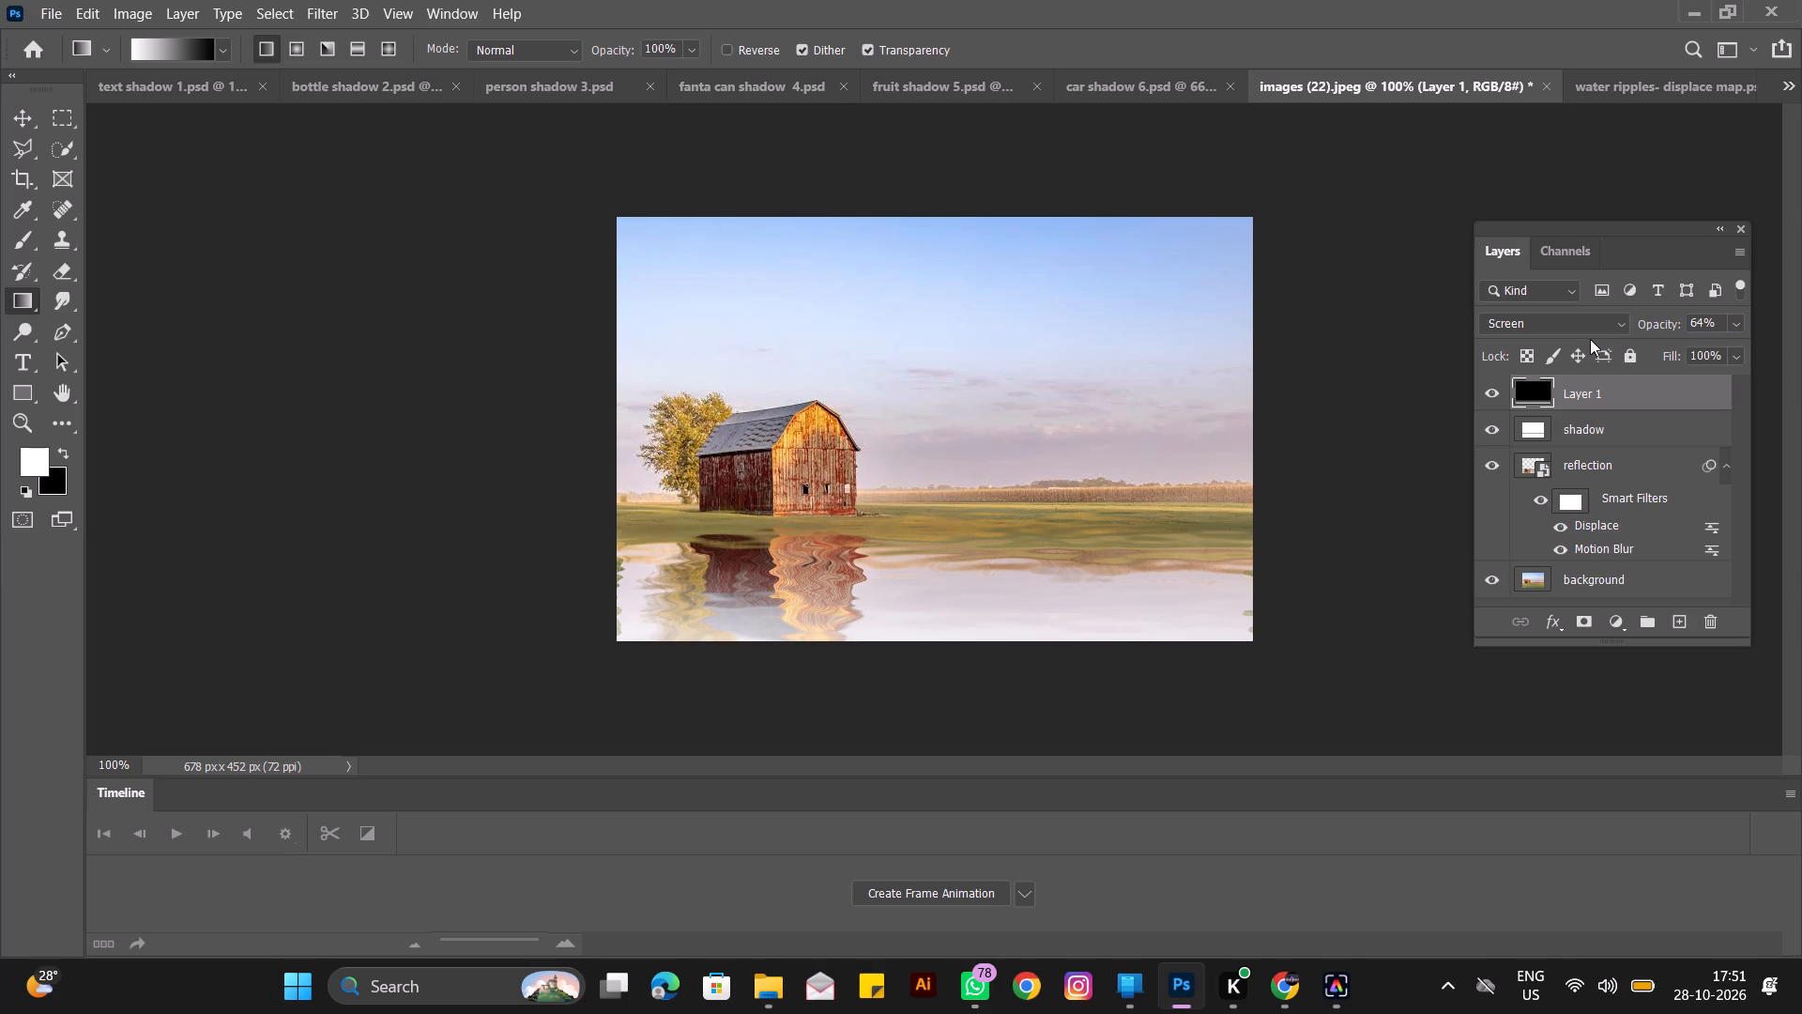
# Rename the Screen gradient layer as haze.
pyautogui.doubleClick(1605, 386)
pyautogui.write('haze')
pyautogui.press('Return')
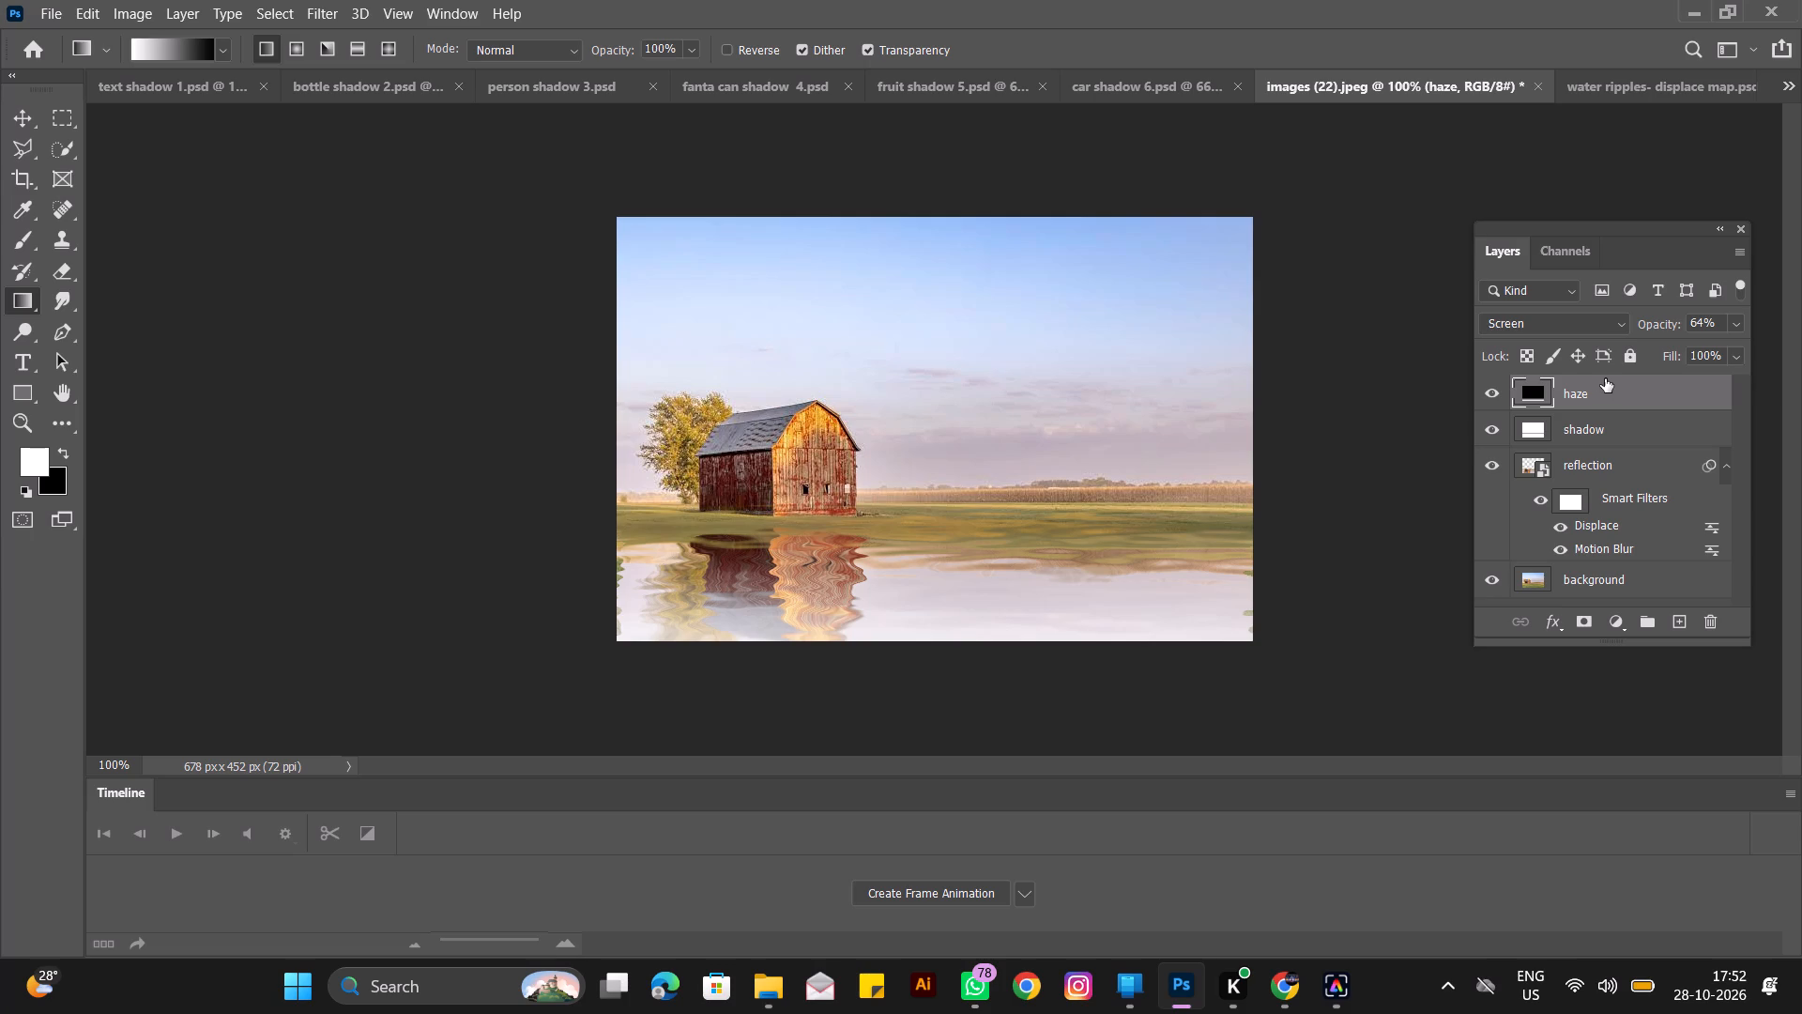
# Add a Vibrance adjustment layer above the haze layer with Vibrance set to +100.
pyautogui.click(1604, 622)
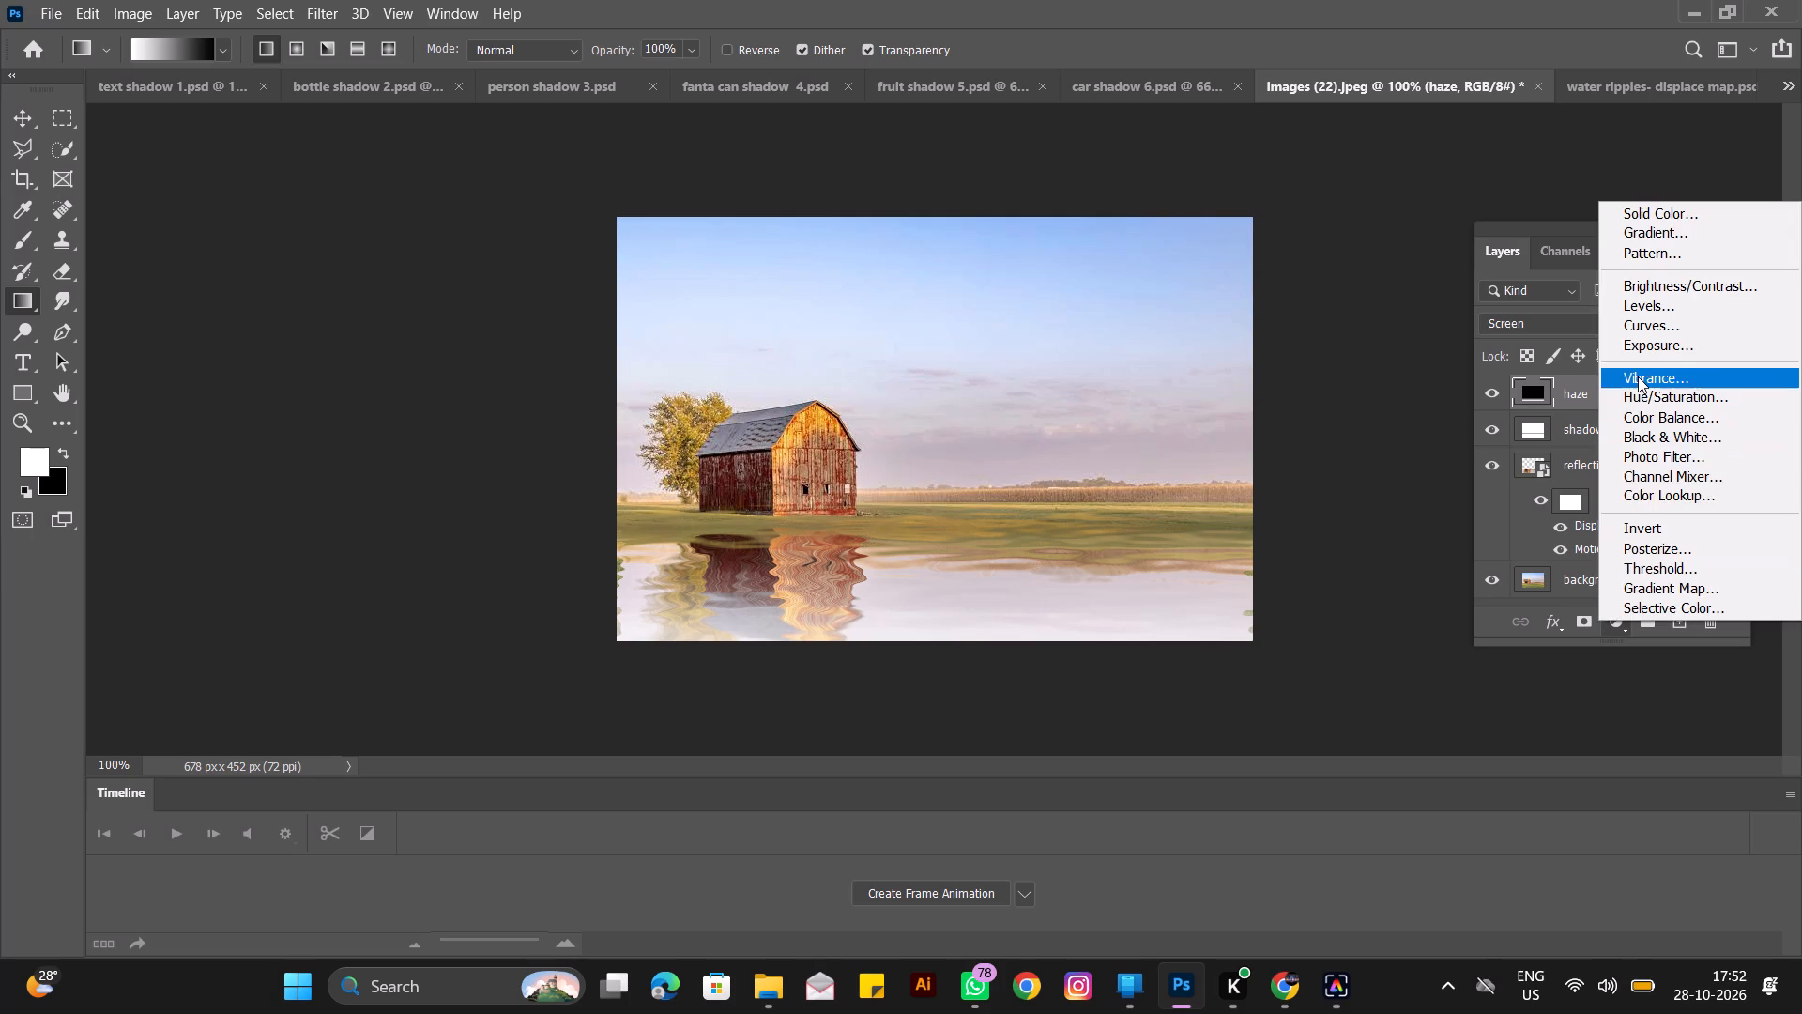
pyautogui.click(1638, 376)
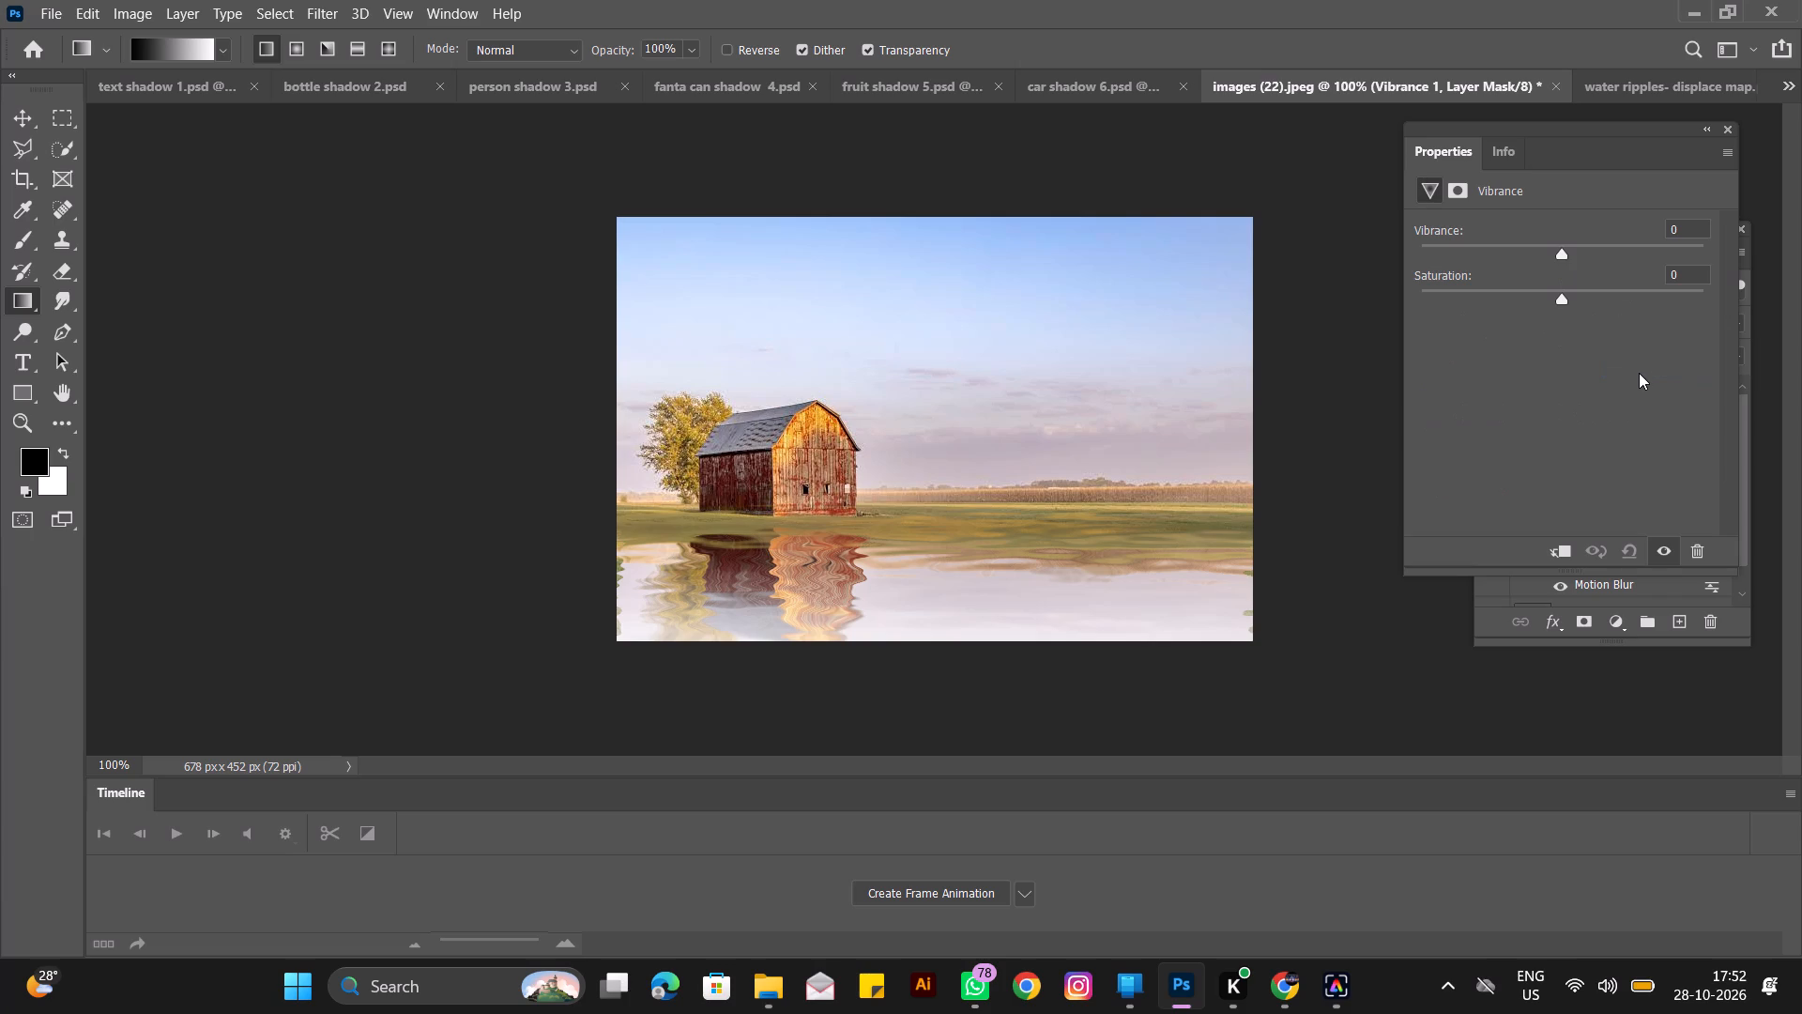
pyautogui.moveTo(1557, 249); pyautogui.dragTo(1757, 252)
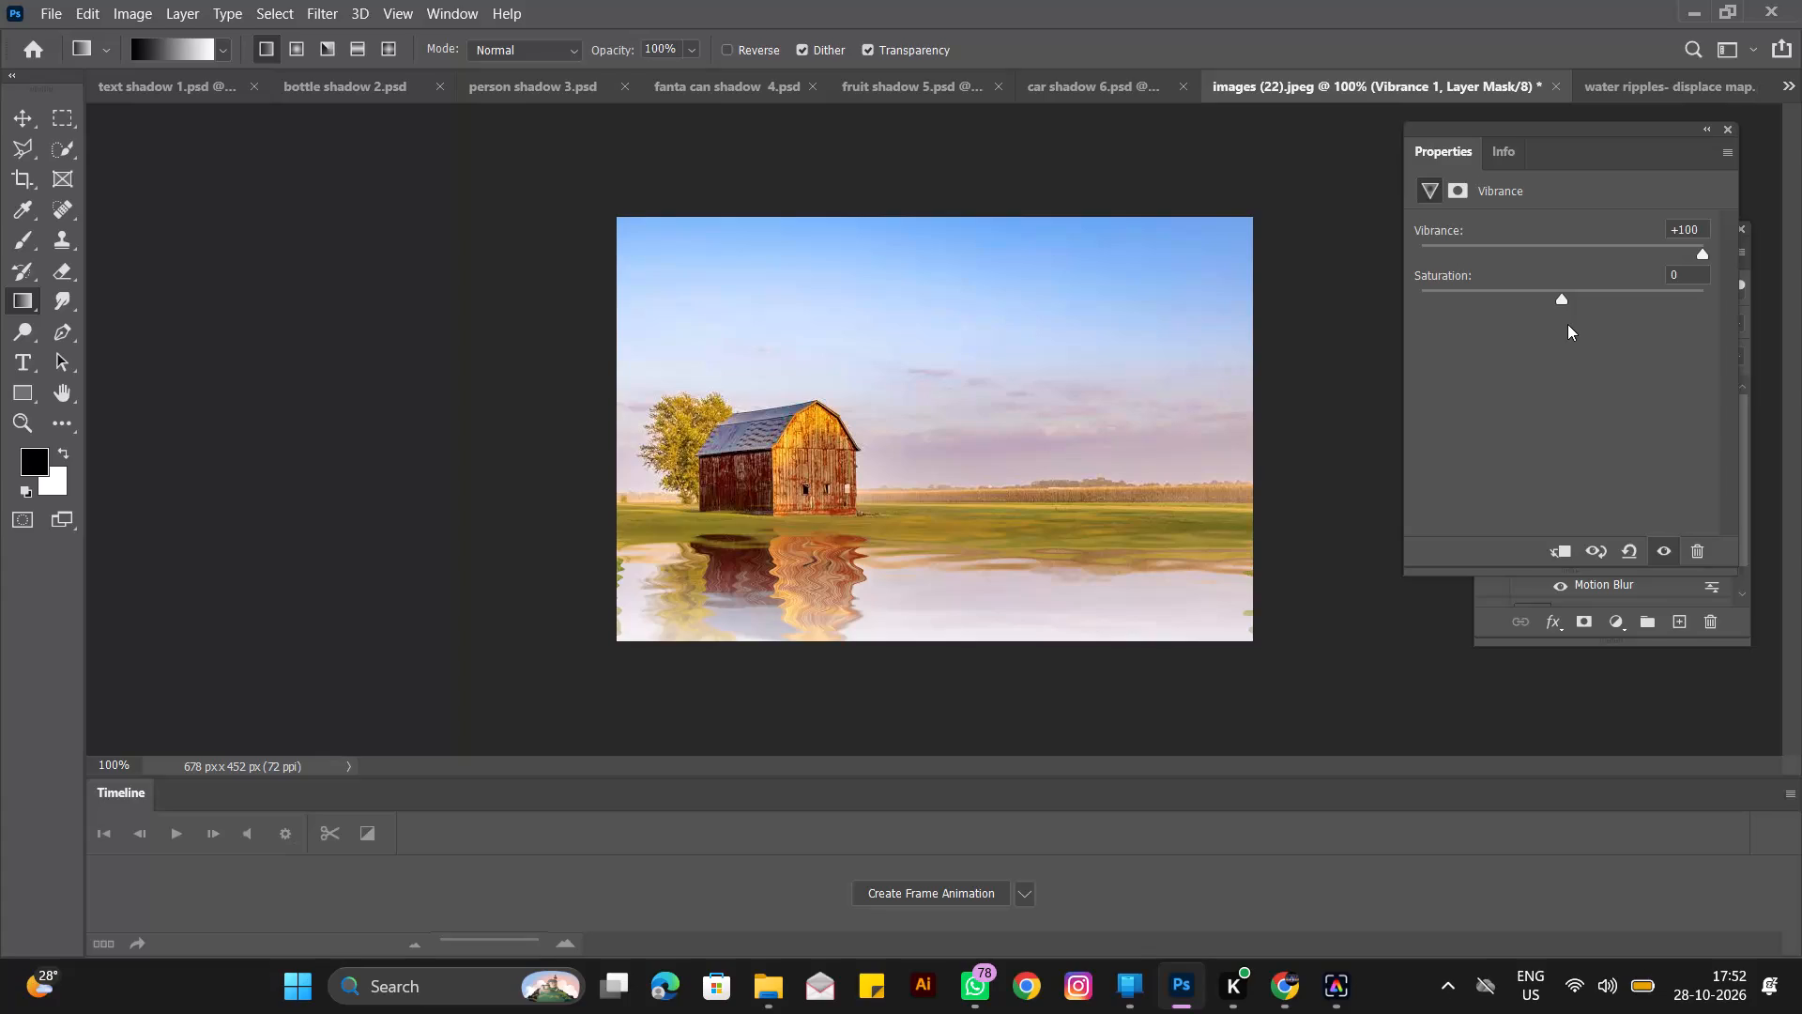
pyautogui.click(1567, 324)
pyautogui.click(1724, 133)
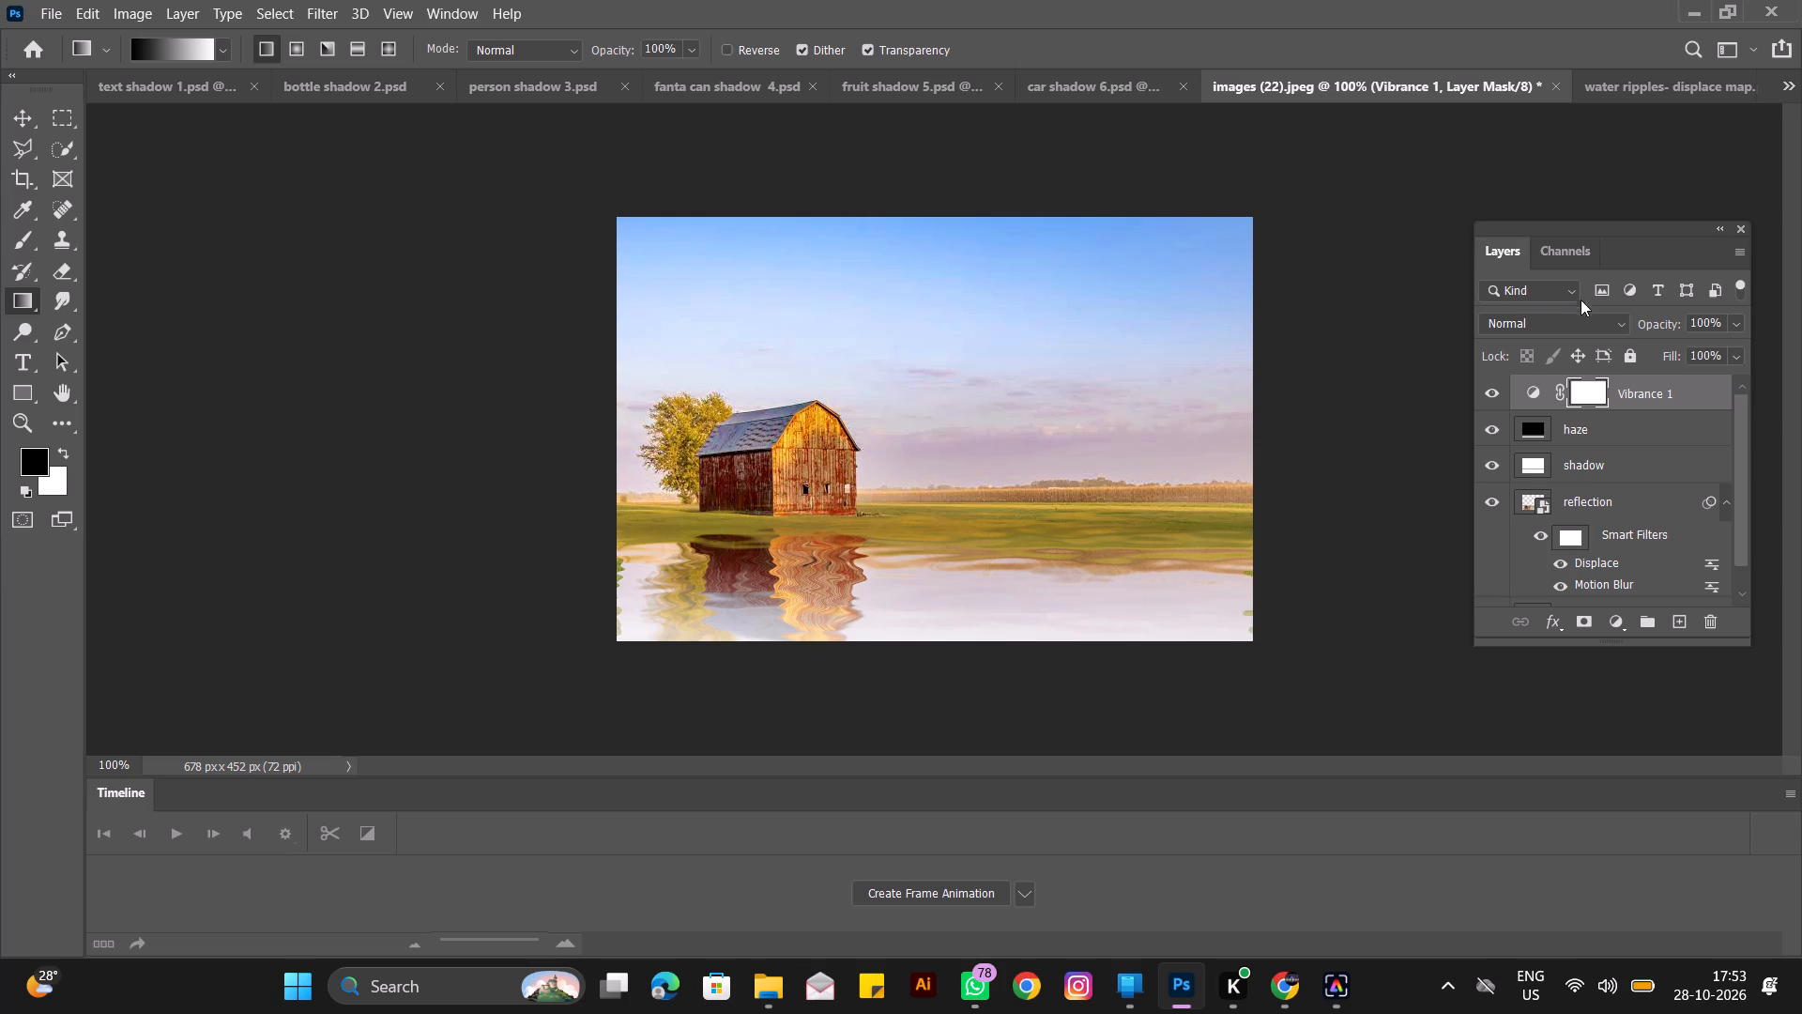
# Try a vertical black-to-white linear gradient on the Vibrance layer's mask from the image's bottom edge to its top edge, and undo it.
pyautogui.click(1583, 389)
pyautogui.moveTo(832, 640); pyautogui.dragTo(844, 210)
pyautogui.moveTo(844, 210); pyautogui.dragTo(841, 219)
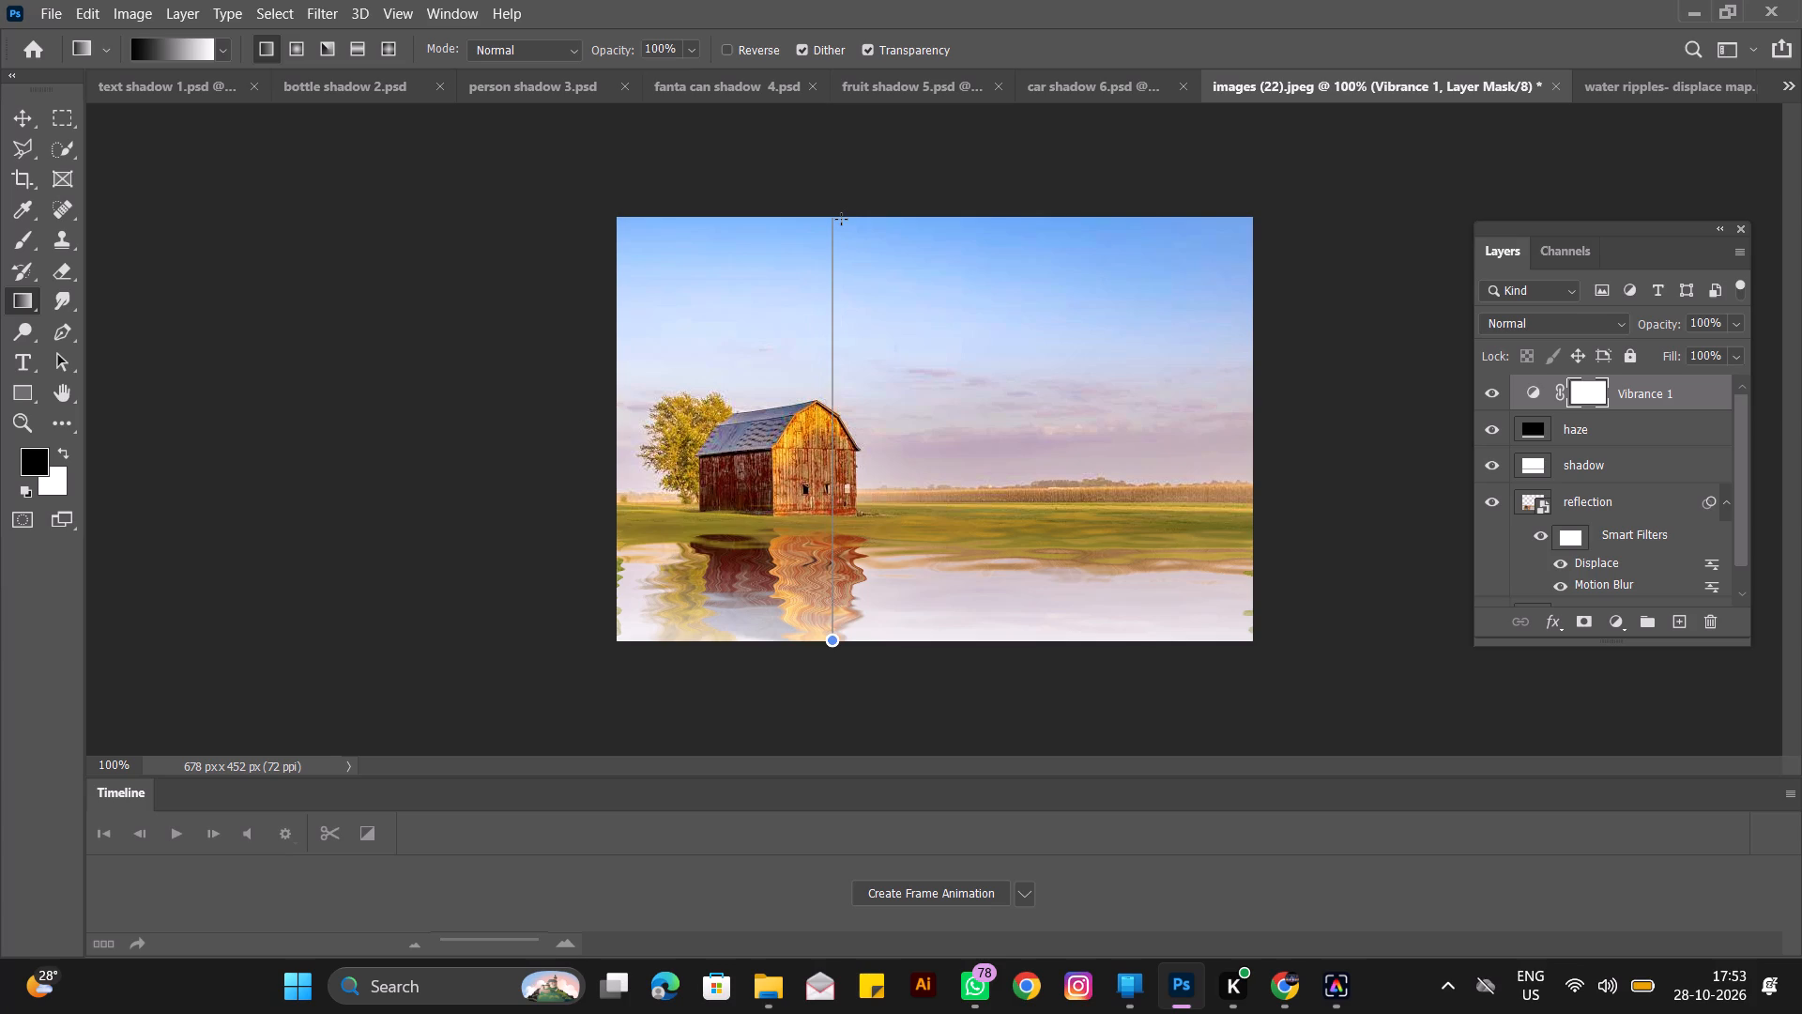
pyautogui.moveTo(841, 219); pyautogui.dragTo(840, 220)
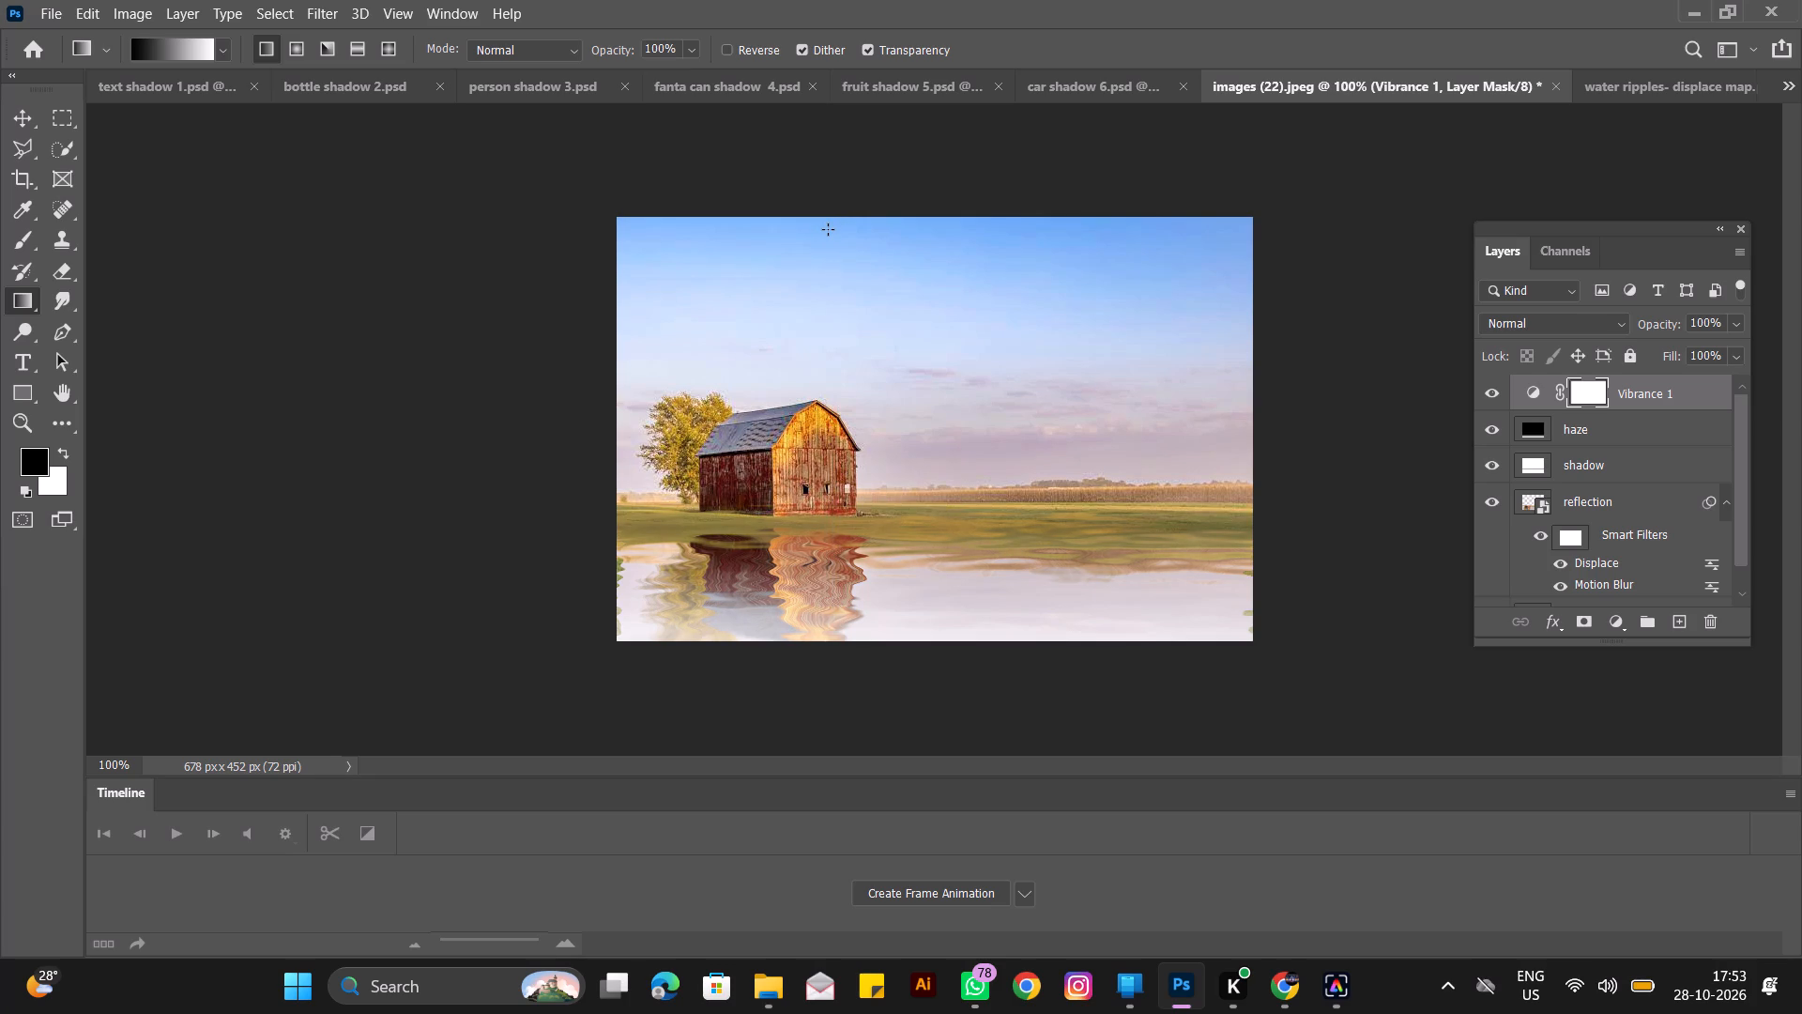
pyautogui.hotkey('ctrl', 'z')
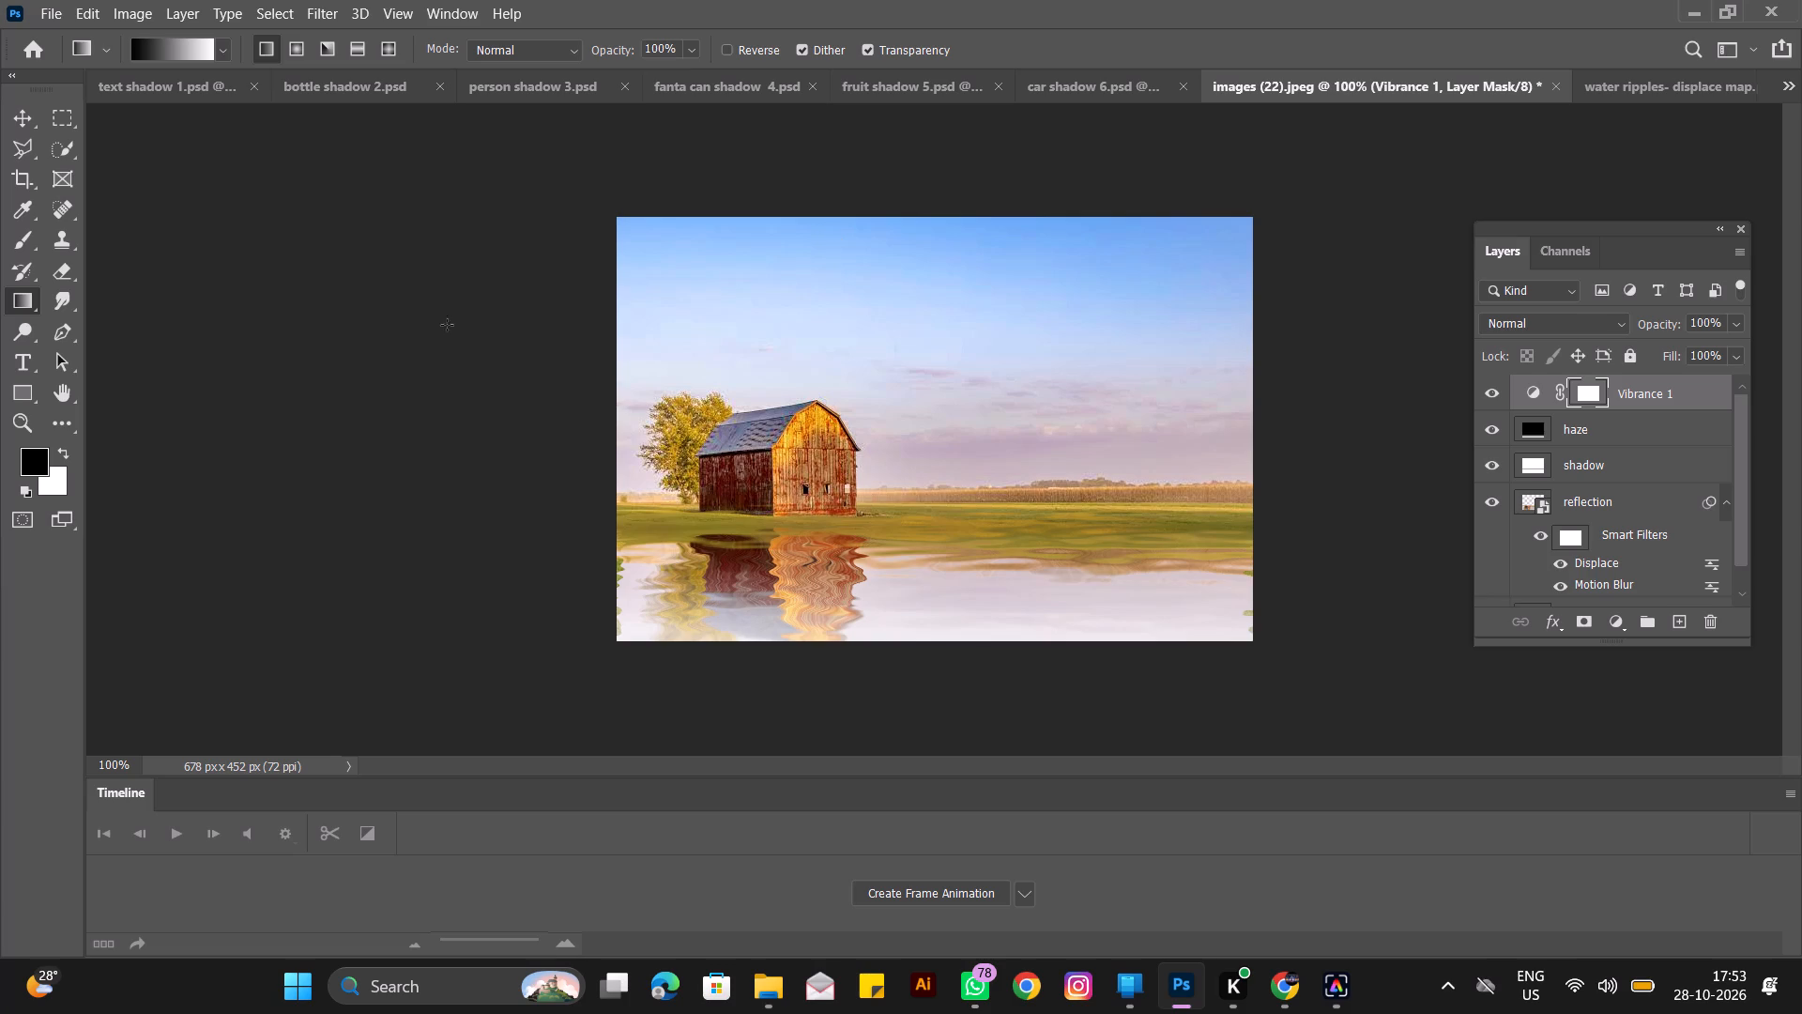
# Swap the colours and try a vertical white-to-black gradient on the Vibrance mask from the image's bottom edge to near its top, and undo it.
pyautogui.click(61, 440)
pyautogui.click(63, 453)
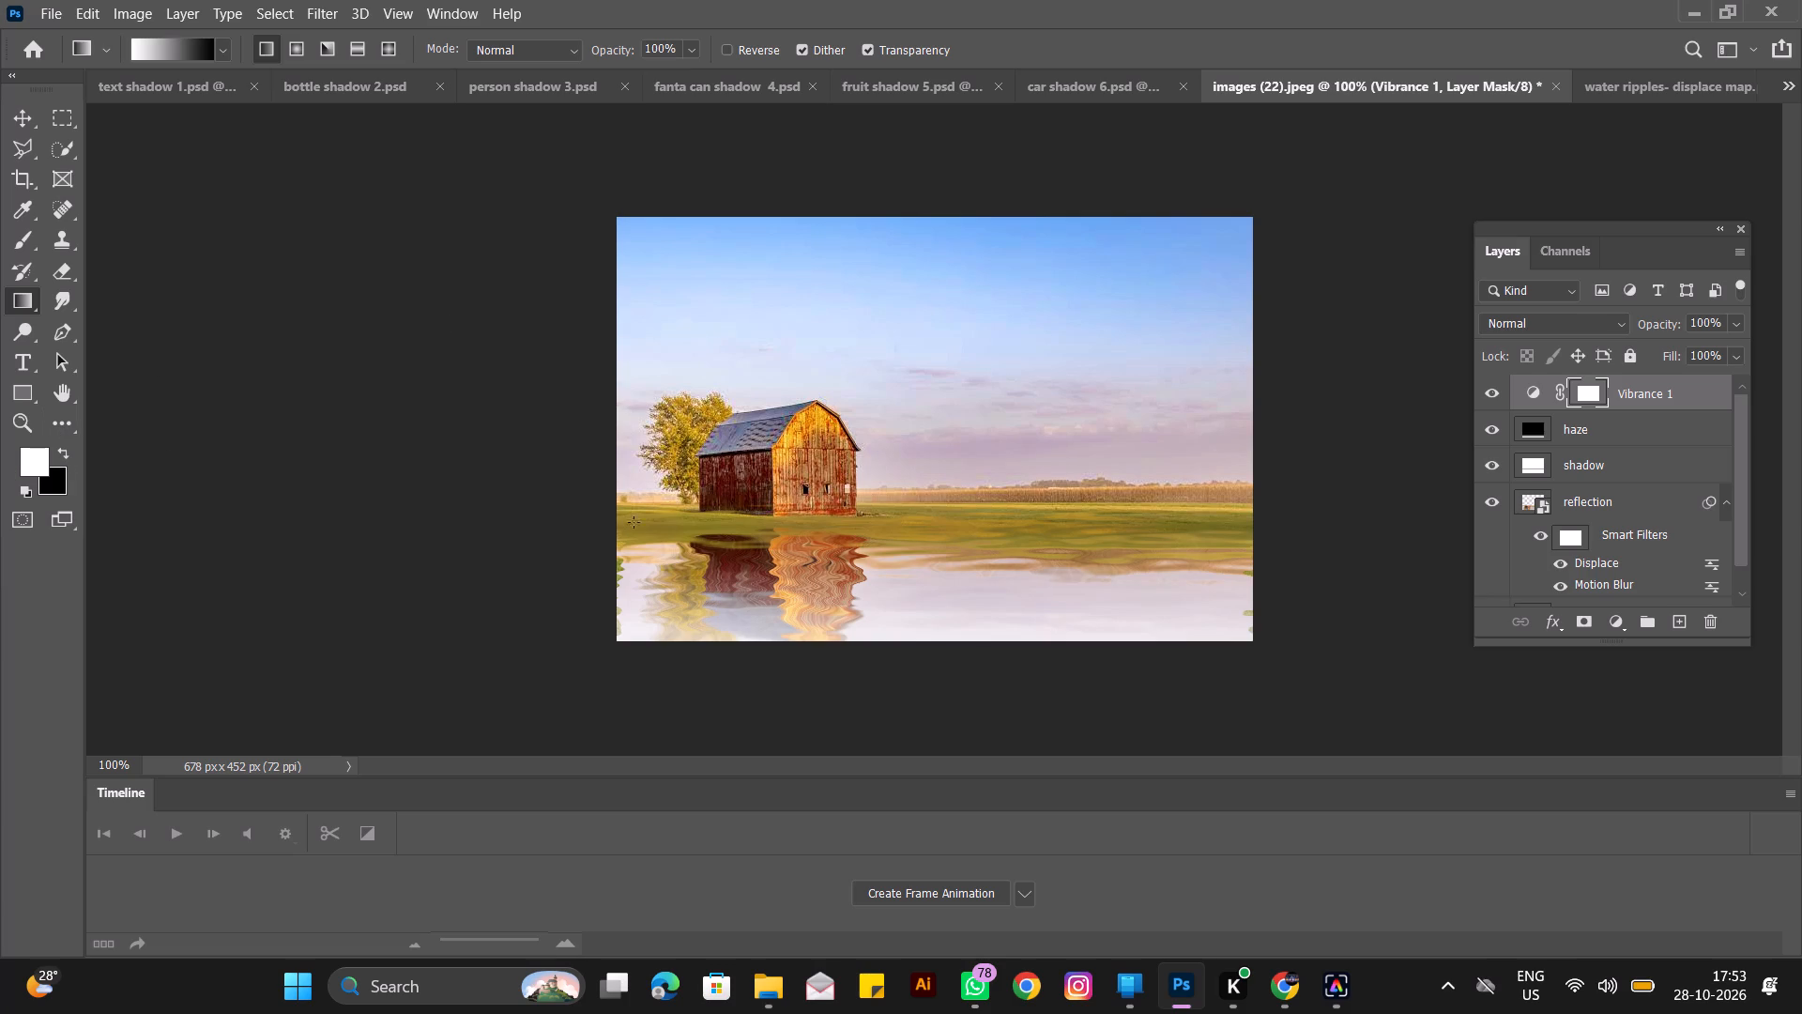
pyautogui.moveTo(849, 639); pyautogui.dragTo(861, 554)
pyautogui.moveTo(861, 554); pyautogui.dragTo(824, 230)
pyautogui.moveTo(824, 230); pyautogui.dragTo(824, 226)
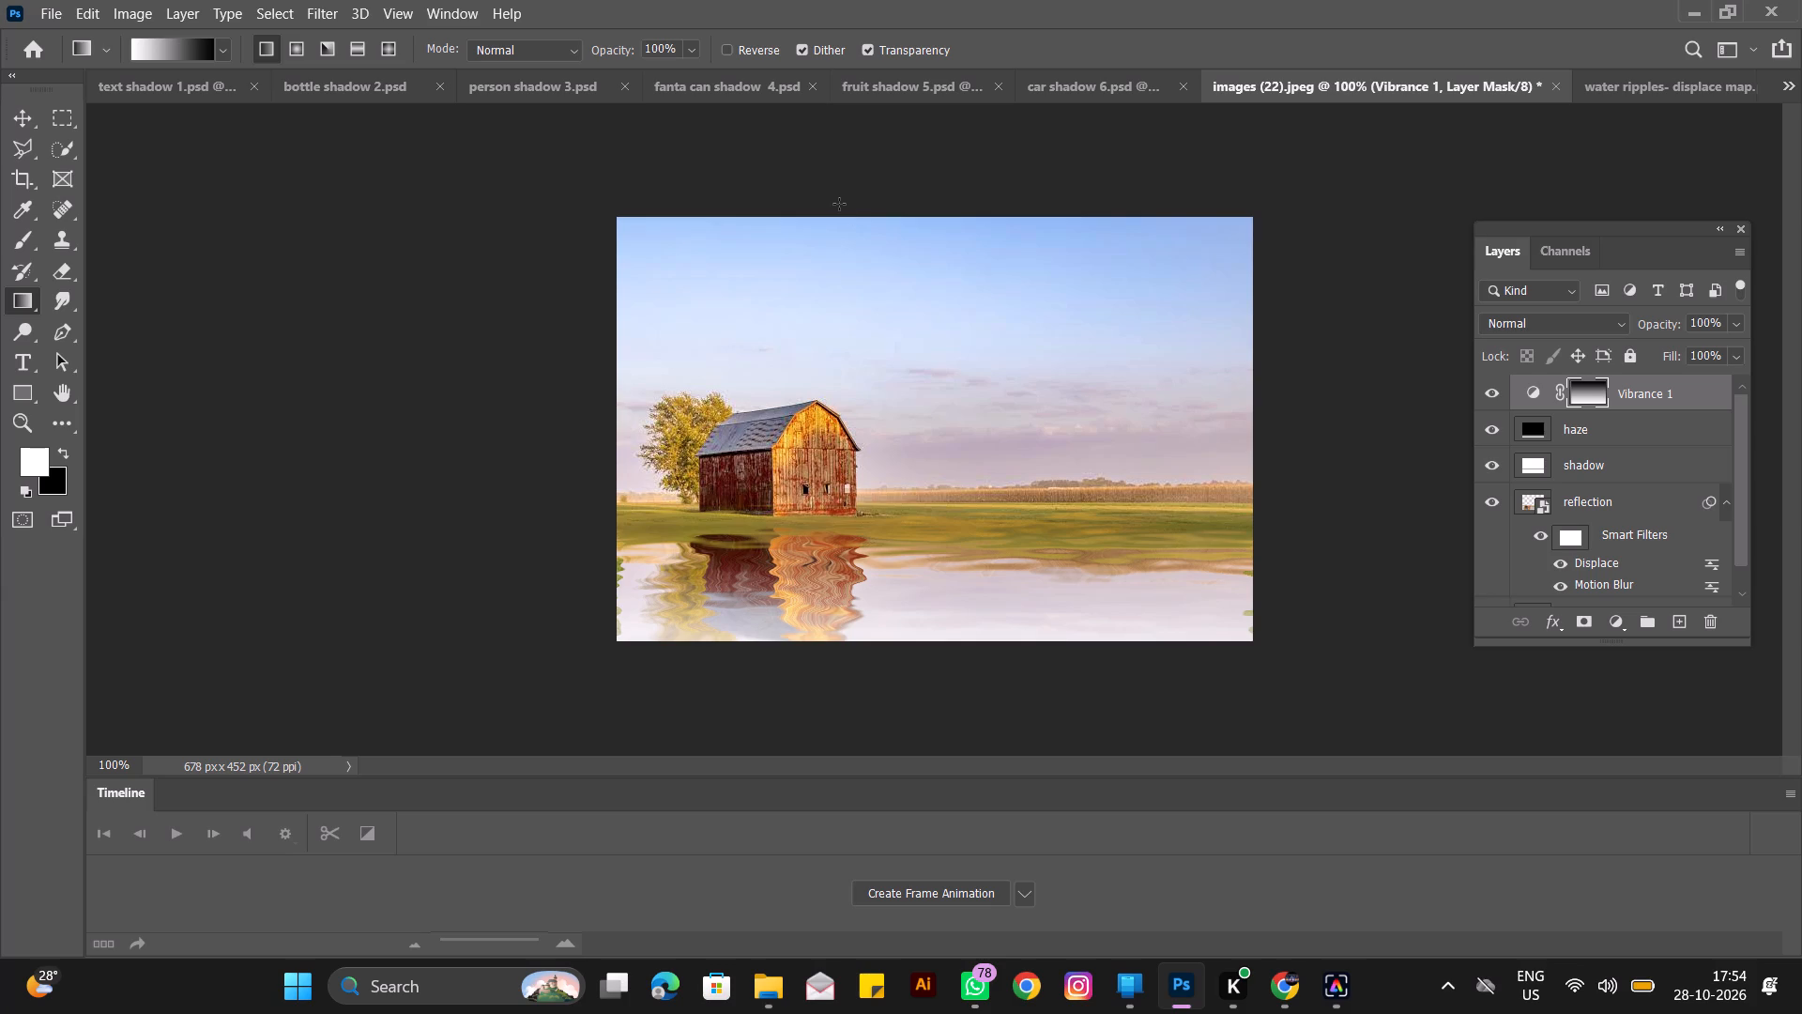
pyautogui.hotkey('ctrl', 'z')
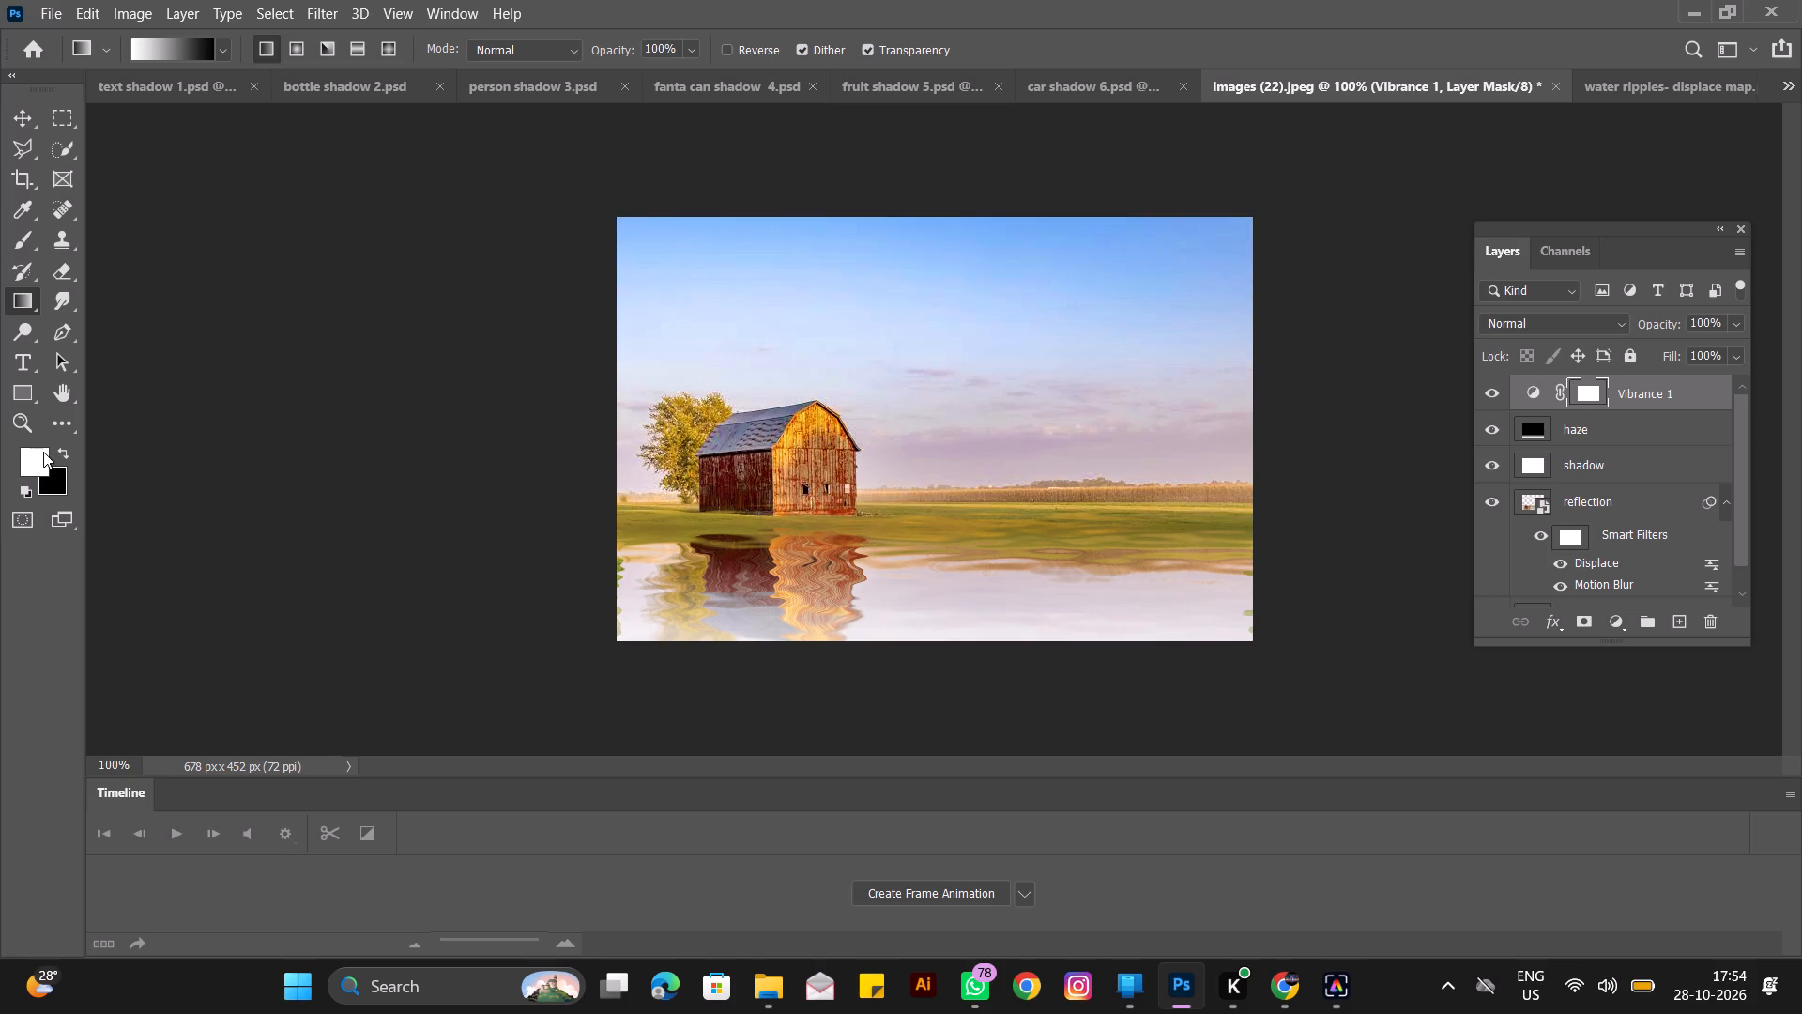
# Swap the colours back and draw a vertical black-to-white linear gradient on the Vibrance mask from the image's bottom edge to its top edge.
pyautogui.click(58, 451)
pyautogui.moveTo(878, 643); pyautogui.dragTo(876, 223)
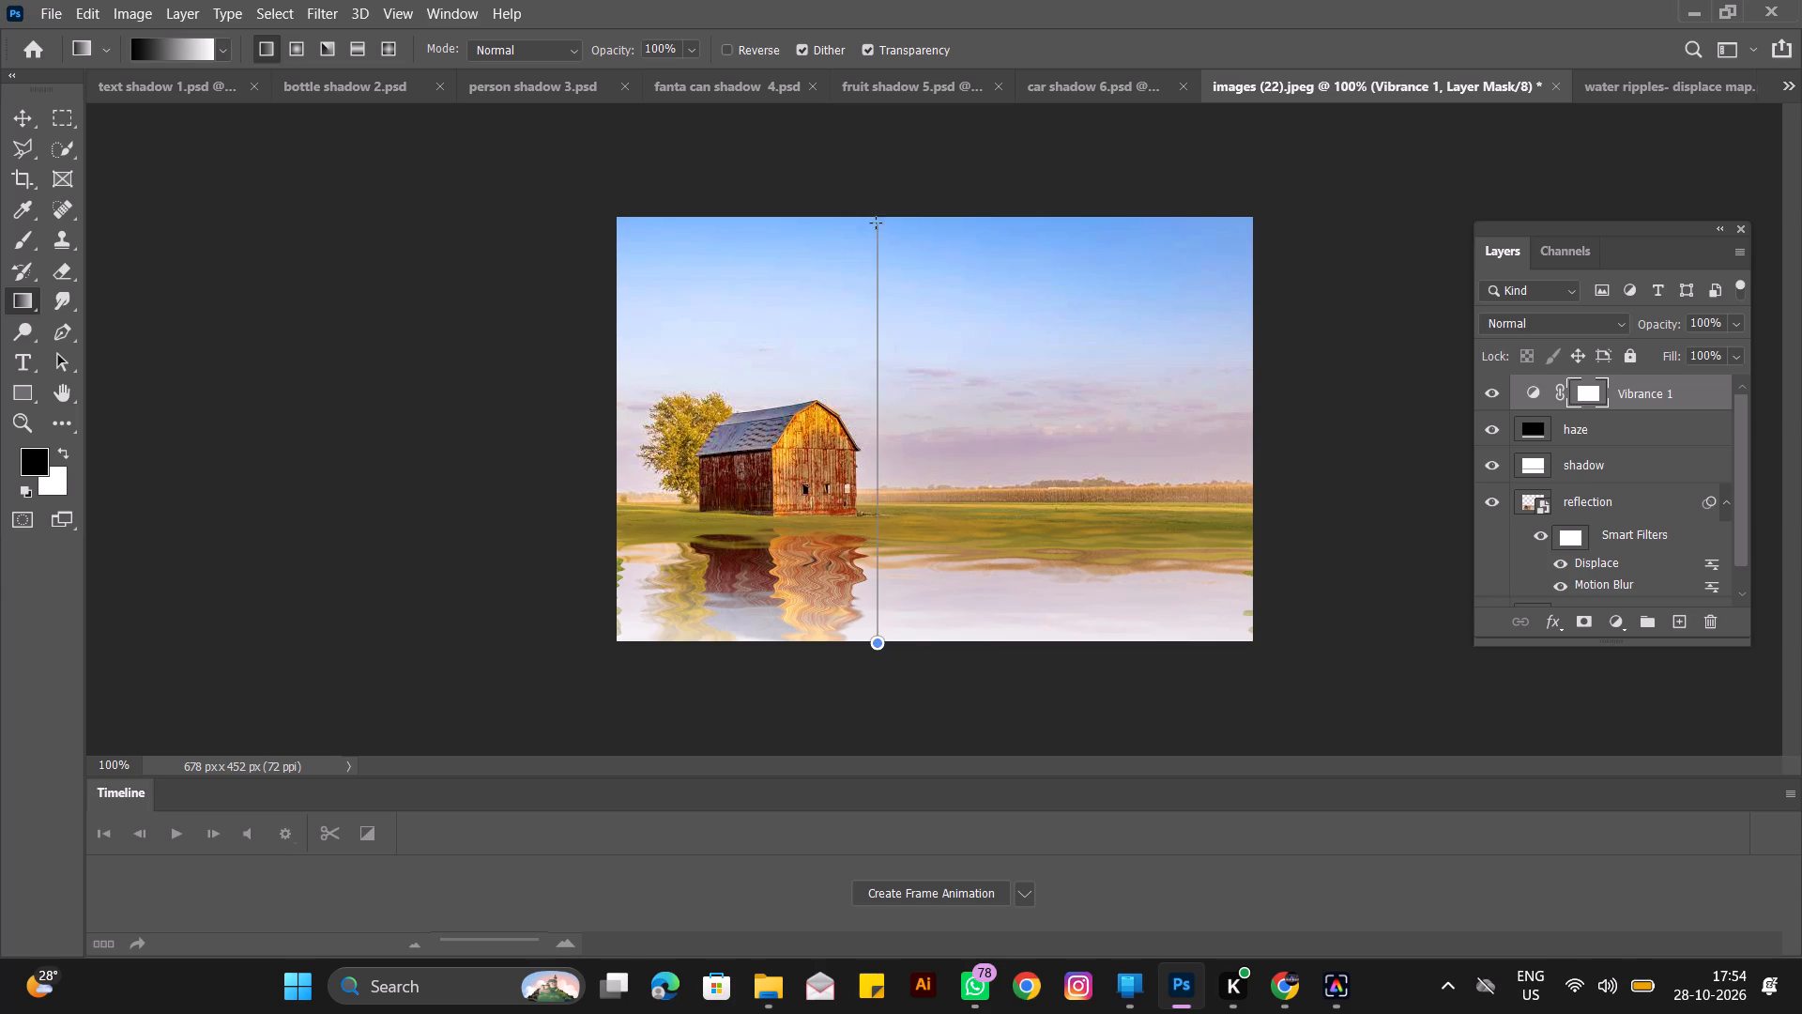
pyautogui.moveTo(876, 223); pyautogui.dragTo(874, 216)
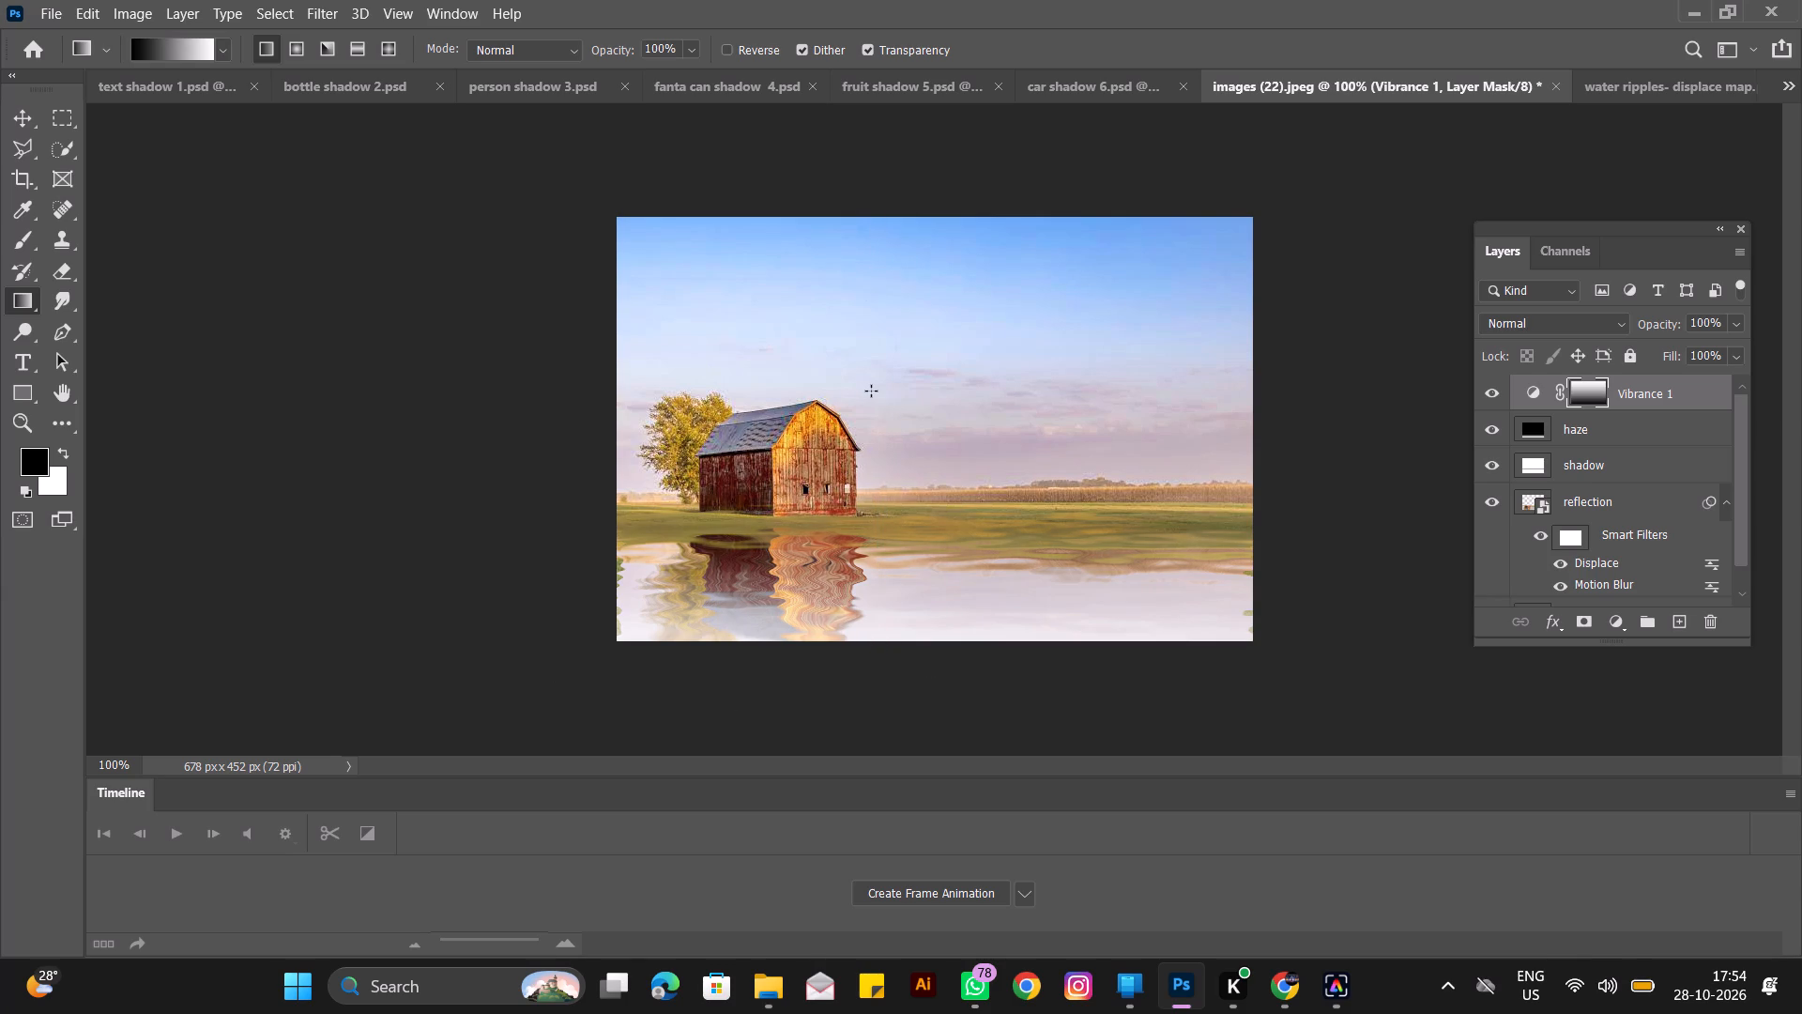
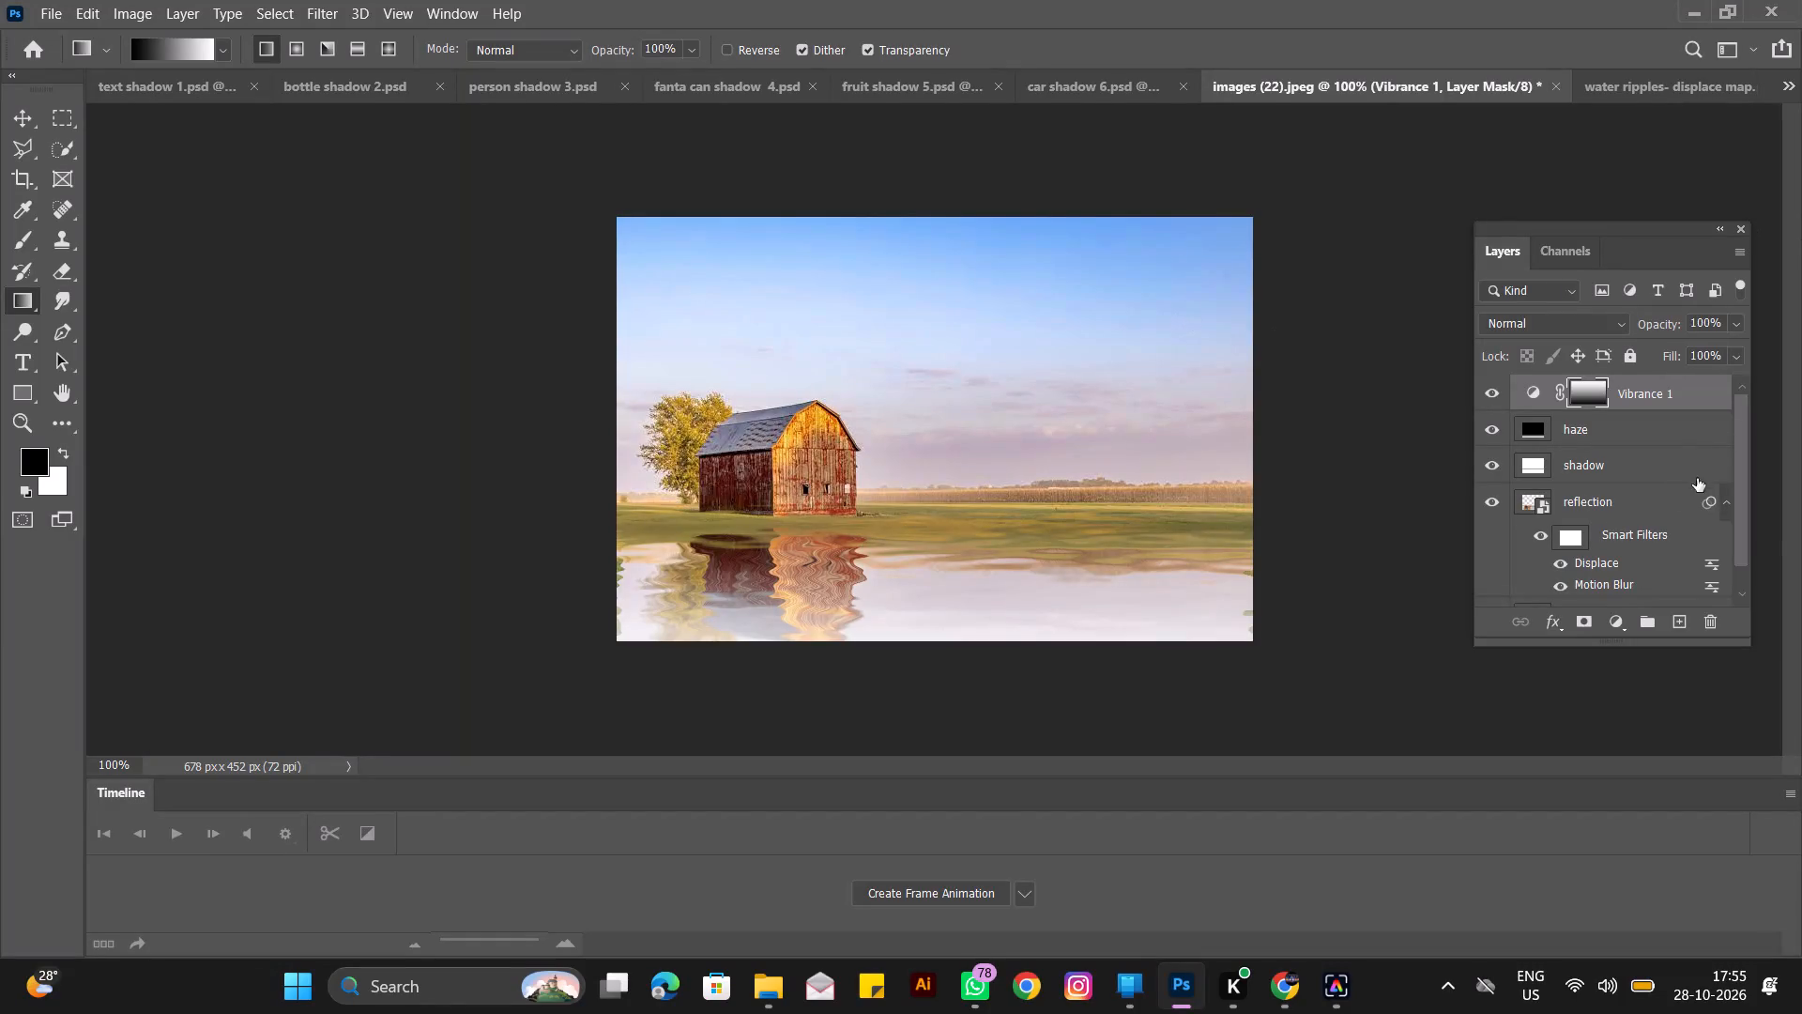
# Compare the image with the shadow layer hidden and shown to judge its effect along the waterline.
pyautogui.click(1607, 467)
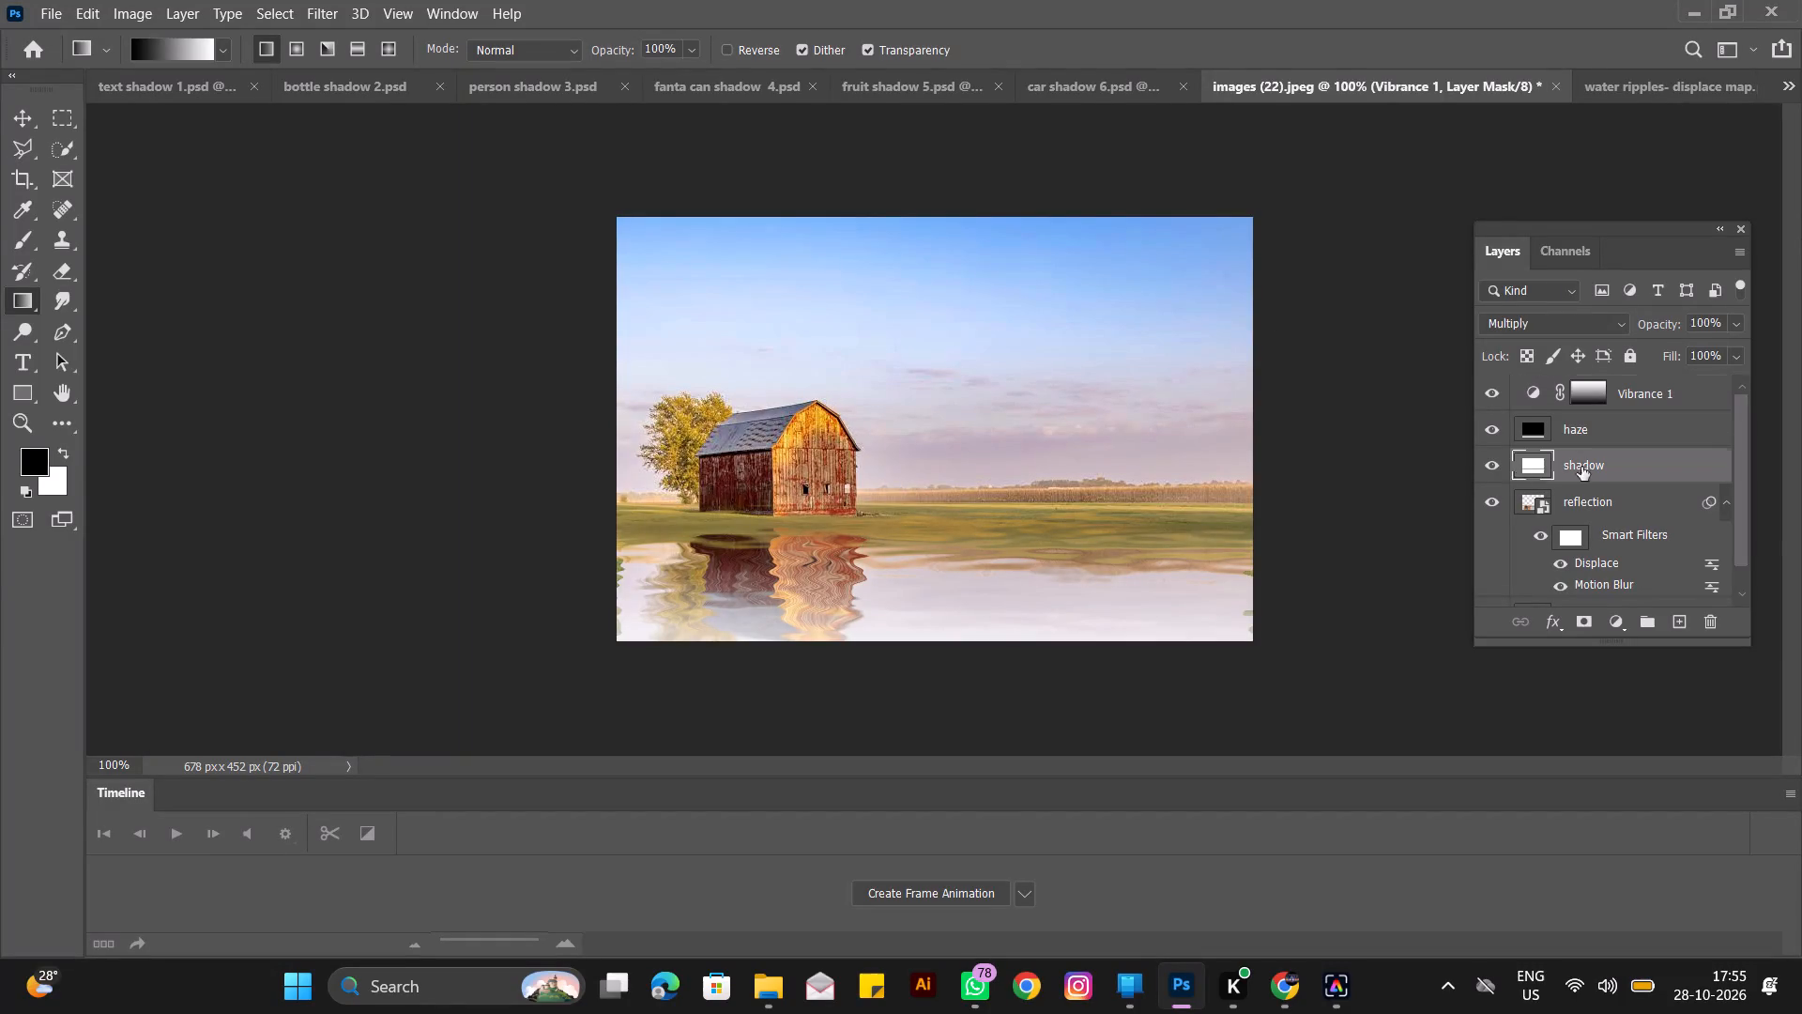
pyautogui.click(1491, 472)
pyautogui.click(1491, 472)
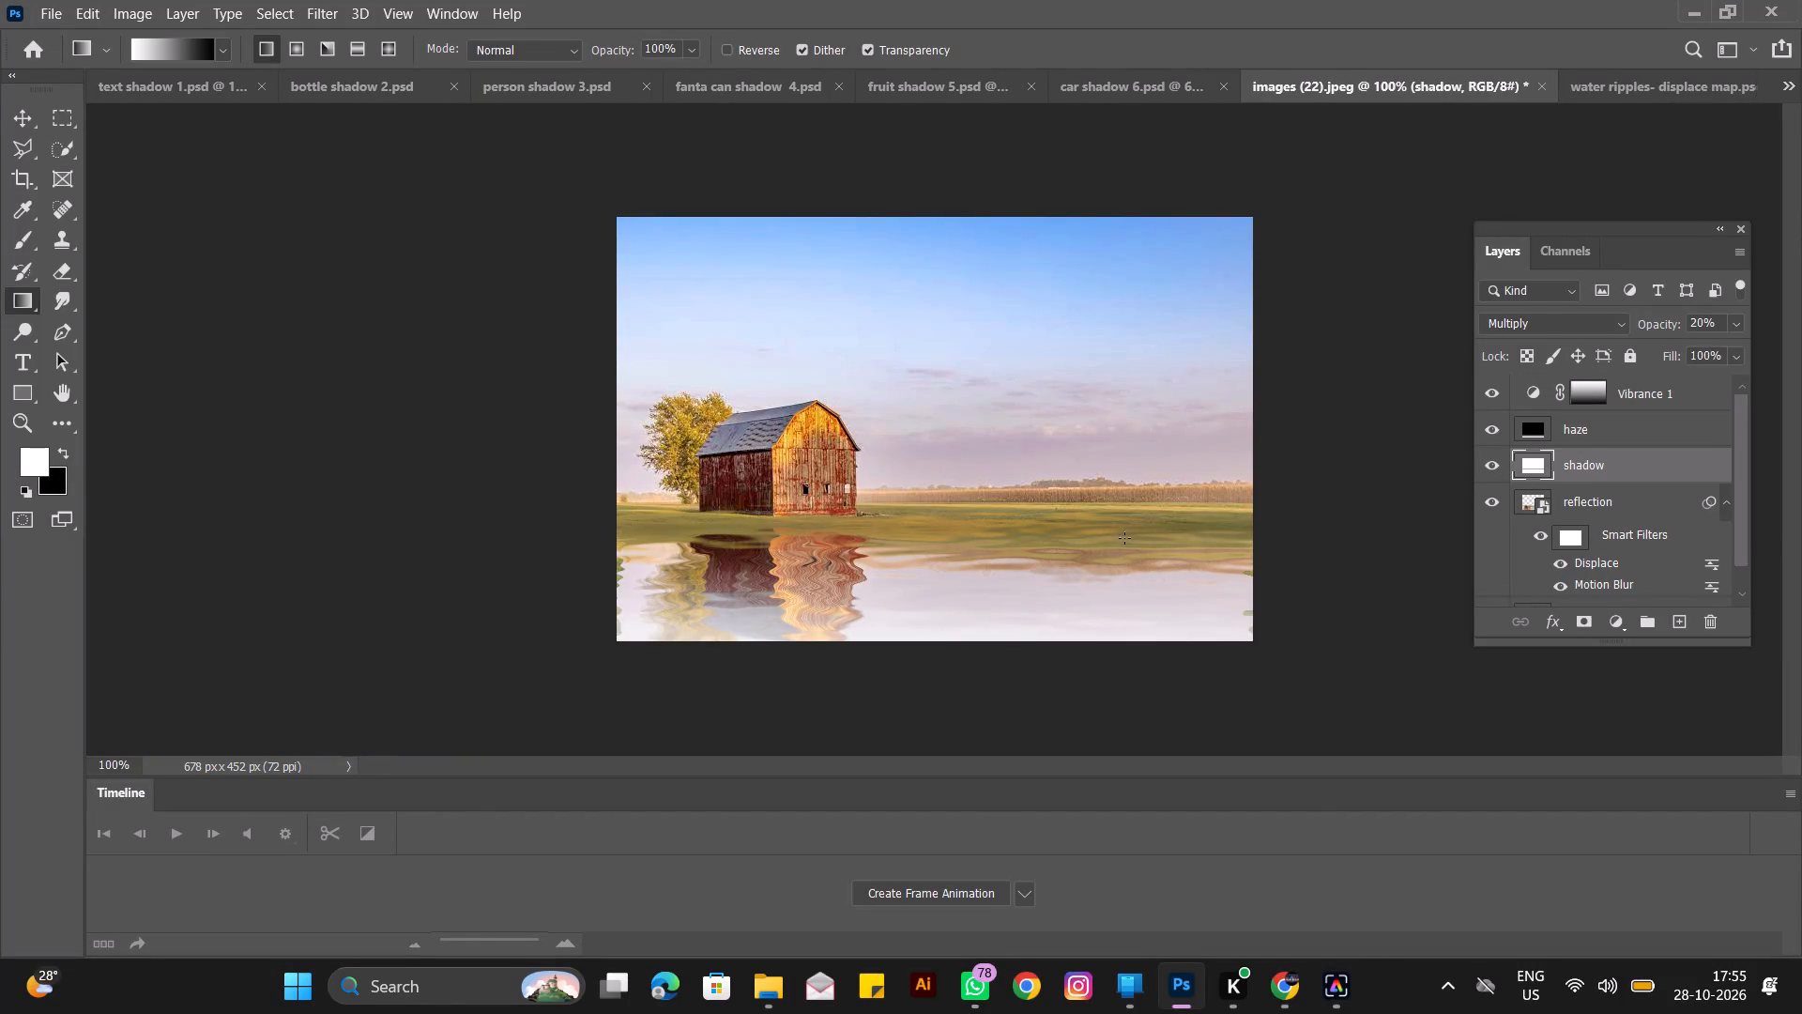
pyautogui.click(30, 119)
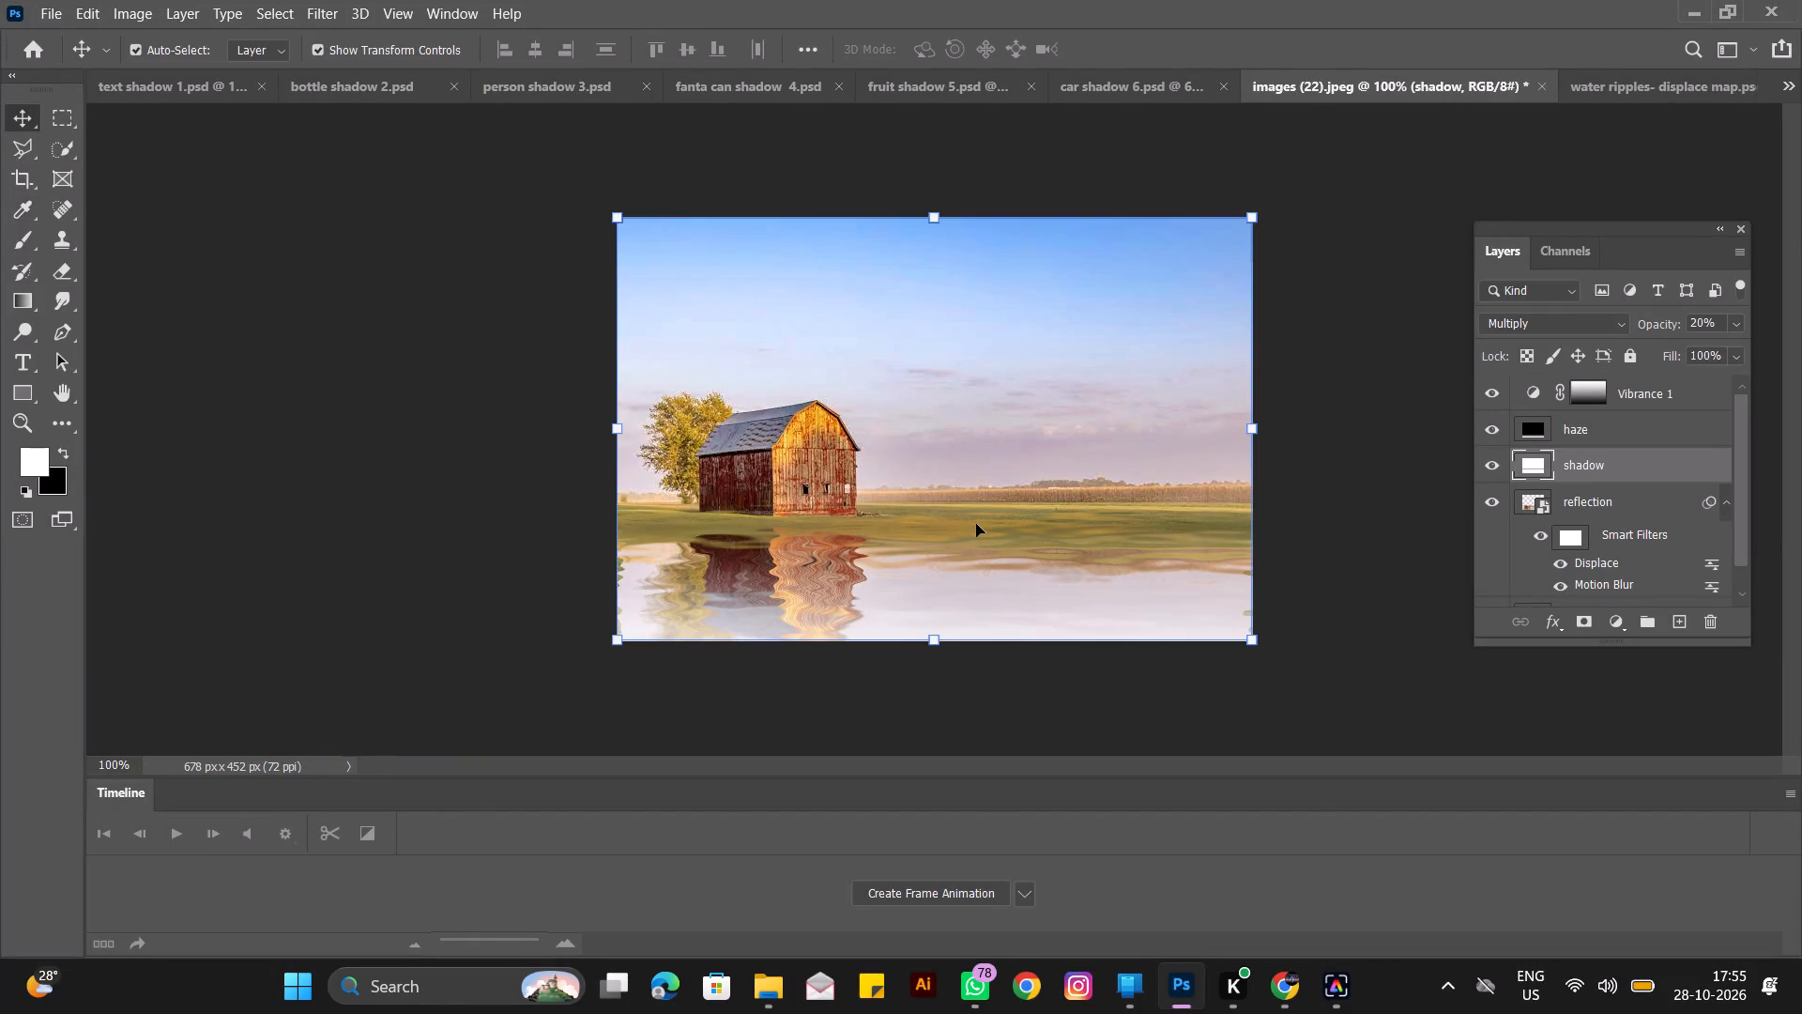
pyautogui.click(1489, 465)
pyautogui.click(1489, 465)
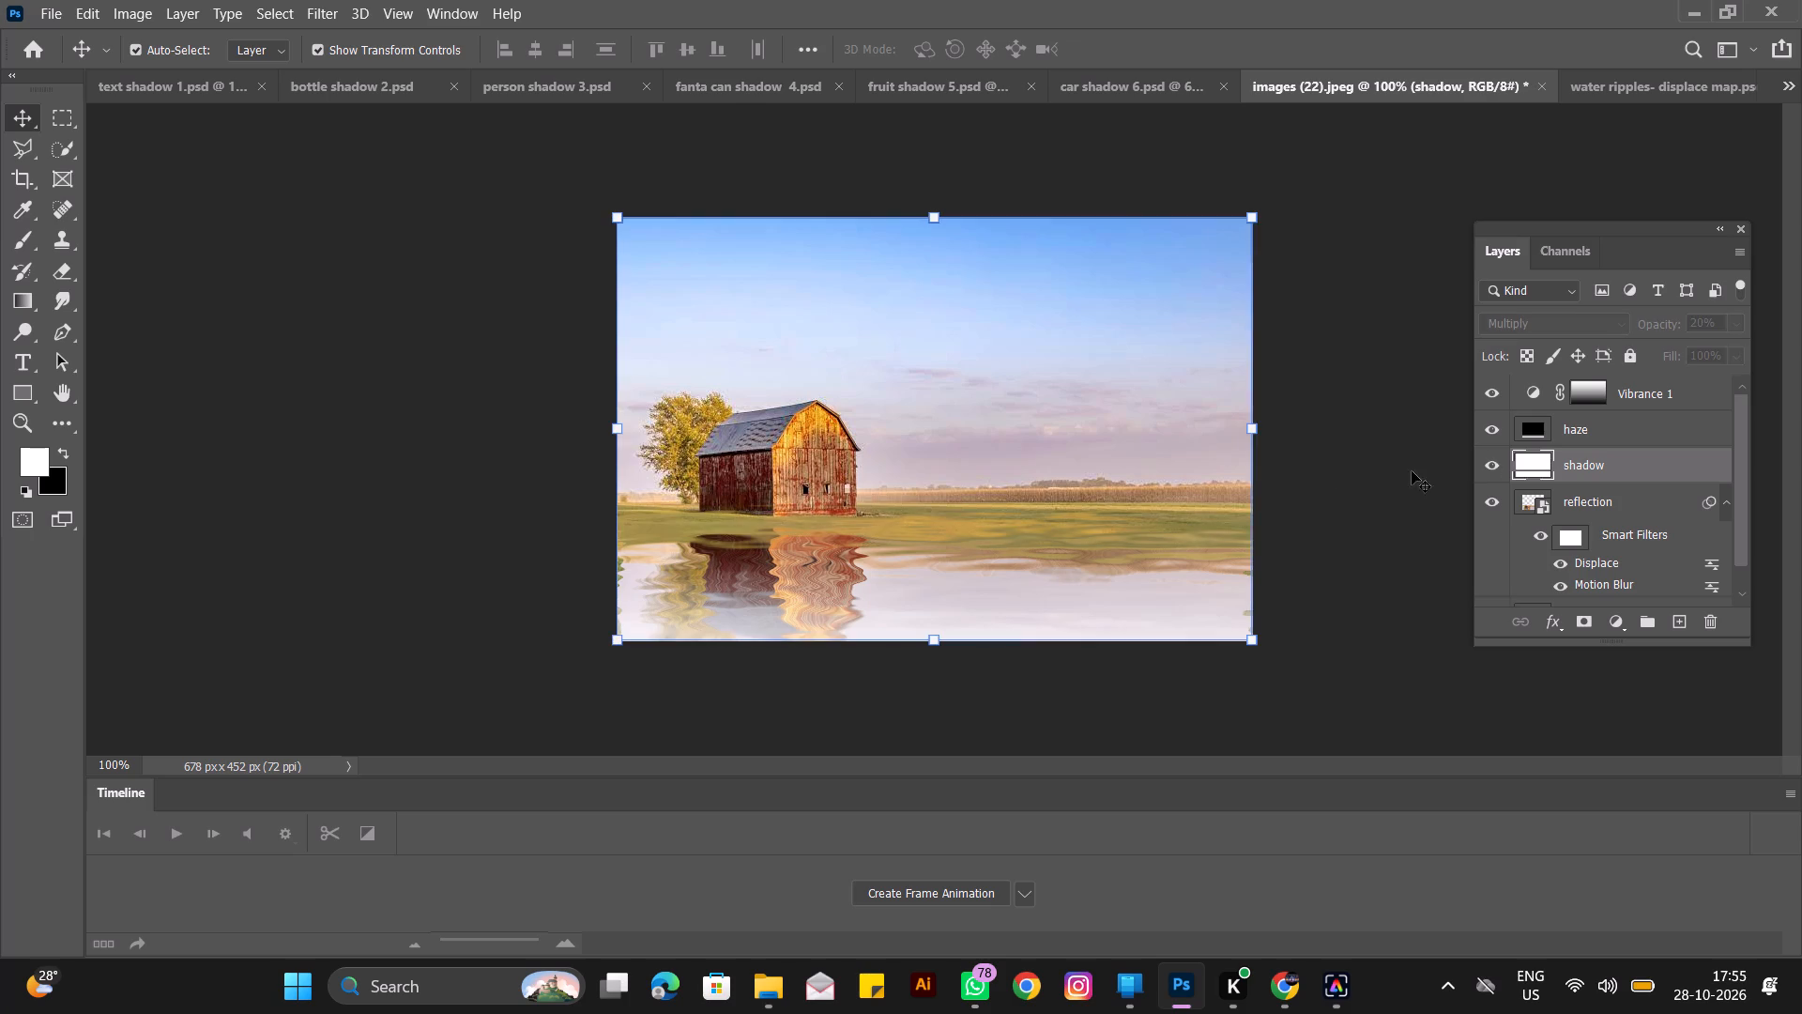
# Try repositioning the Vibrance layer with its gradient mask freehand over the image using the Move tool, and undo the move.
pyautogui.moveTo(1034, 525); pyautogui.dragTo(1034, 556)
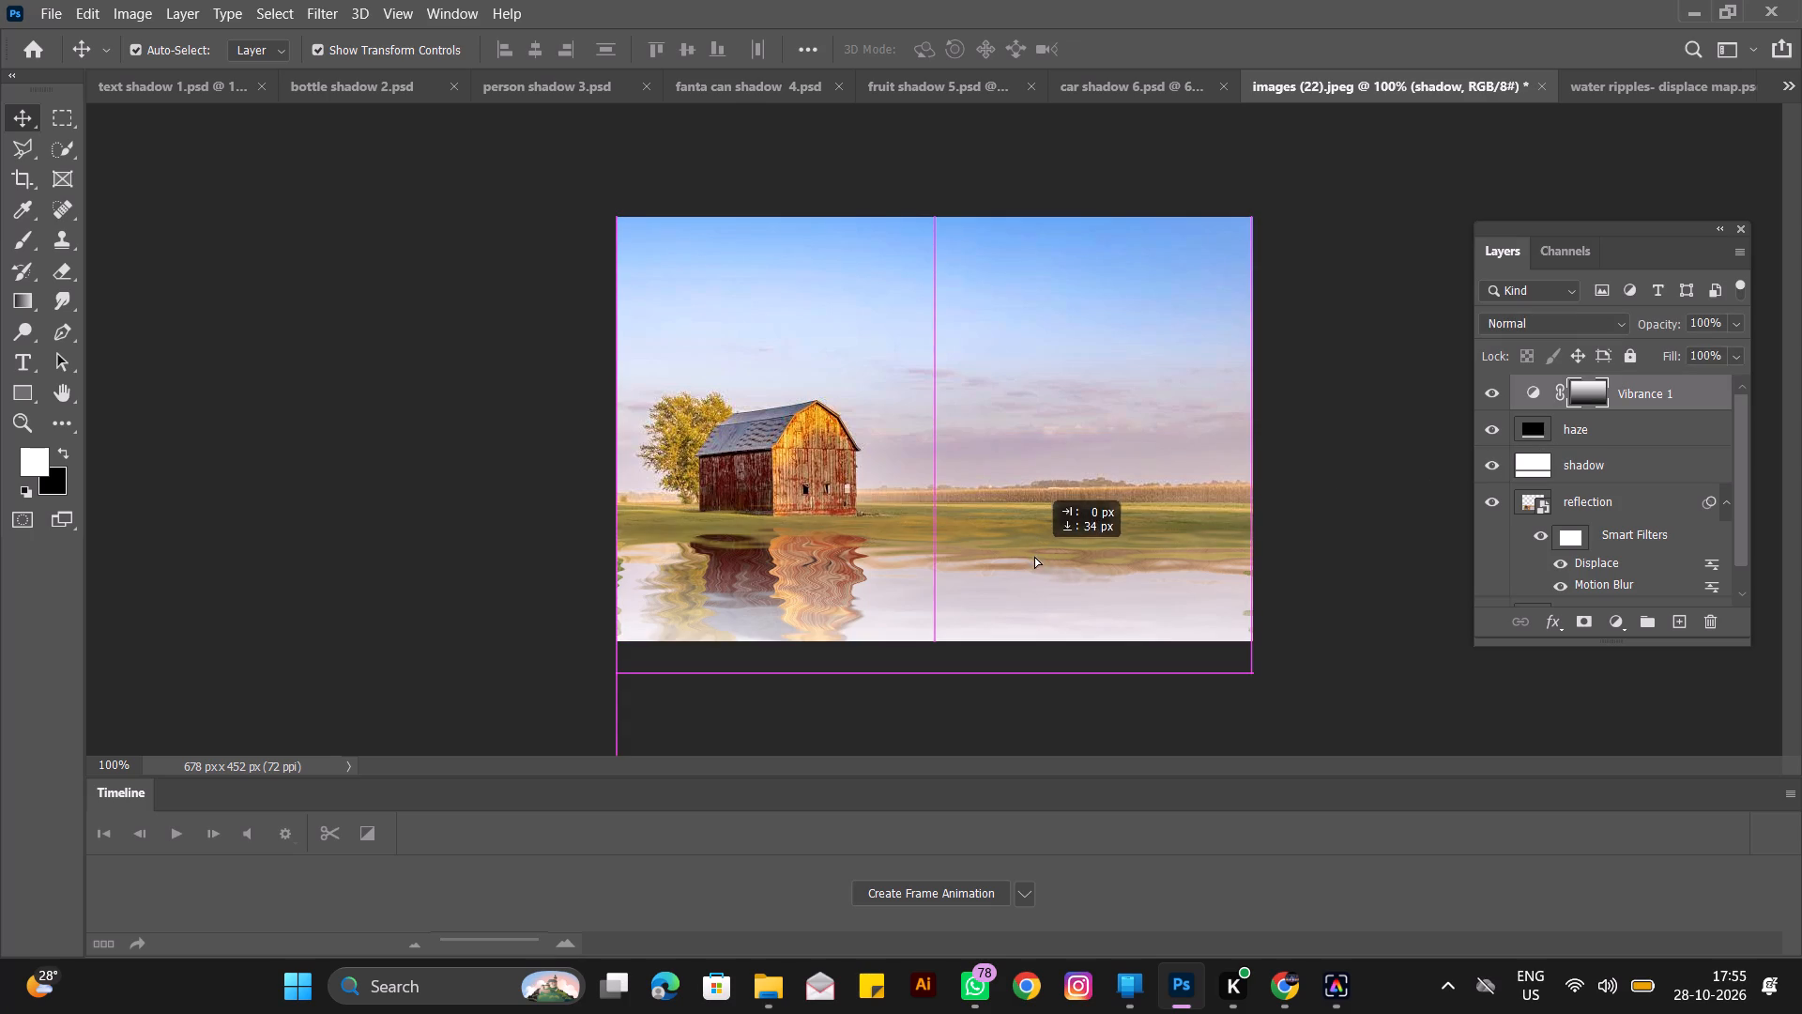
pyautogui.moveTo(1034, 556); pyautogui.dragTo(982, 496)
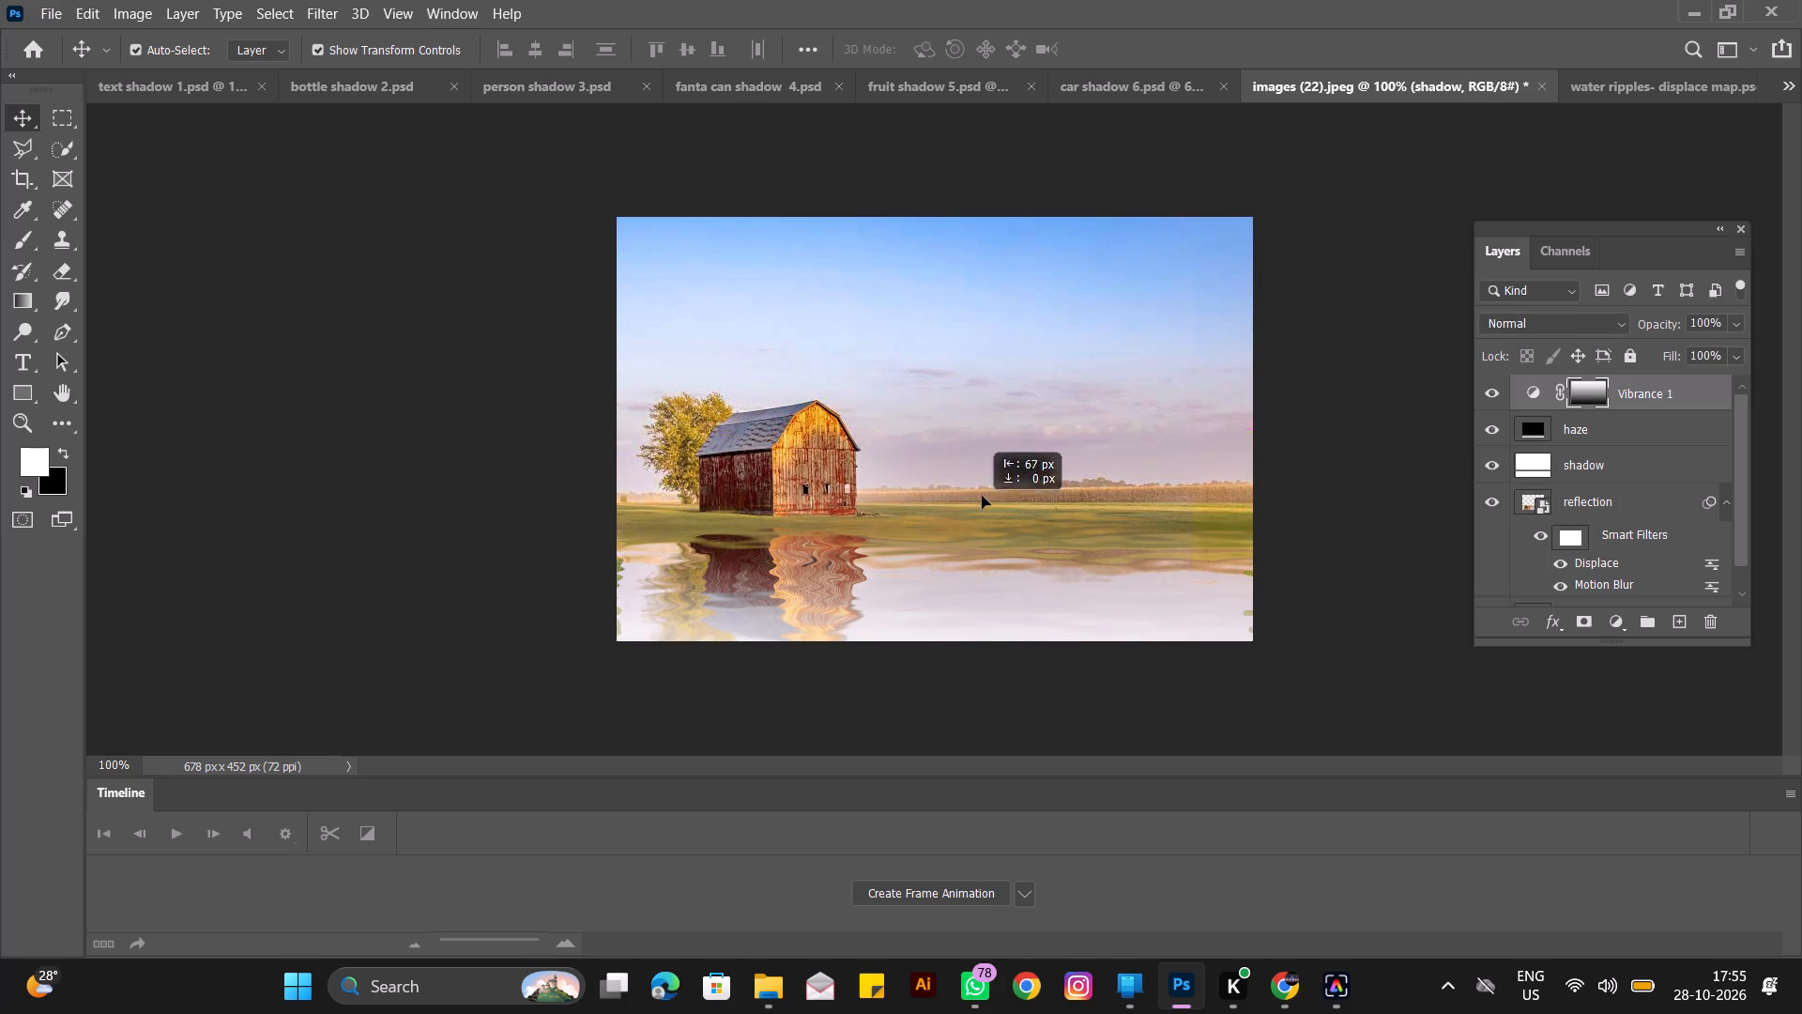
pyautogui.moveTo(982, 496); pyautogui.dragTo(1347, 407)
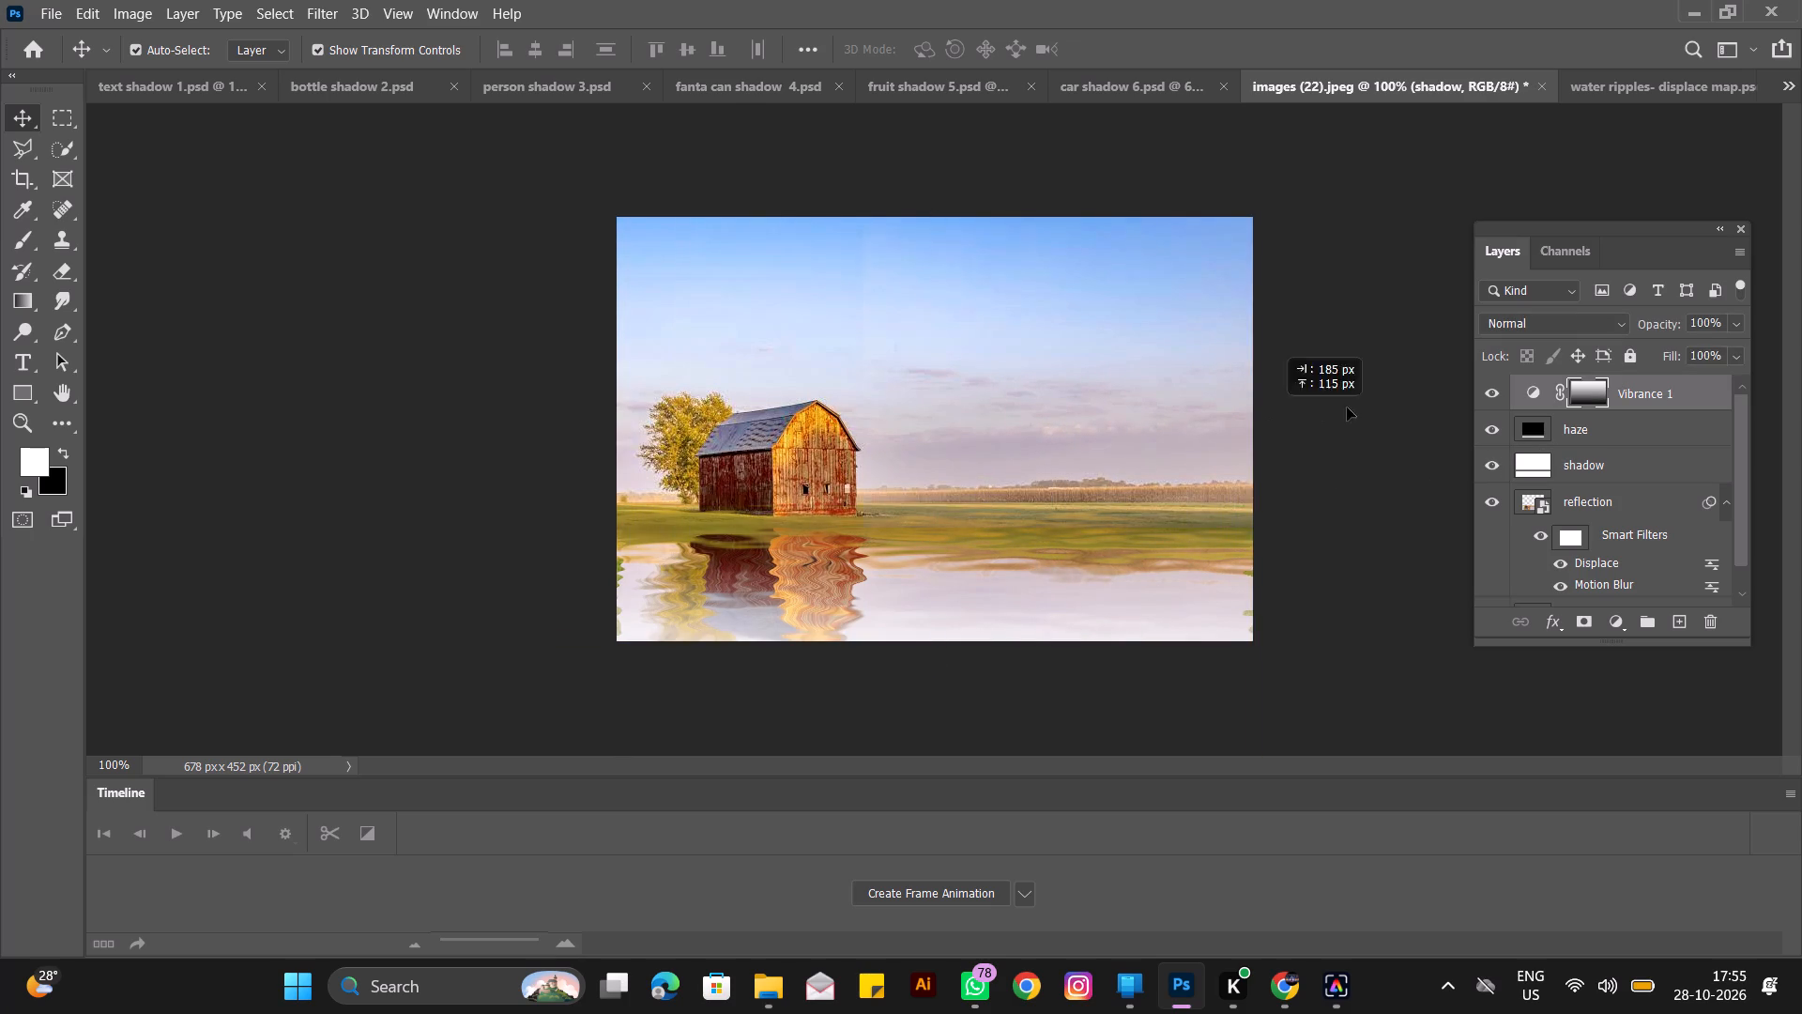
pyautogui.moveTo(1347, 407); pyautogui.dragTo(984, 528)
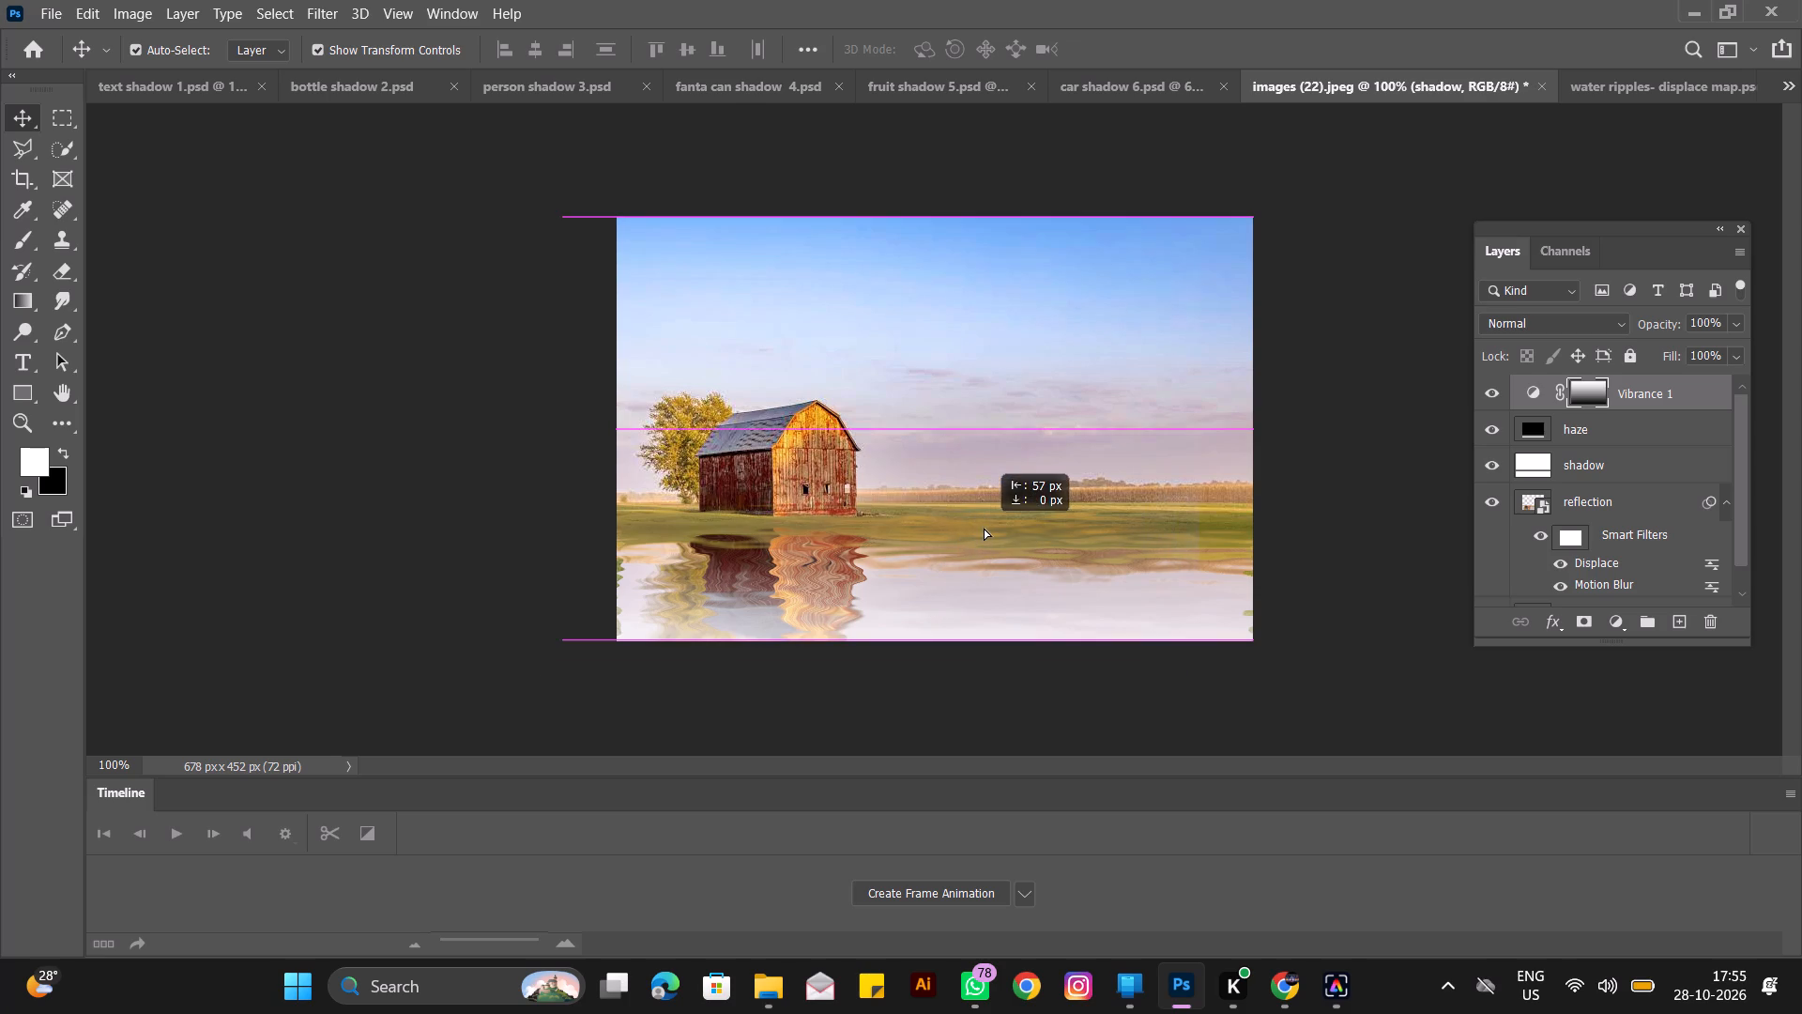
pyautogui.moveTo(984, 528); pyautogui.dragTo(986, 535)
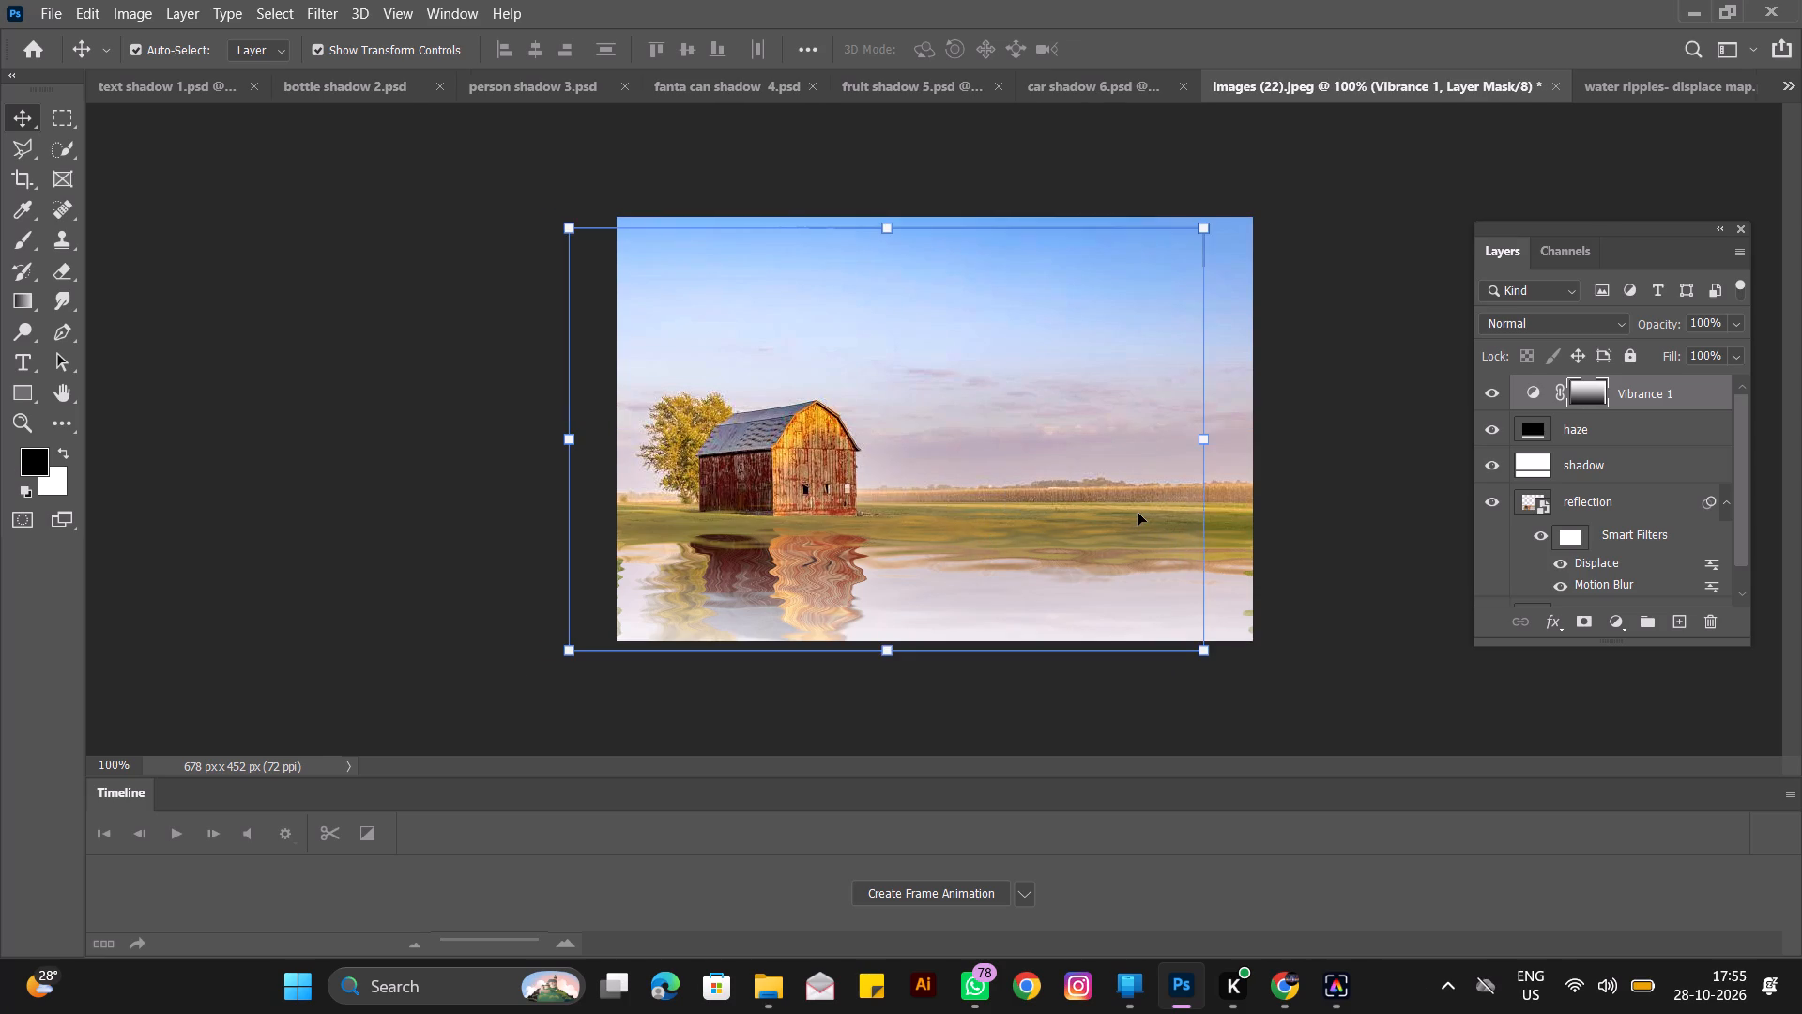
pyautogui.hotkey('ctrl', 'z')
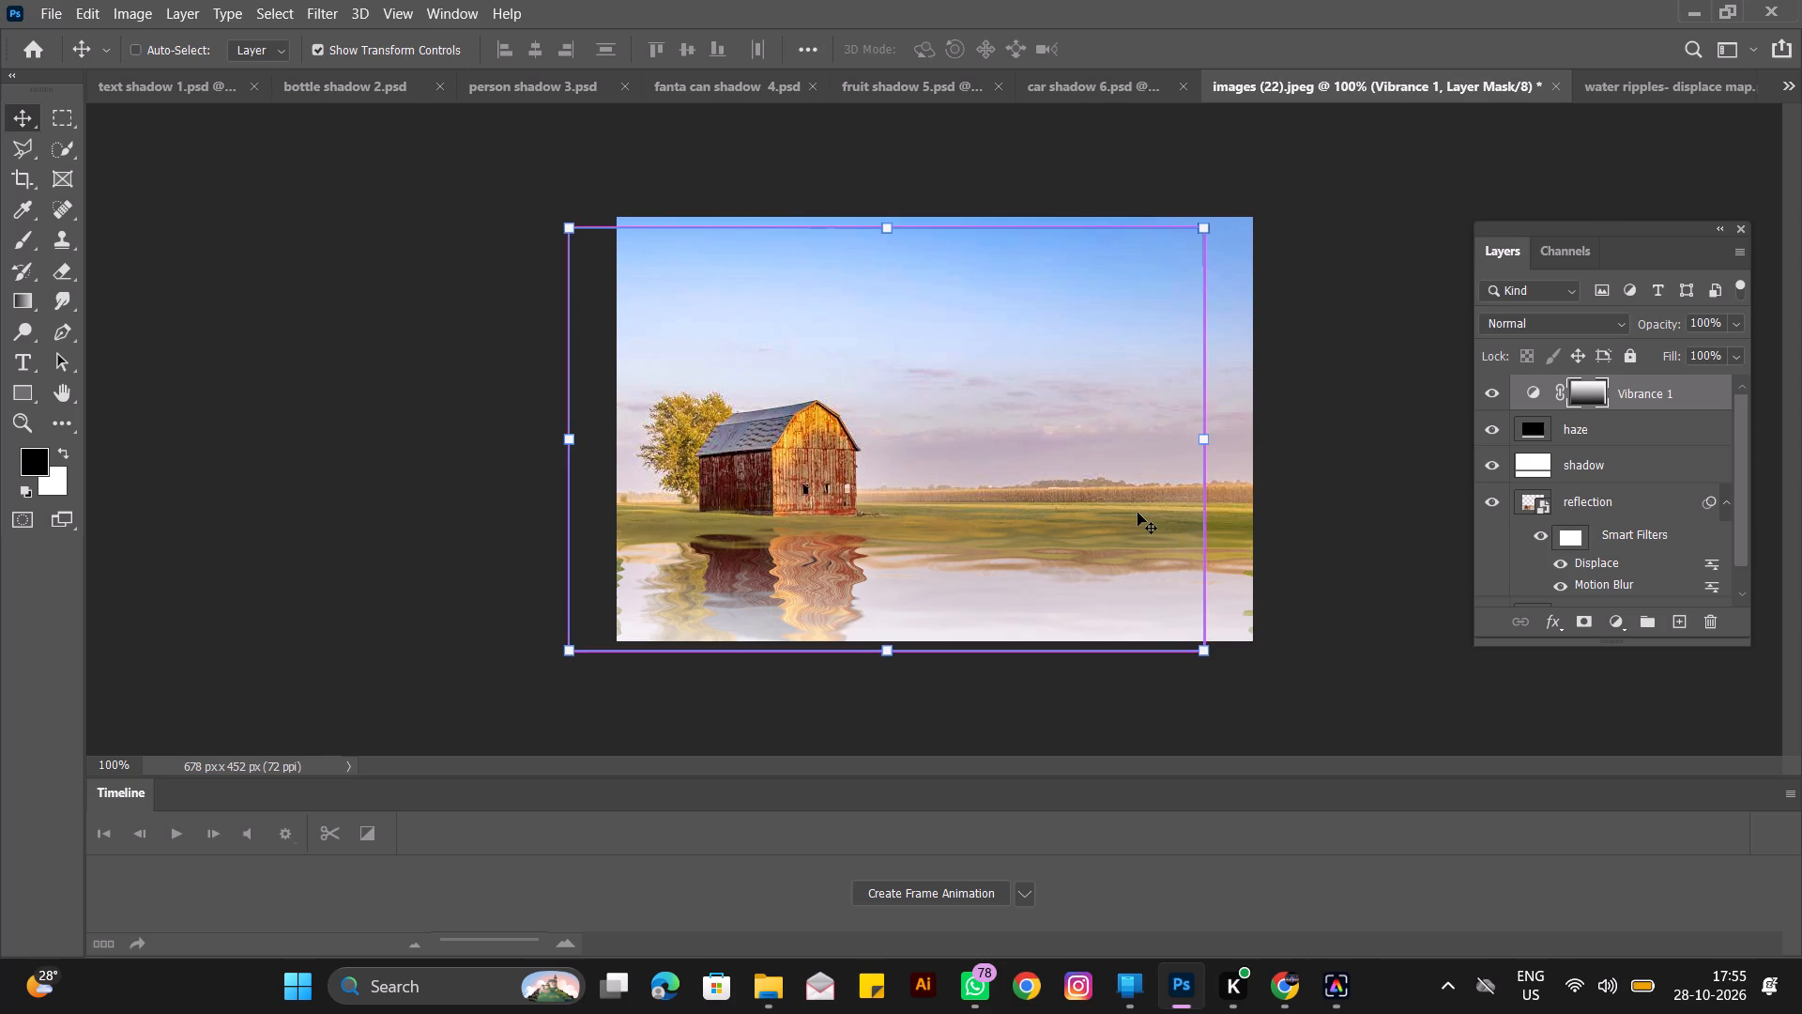
# Compare the image again with the shadow layer hidden and shown.
pyautogui.click(1585, 463)
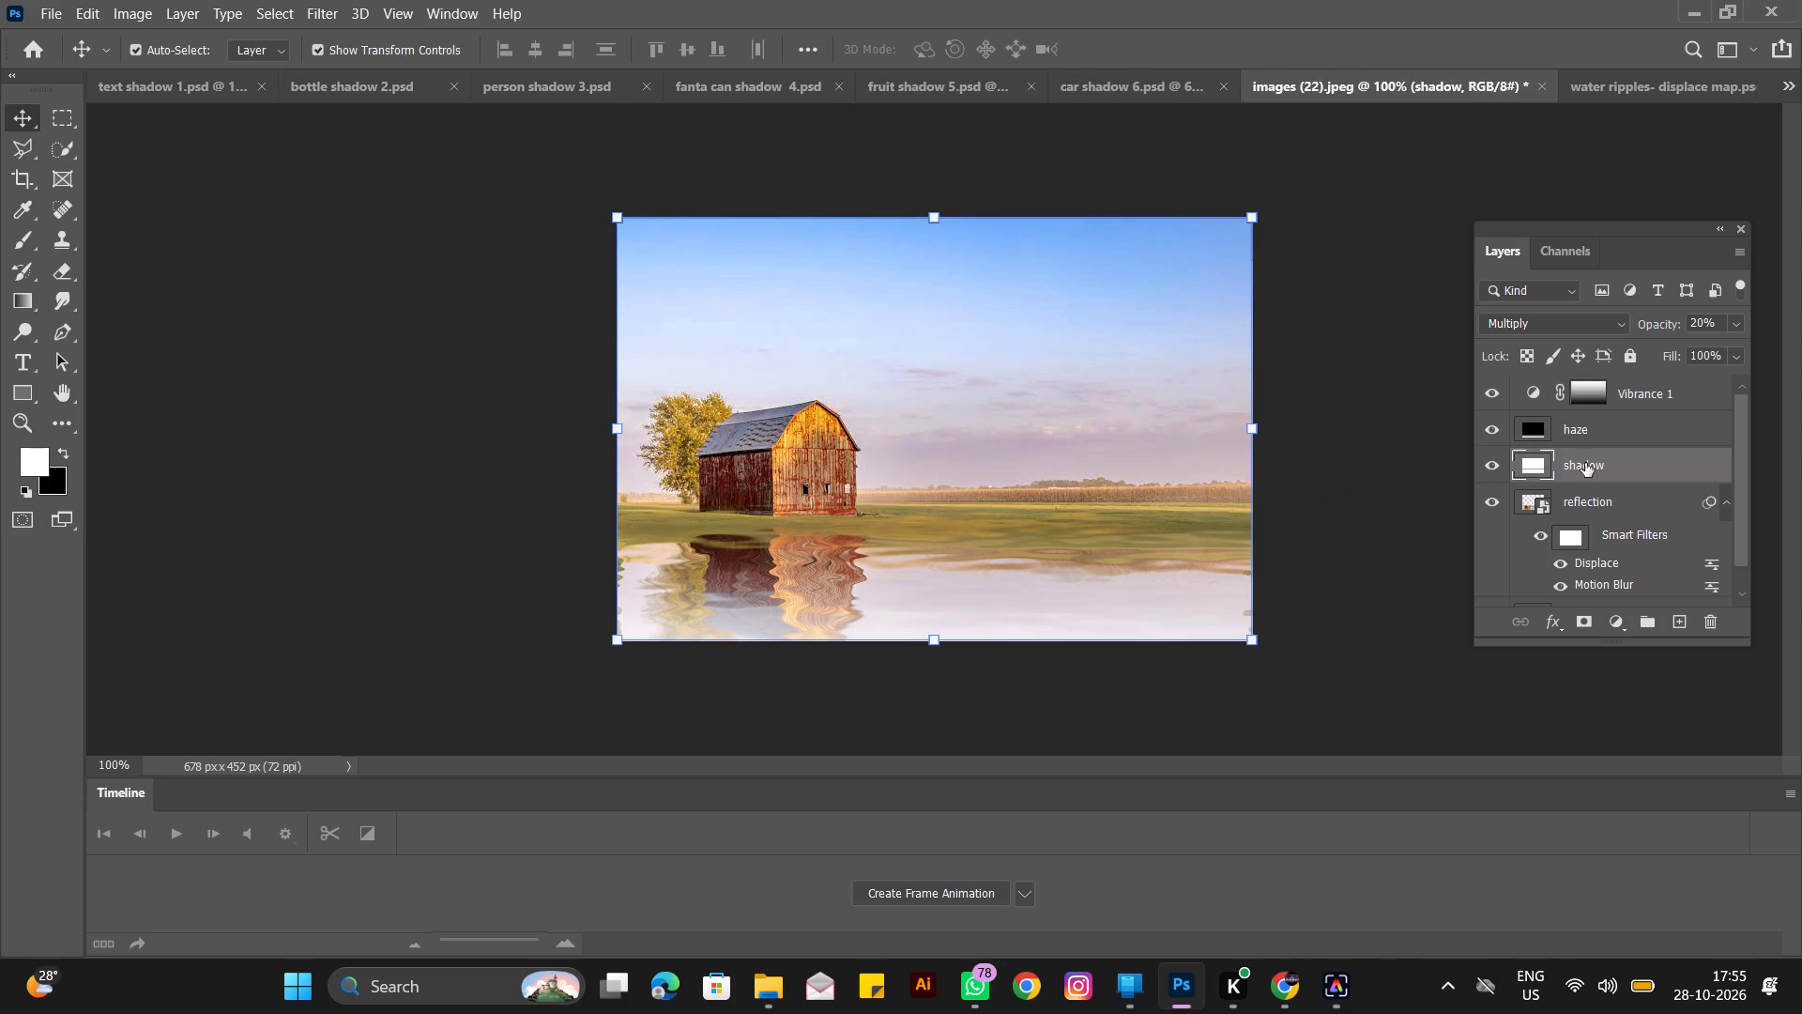
pyautogui.click(143, 304)
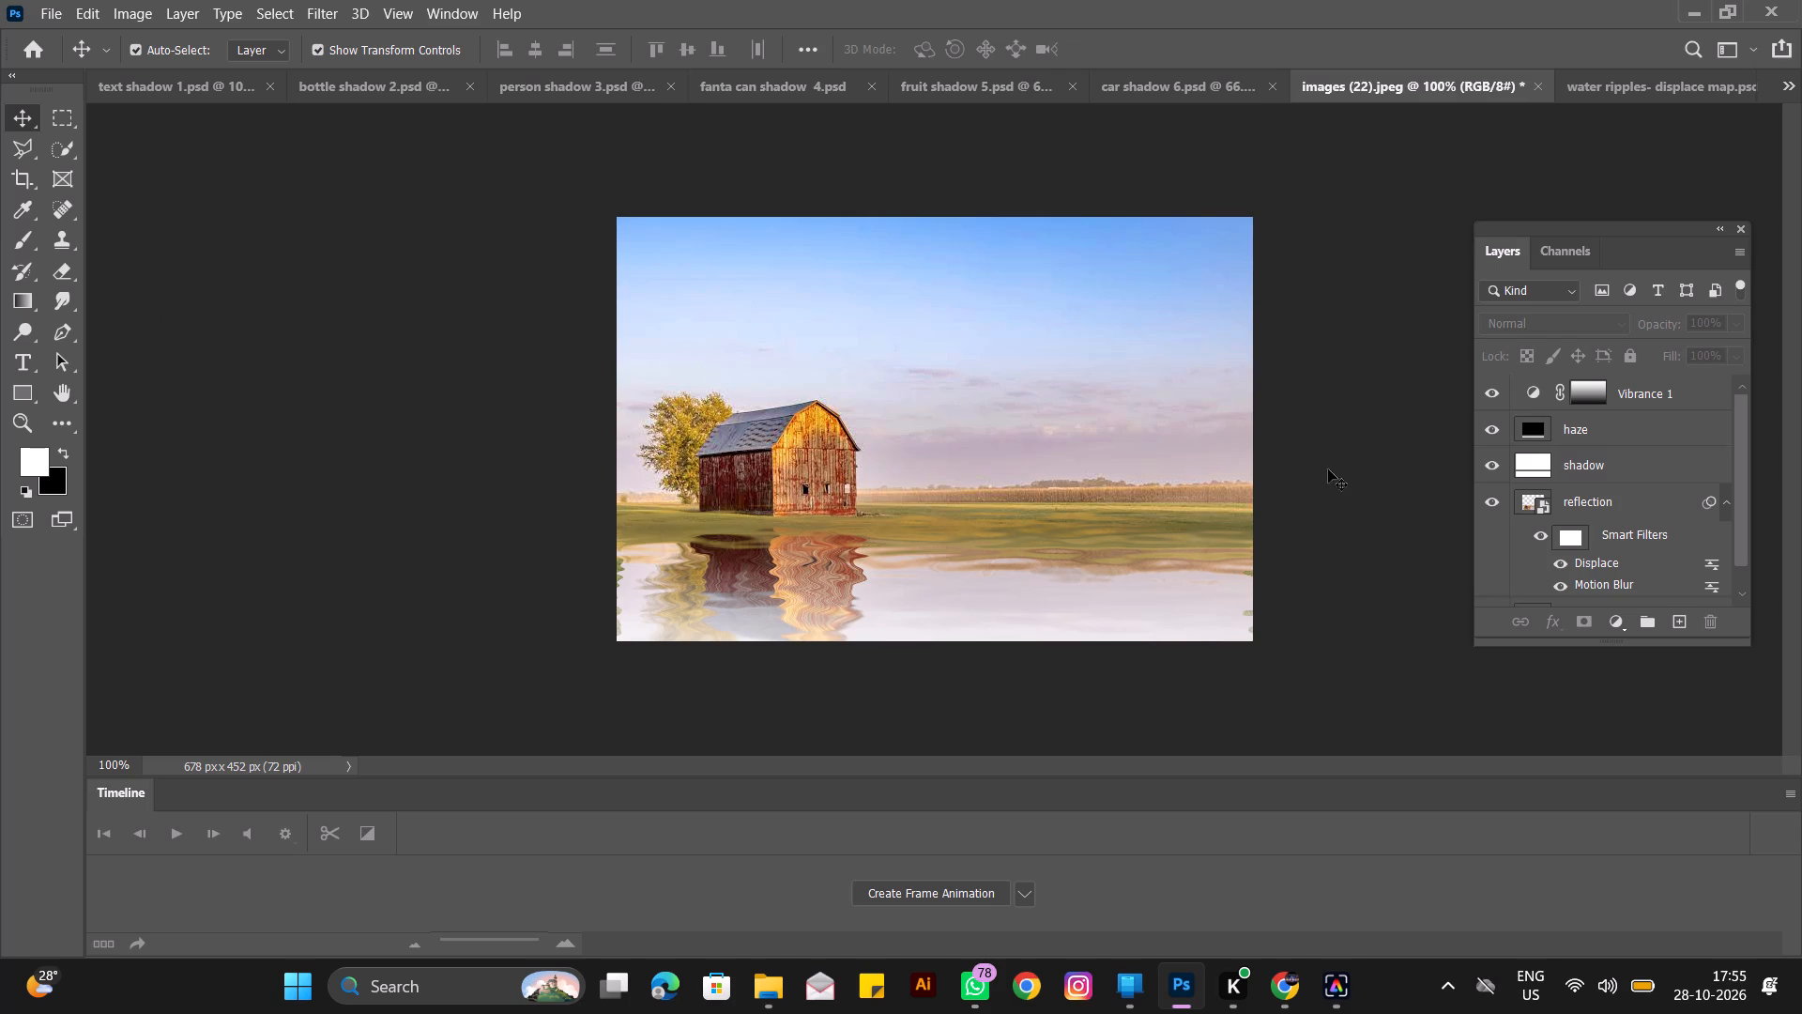
pyautogui.click(1491, 468)
pyautogui.click(1491, 468)
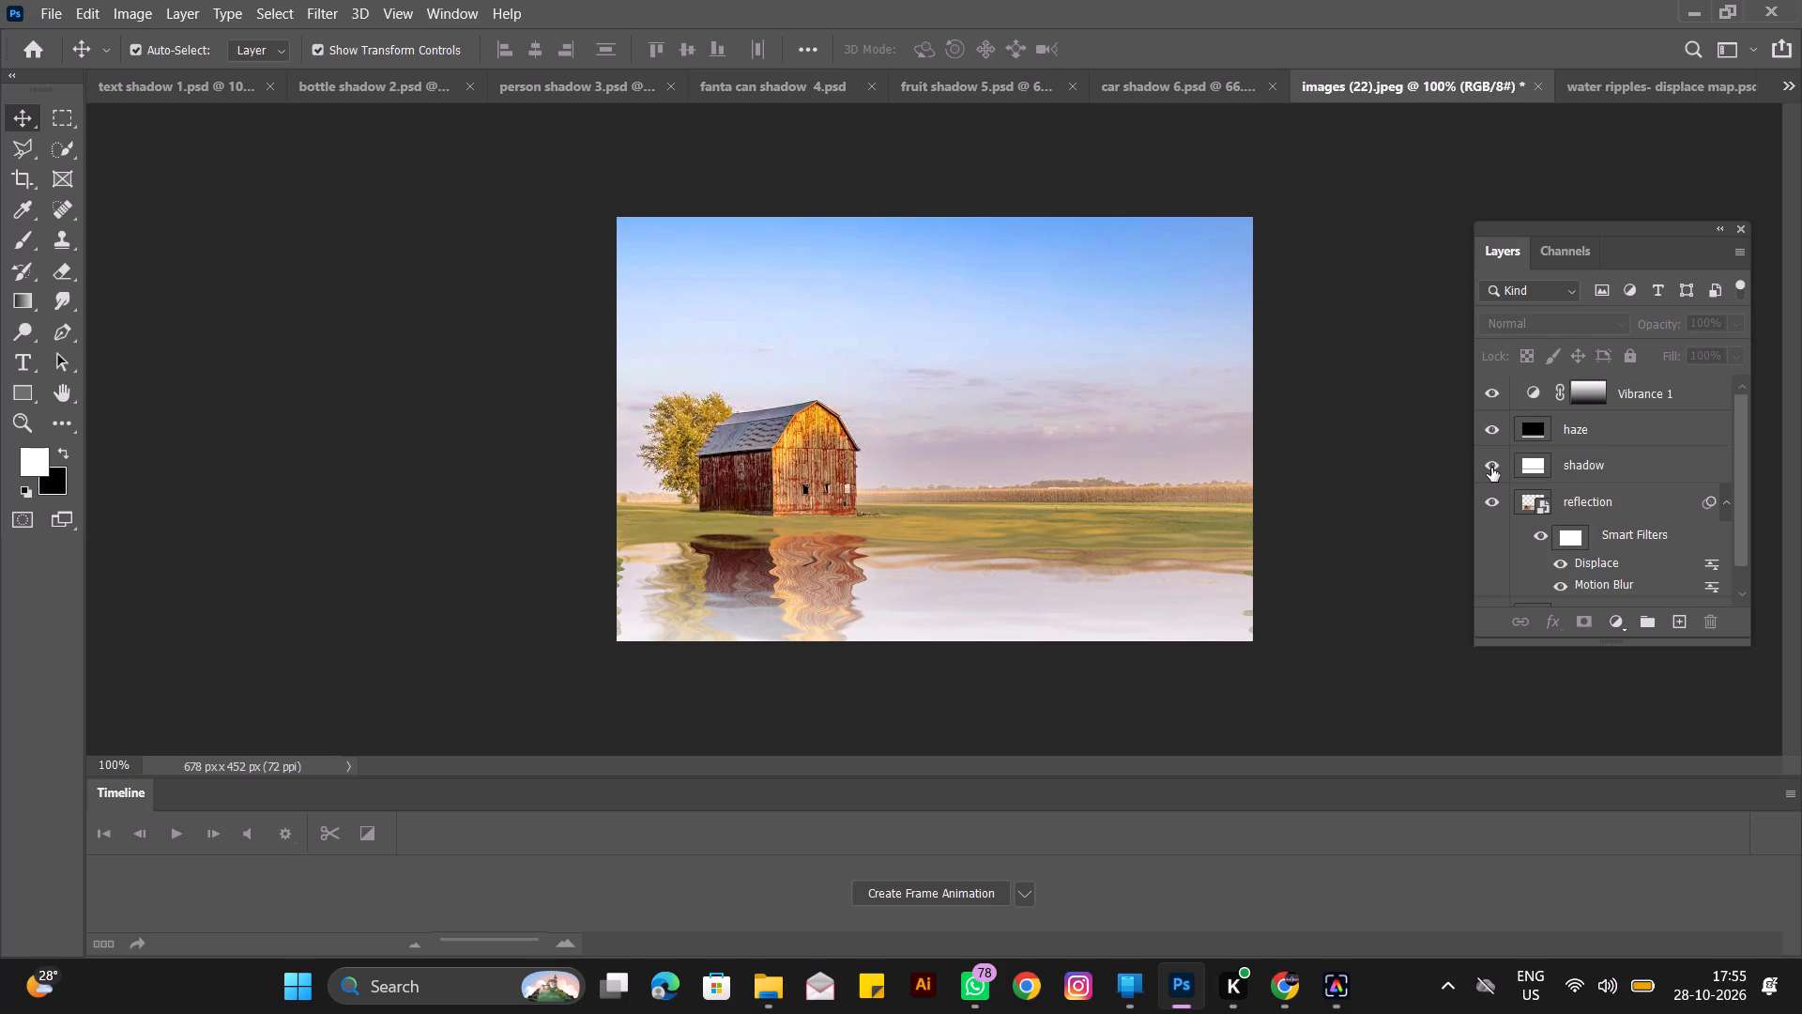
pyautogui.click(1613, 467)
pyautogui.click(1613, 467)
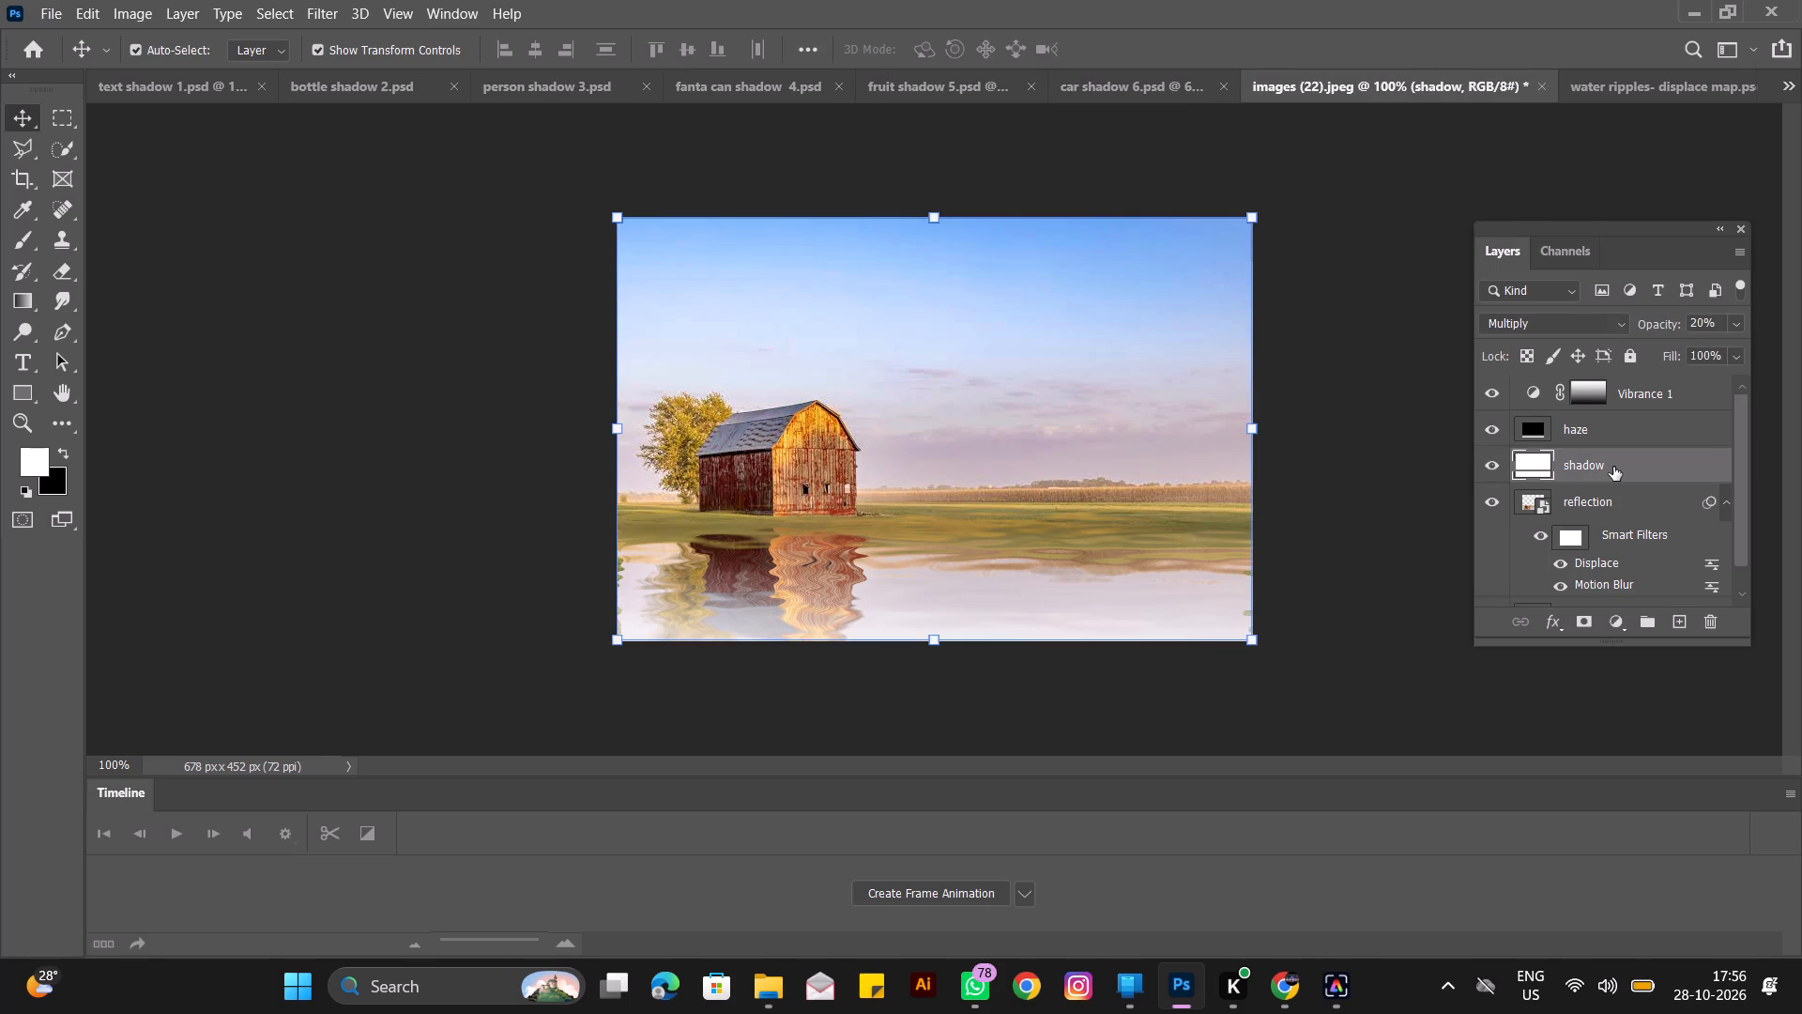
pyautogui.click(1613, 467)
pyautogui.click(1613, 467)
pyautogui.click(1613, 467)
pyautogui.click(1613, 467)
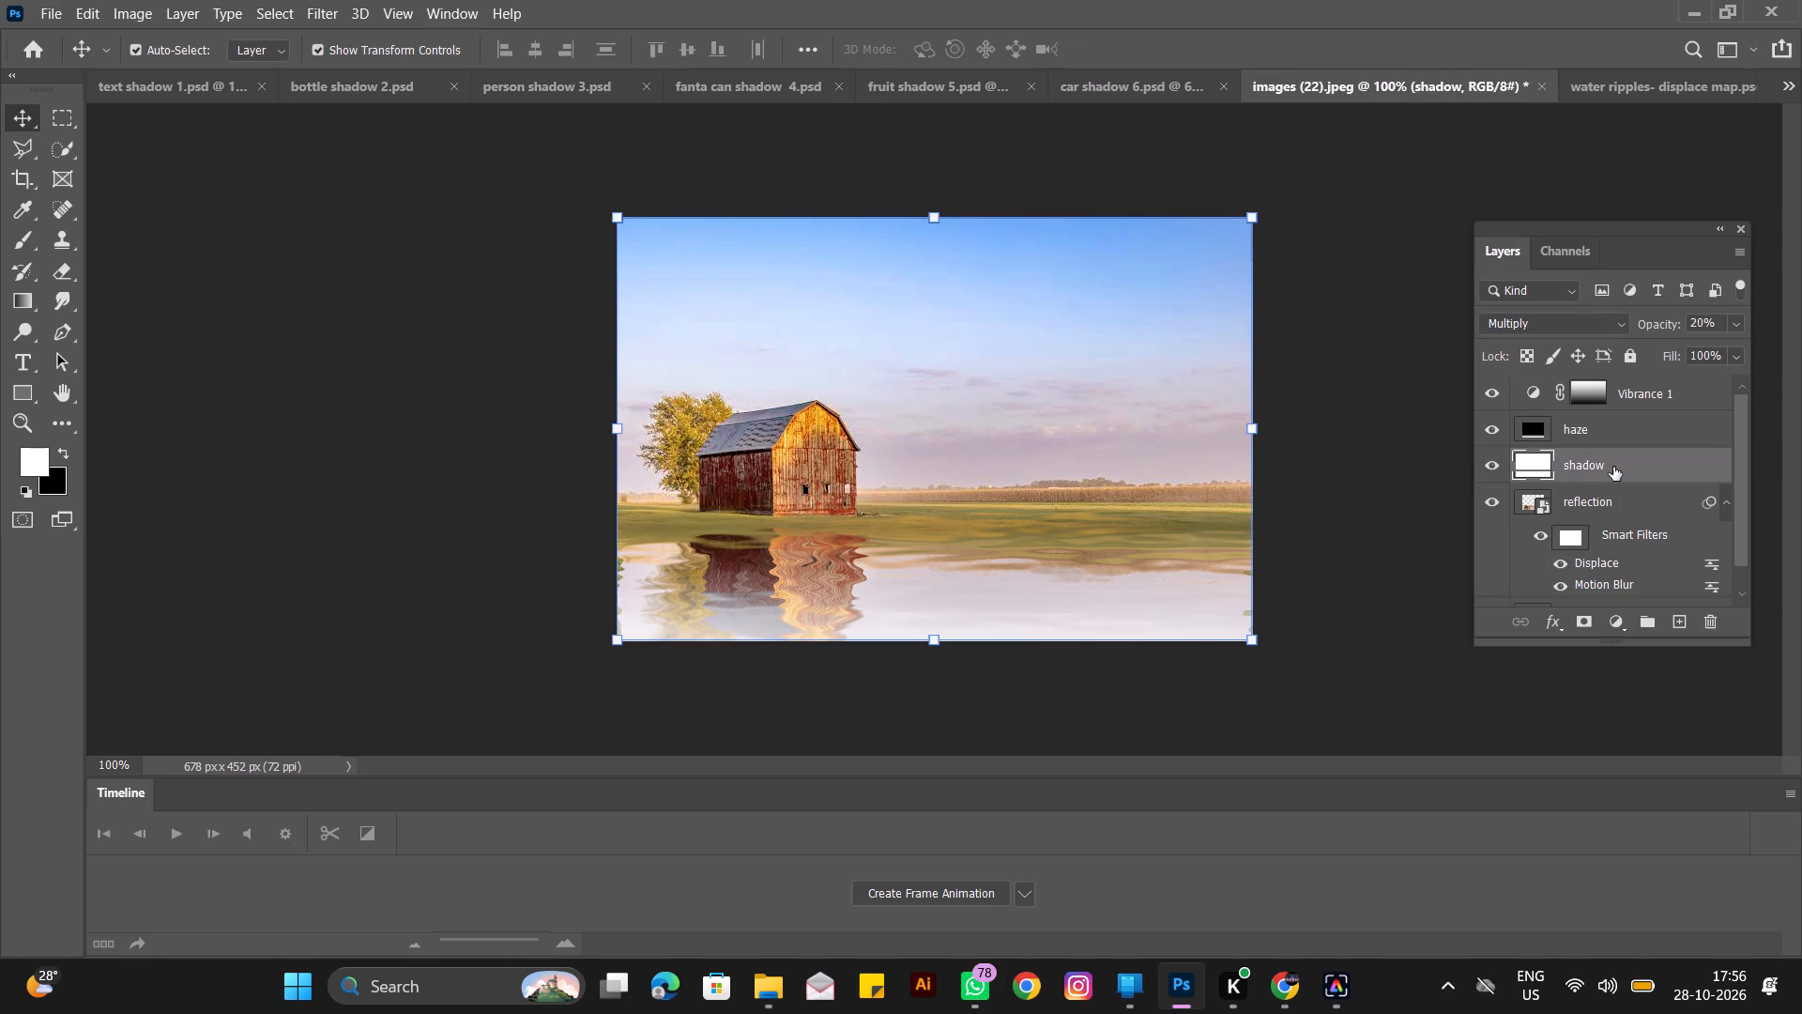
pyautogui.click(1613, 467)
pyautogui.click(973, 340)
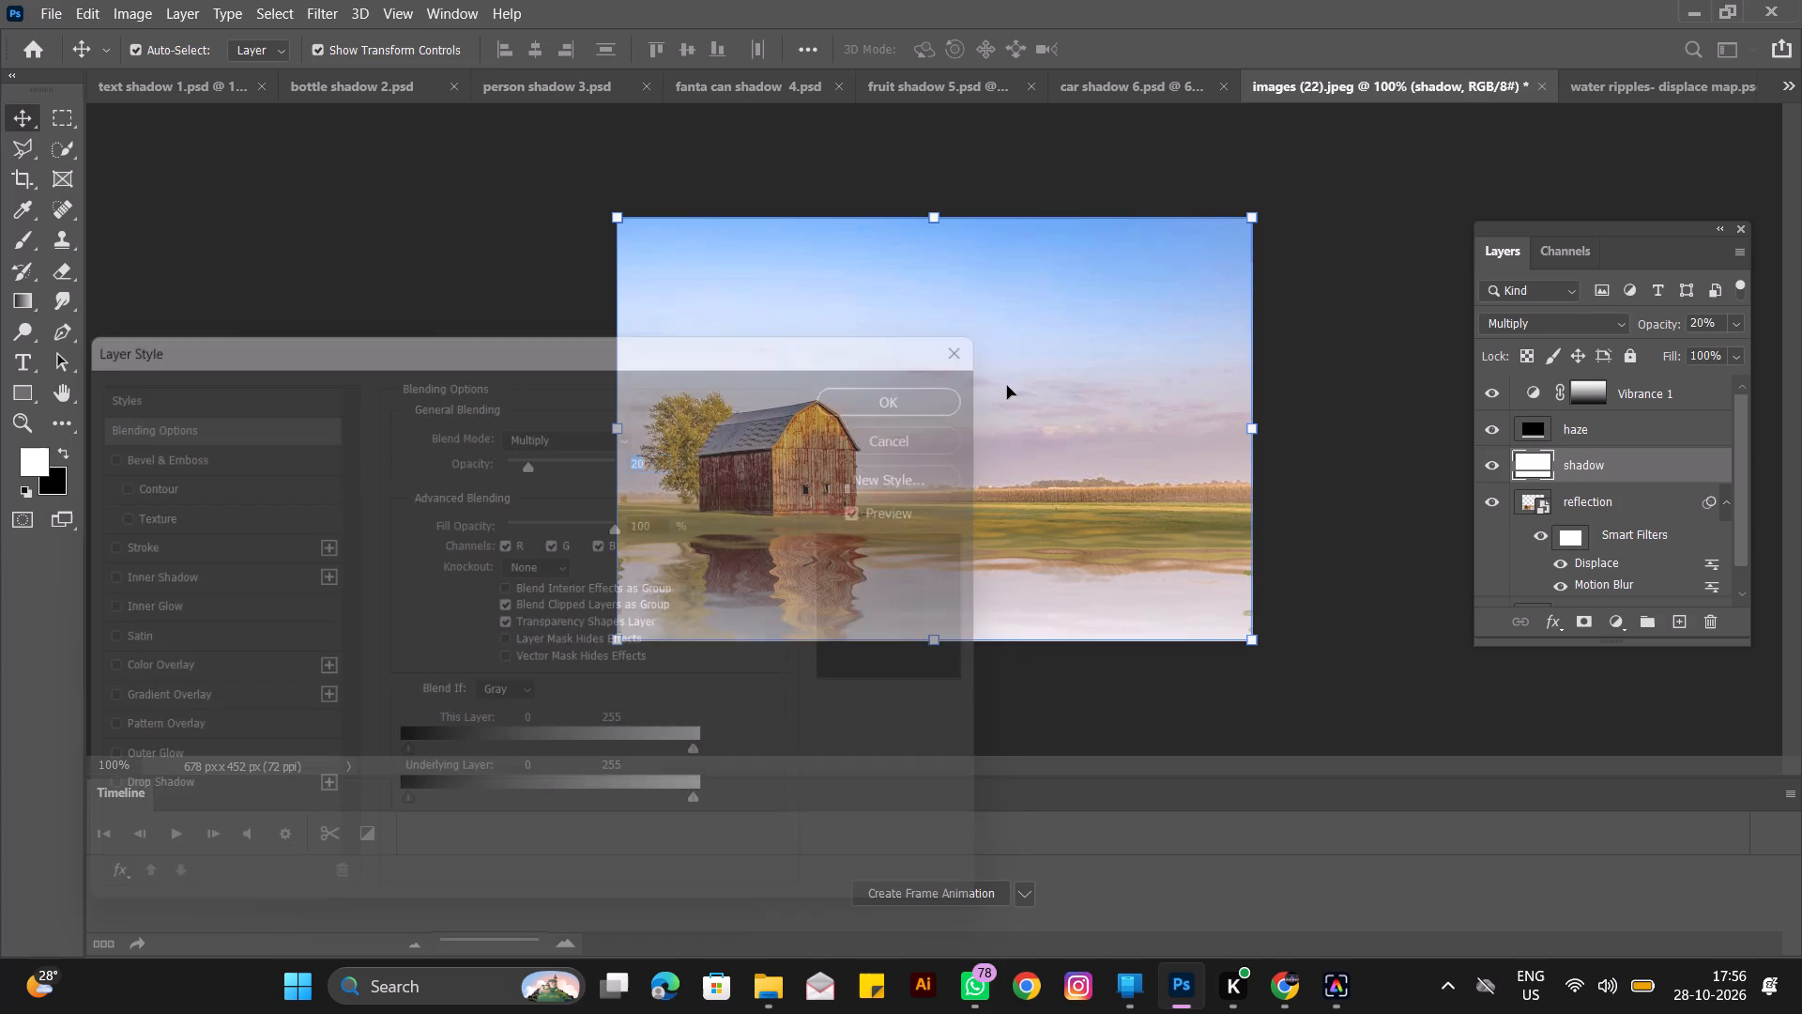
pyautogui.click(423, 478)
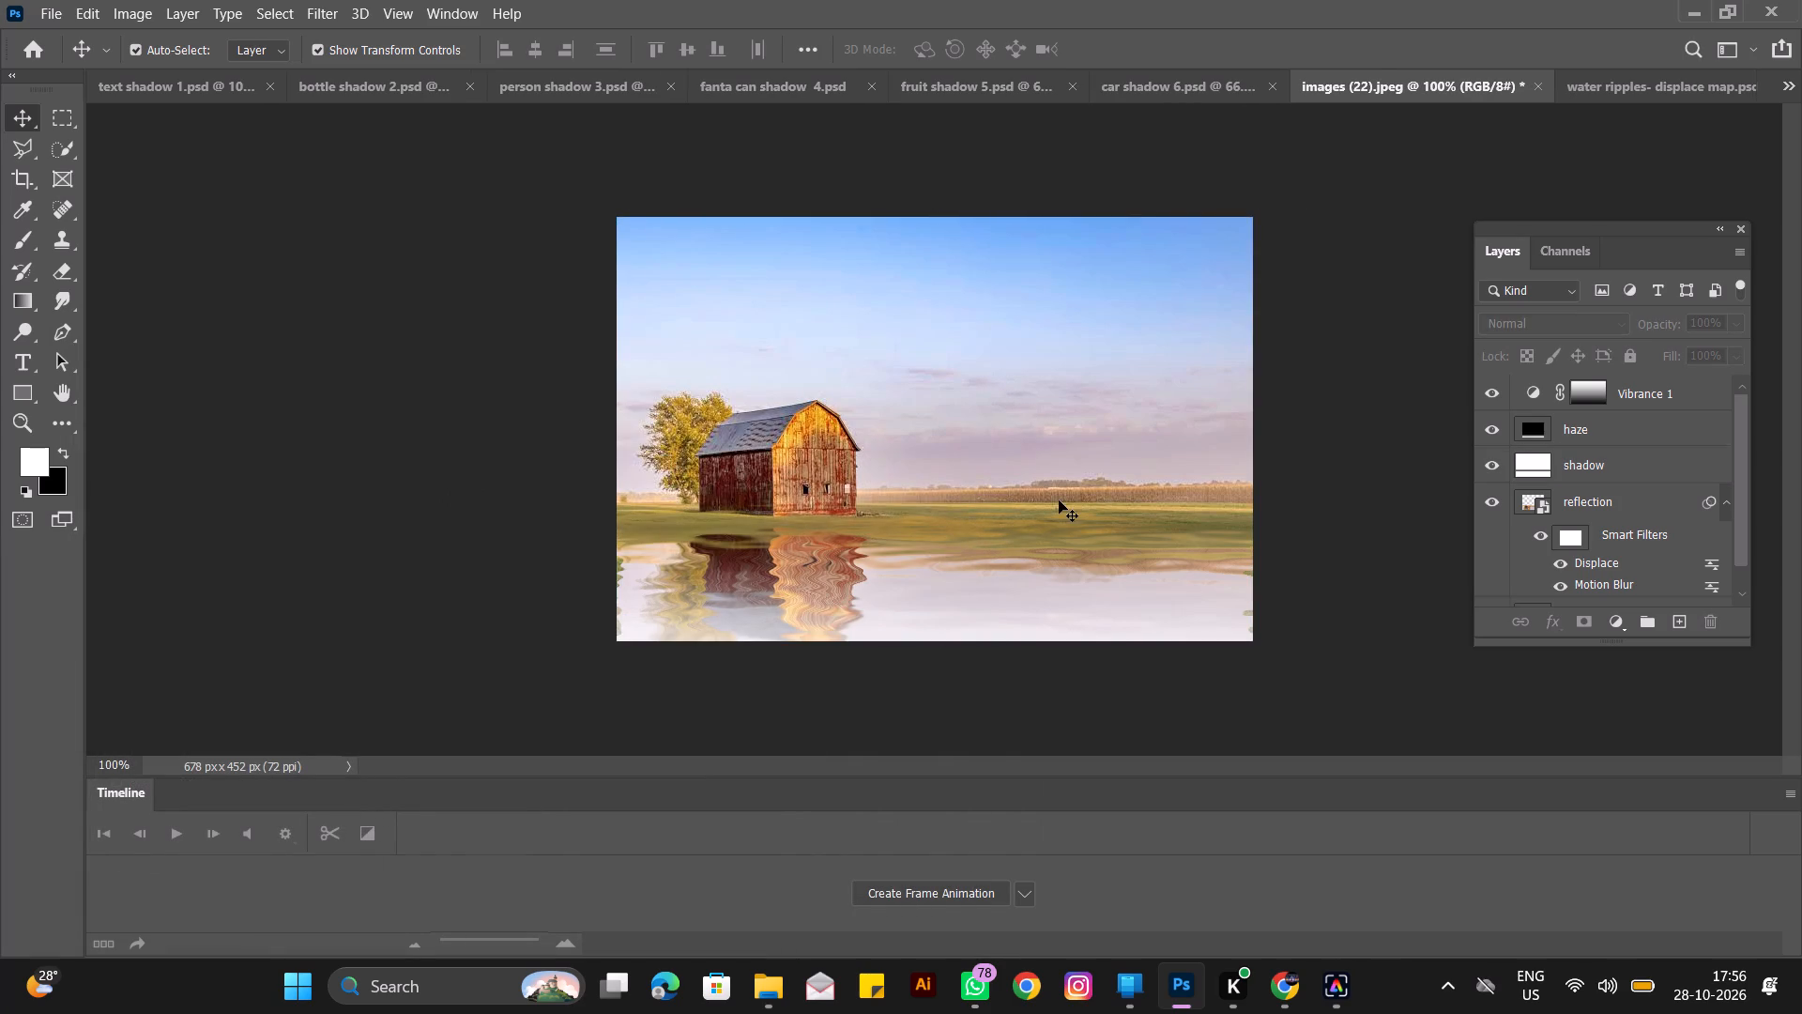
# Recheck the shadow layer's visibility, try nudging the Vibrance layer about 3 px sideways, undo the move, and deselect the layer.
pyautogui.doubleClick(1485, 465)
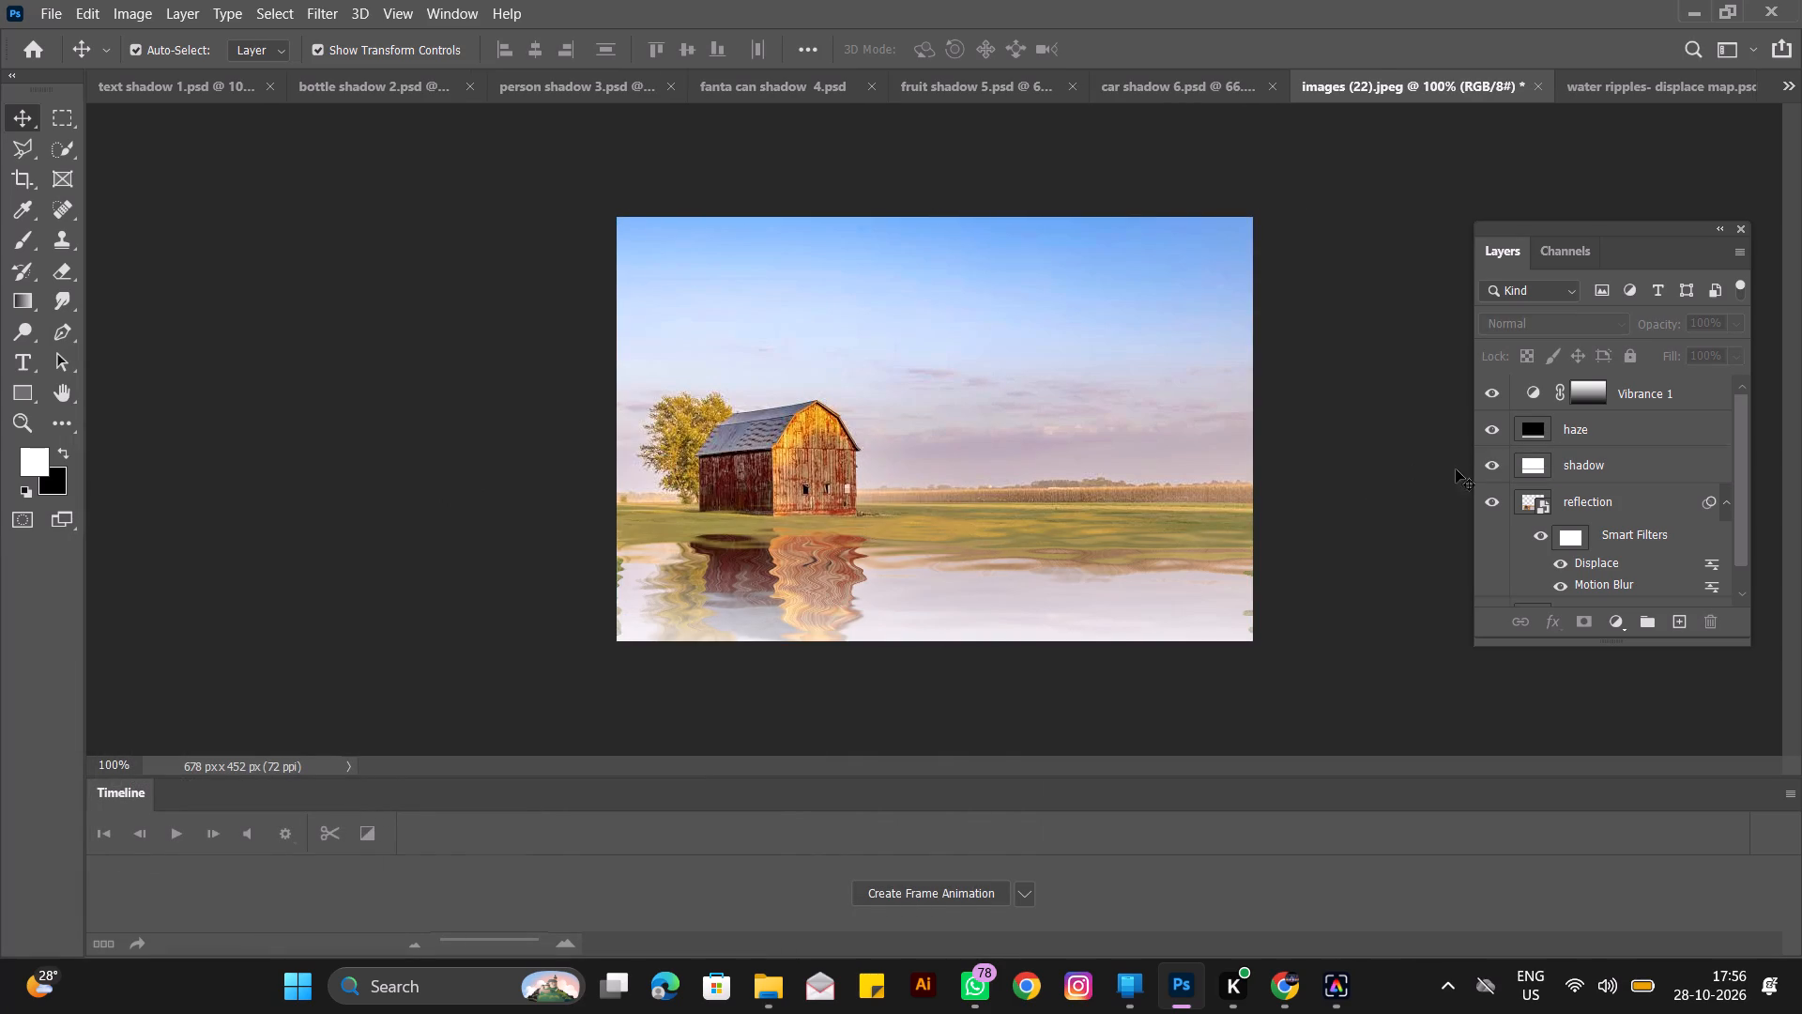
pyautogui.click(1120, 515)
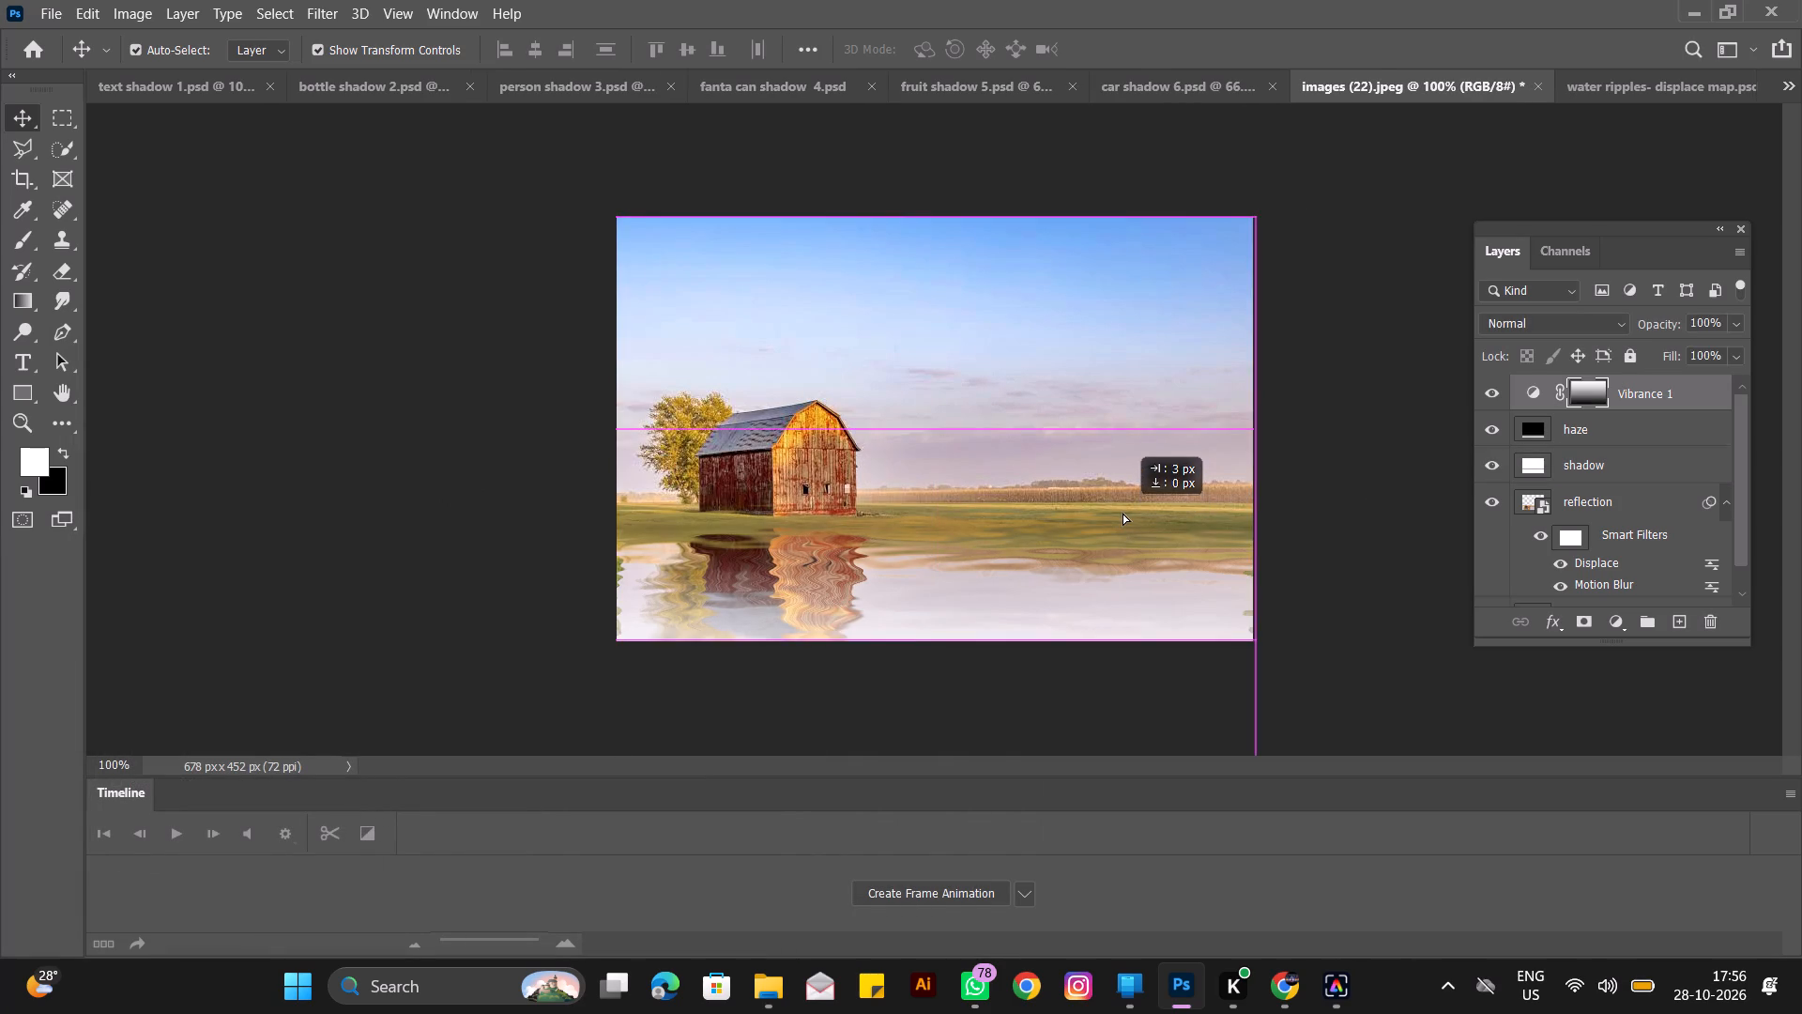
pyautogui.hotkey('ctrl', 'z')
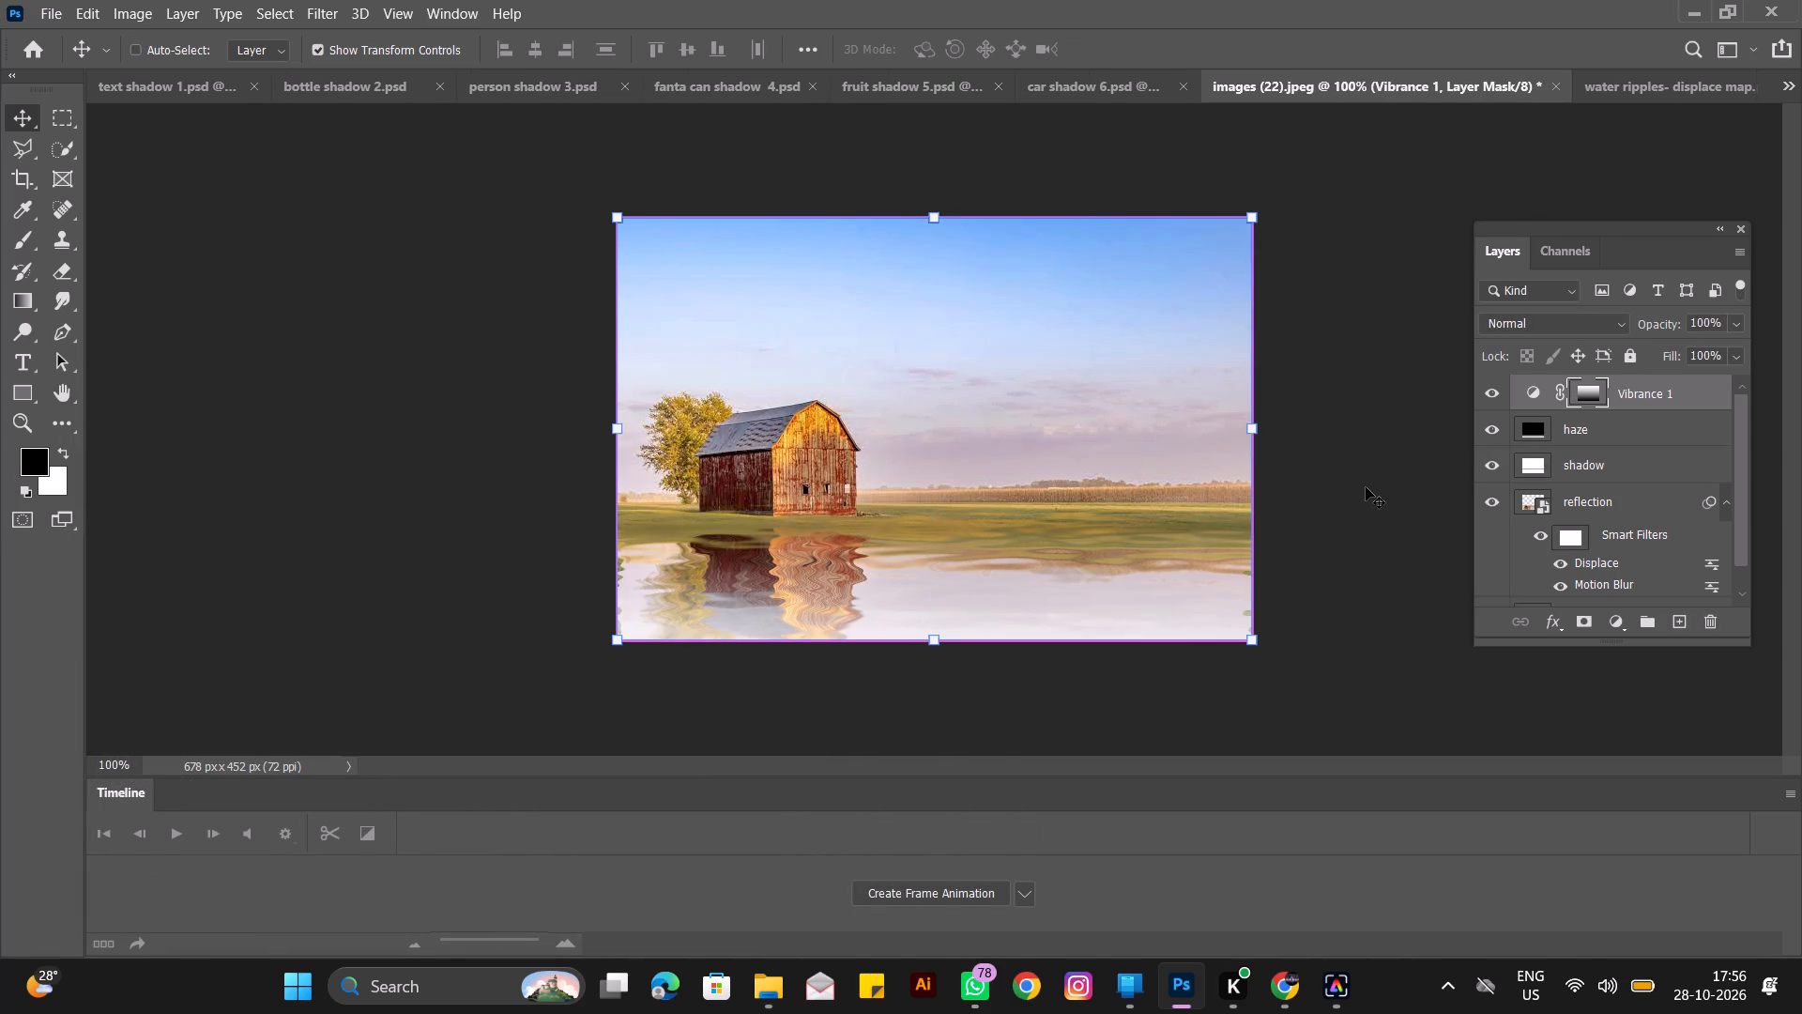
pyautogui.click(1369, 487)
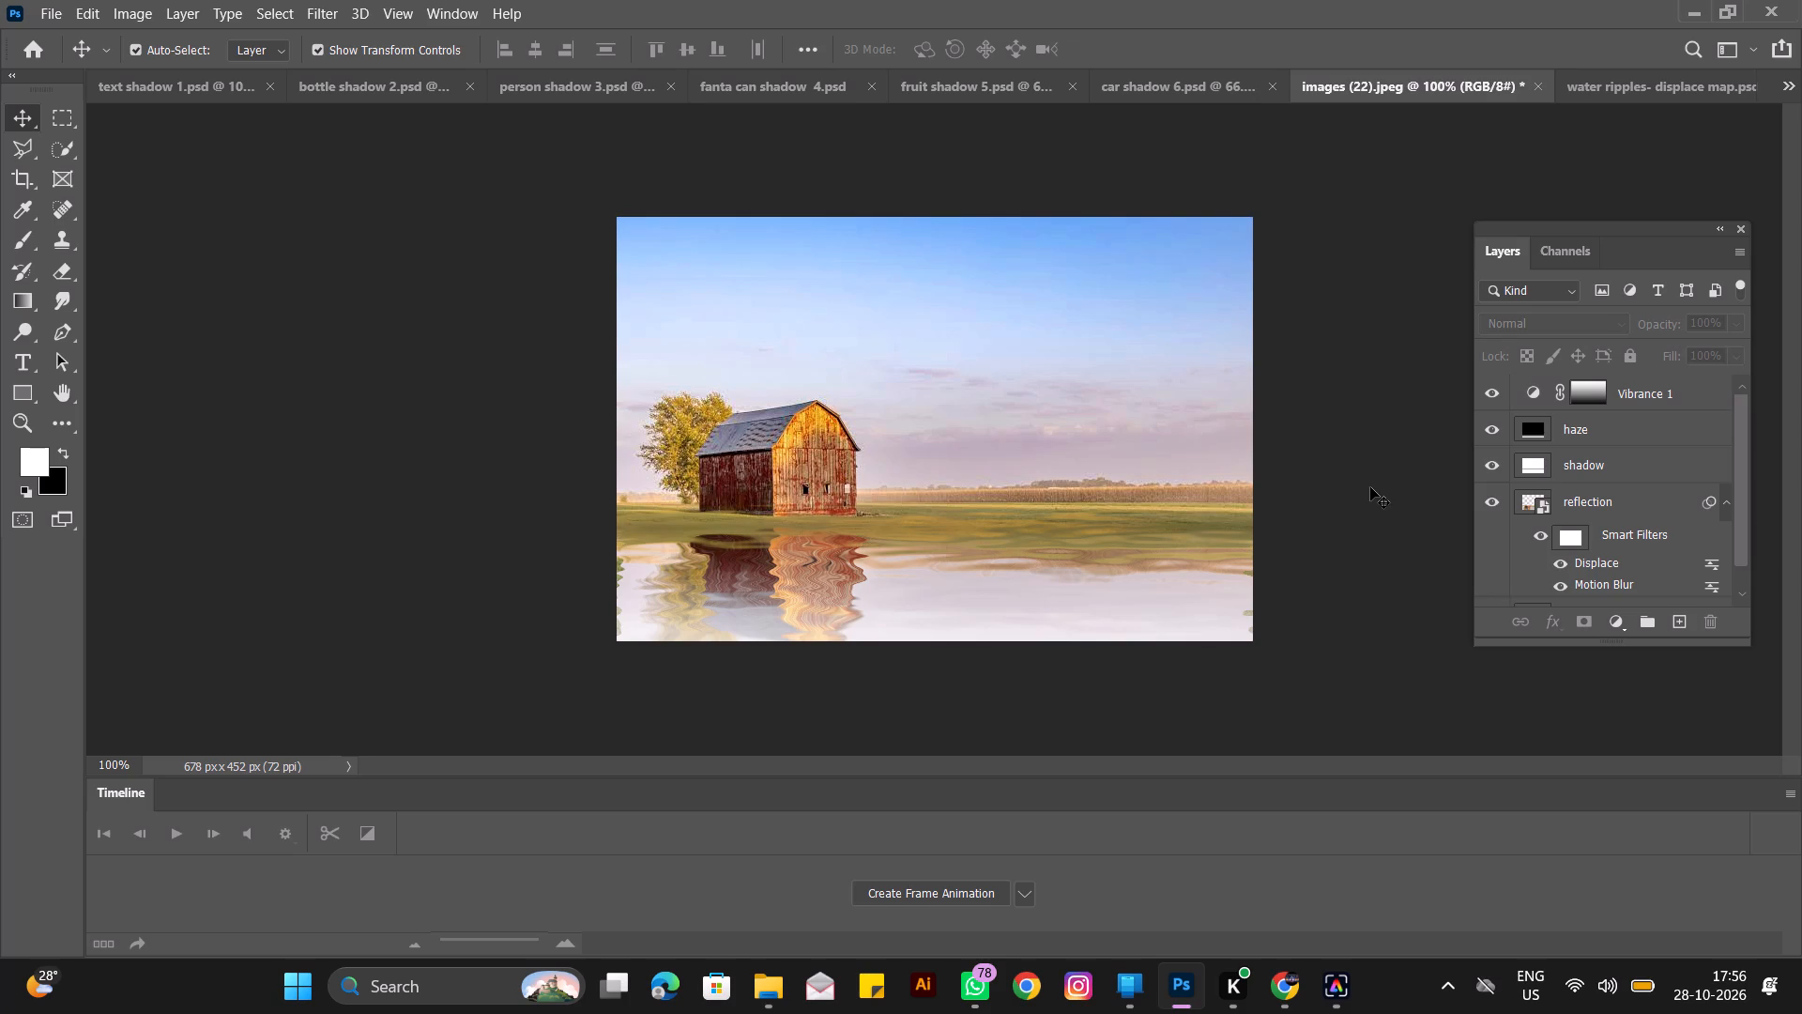
# Set the shadow layer's opacity to 21% after trying stronger and weaker values, and deselect the layer.
pyautogui.click(1569, 469)
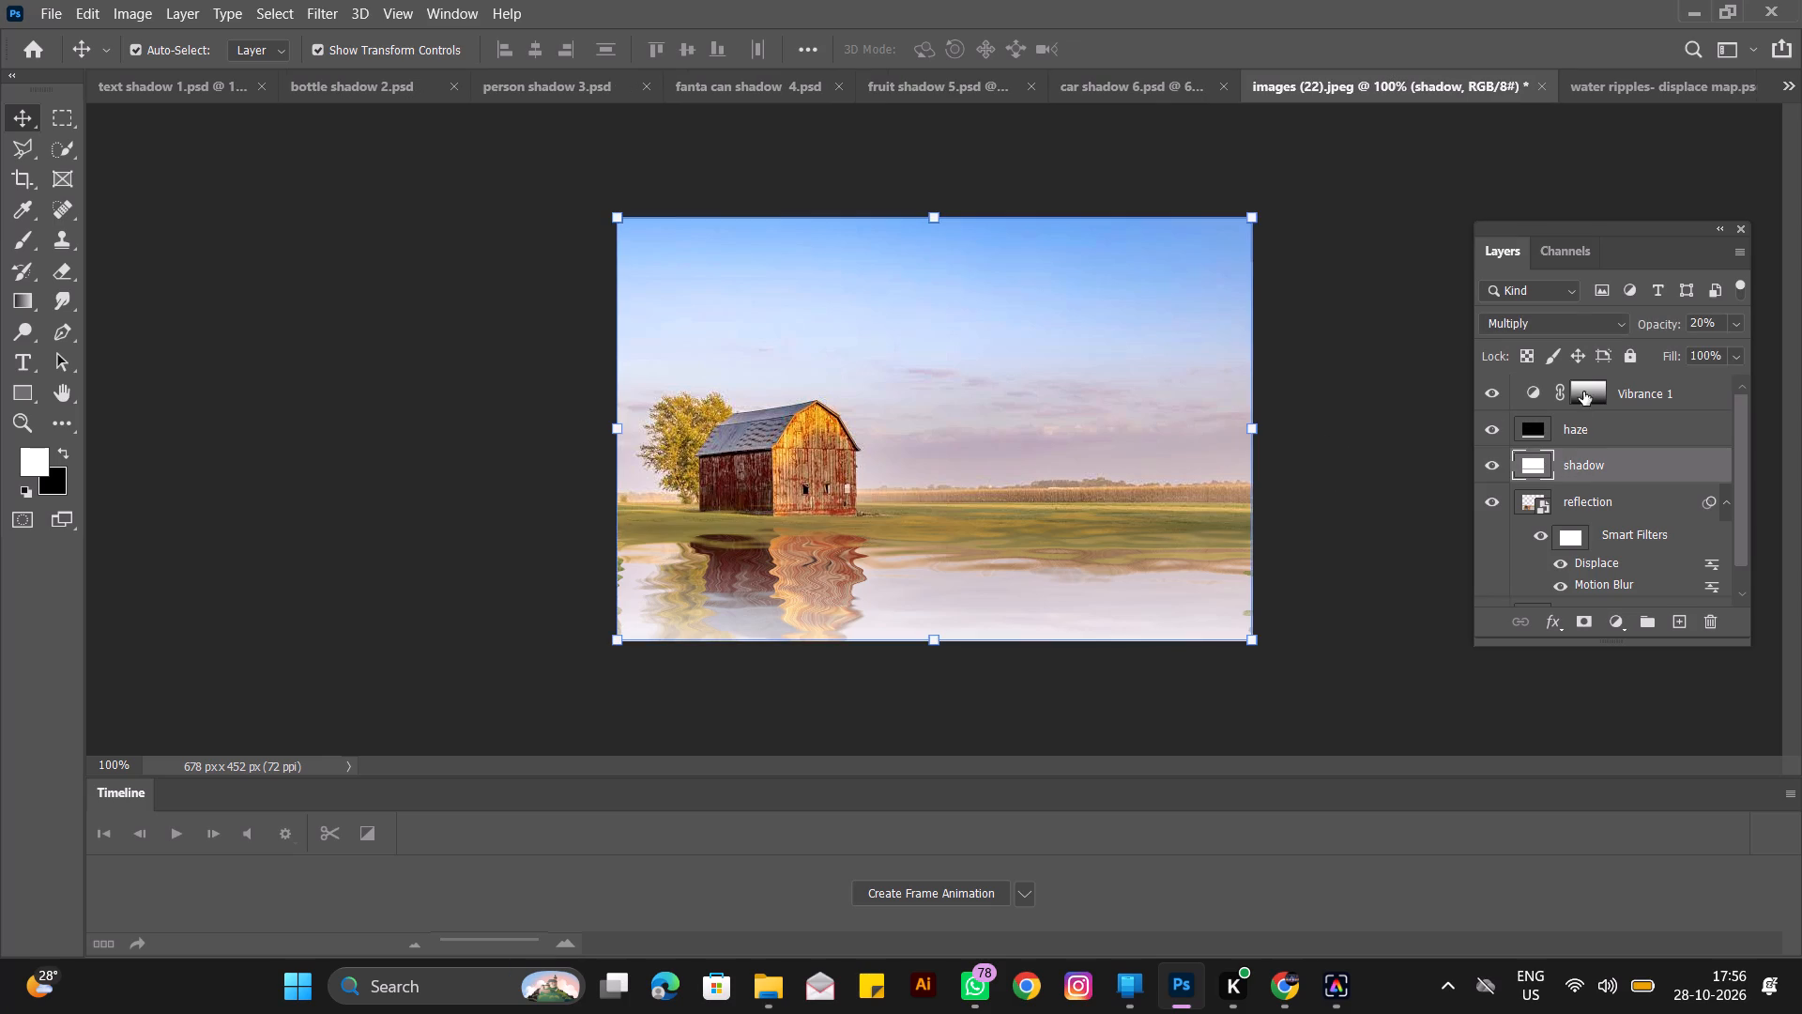
pyautogui.moveTo(1724, 324); pyautogui.dragTo(1622, 337)
pyautogui.click(1742, 325)
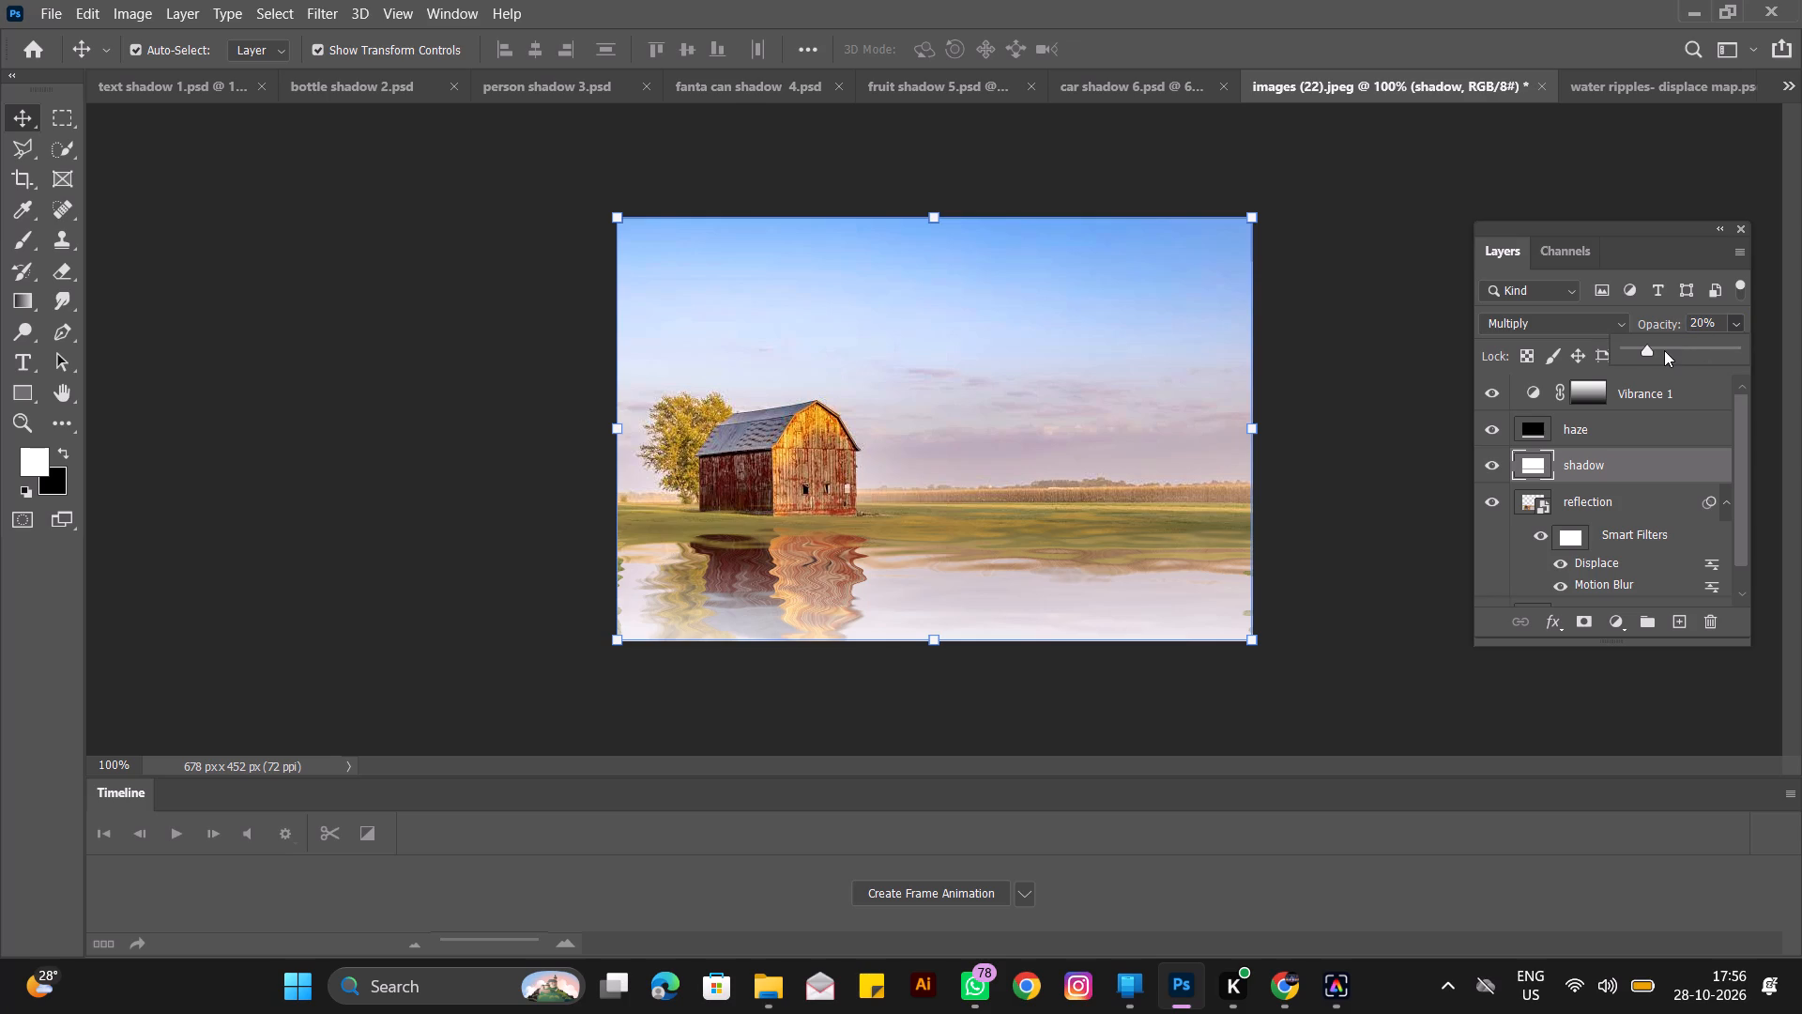
pyautogui.moveTo(1650, 350); pyautogui.dragTo(1666, 353)
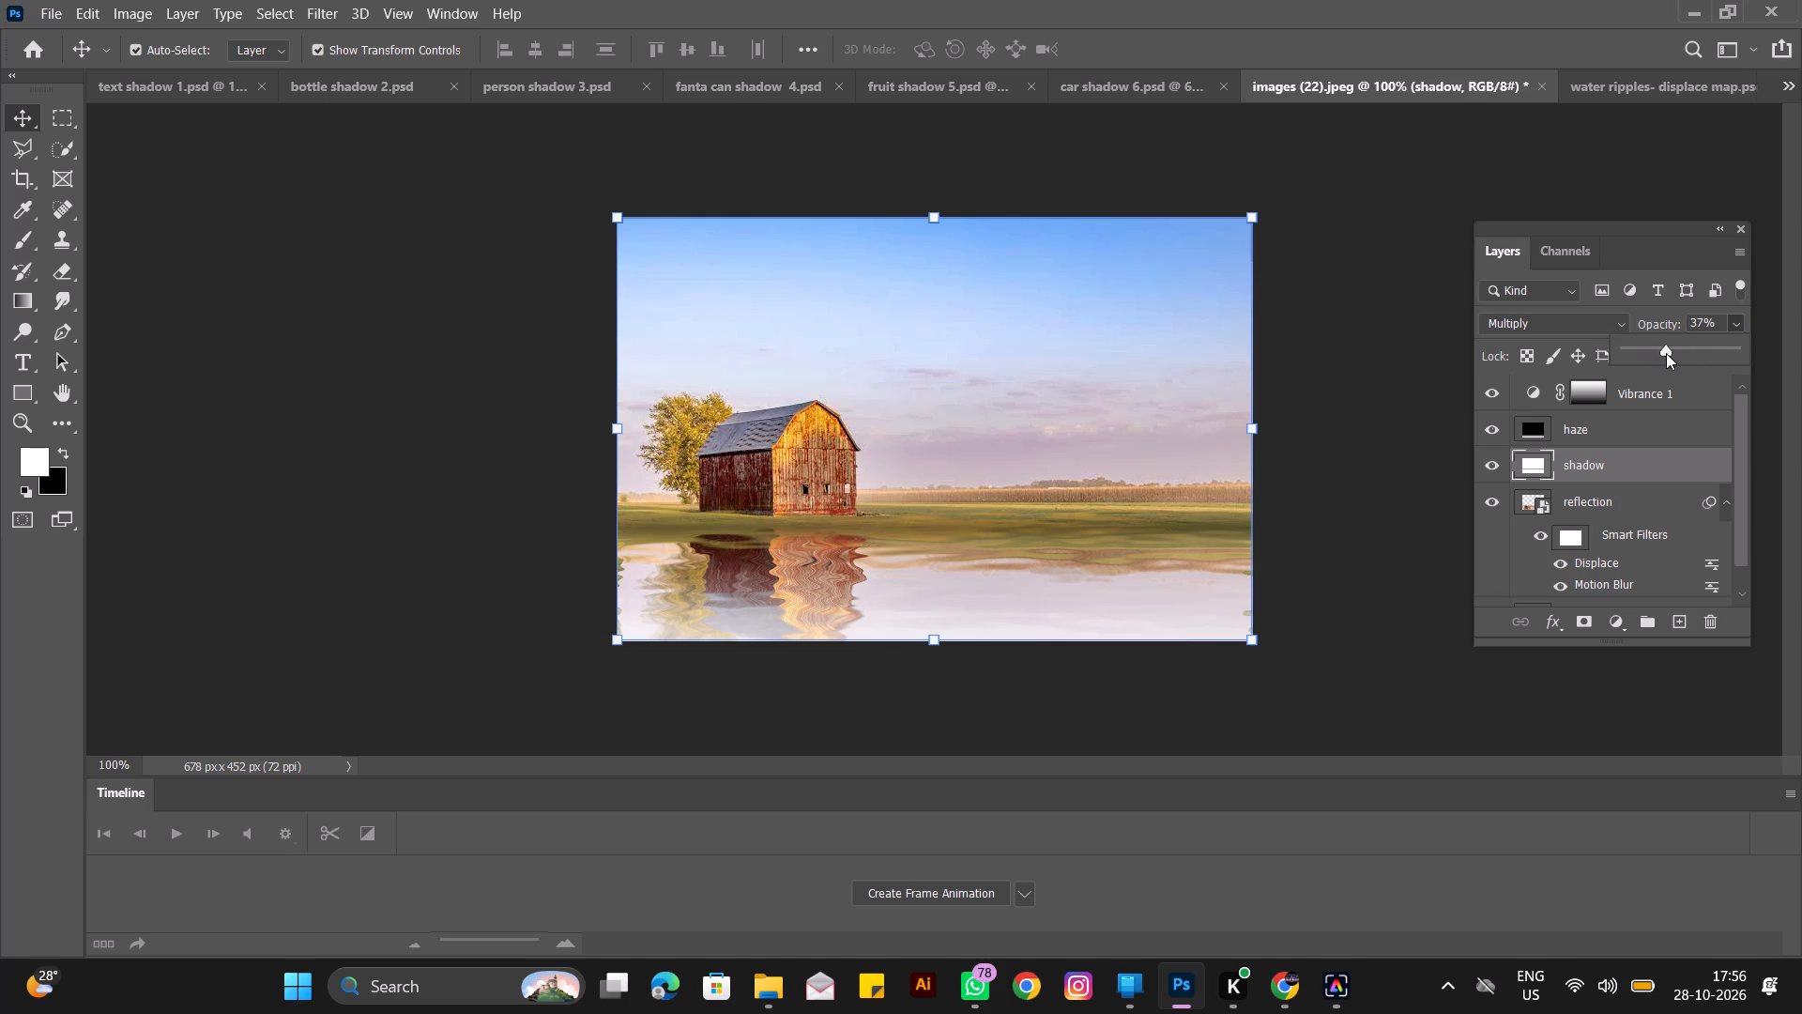
pyautogui.moveTo(1666, 353); pyautogui.dragTo(1676, 353)
pyautogui.moveTo(1676, 353); pyautogui.dragTo(1639, 353)
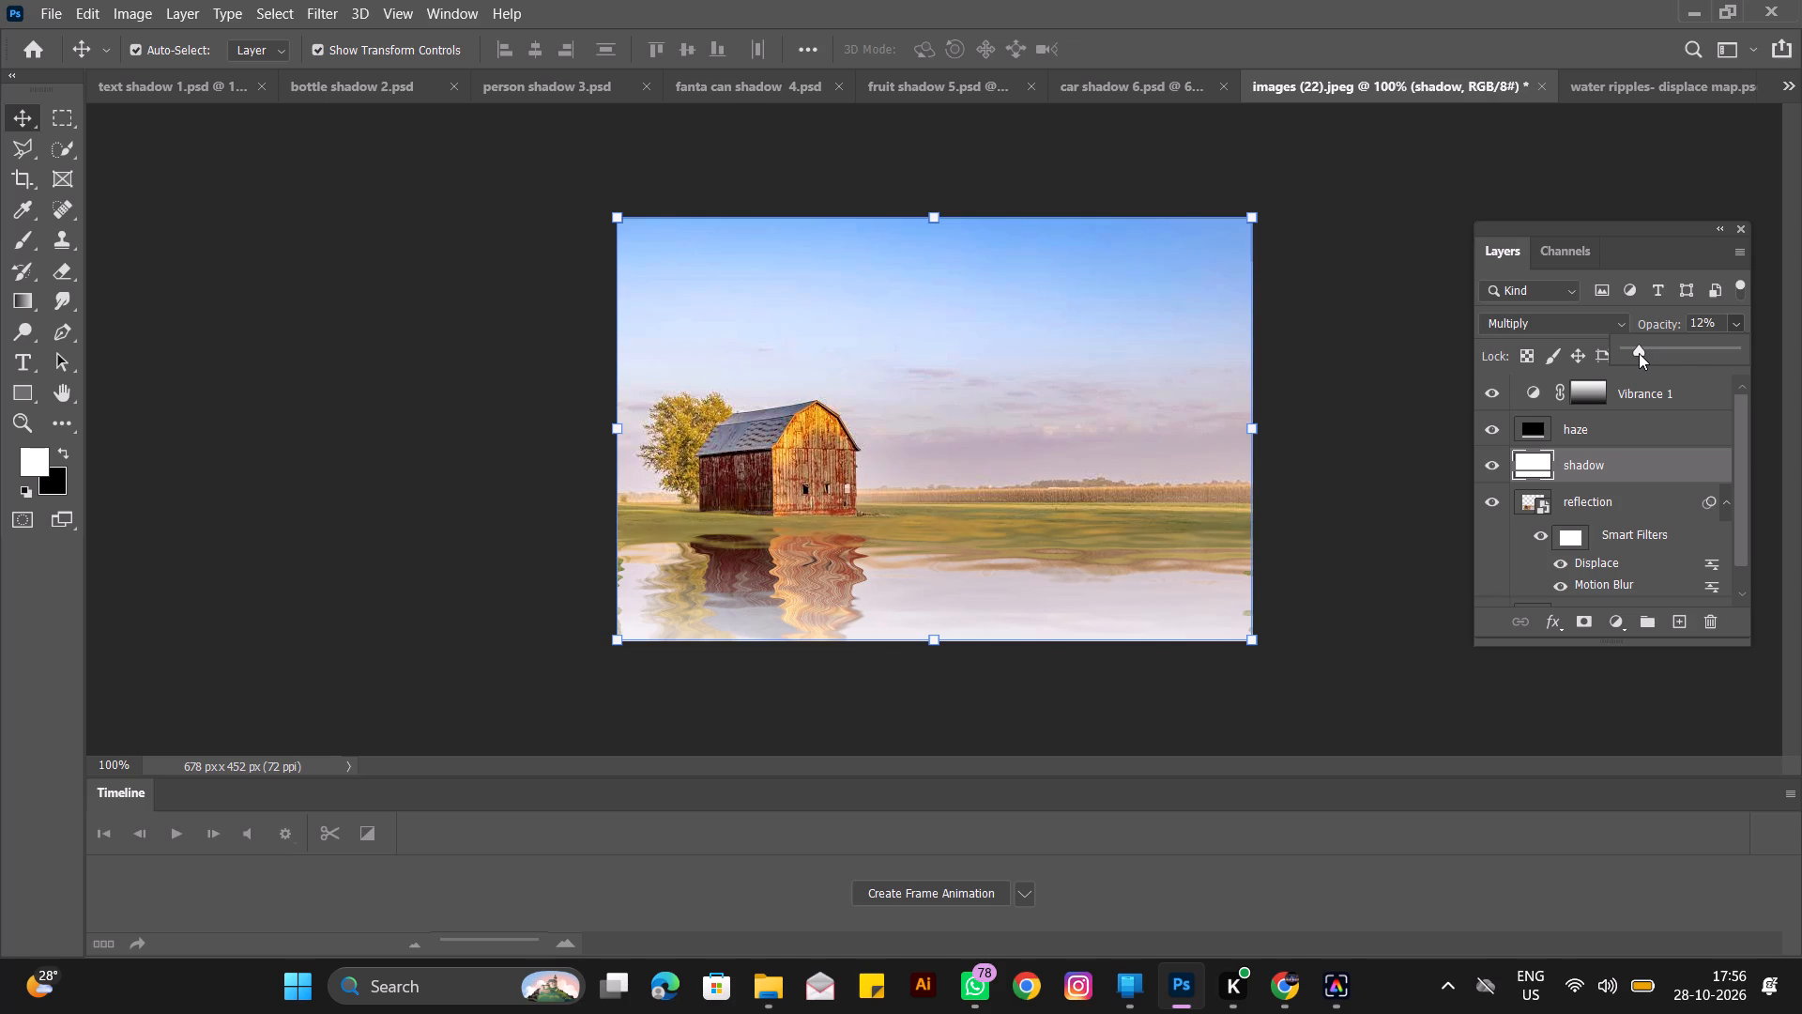
pyautogui.moveTo(1639, 353); pyautogui.dragTo(1643, 354)
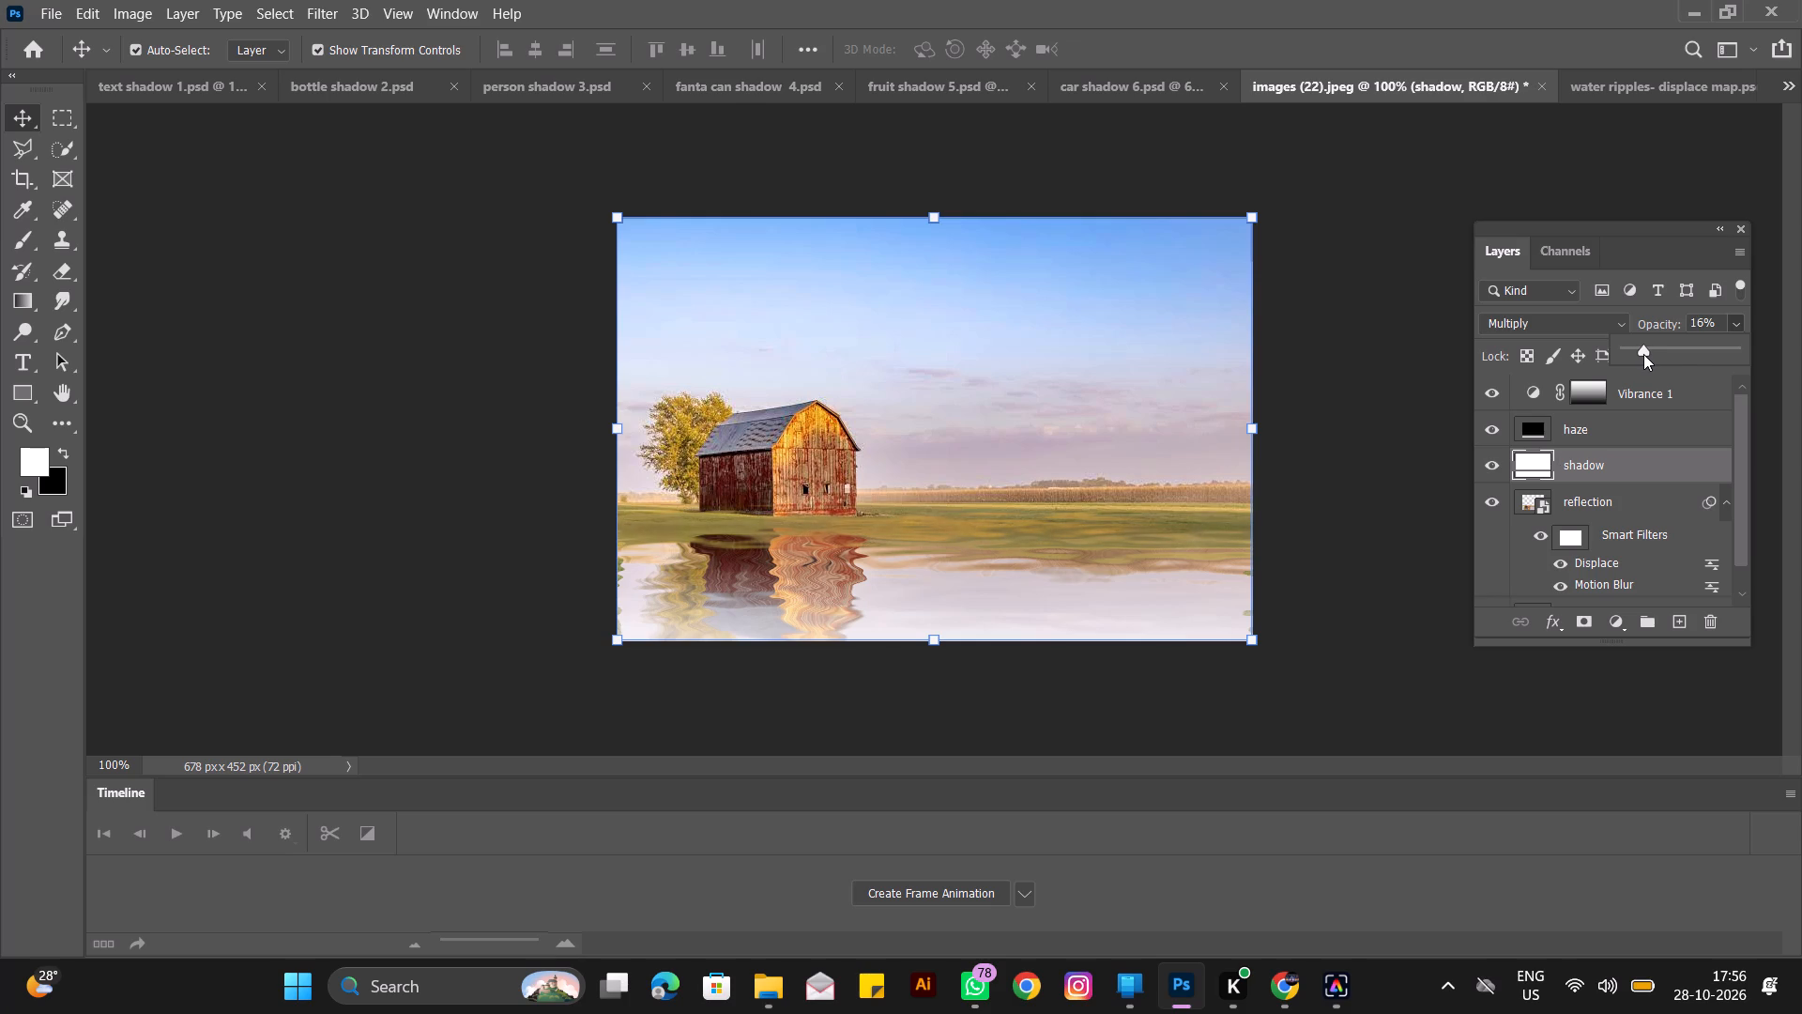
pyautogui.click(1643, 354)
pyautogui.click(1441, 396)
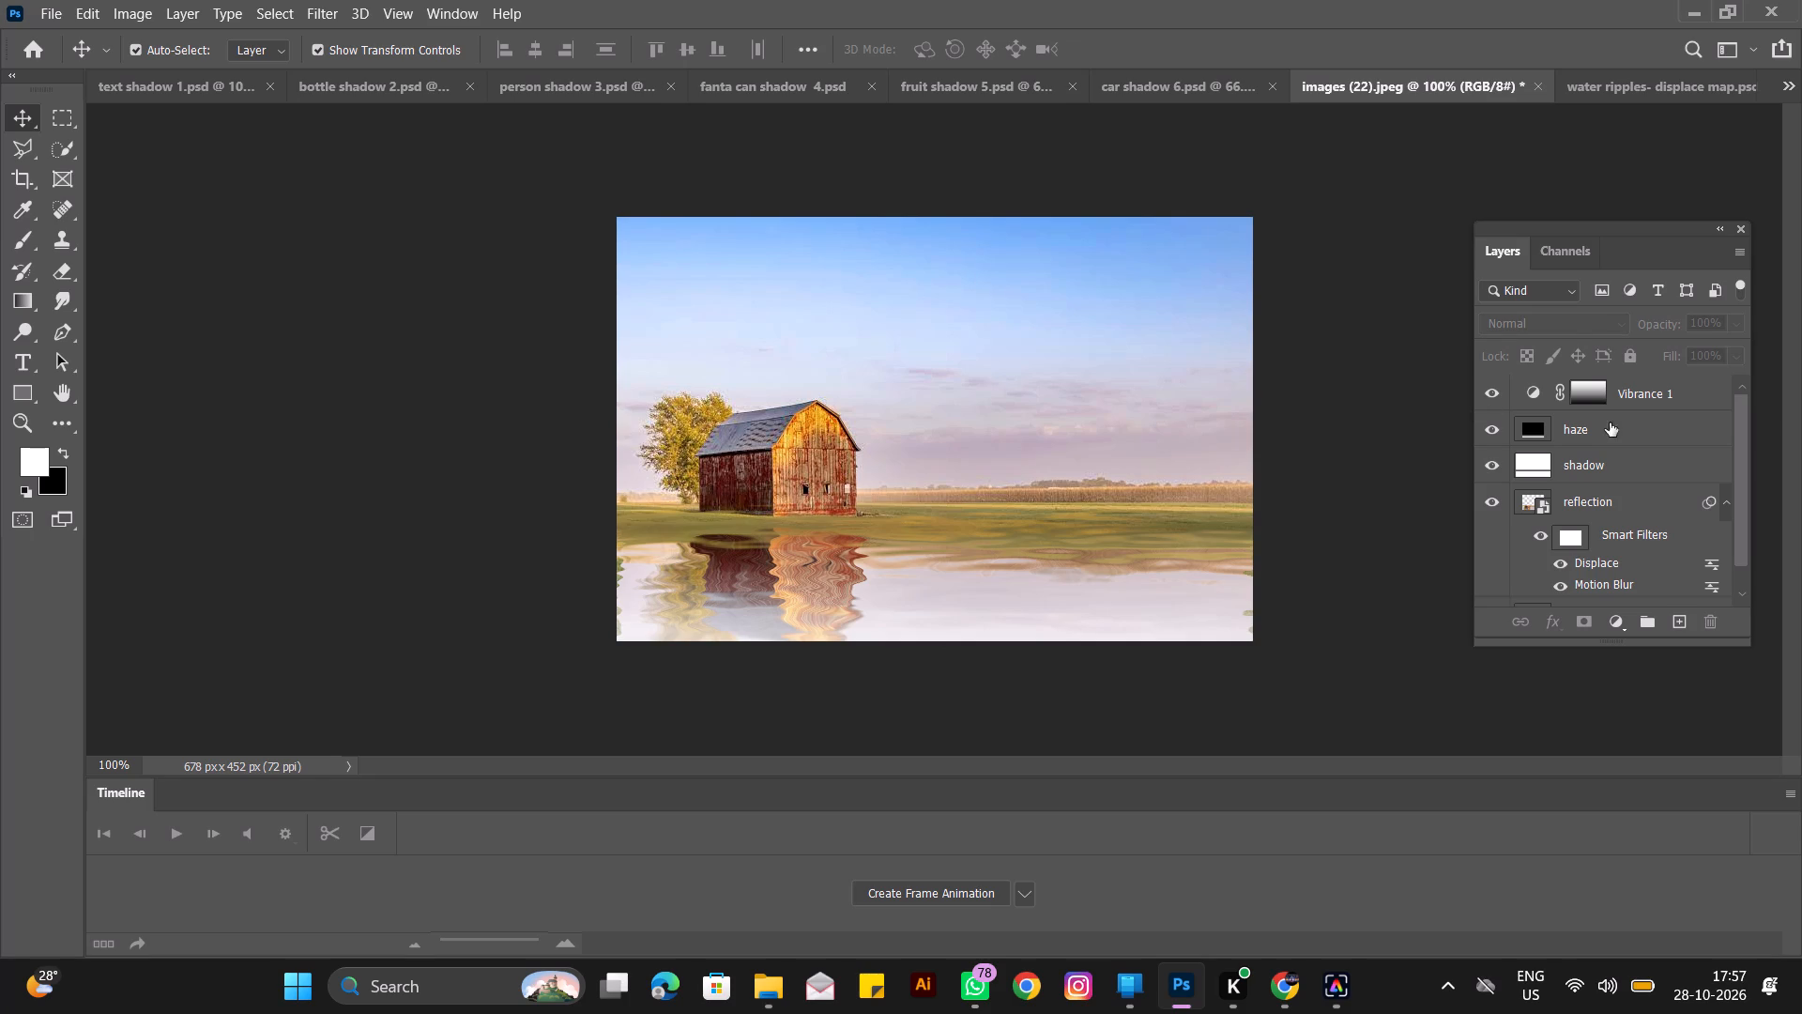
# Compare the image with the background layer hidden and shown, and check the reflection layer's visibility the same way.
pyautogui.scroll(-8, 1602, 531)
pyautogui.click(1492, 592)
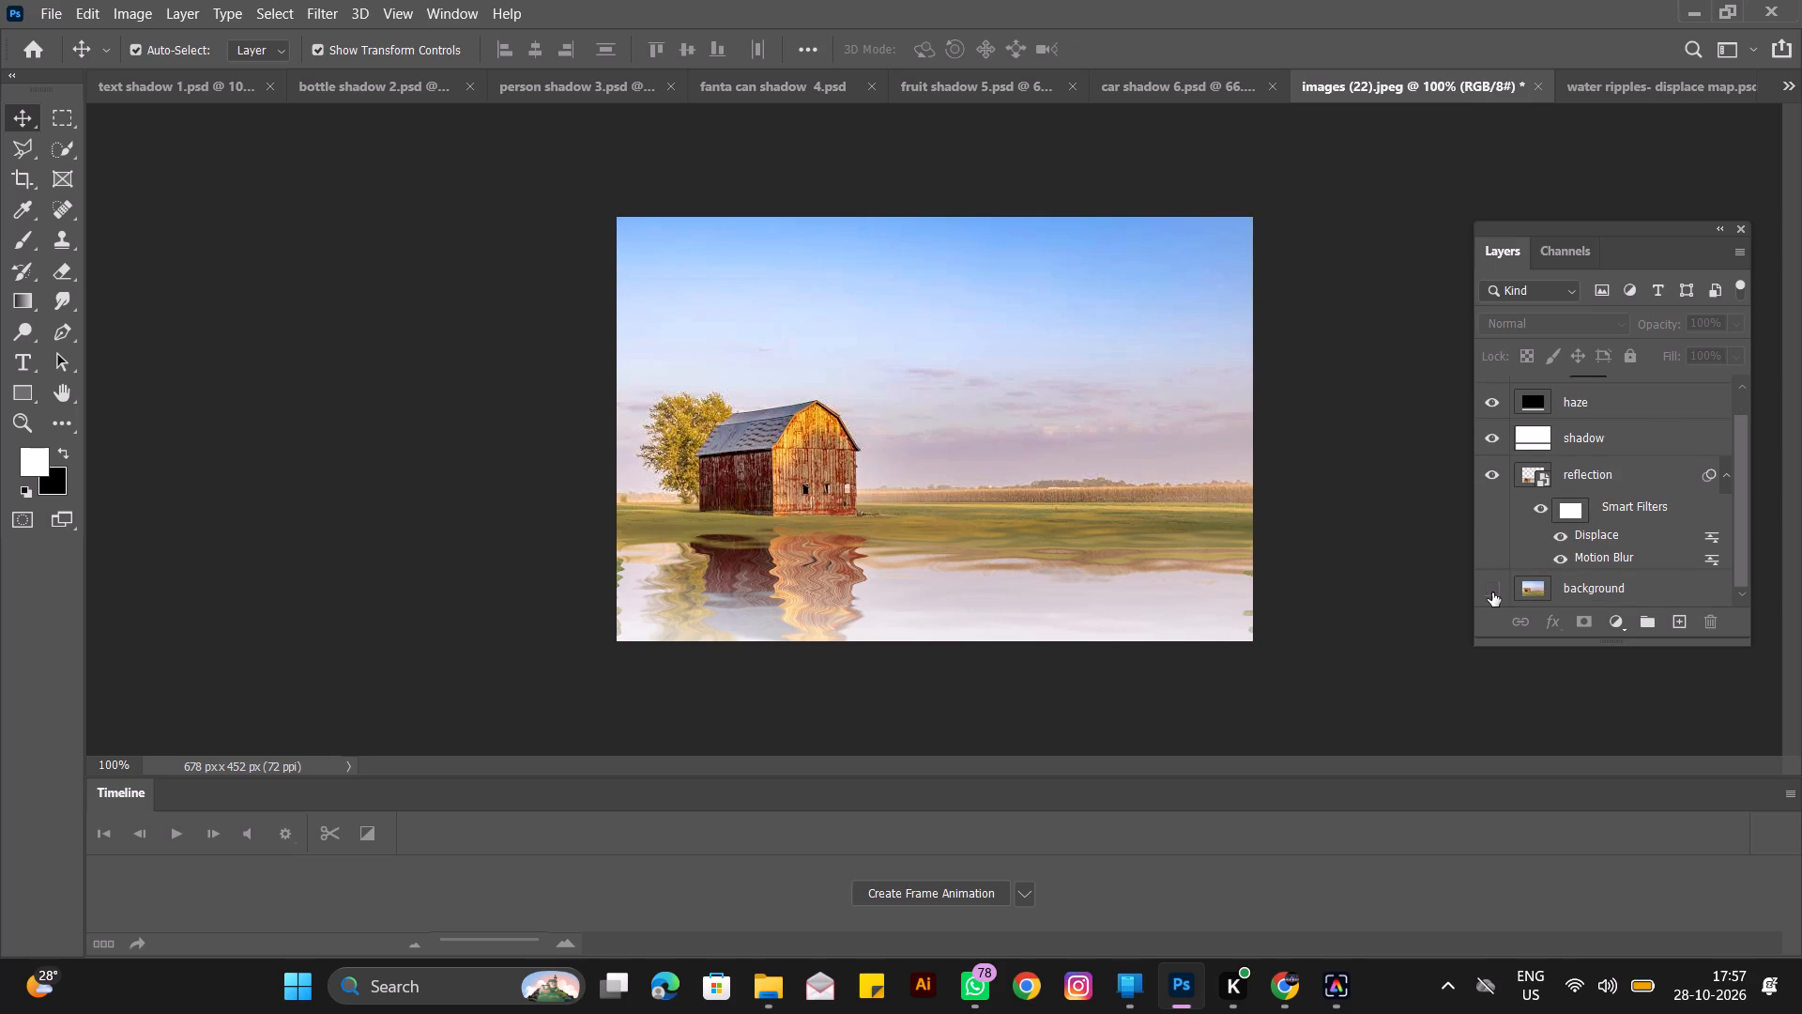
pyautogui.click(1492, 592)
pyautogui.click(1492, 592)
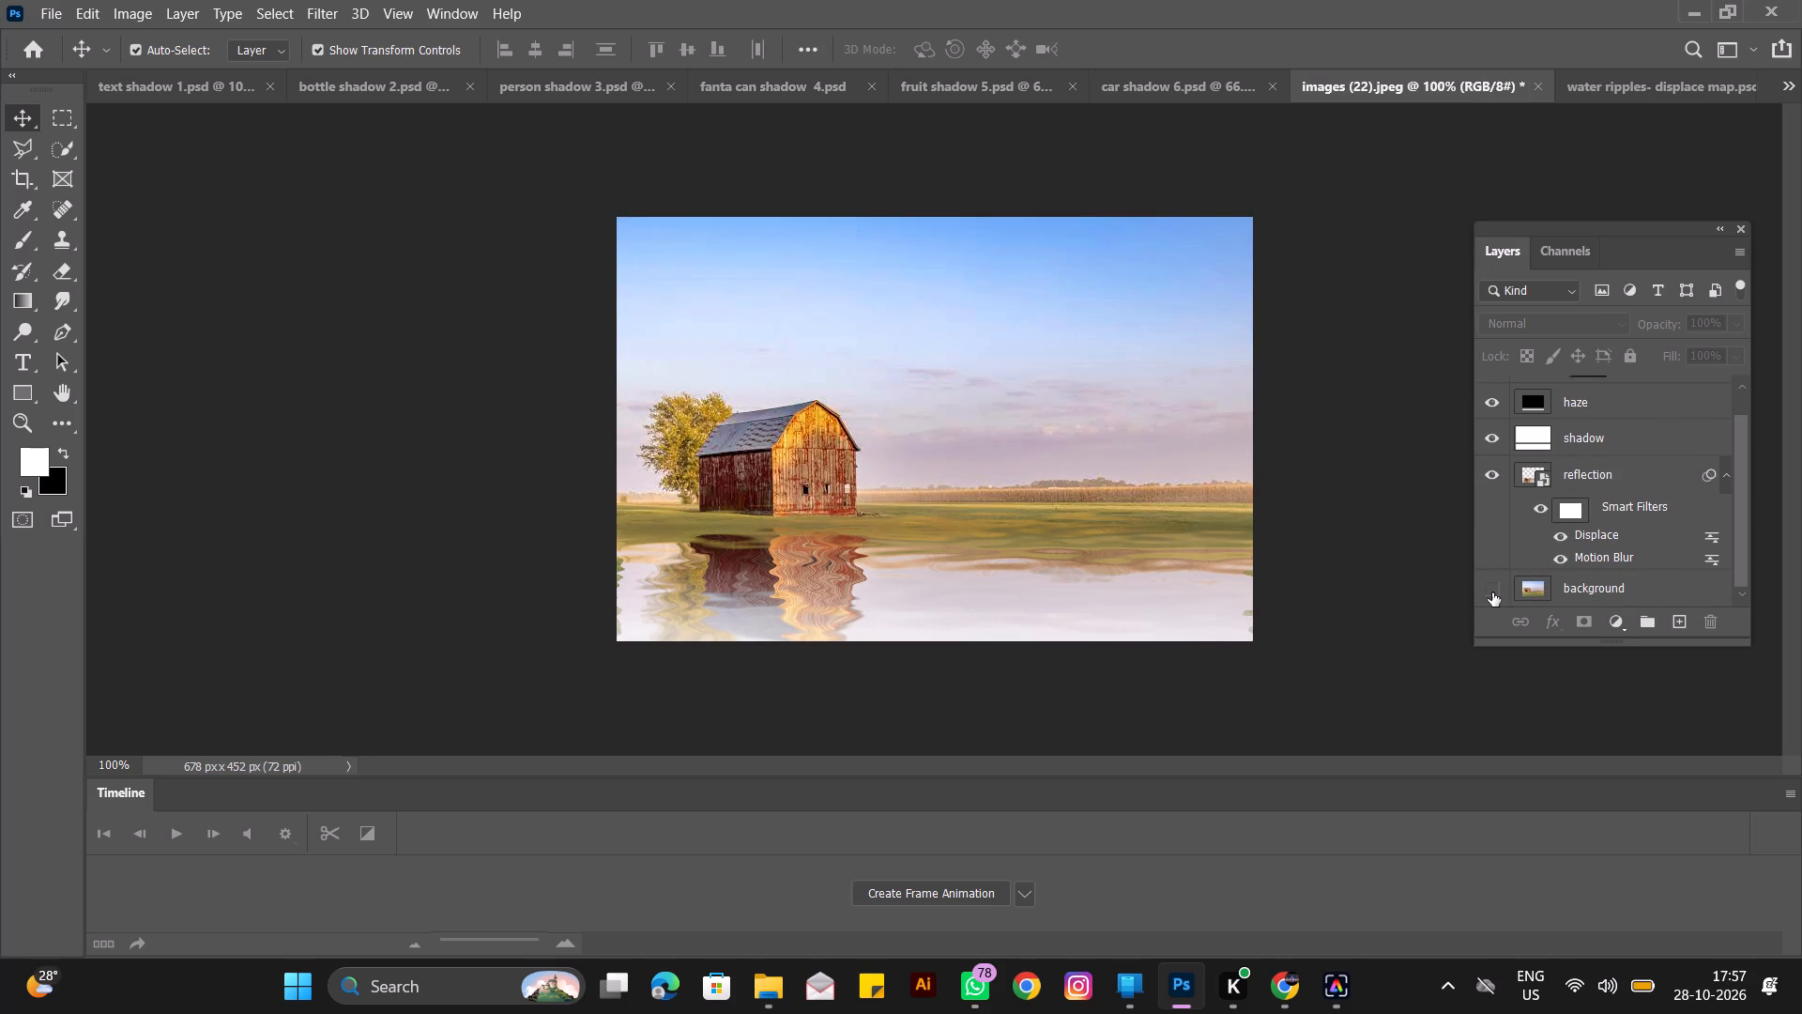
pyautogui.click(1492, 592)
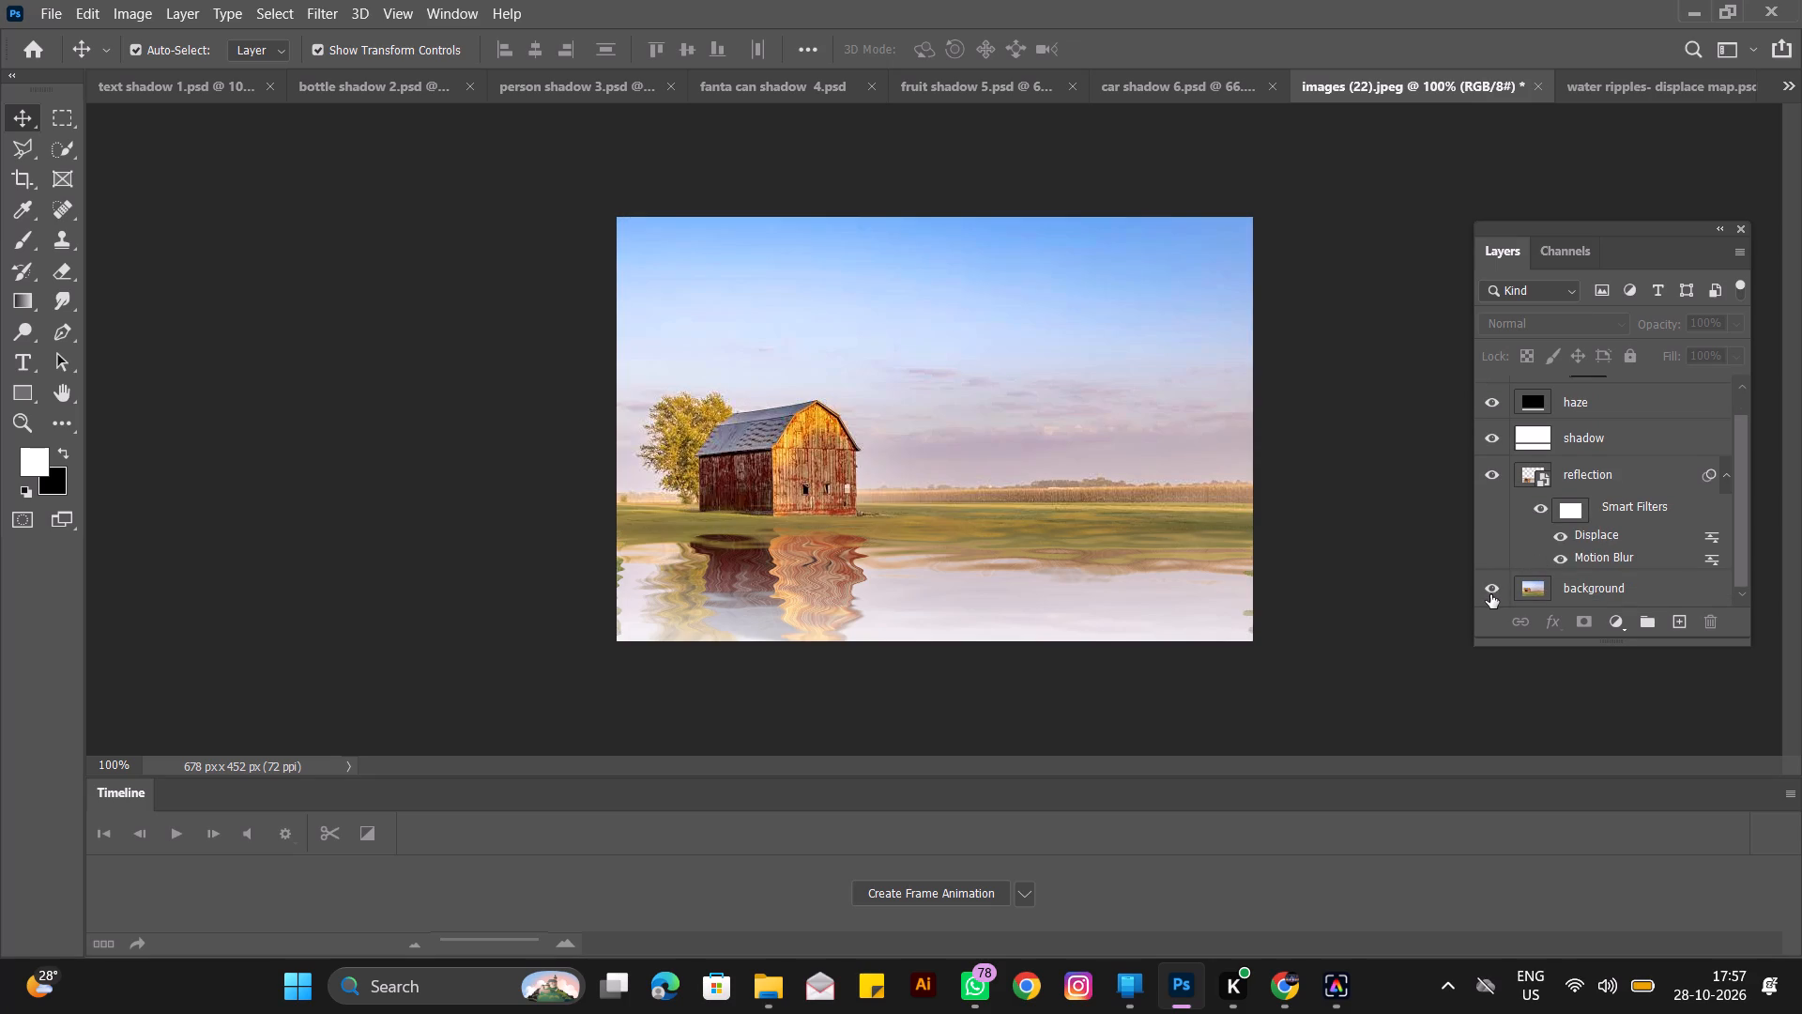
pyautogui.click(1487, 595)
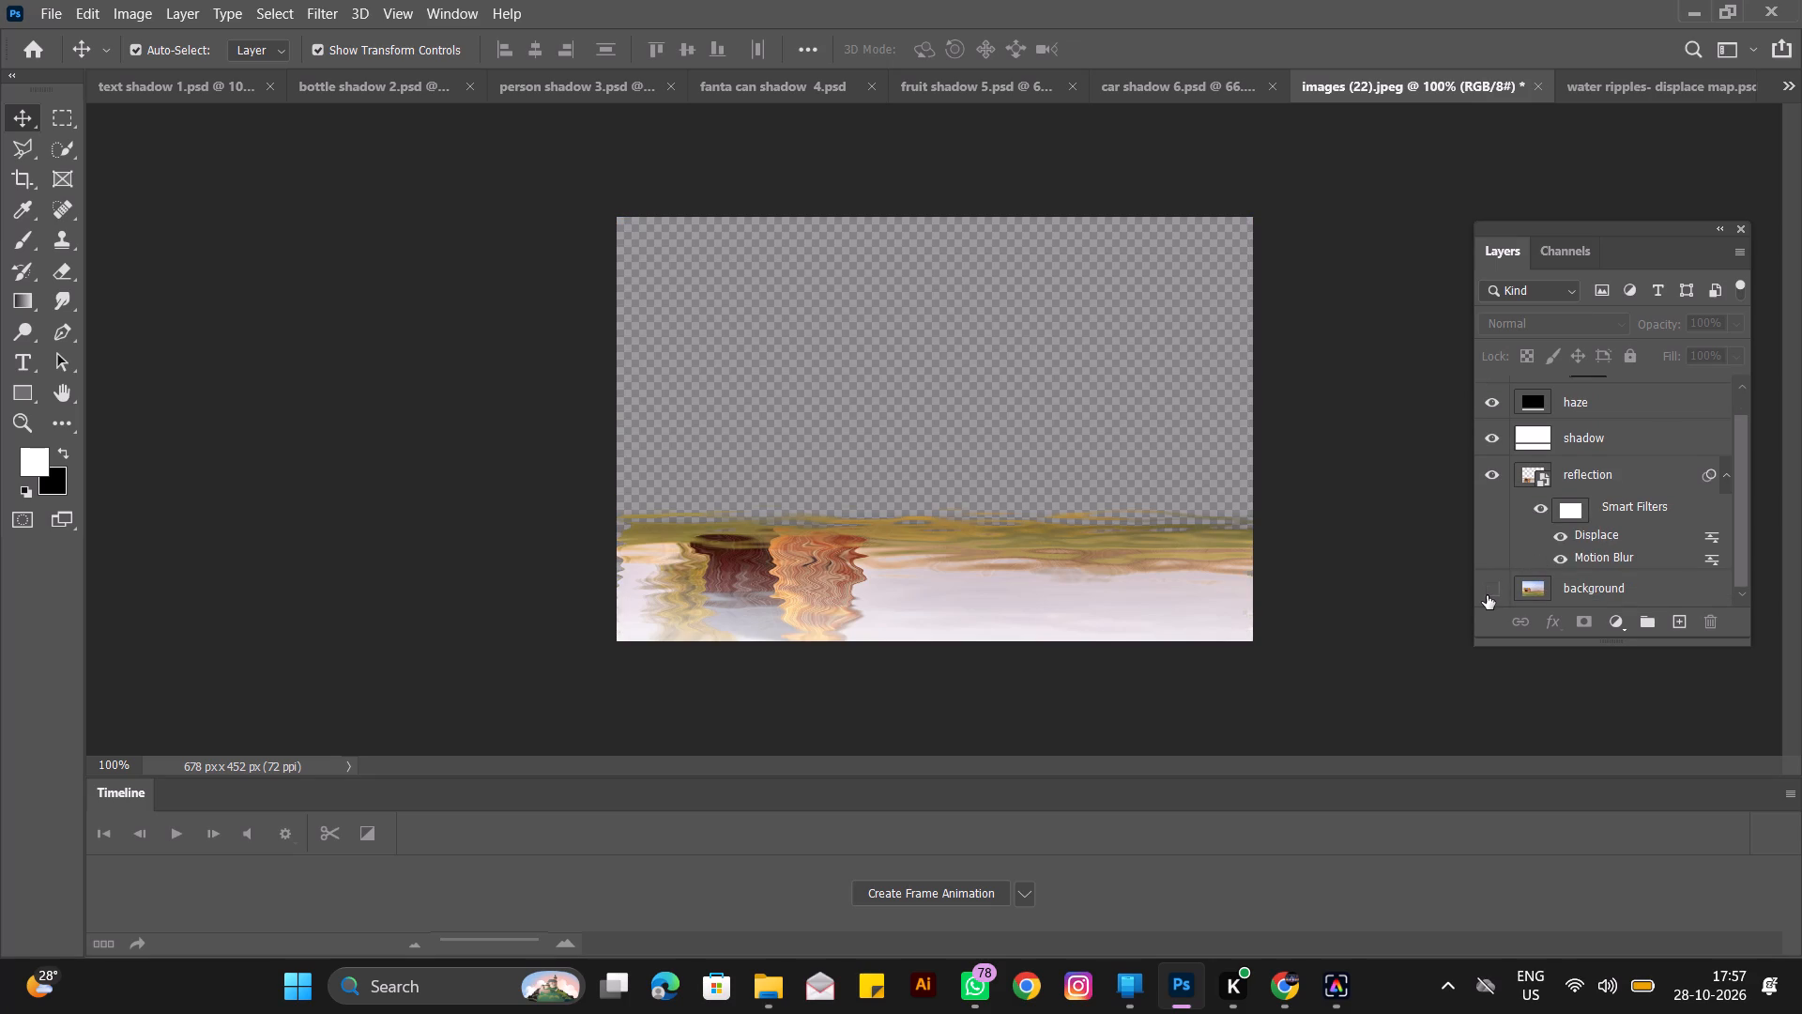
pyautogui.click(1487, 595)
pyautogui.click(1491, 477)
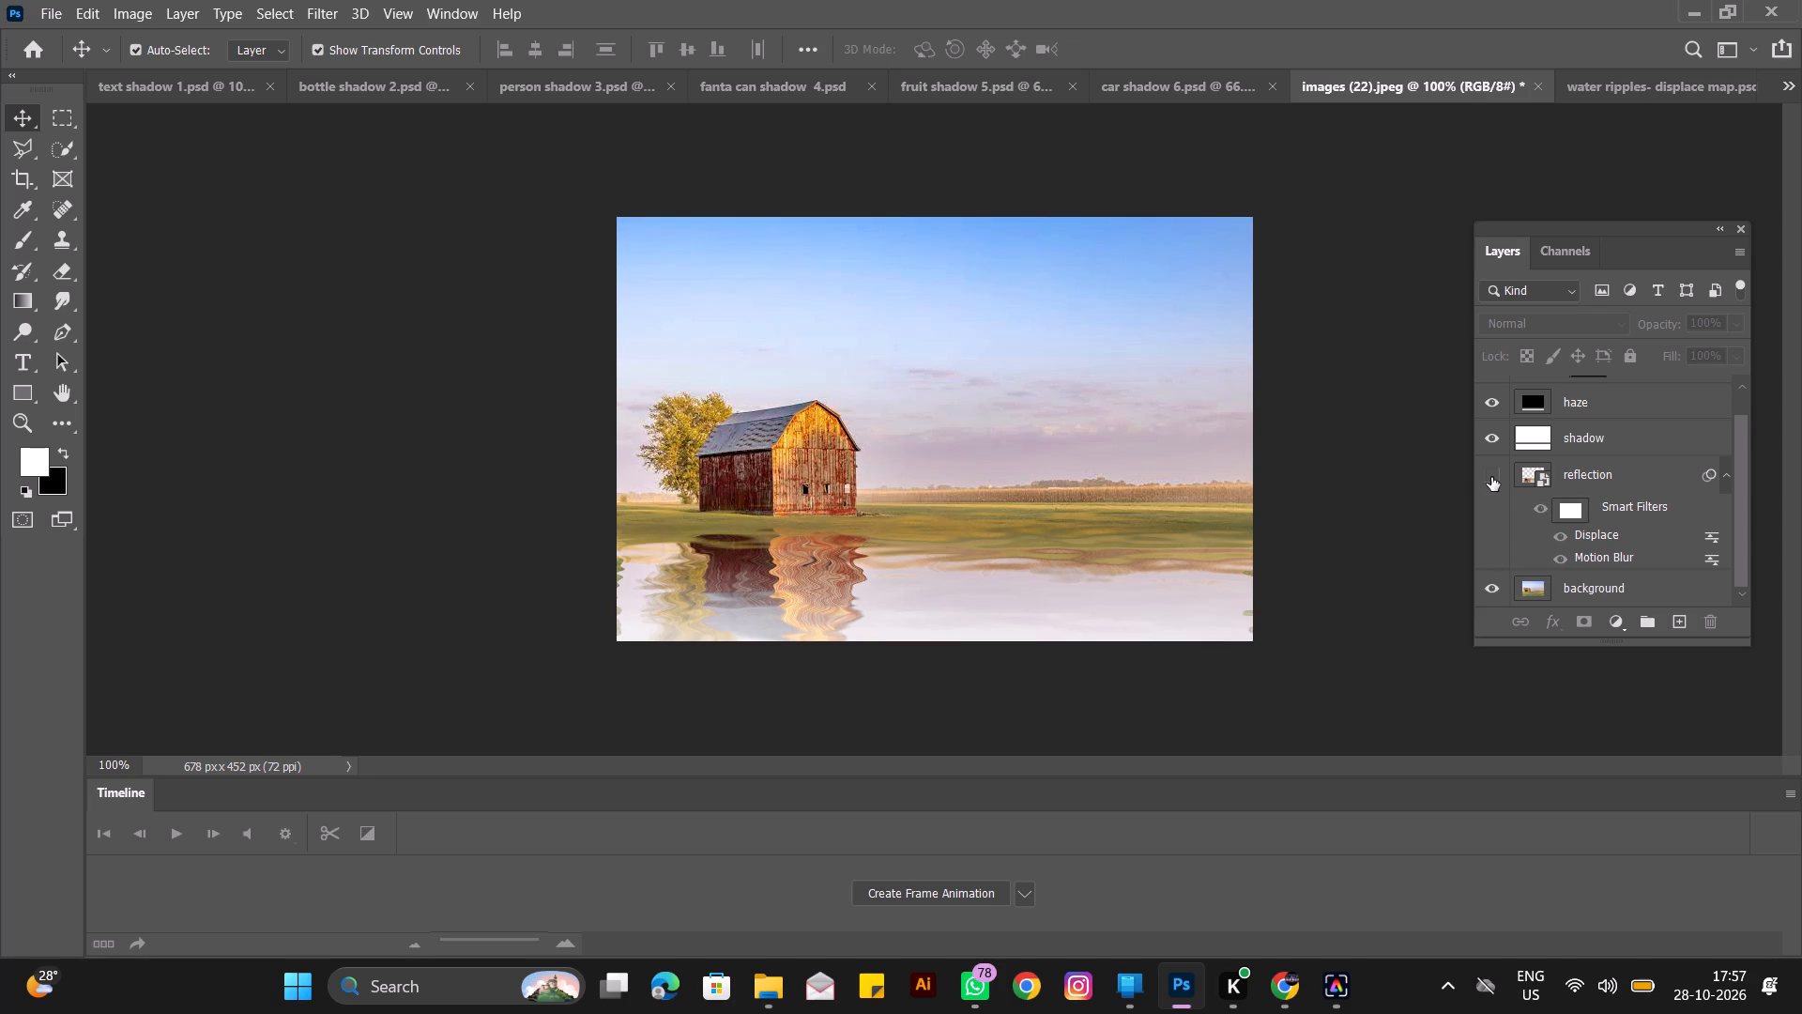
pyautogui.click(1491, 477)
pyautogui.scroll(-5, 1564, 536)
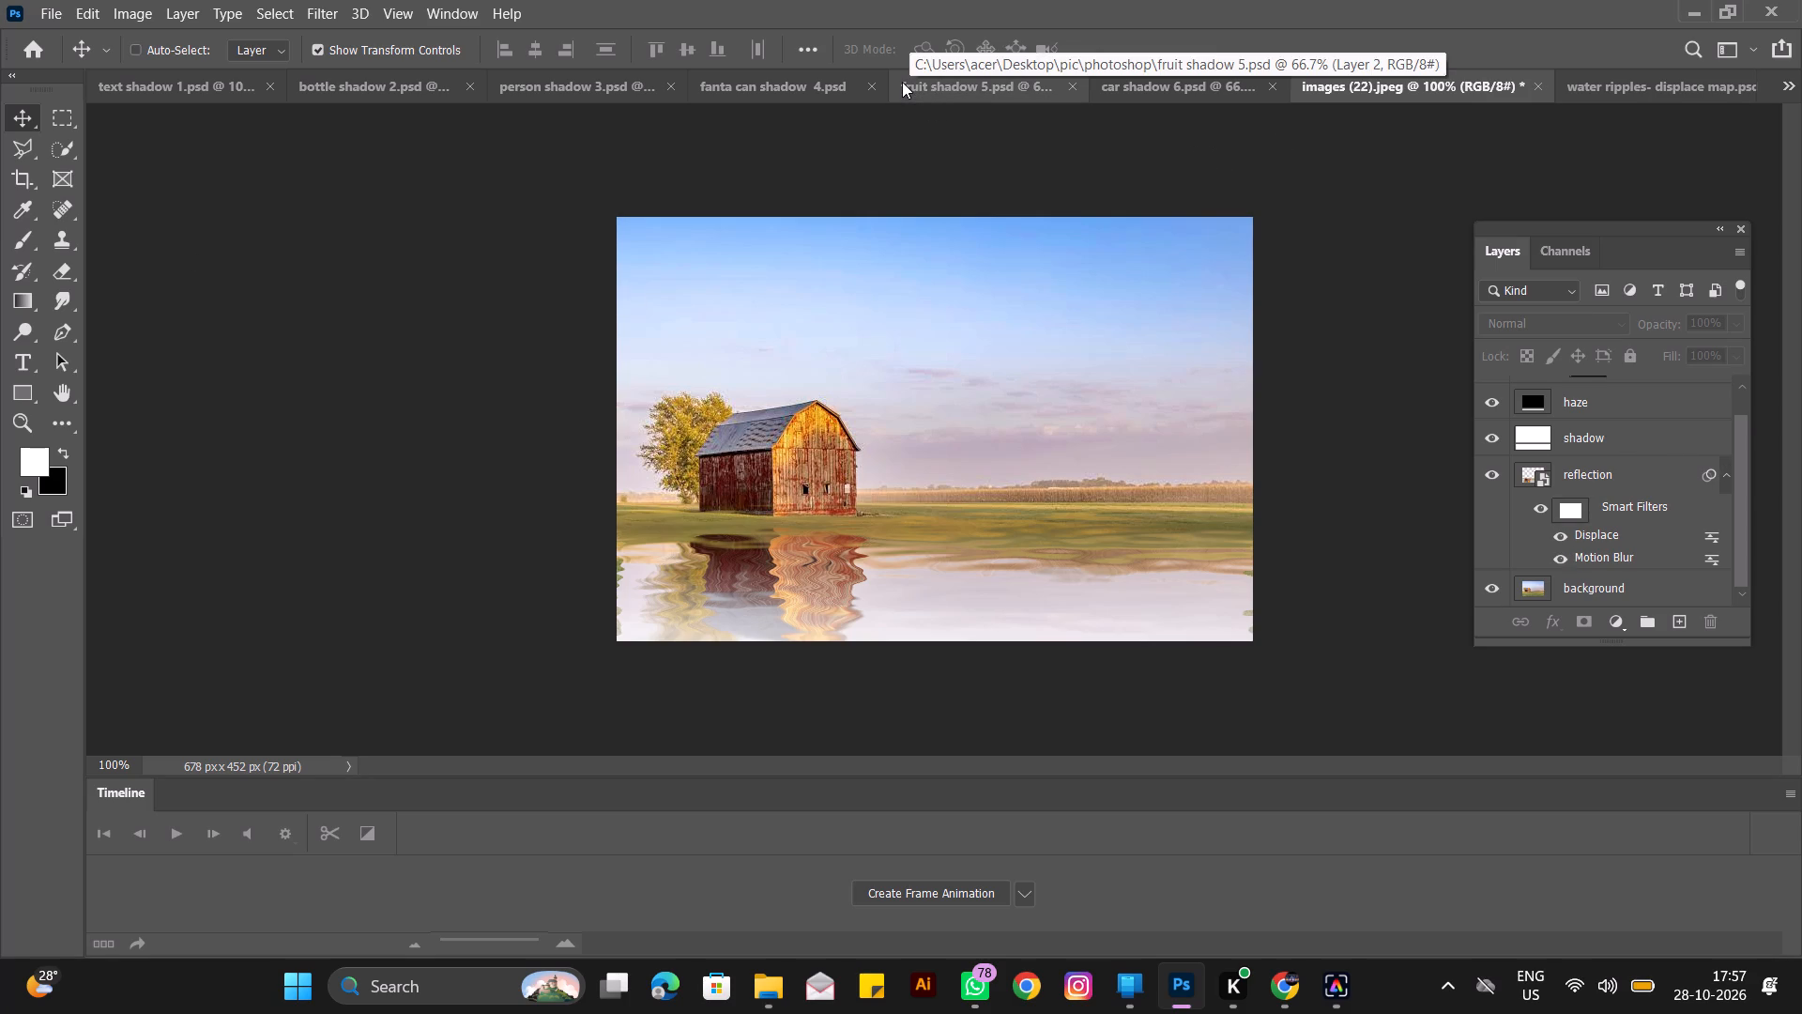
# Save the layered document as a Photoshop file named "water reflection" in the Desktop's pic\photoshop folder, with Maximize Compatibility on.
pyautogui.hotkey('ctrl', 's')
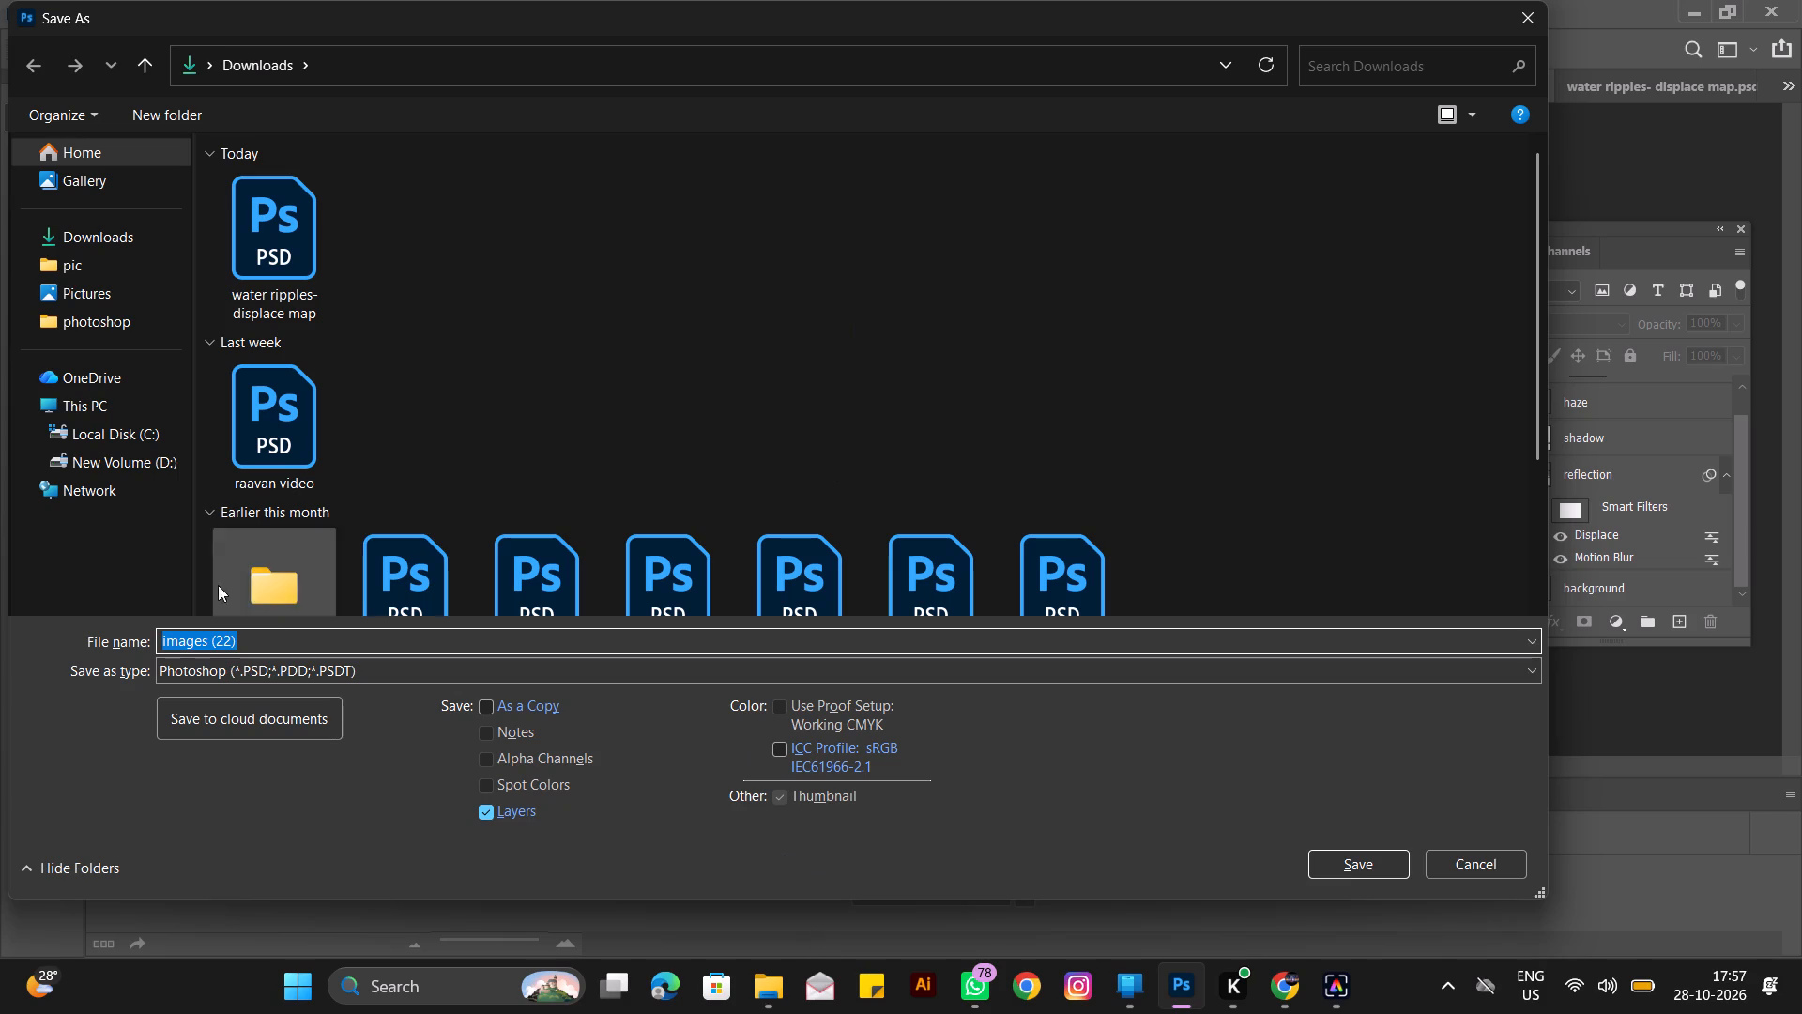
pyautogui.click(102, 147)
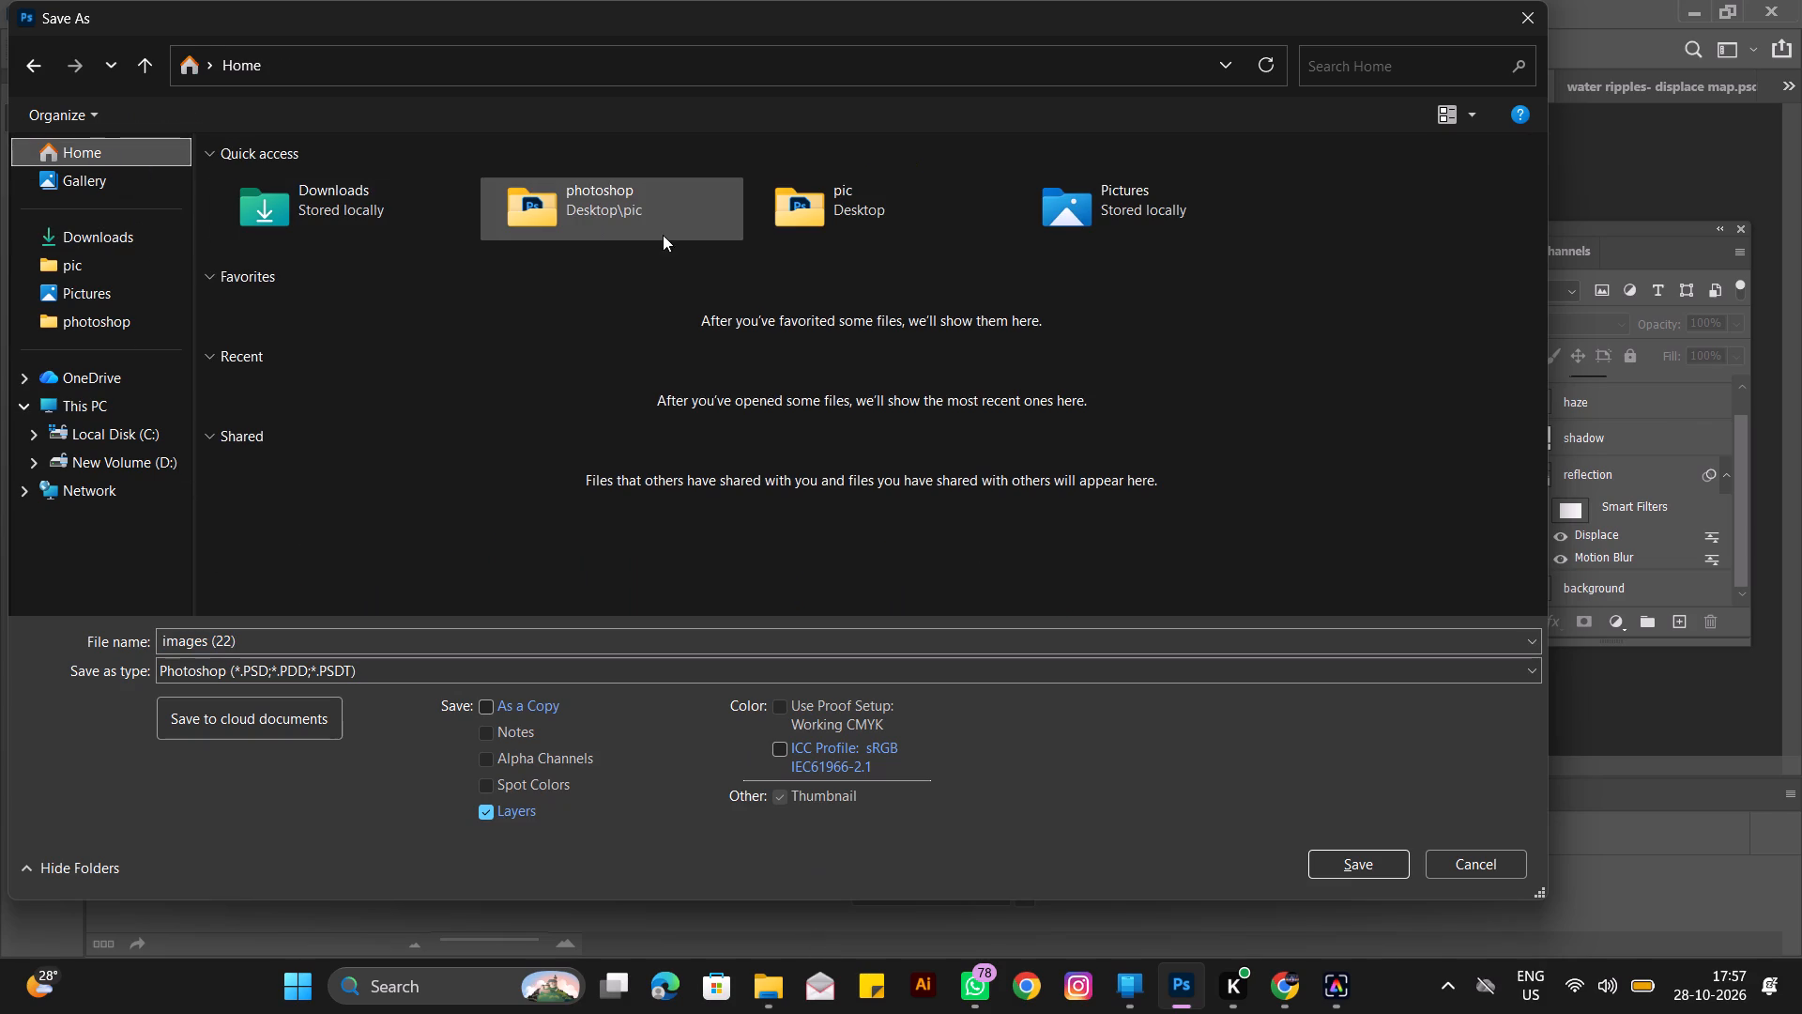
pyautogui.doubleClick(645, 217)
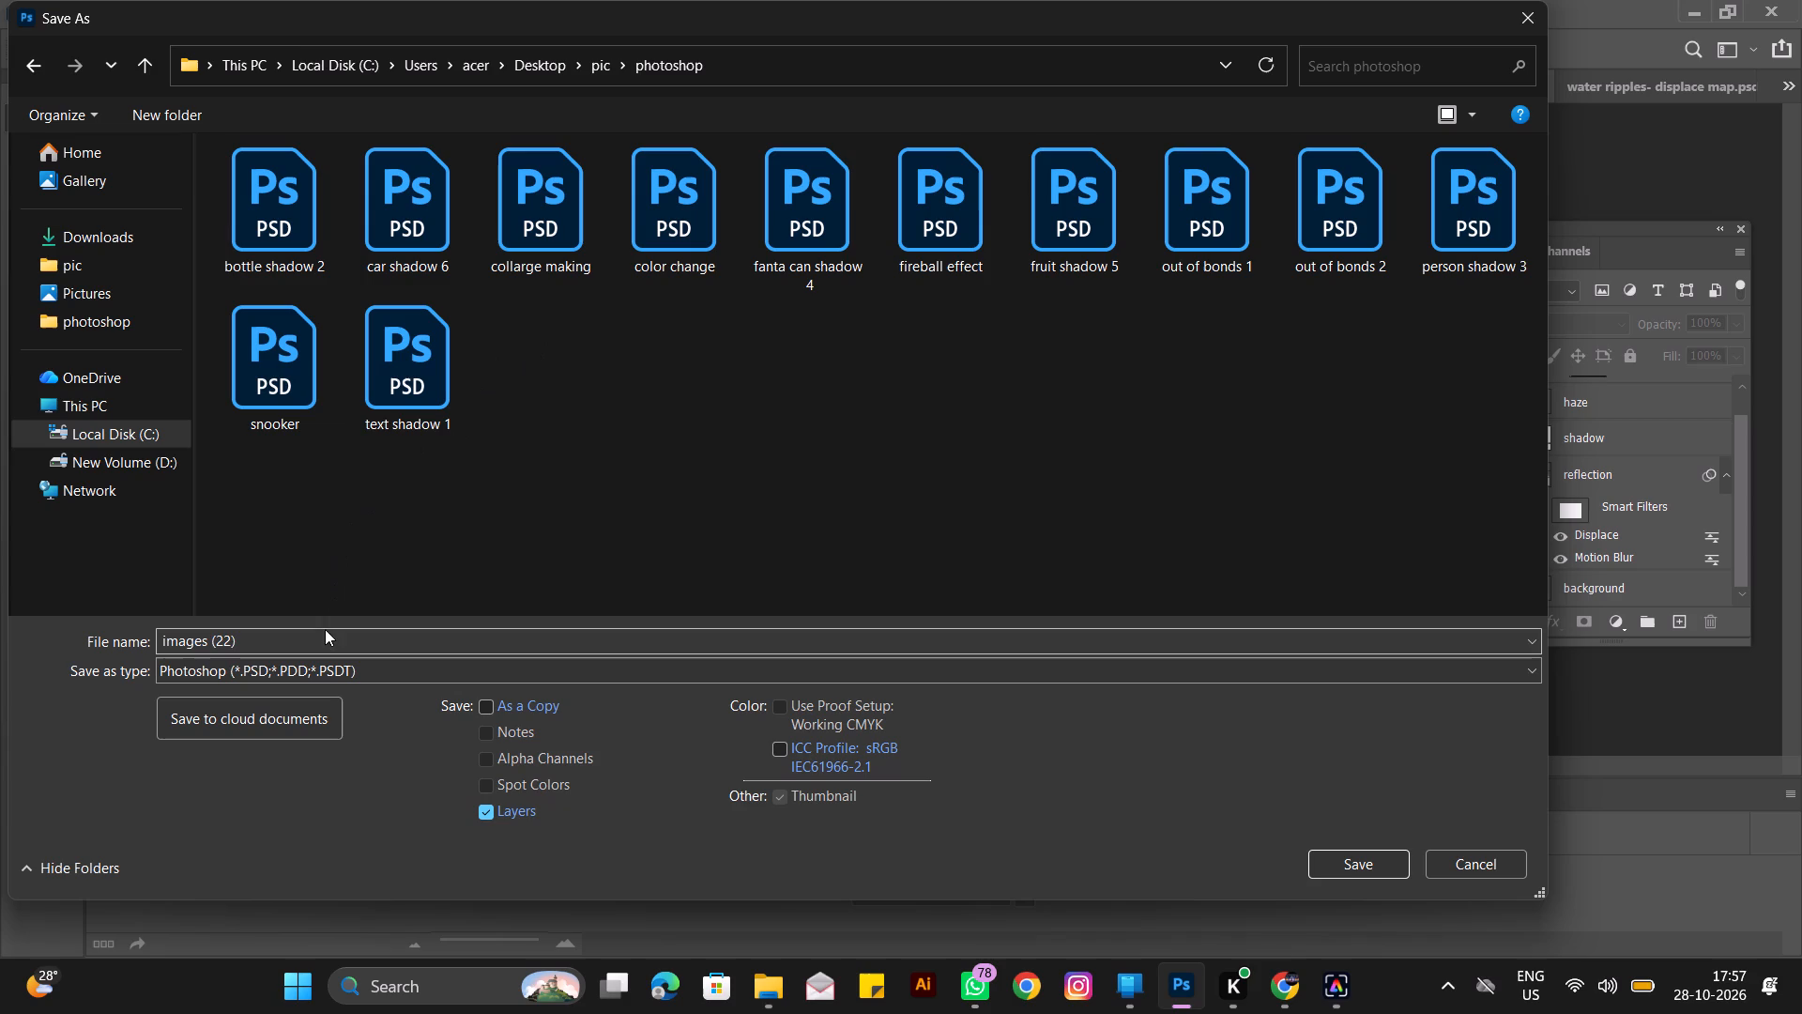
pyautogui.moveTo(314, 642); pyautogui.dragTo(69, 667)
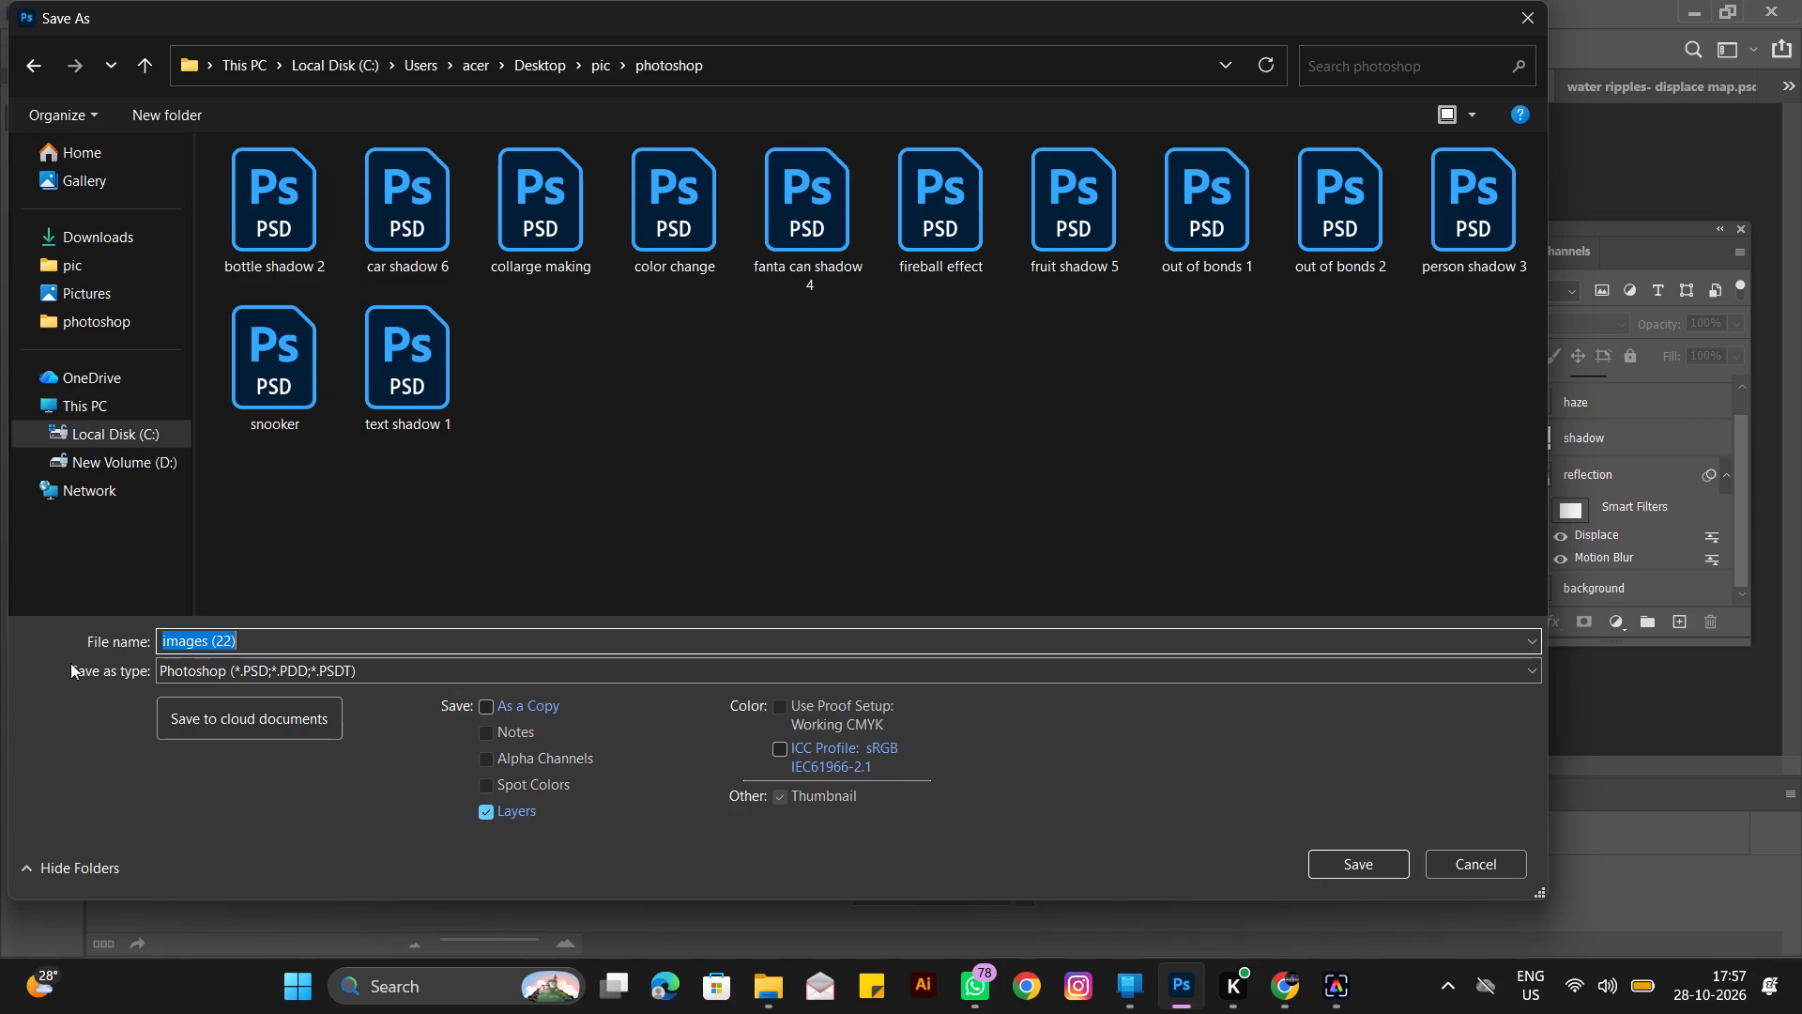
pyautogui.write('water ref')
pyautogui.write('lection')
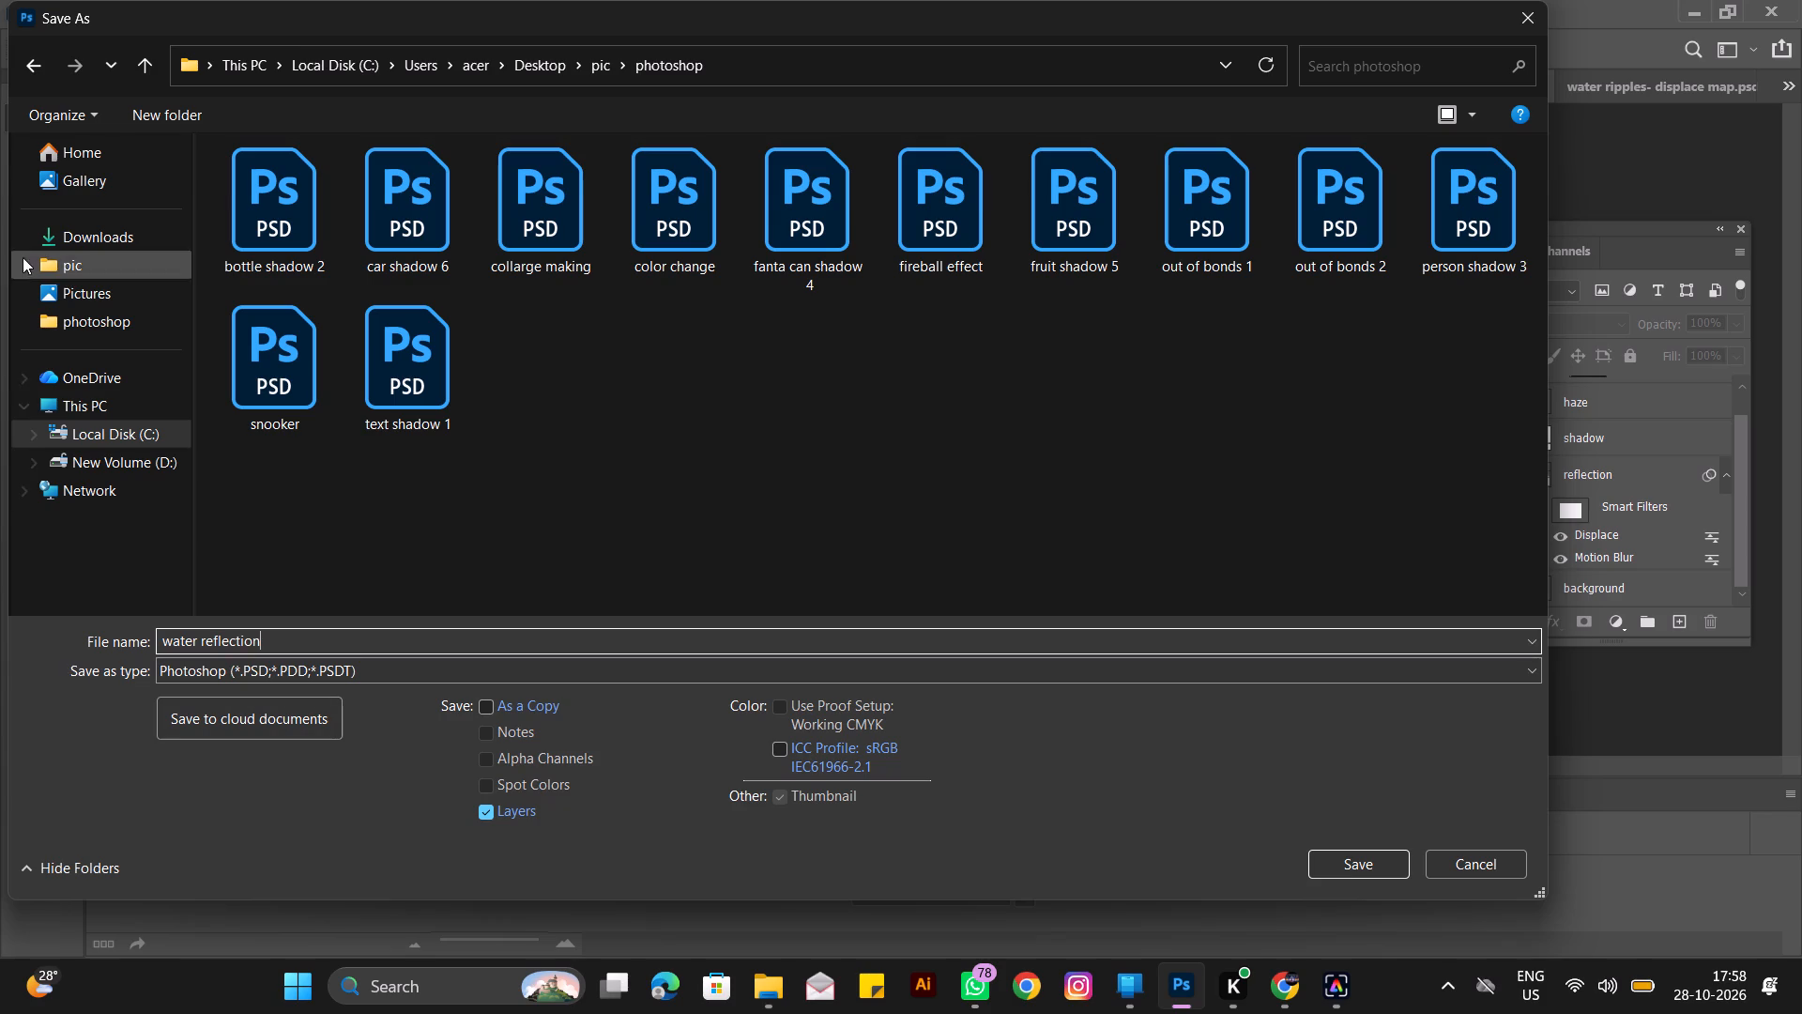
pyautogui.click(1337, 862)
pyautogui.click(1161, 260)
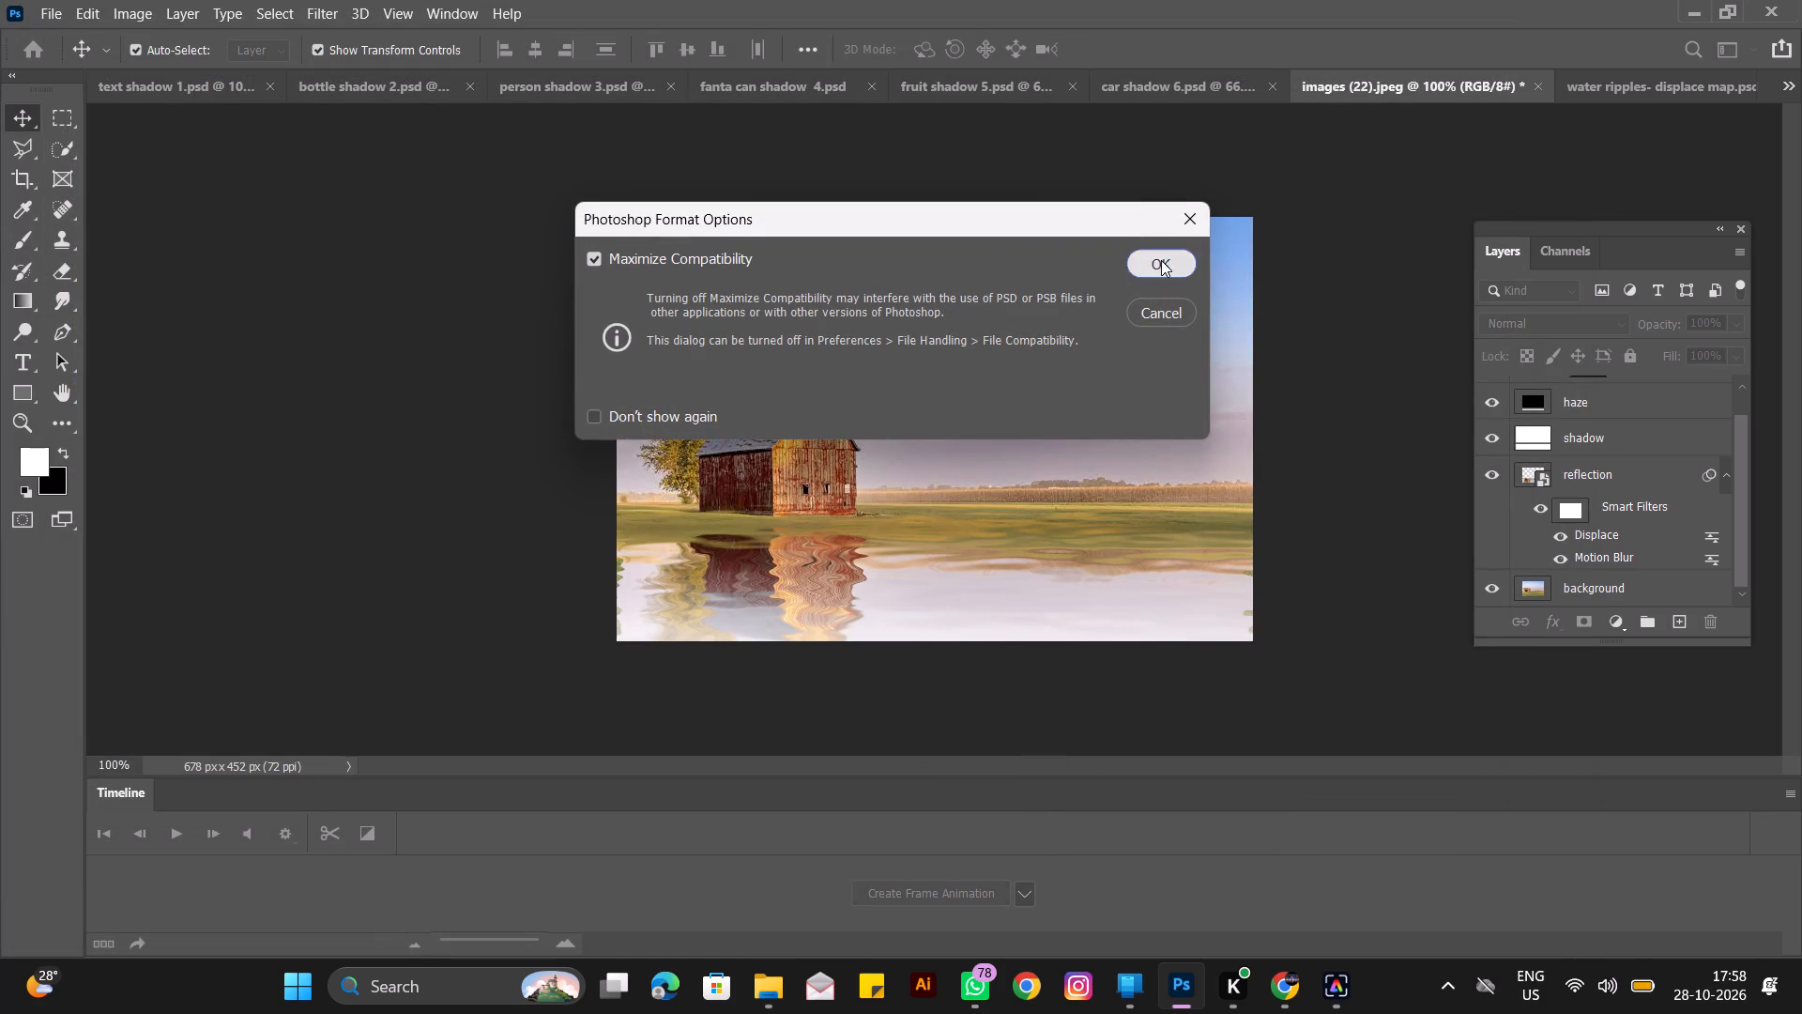
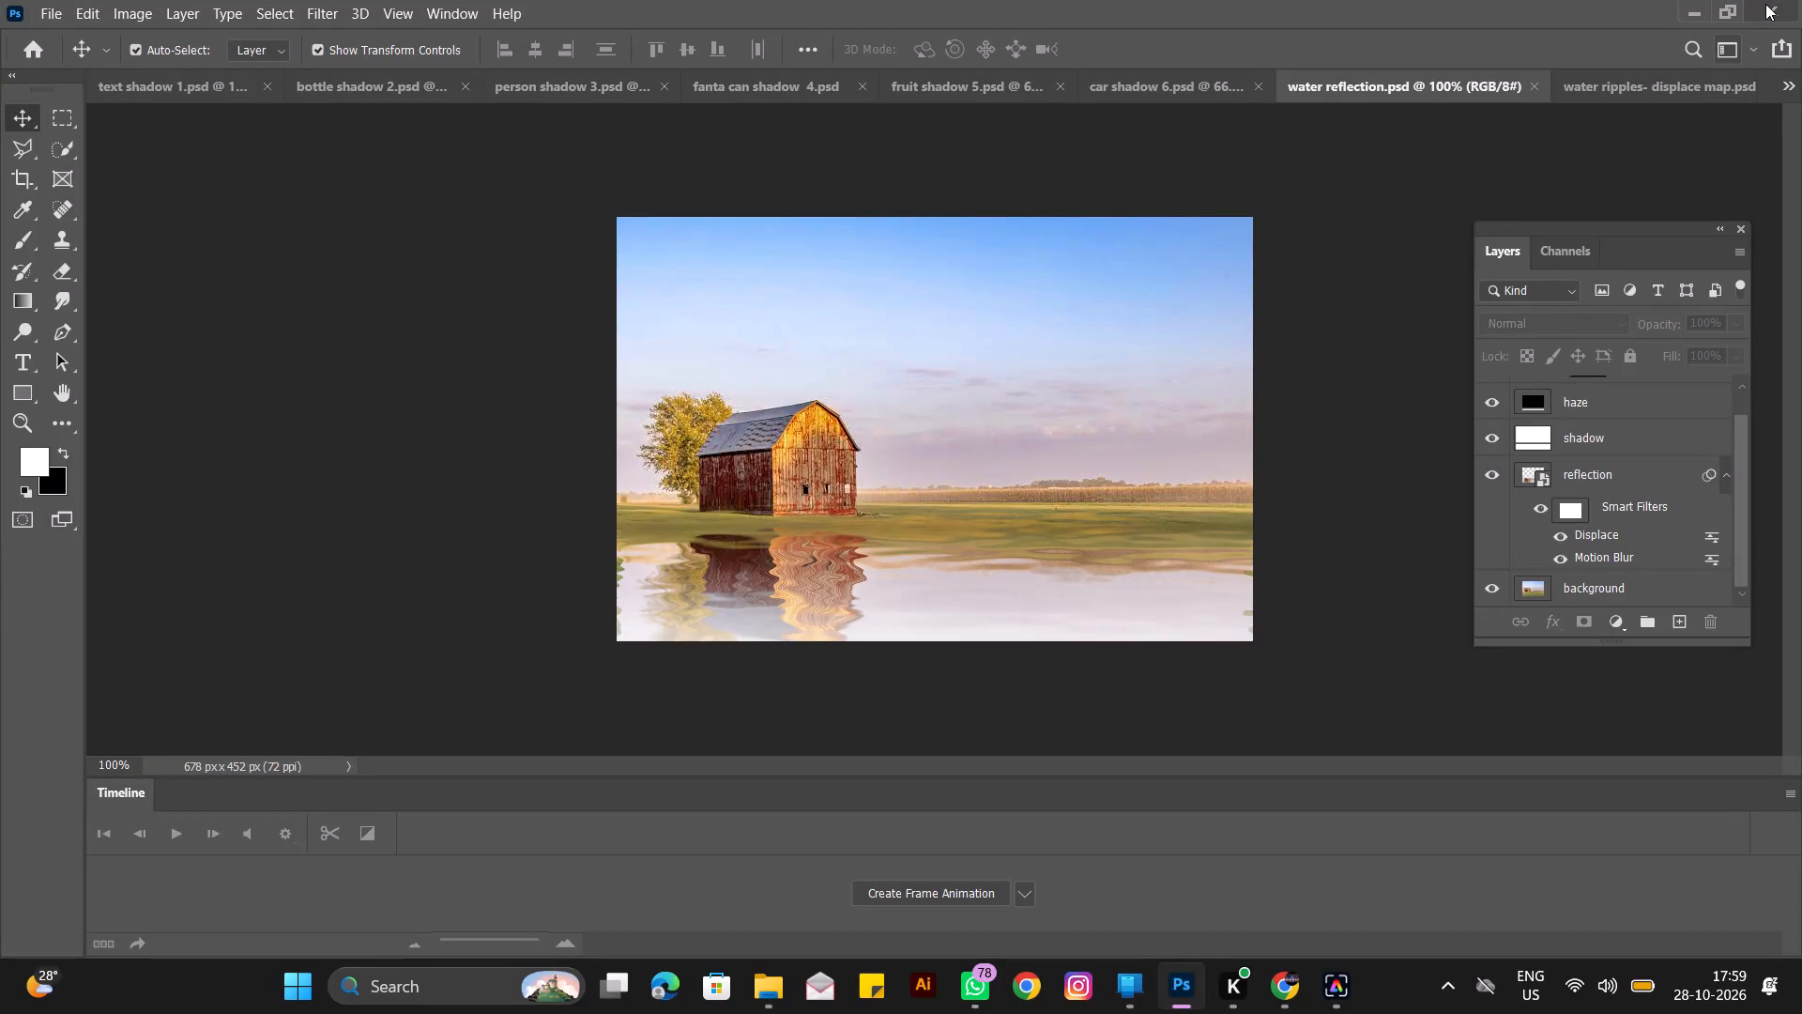
# Quit Photoshop, closing the saved water reflection document and the other open shadow documents.
pyautogui.click(1765, 15)
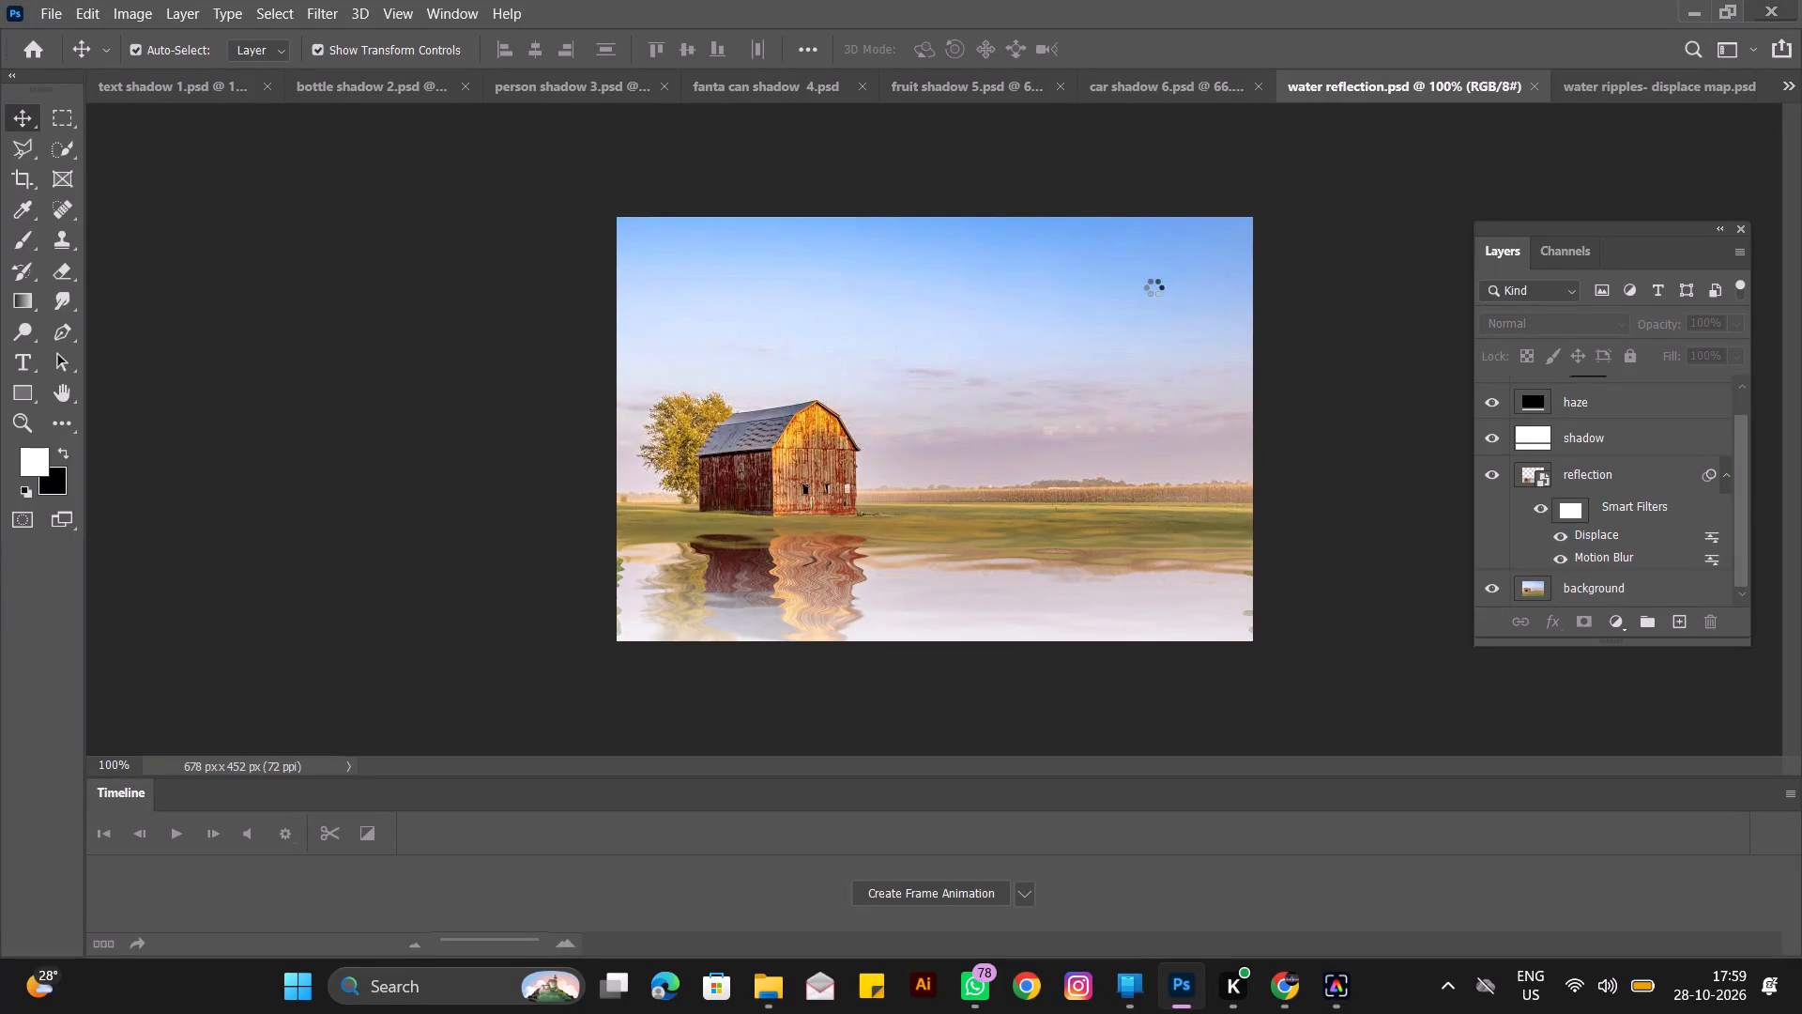